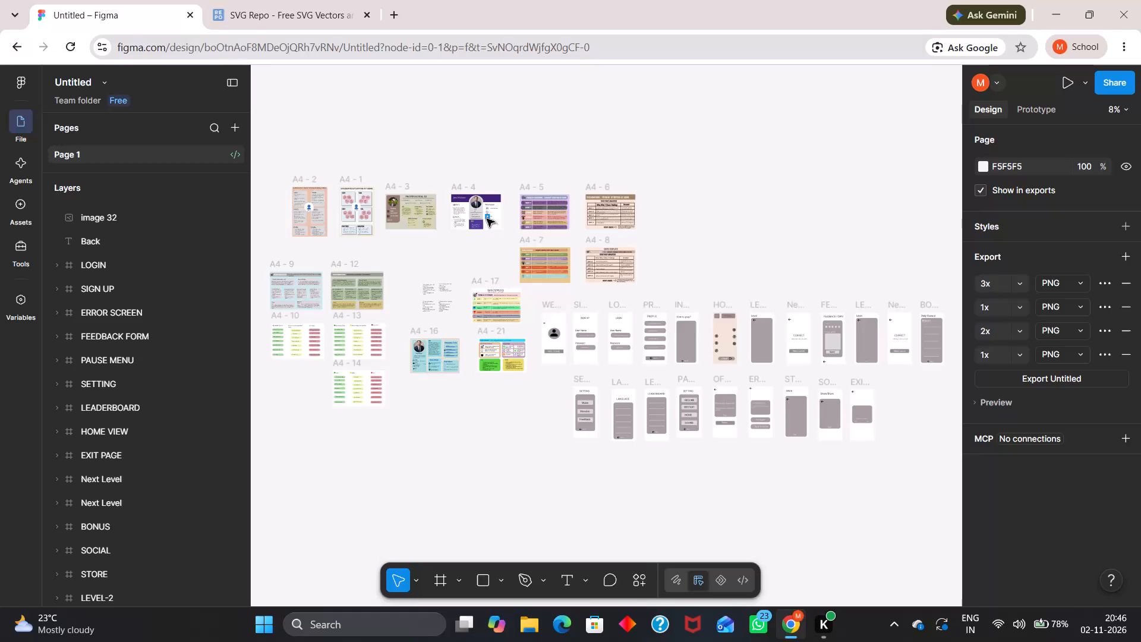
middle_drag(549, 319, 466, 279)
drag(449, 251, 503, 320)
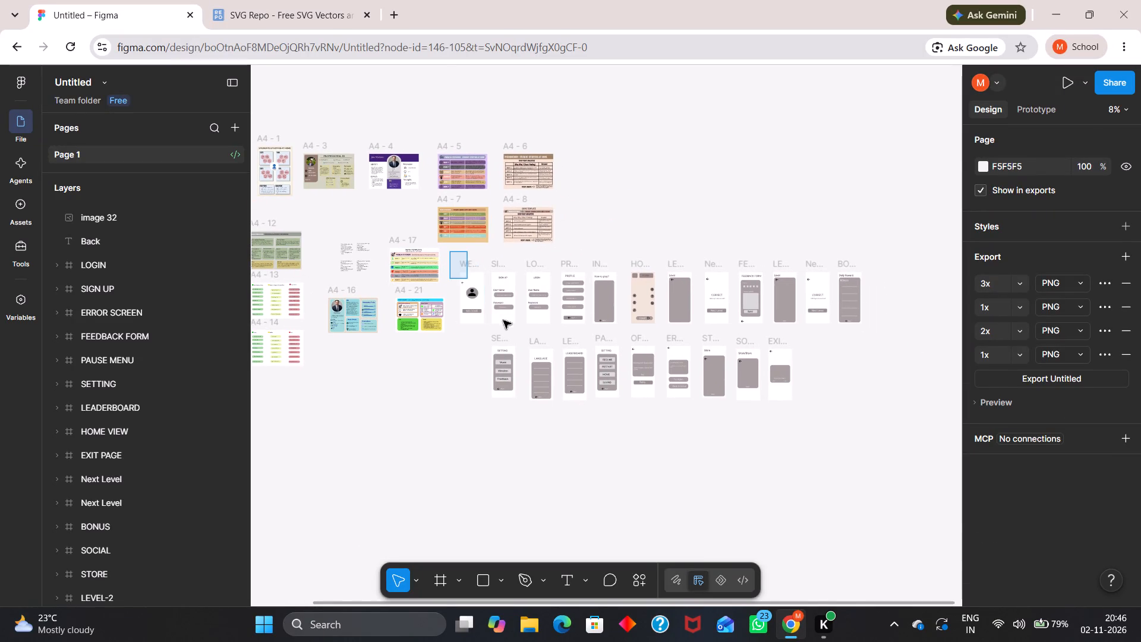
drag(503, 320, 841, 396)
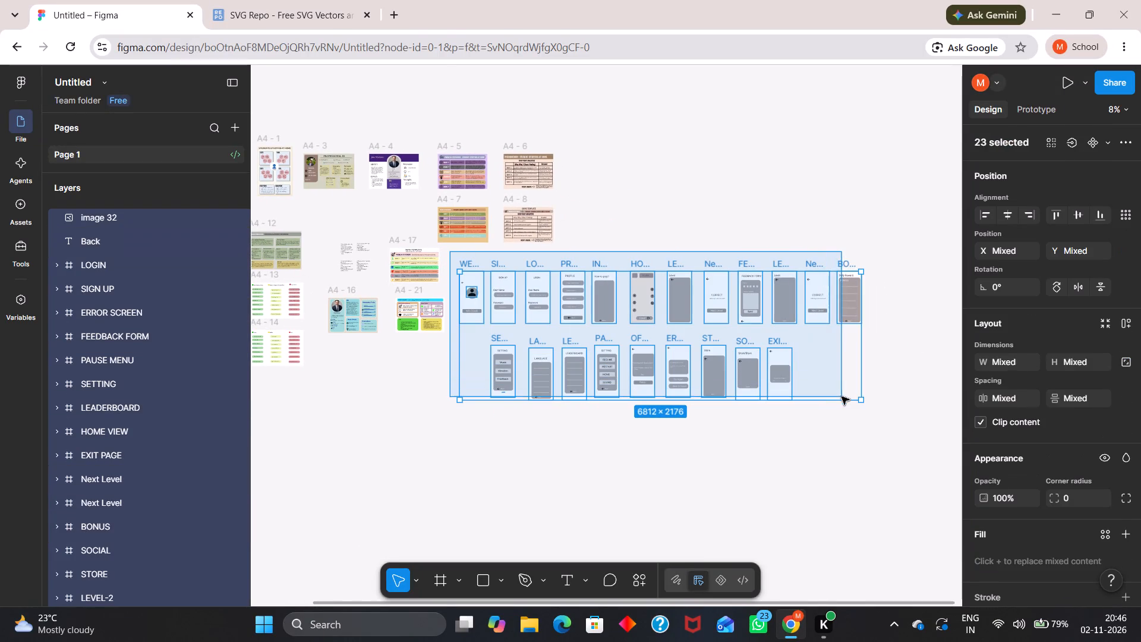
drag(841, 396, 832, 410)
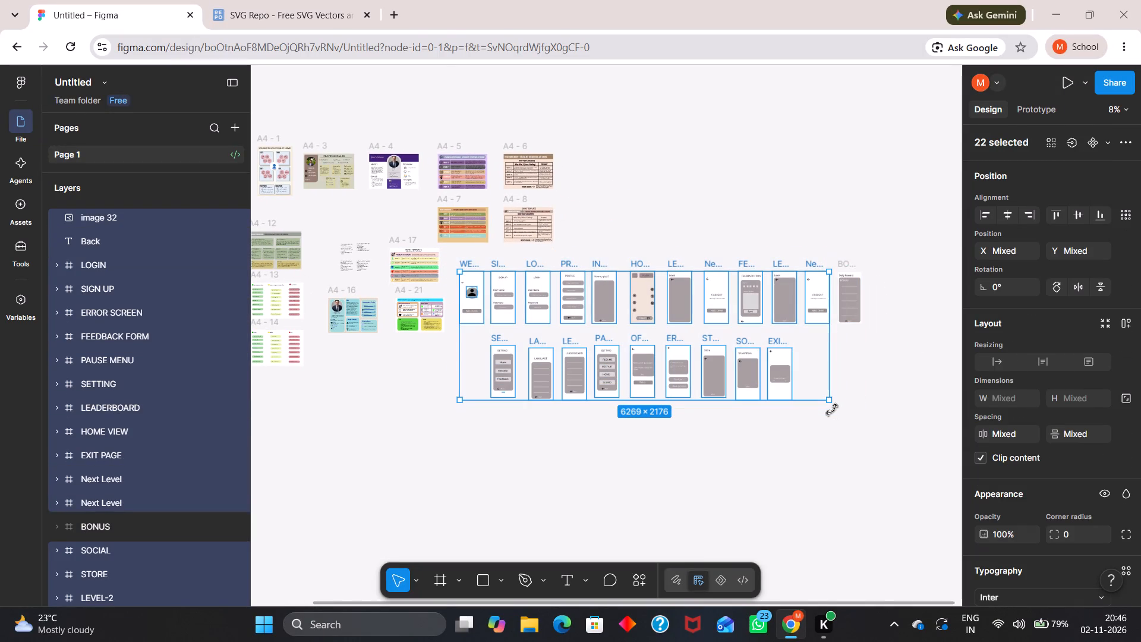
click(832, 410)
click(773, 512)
Look over the A4 template boards and the two rows of app screen frames on the canvas.
middle_drag(748, 474, 770, 424)
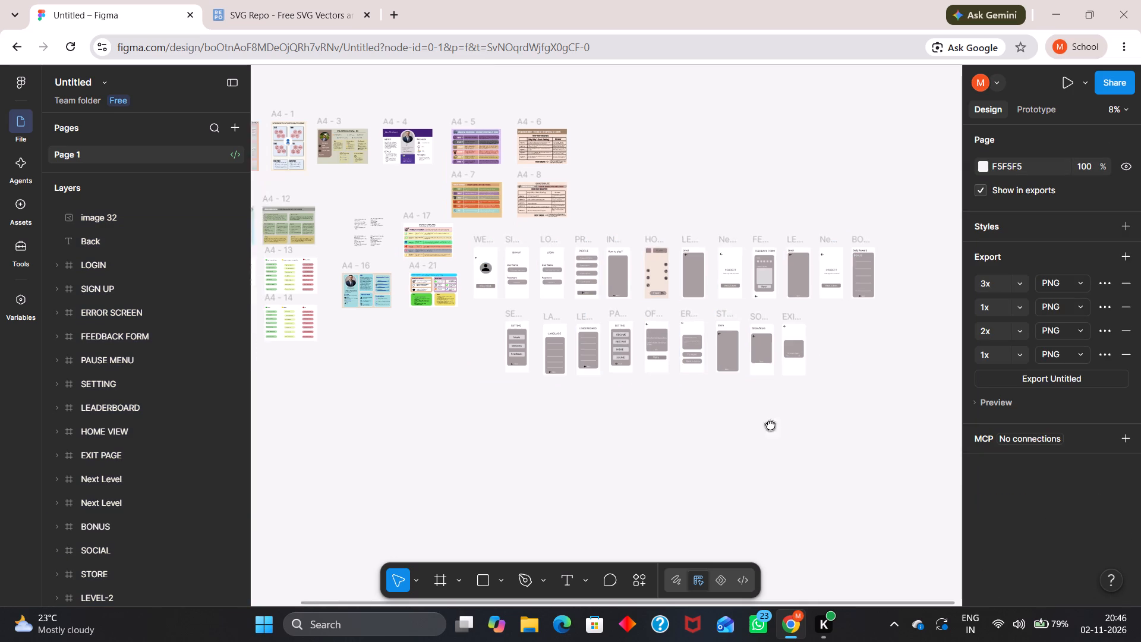
middle_drag(770, 424, 670, 477)
scroll(670, 477, up, 1)
middle_drag(651, 109, 619, 253)
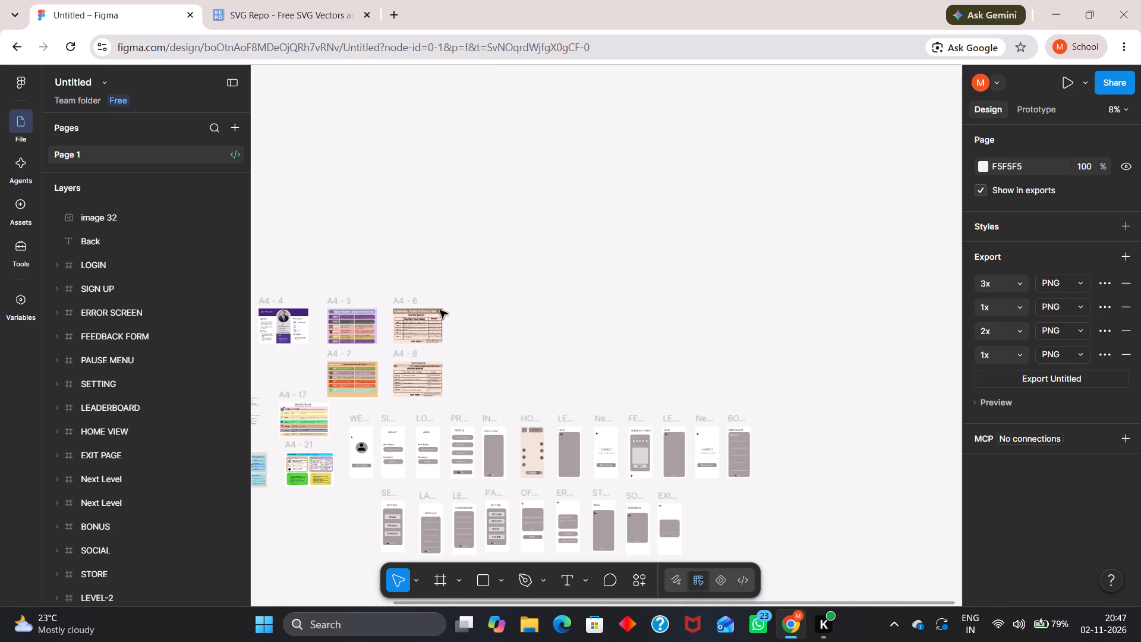
middle_drag(421, 317, 629, 291)
scroll(626, 429, up, 3)
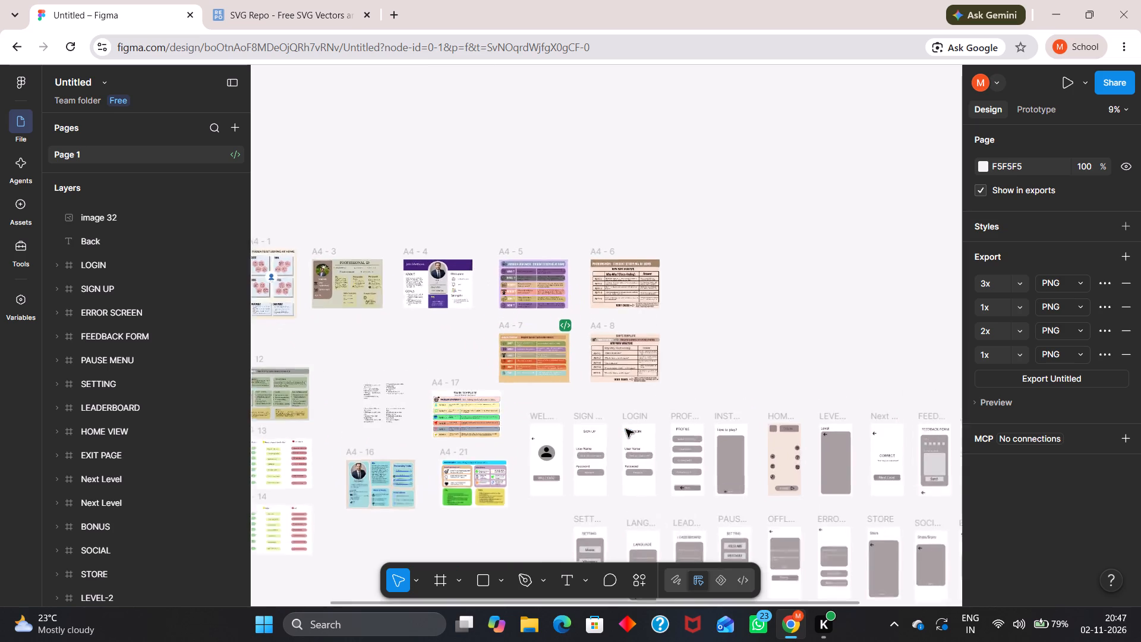
scroll(626, 429, up, 4)
ctrl+scroll(626, 432, up, 2)
ctrl+middle_drag(626, 429, 557, 279)
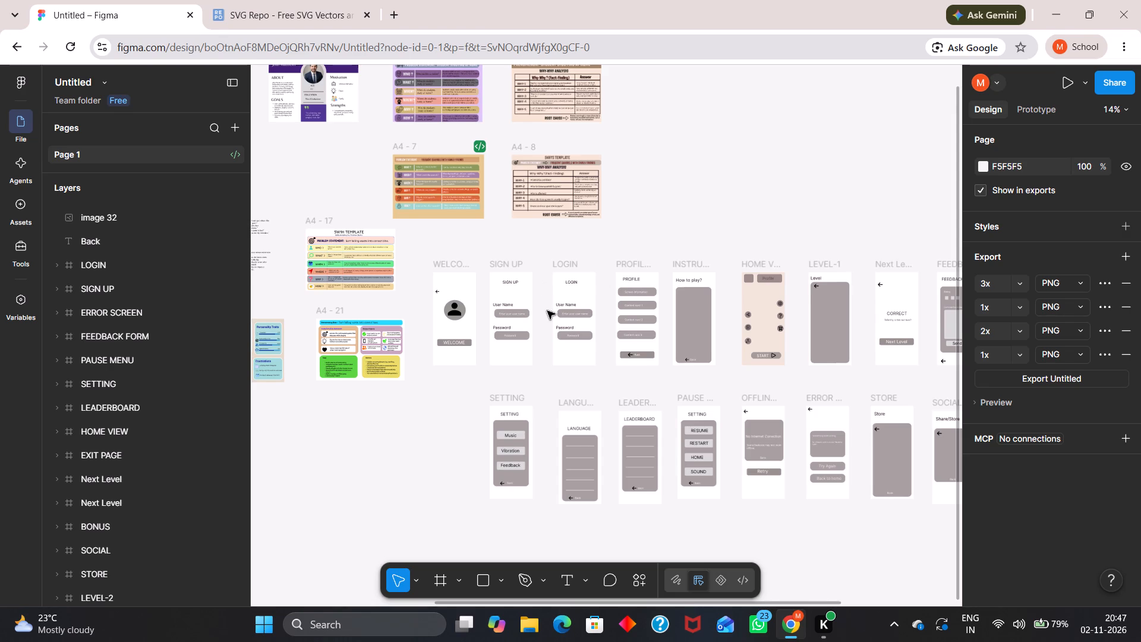
scroll(547, 311, up, 1)
ctrl+scroll(547, 311, up, 8)
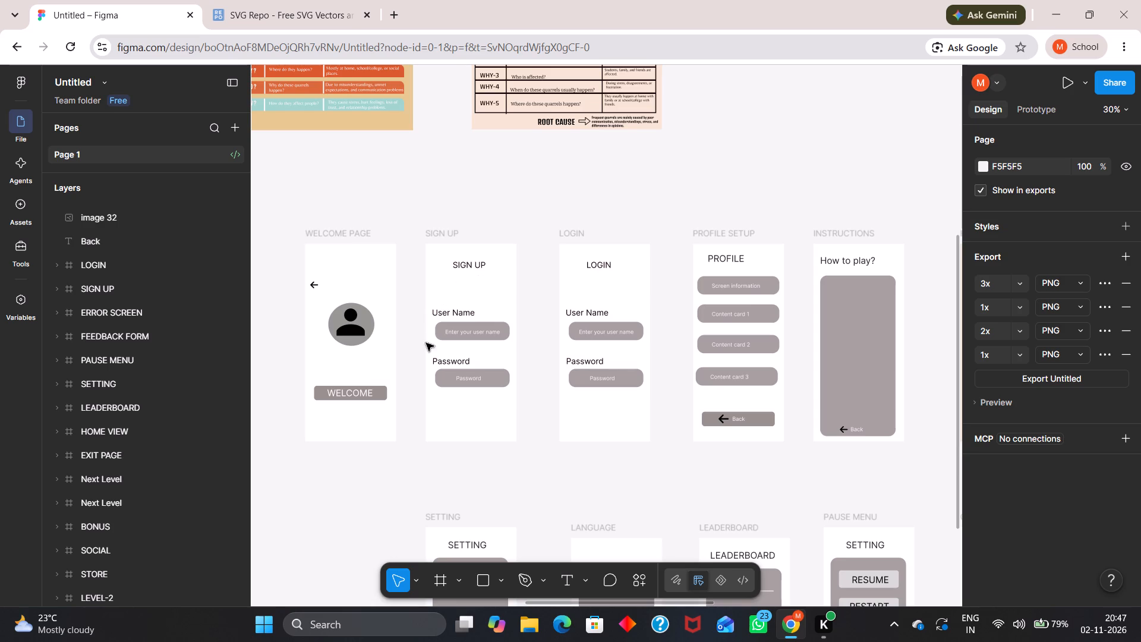
Move the back arrow up to the upper corner of the WELCOME PAGE frame.
middle_drag(372, 323, 388, 254)
scroll(388, 254, up, 1)
scroll(408, 331, down, 1)
ctrl+scroll(407, 341, up, 5)
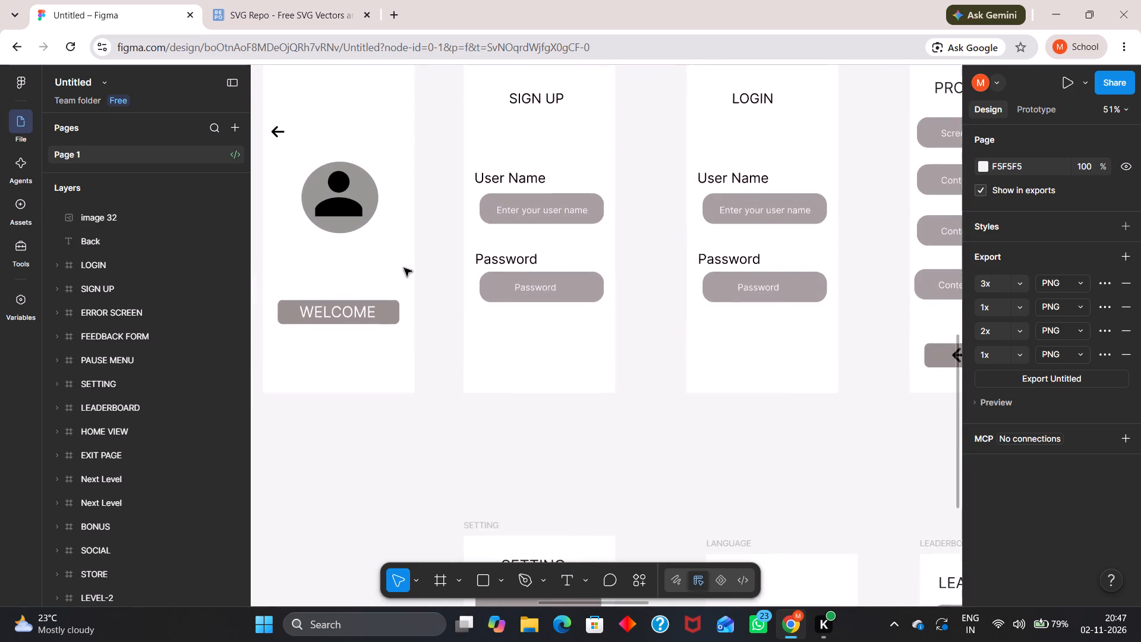
middle_drag(411, 237, 518, 335)
drag(383, 231, 384, 210)
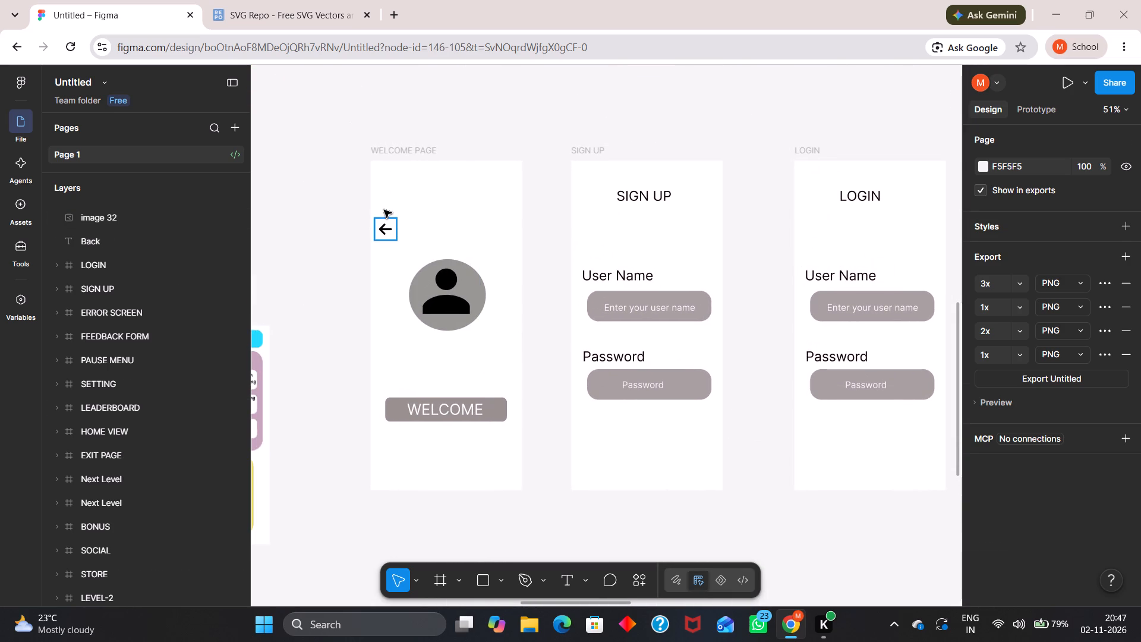
drag(384, 210, 384, 184)
click(448, 106)
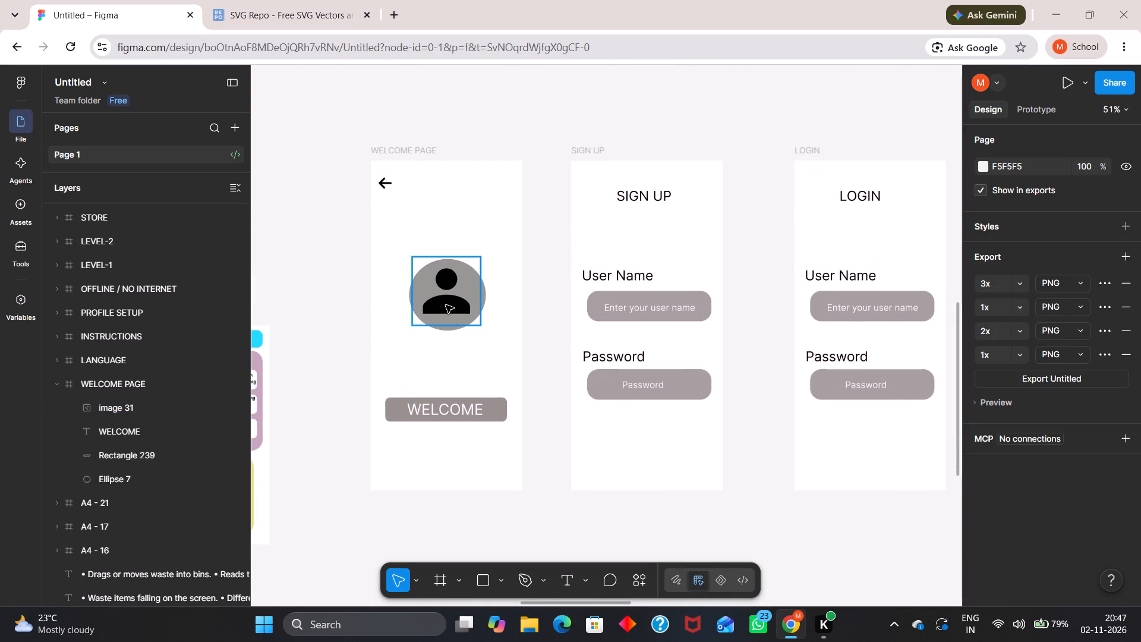
Move the person image and its grey ellipse together up to just below the back arrow on the WELCOME PAGE.
click(447, 303)
ctrl+scroll(430, 320, up, 5)
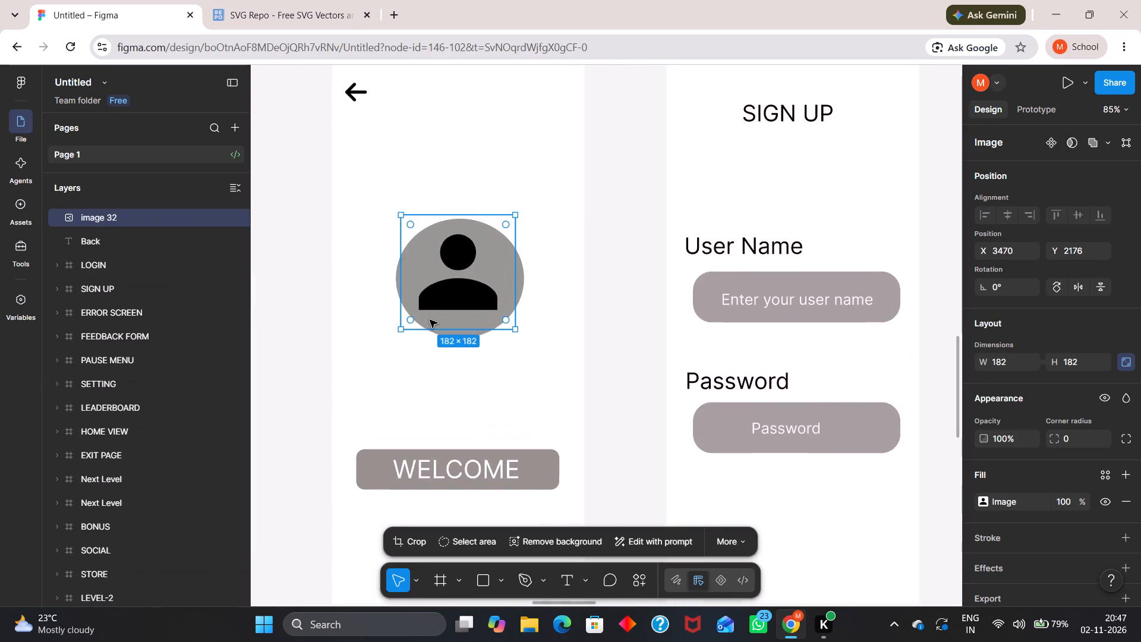
click(481, 336)
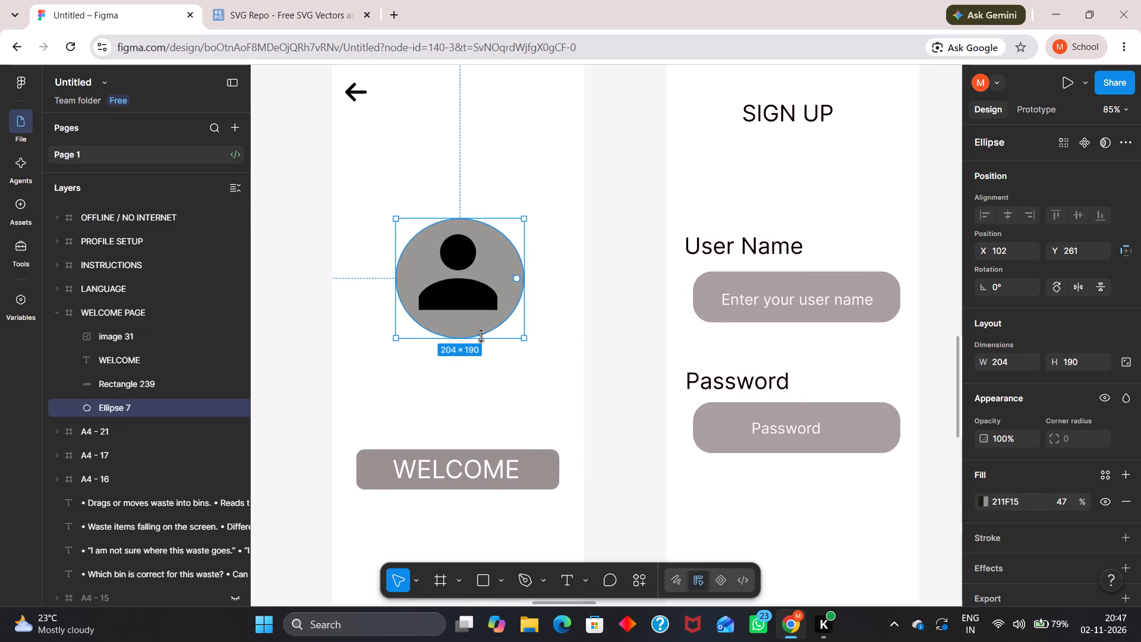
shift+click(478, 295)
drag(478, 295, 472, 241)
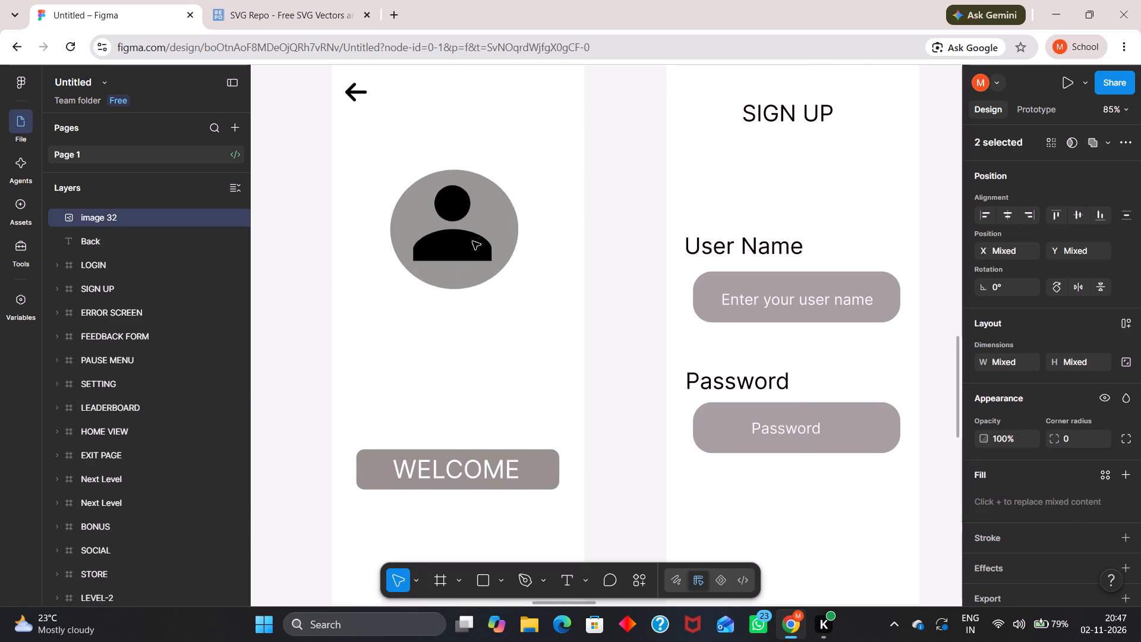
drag(472, 241, 468, 182)
click(613, 188)
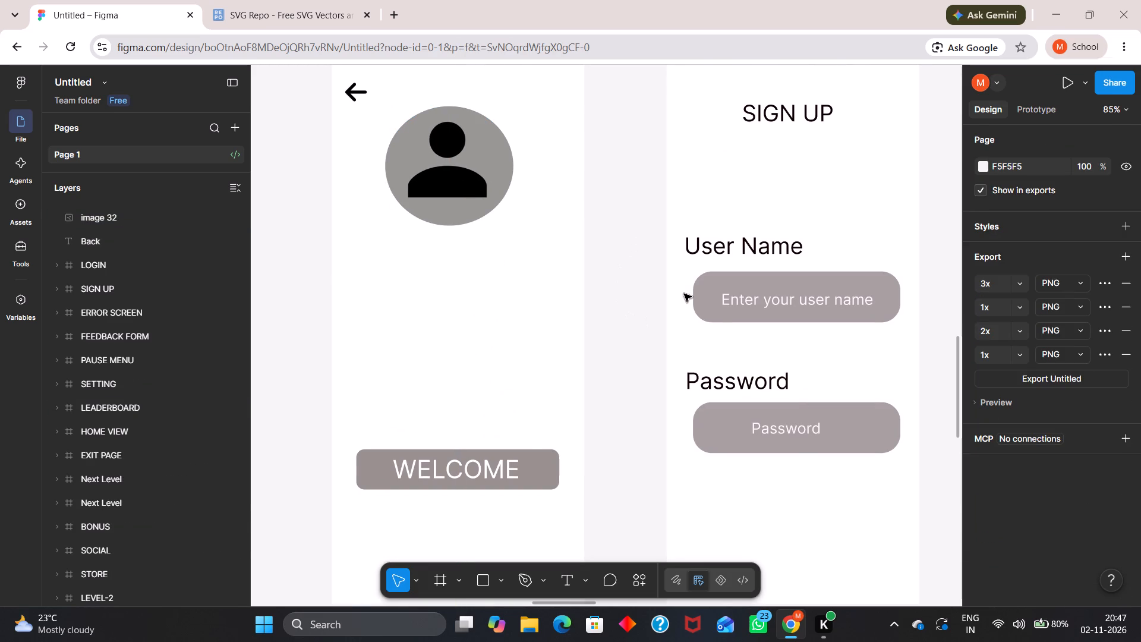
Copy the "Enter your user name" text and its rounded rectangle from SIGN UP to below the avatar on the WELCOME PAGE.
click(726, 295)
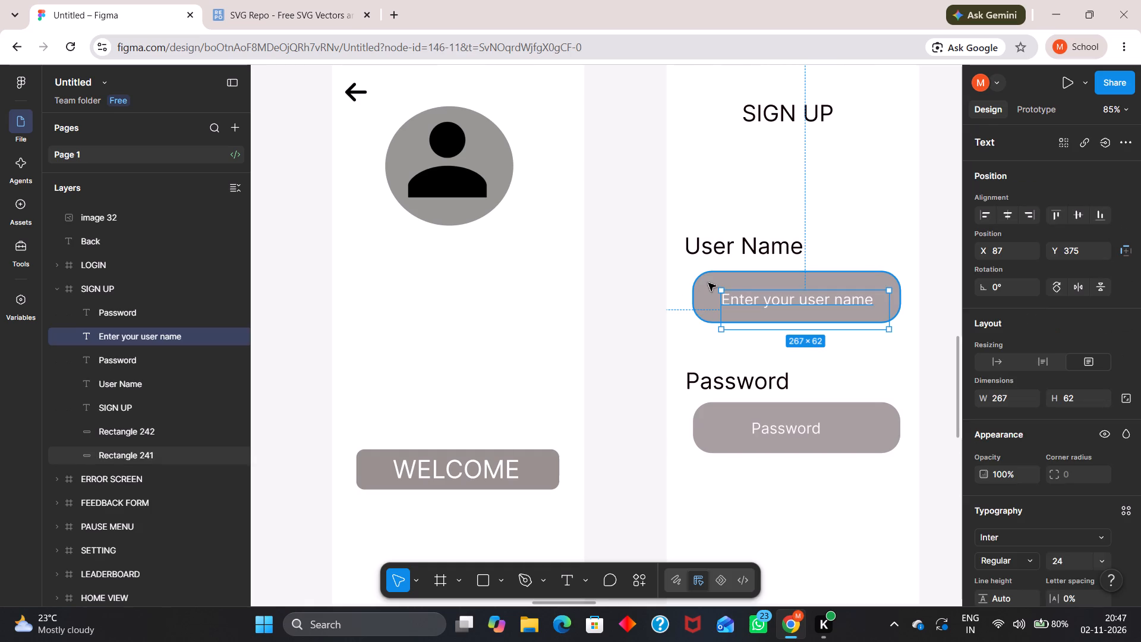
shift+click(708, 283)
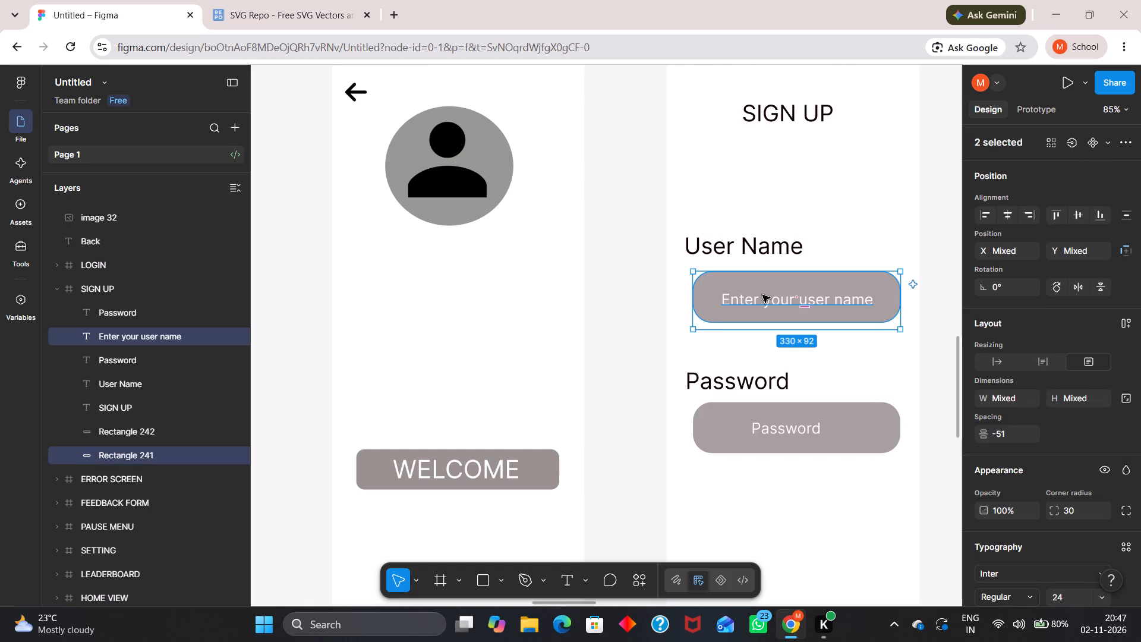
alt+drag(757, 297, 384, 263)
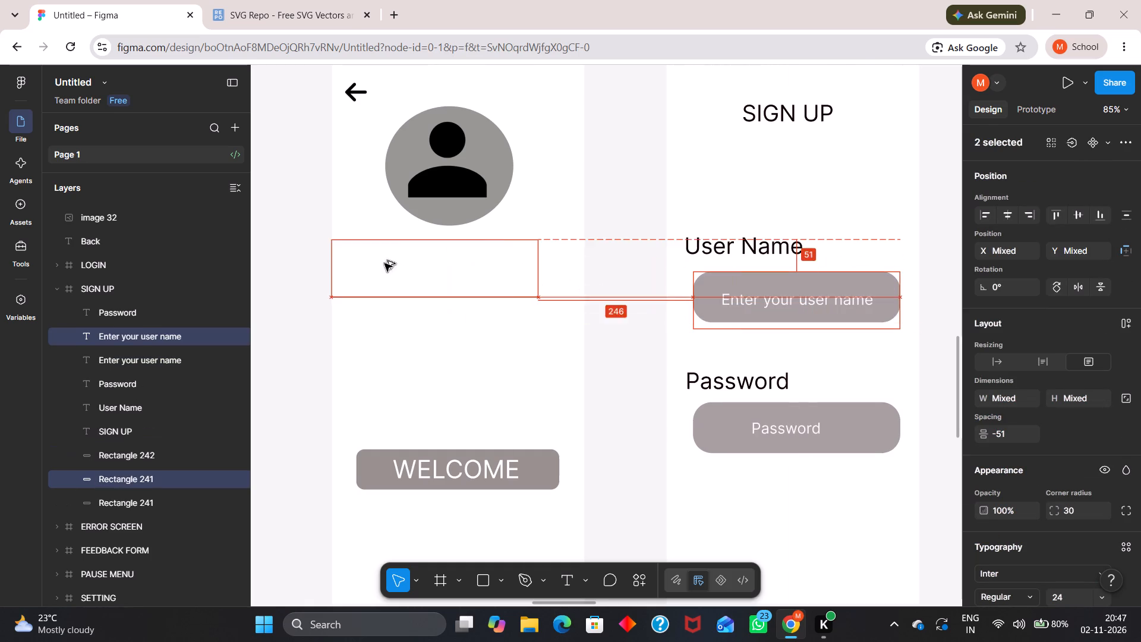
alt+drag(384, 263, 423, 276)
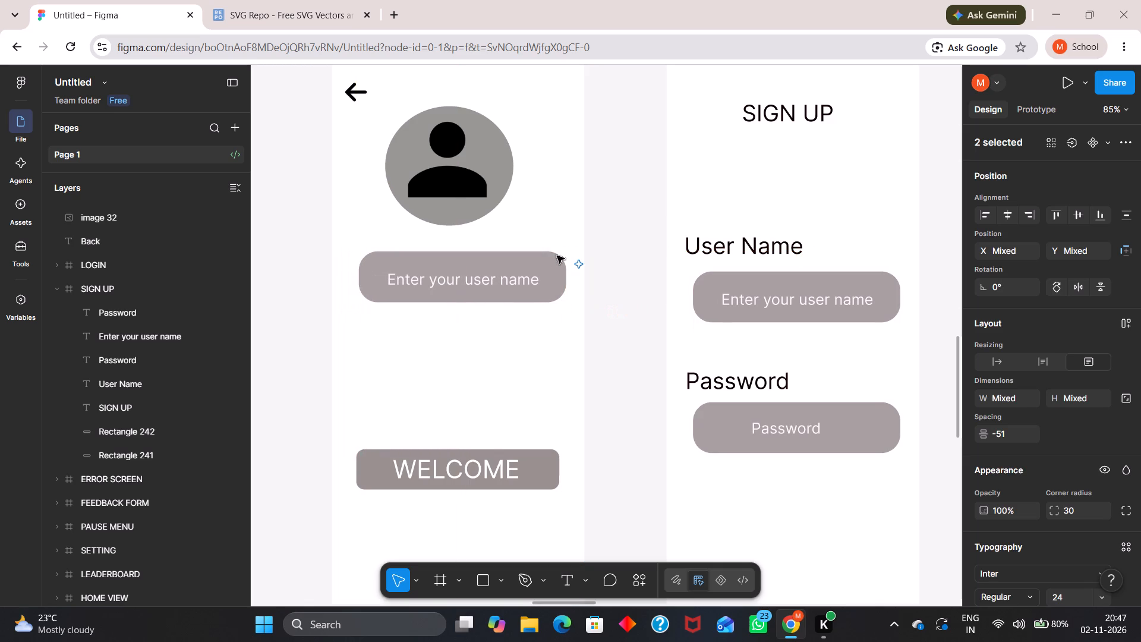
click(615, 222)
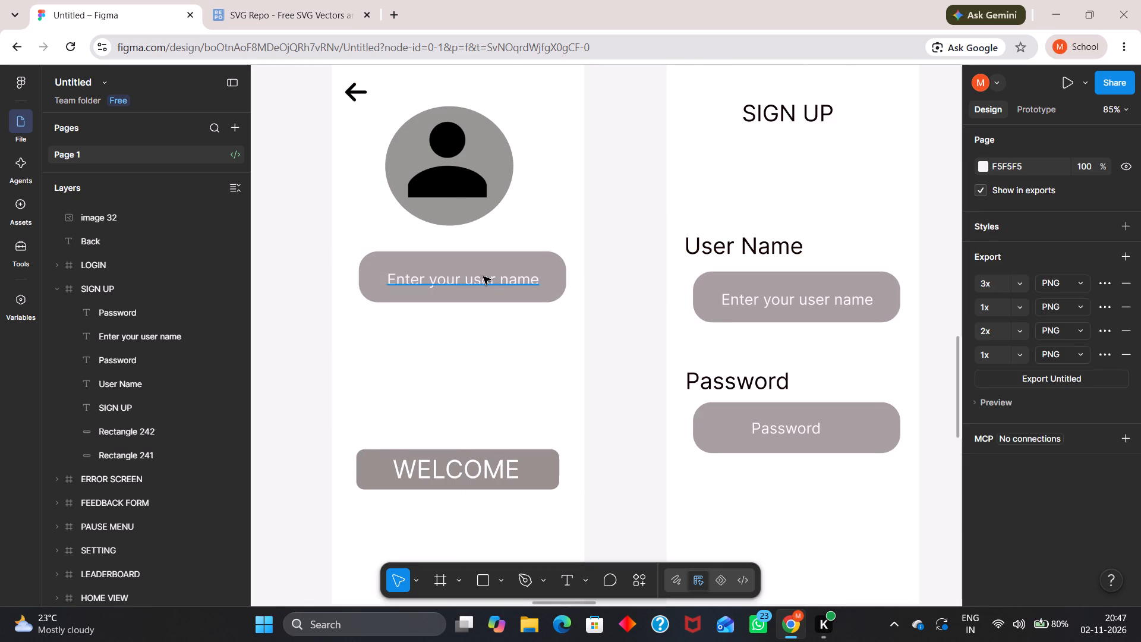
Replace the copied field's text on the WELCOME PAGE with "Daily eco challenges".
double_click(483, 276)
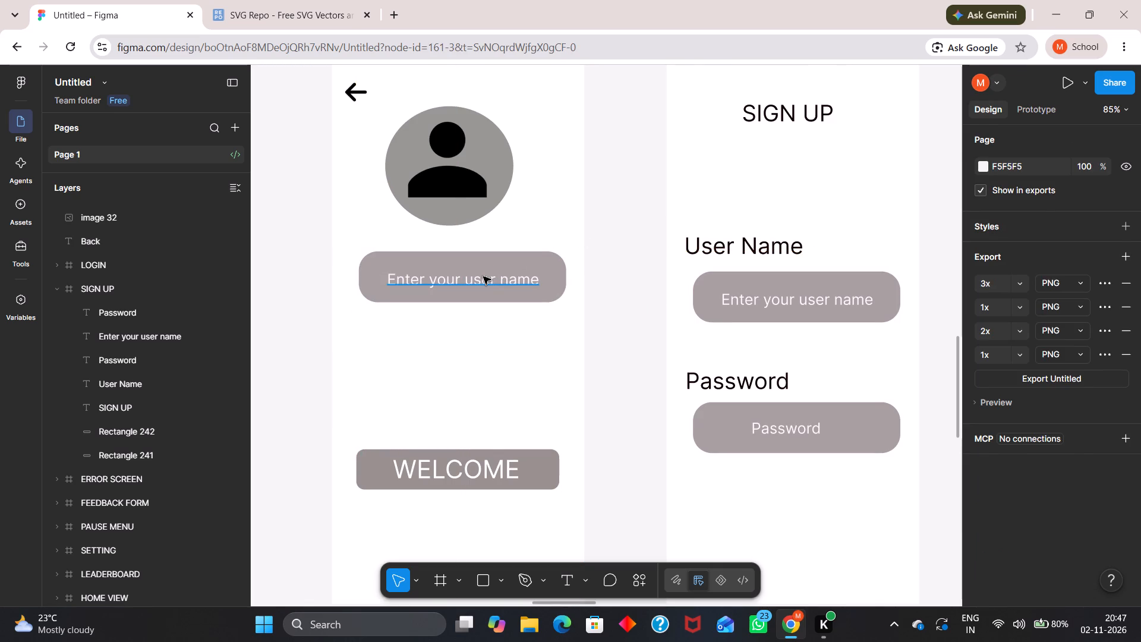
text(Daily)
key(space)
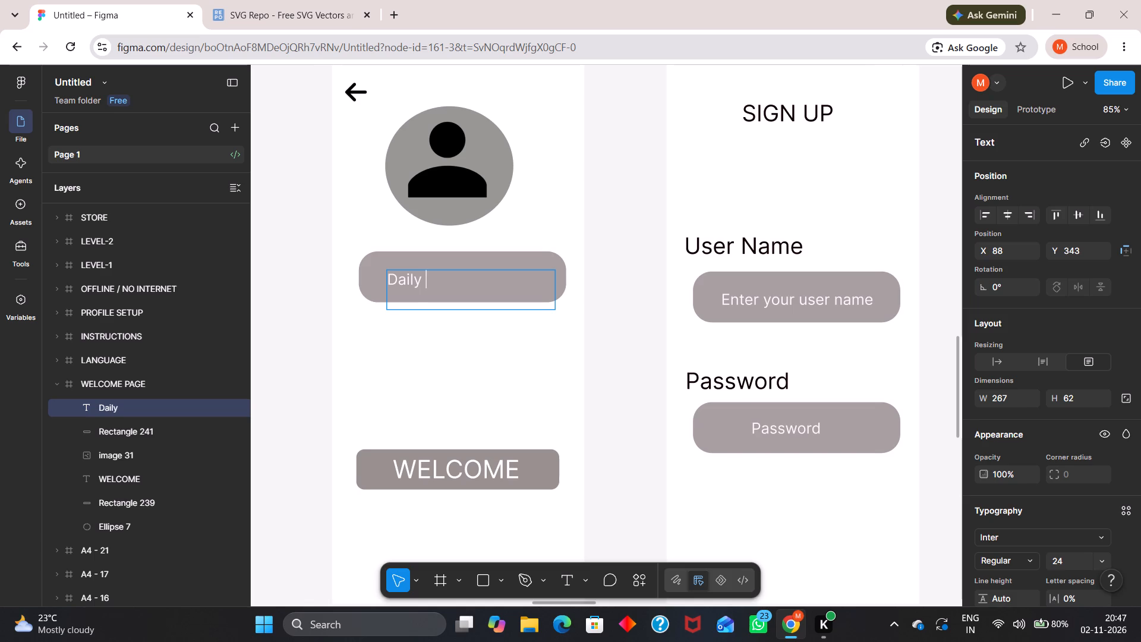
text(eco cha)
text(llenges)
click(626, 269)
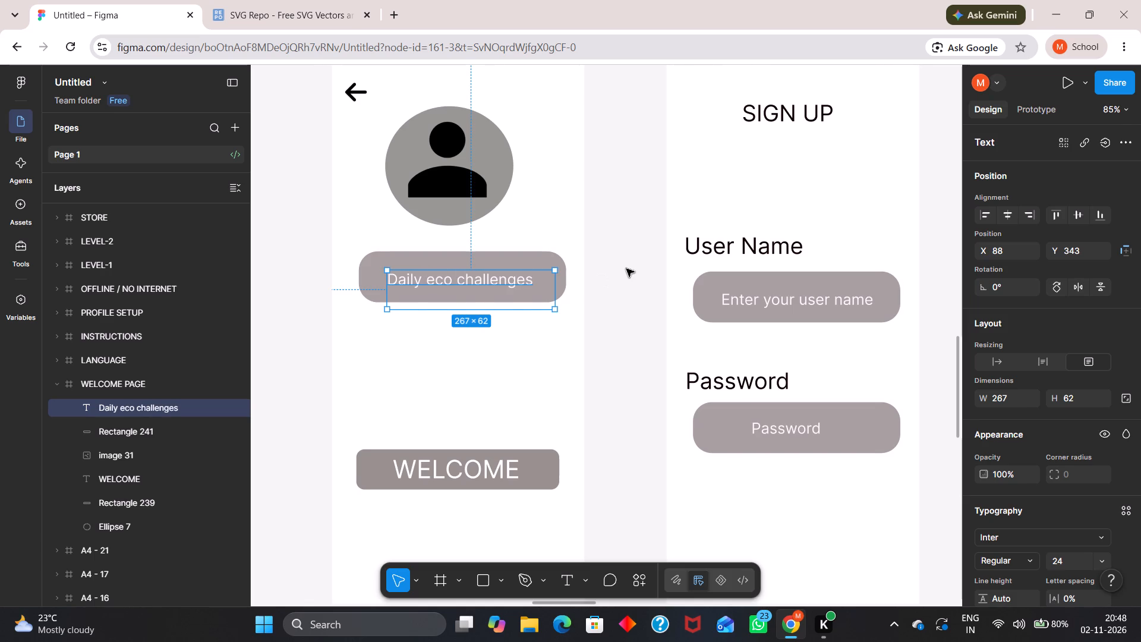
click(626, 269)
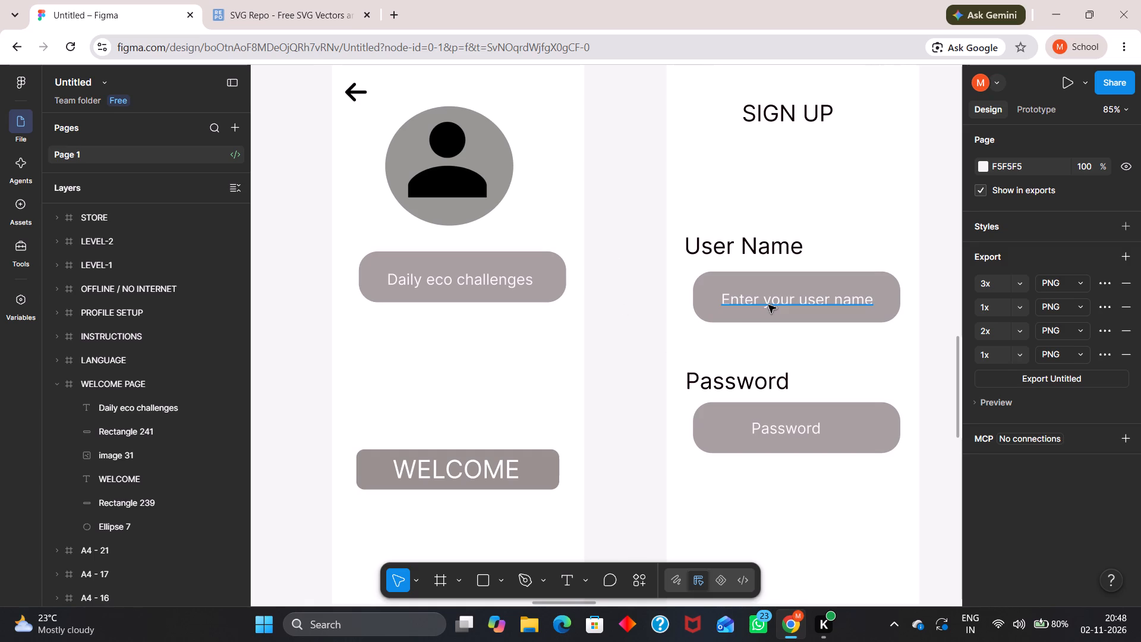
Duplicate the "Daily eco challenges" text and rectangle twice, stacking the copies evenly below it, above the WELCOME button.
click(547, 277)
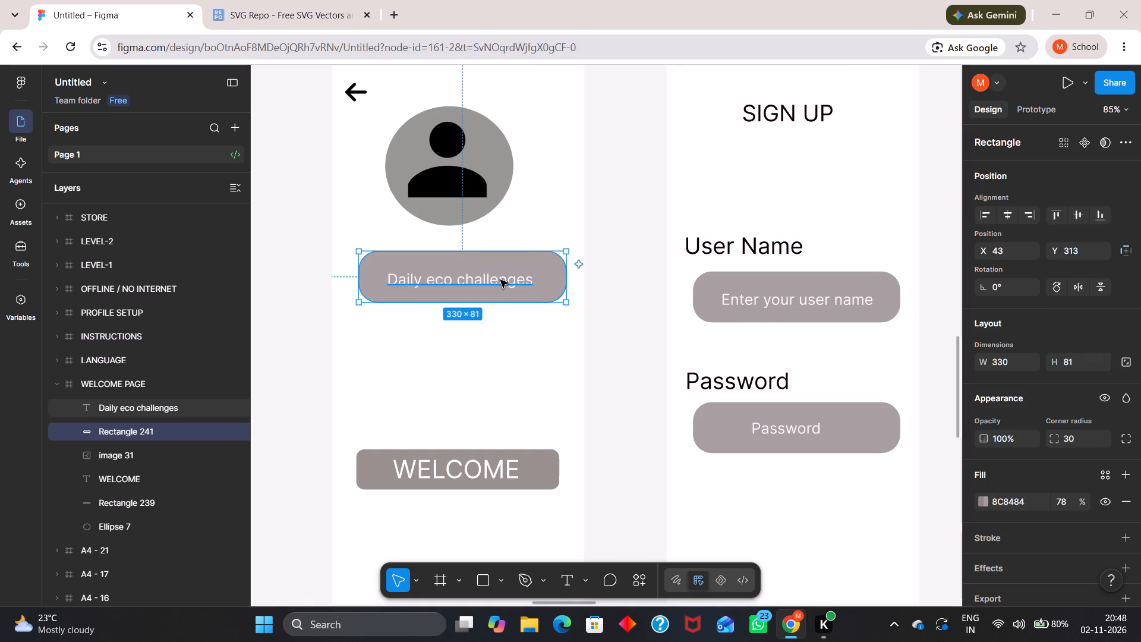
click(500, 280)
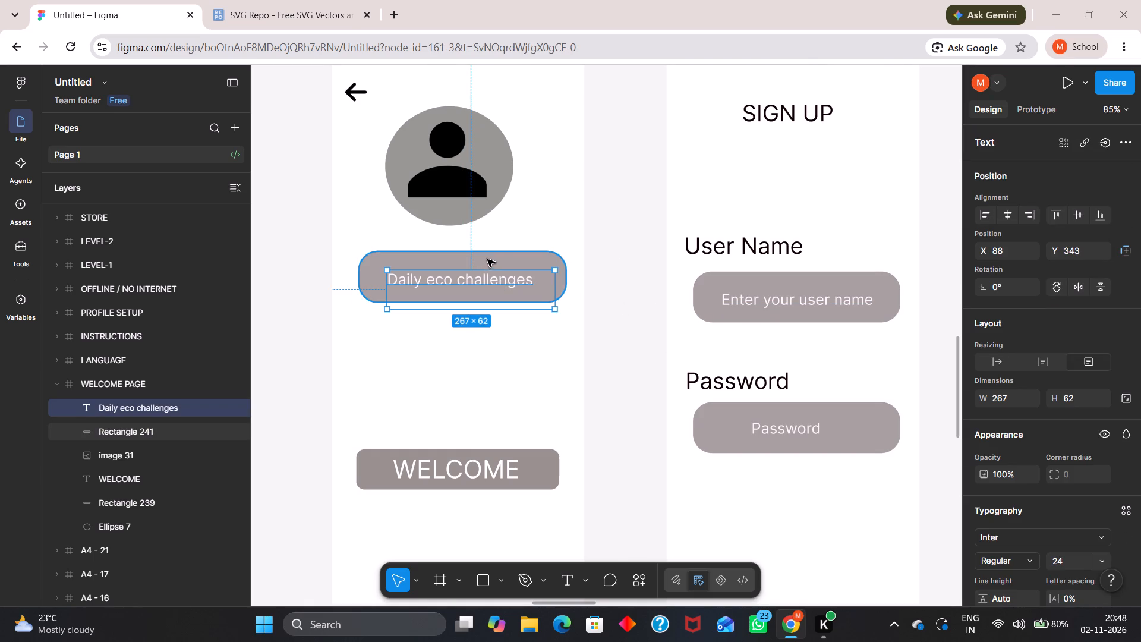
shift+click(494, 255)
alt+drag(496, 282, 498, 347)
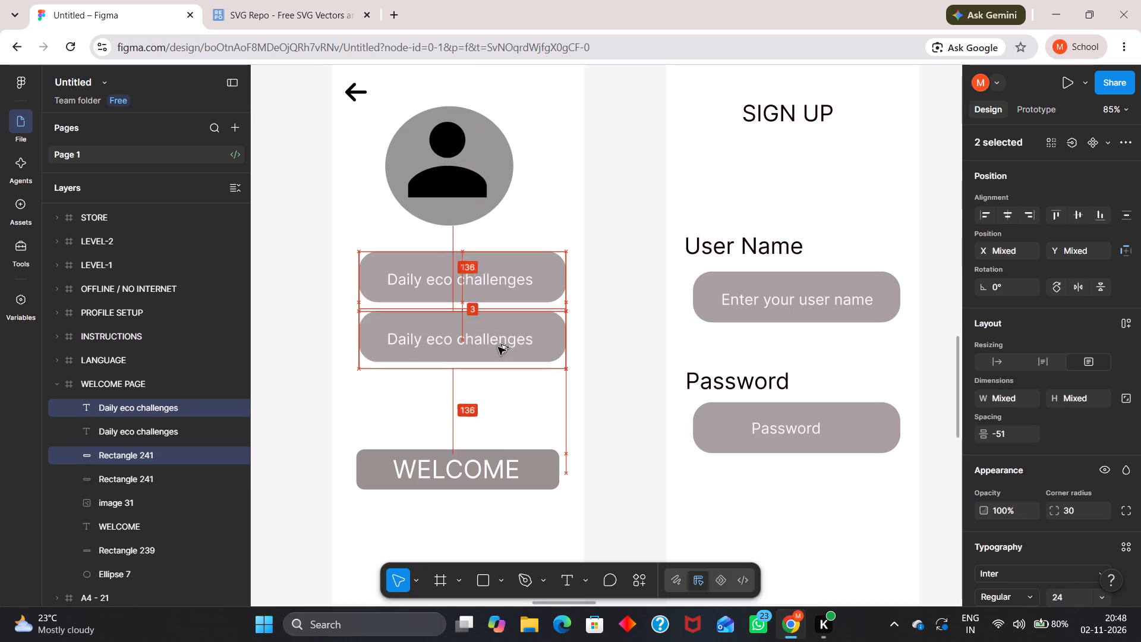
alt+drag(498, 347, 496, 345)
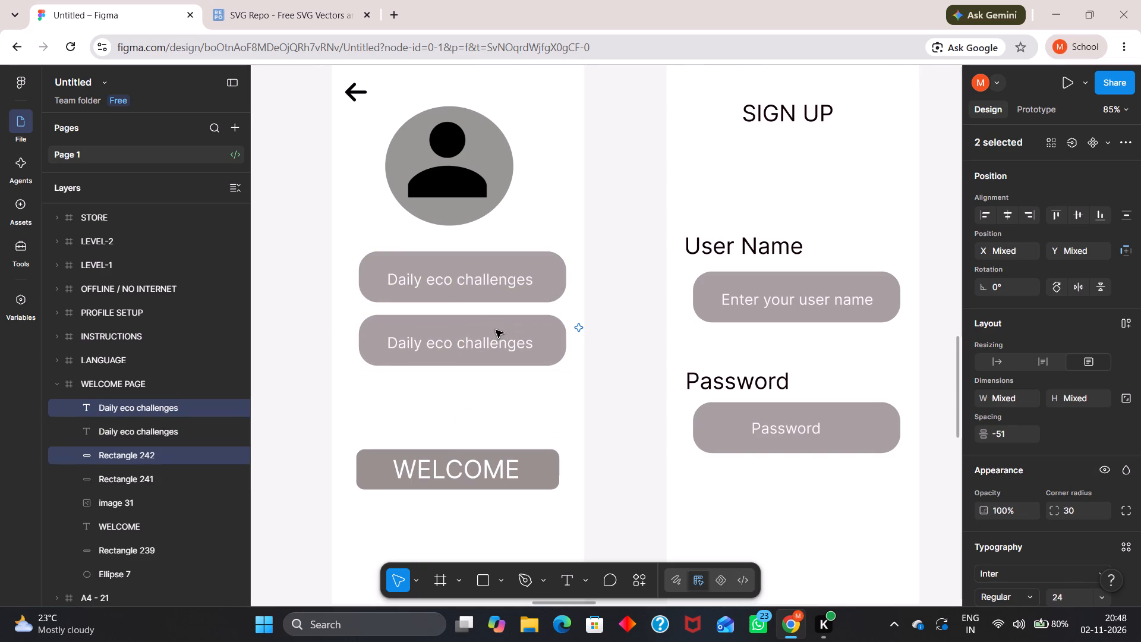
alt+drag(490, 342, 490, 399)
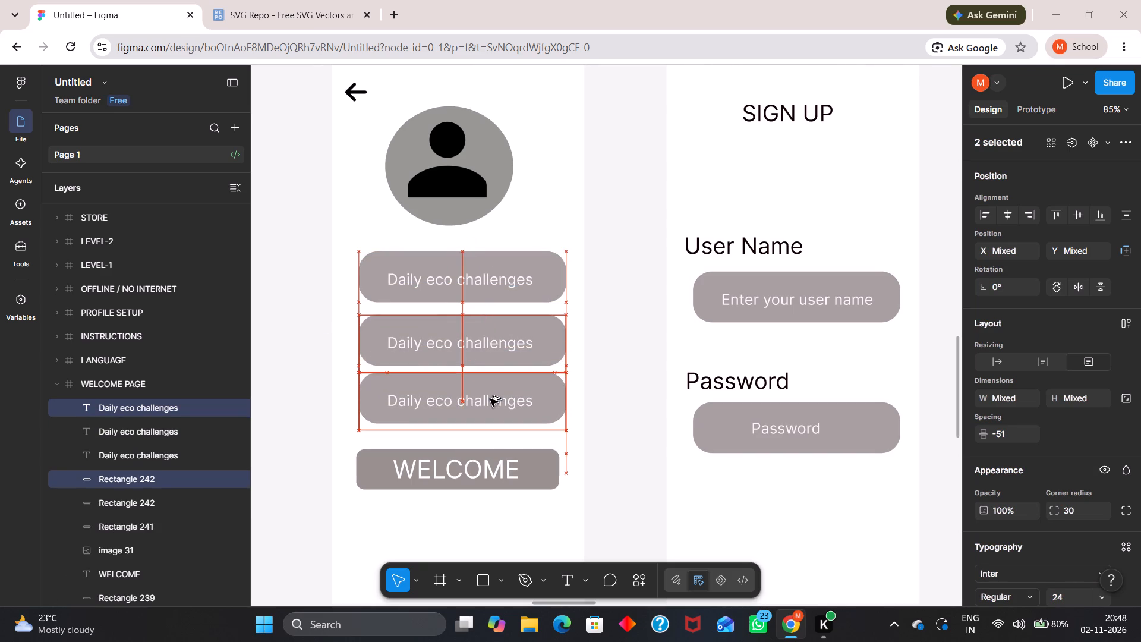
alt+drag(490, 399, 490, 402)
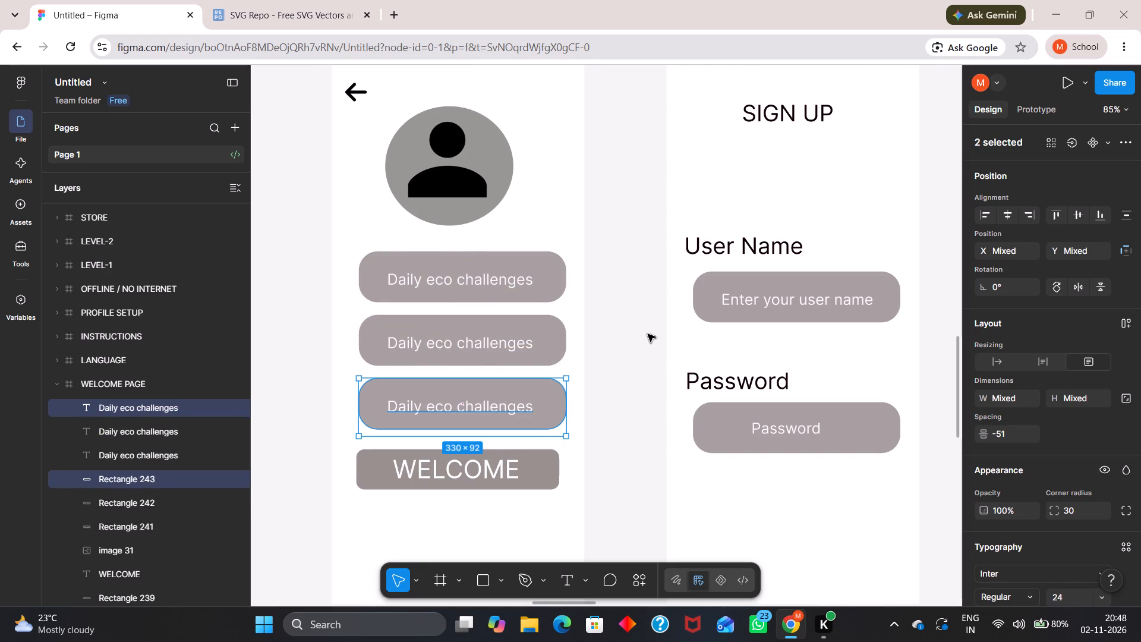
click(625, 365)
Replace the middle "Daily eco challenges" card's text on the WELCOME PAGE with "Track your positive habits".
scroll(628, 362, down, 3)
ctrl+scroll(628, 362, down, 2)
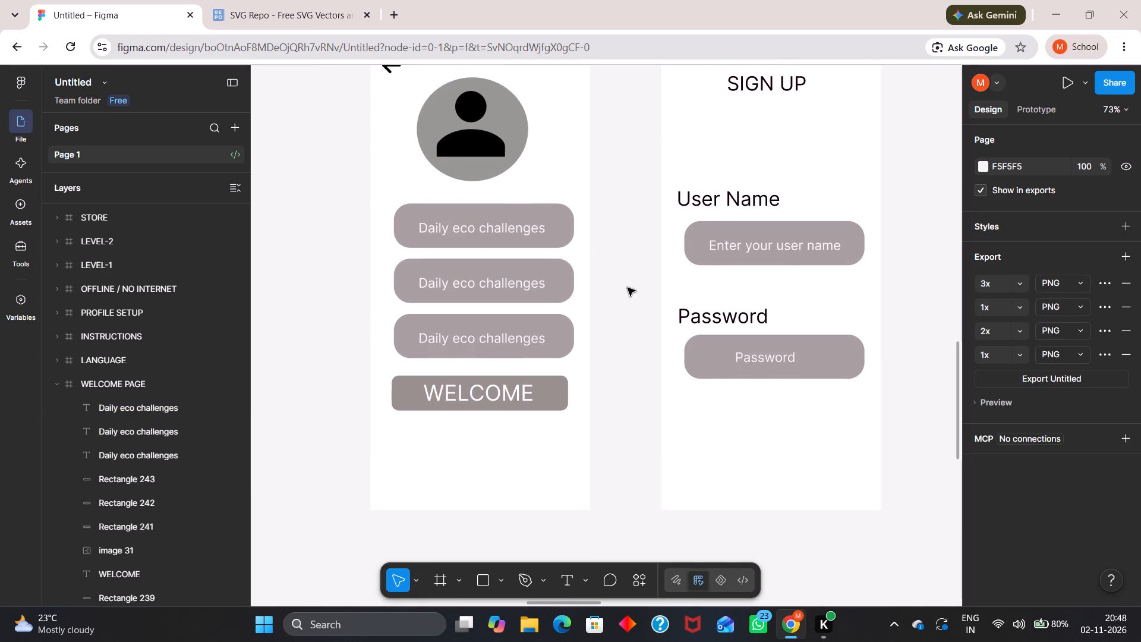
middle_drag(628, 288, 619, 278)
double_click(467, 275)
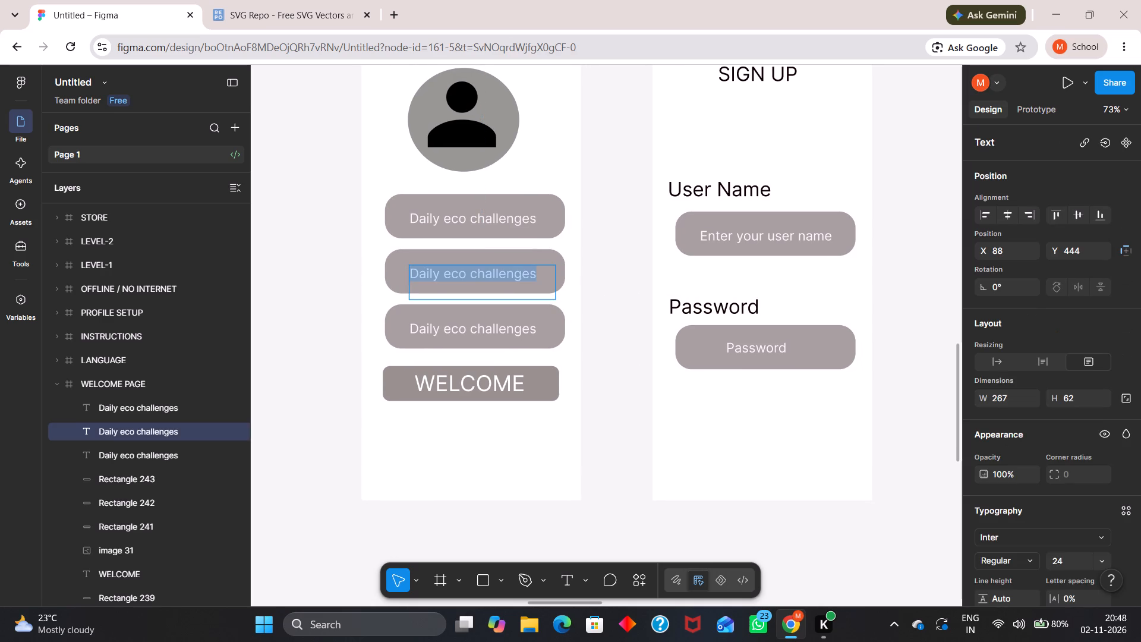
key(shift+t)
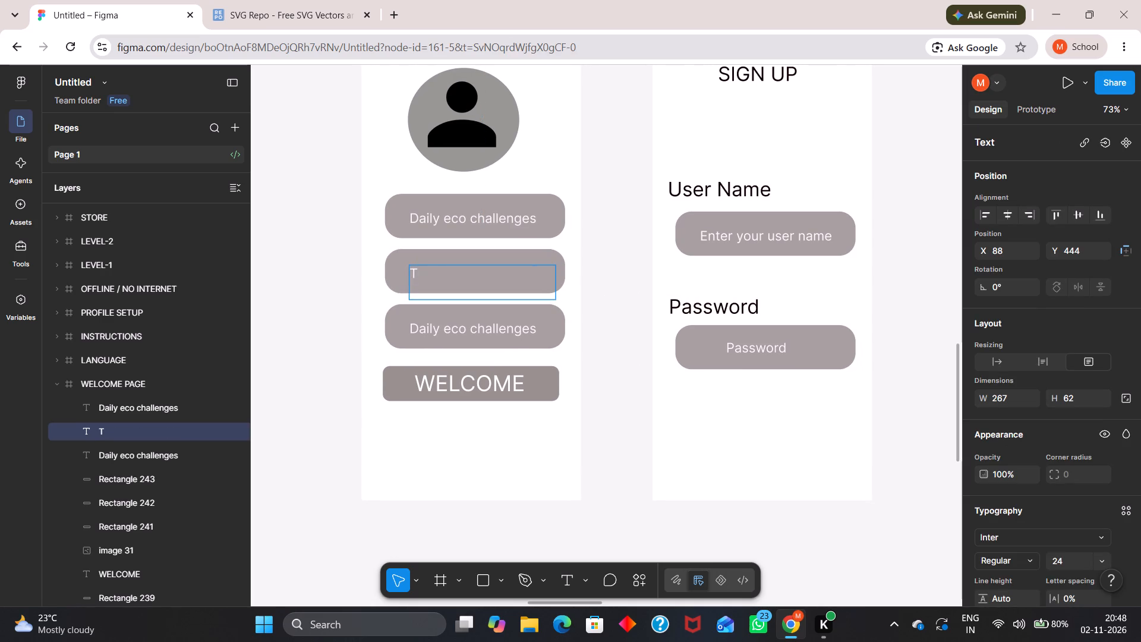
text(rac)
key(k)
key(space)
text(your)
key(space)
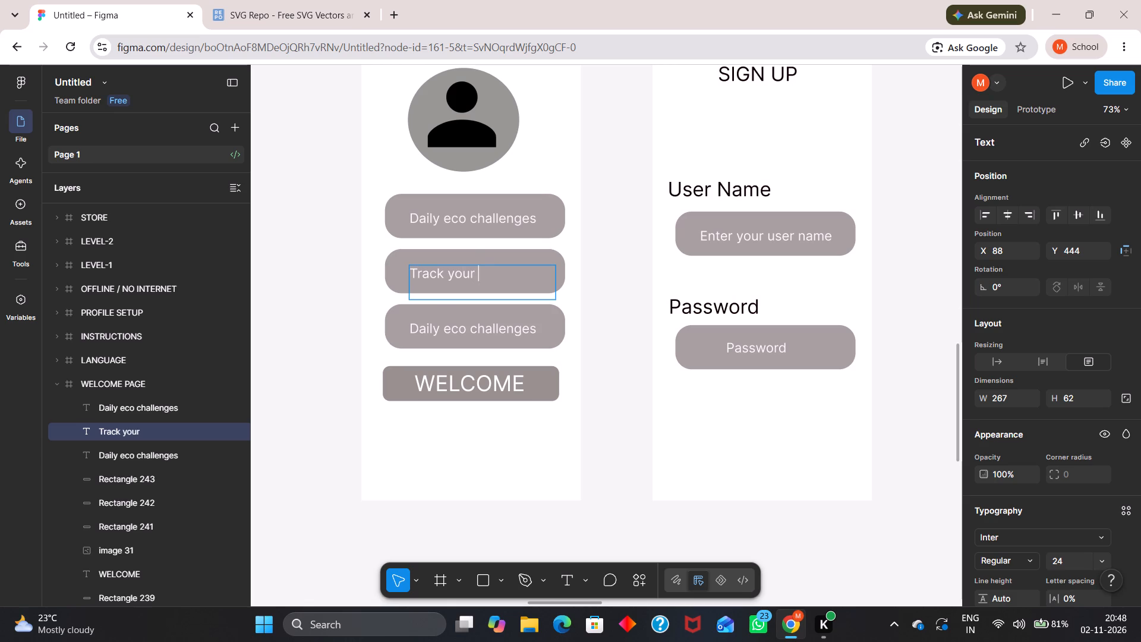
text(poditivr=e)
key(BackSpace)
key(BackSpace)
key(BackSpace)
key(BackSpace)
key(BackSpace)
key(BackSpace)
key(BackSpace)
key(BackSpace)
text(sitive)
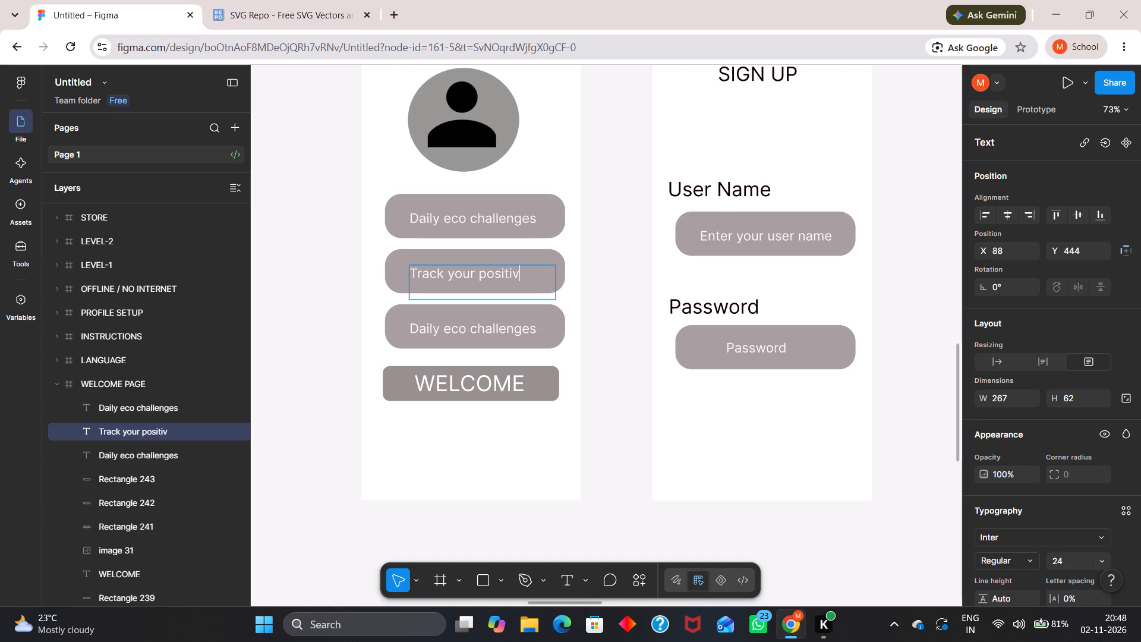
key(space)
text(habits)
key(Escape)
key(Escape)
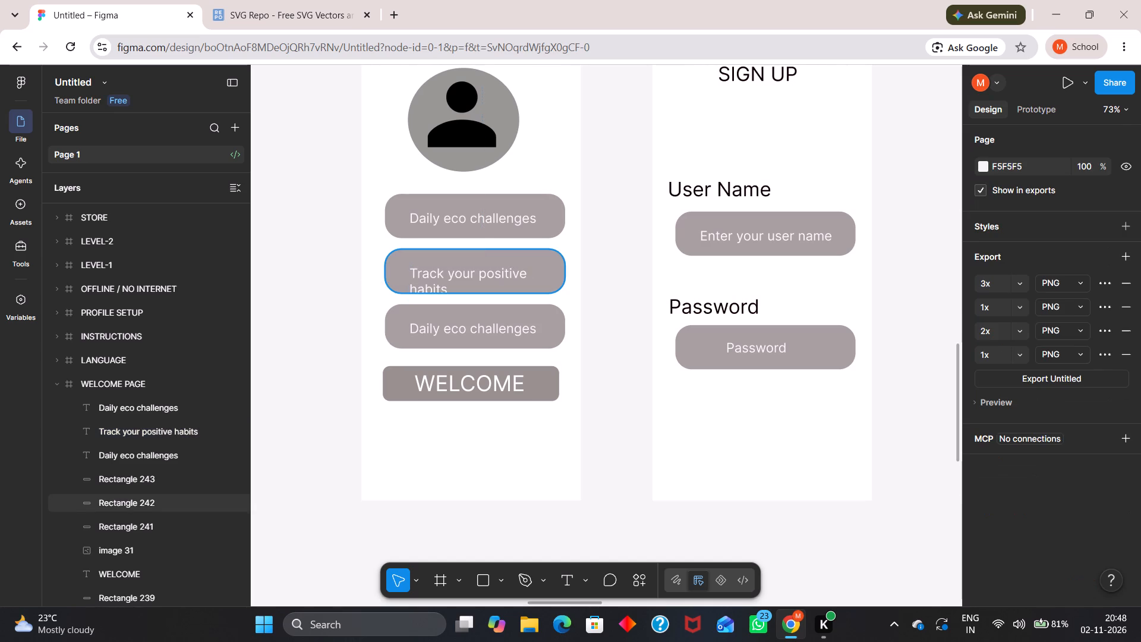
Widen the "Track your positive habits" text box to about 299 so it fits one line, and position it inside its rectangle.
drag(424, 281, 417, 273)
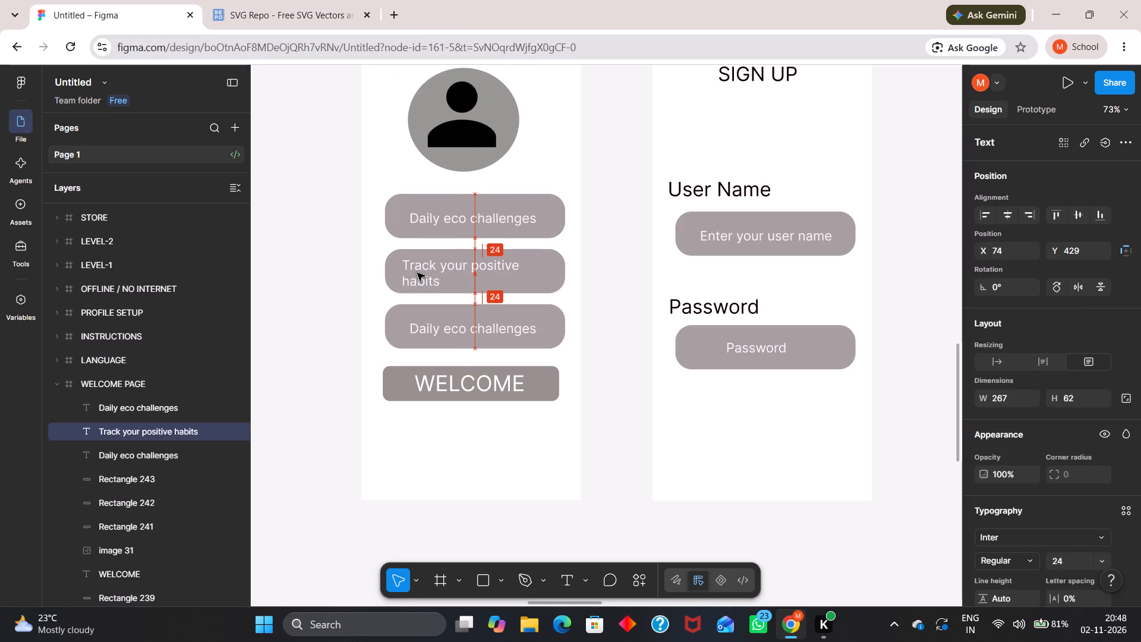
drag(417, 273, 418, 273)
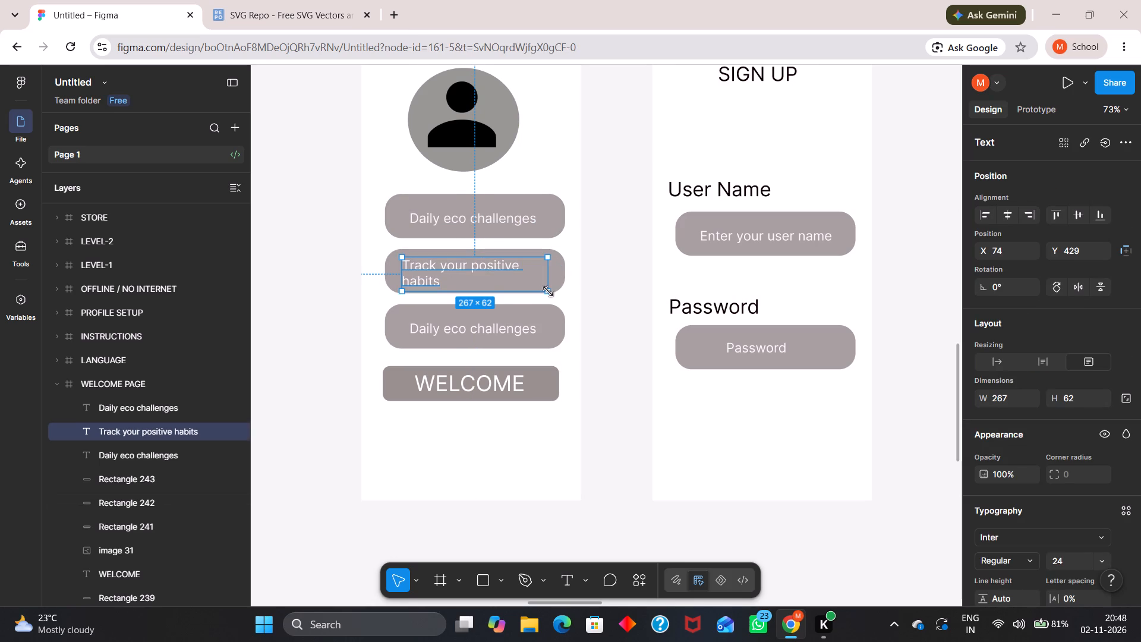
drag(548, 291, 565, 291)
click(574, 270)
drag(511, 259, 510, 259)
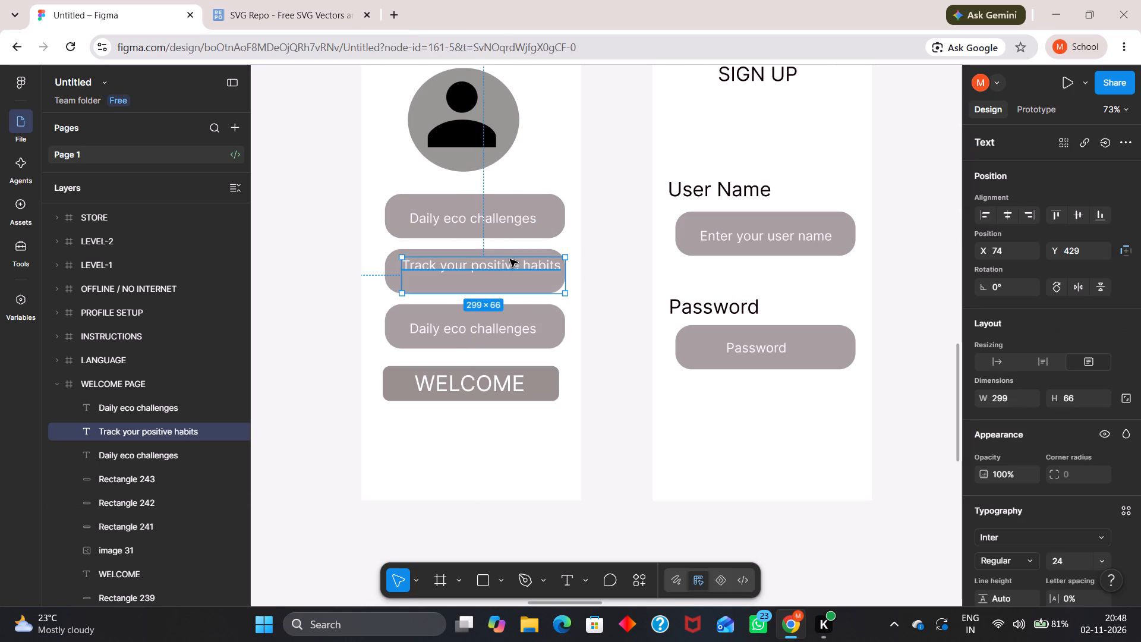
drag(510, 259, 507, 265)
click(594, 246)
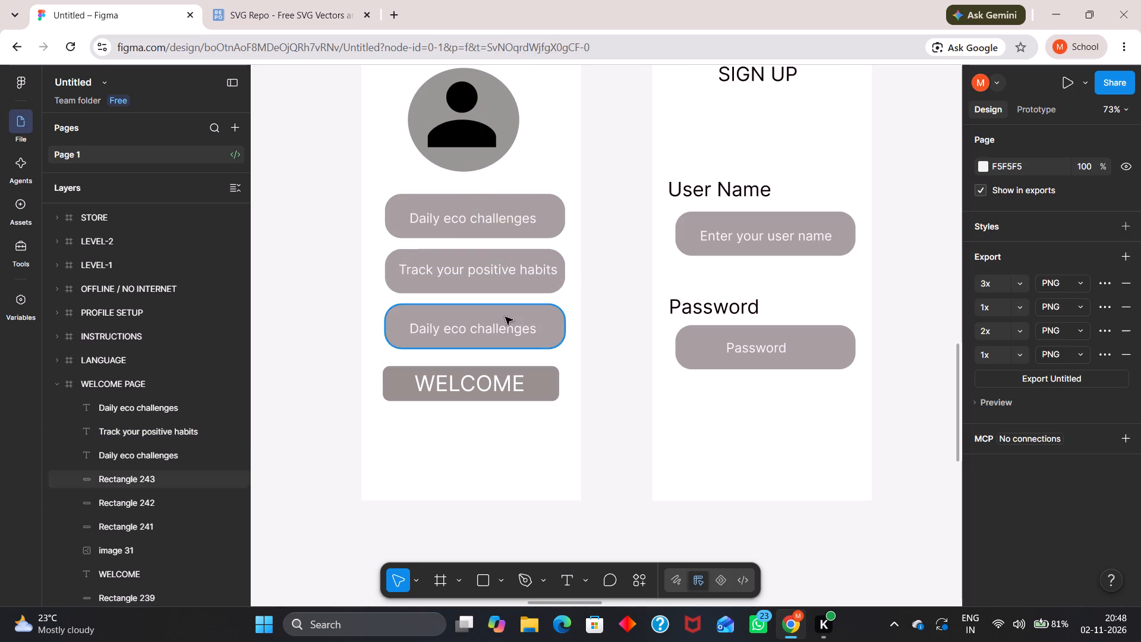
Replace the third card's text on the WELCOME PAGE with "Learn practical green tios".
double_click(495, 326)
text(Learn)
key(space)
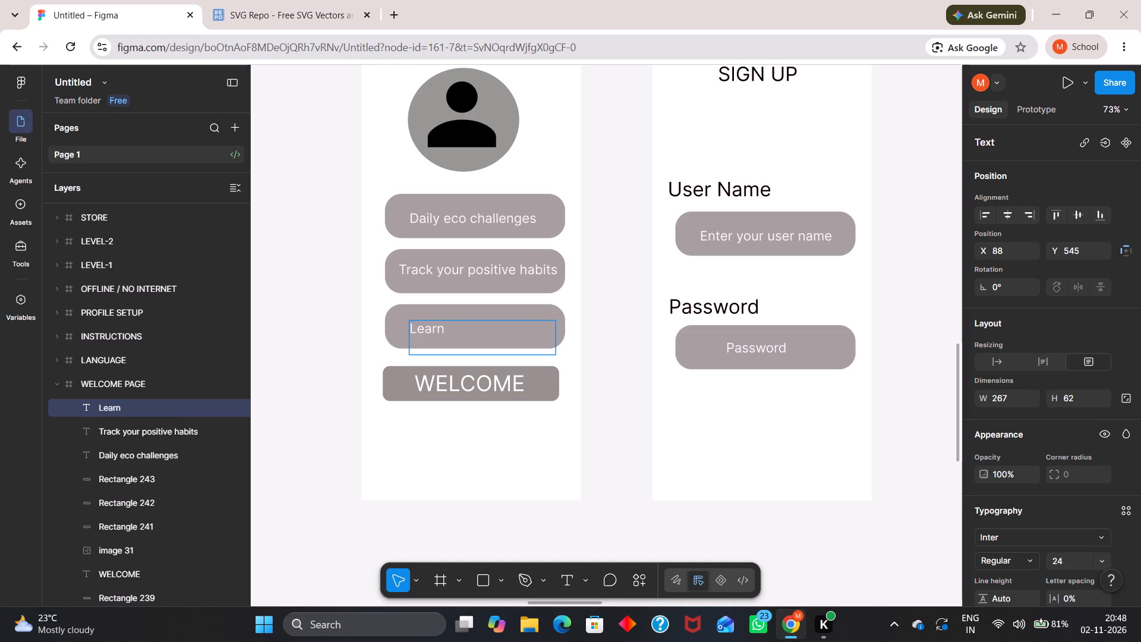
text(prac)
text(tical)
key(space)
text(green tios)
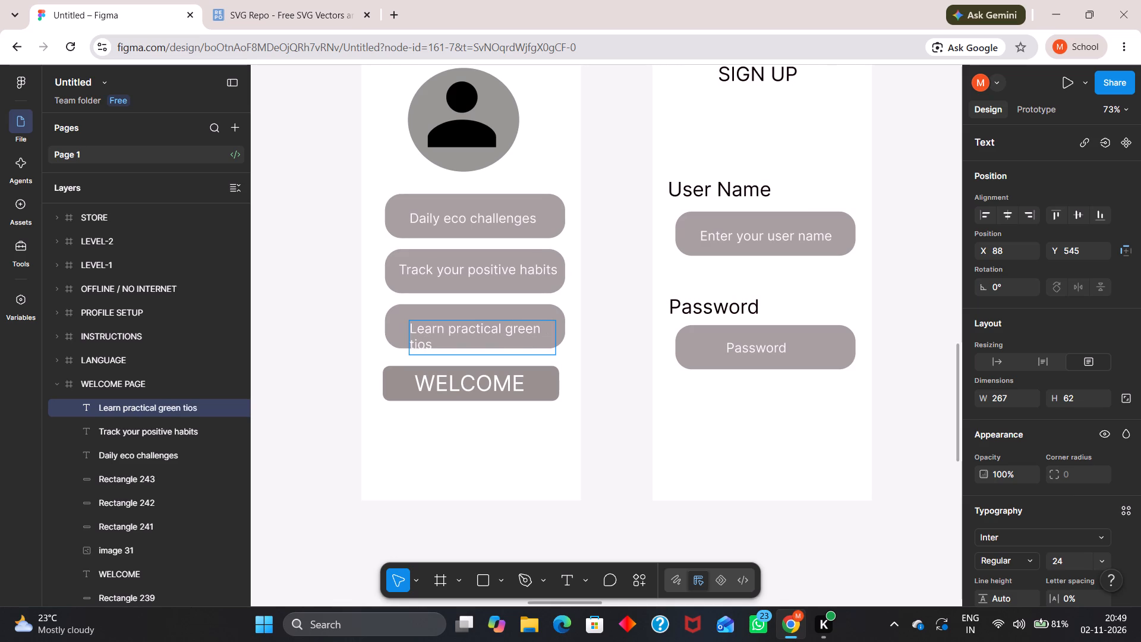
key(Escape)
key(Escape)
click(626, 306)
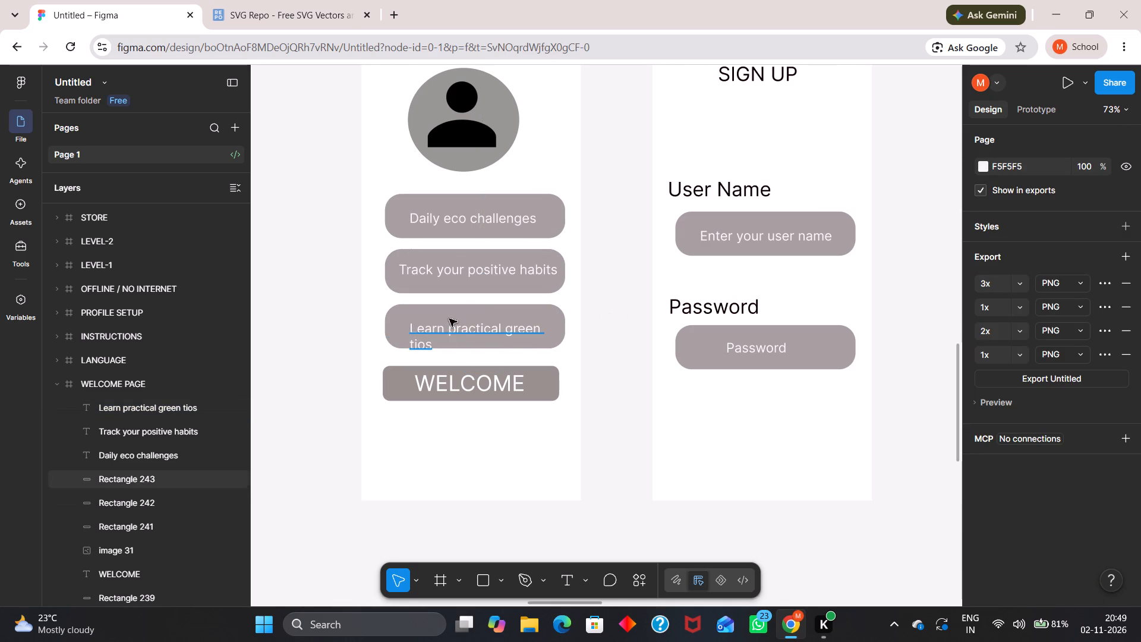
Shift the third card's text up within its rectangle and widen its box to about 299 so it fits one line.
drag(458, 329, 443, 323)
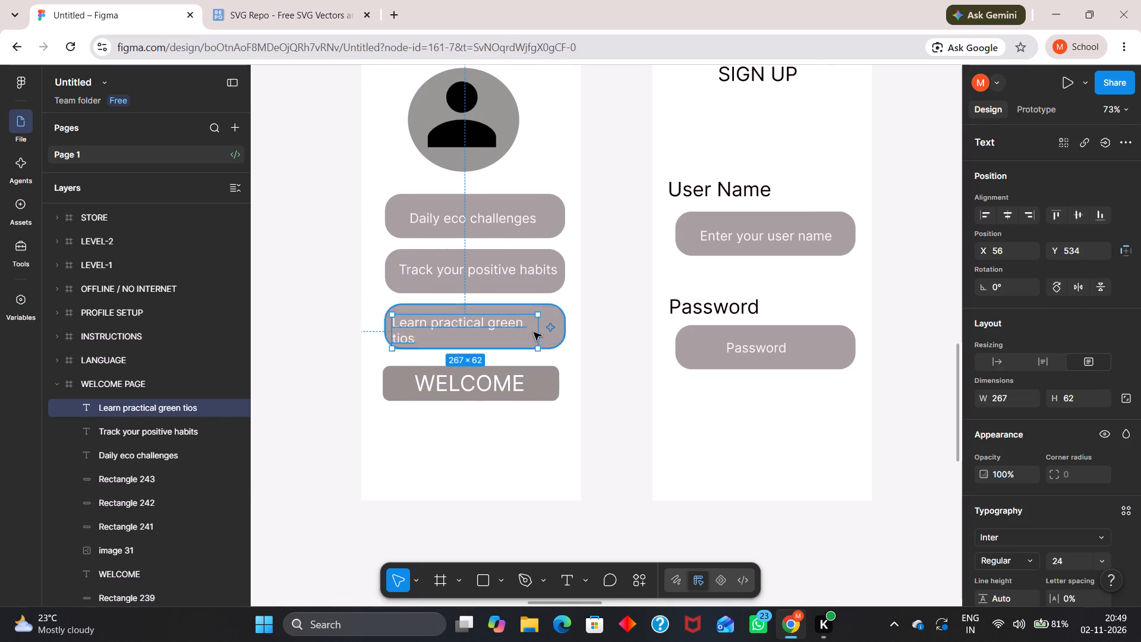
drag(536, 347, 554, 347)
click(663, 280)
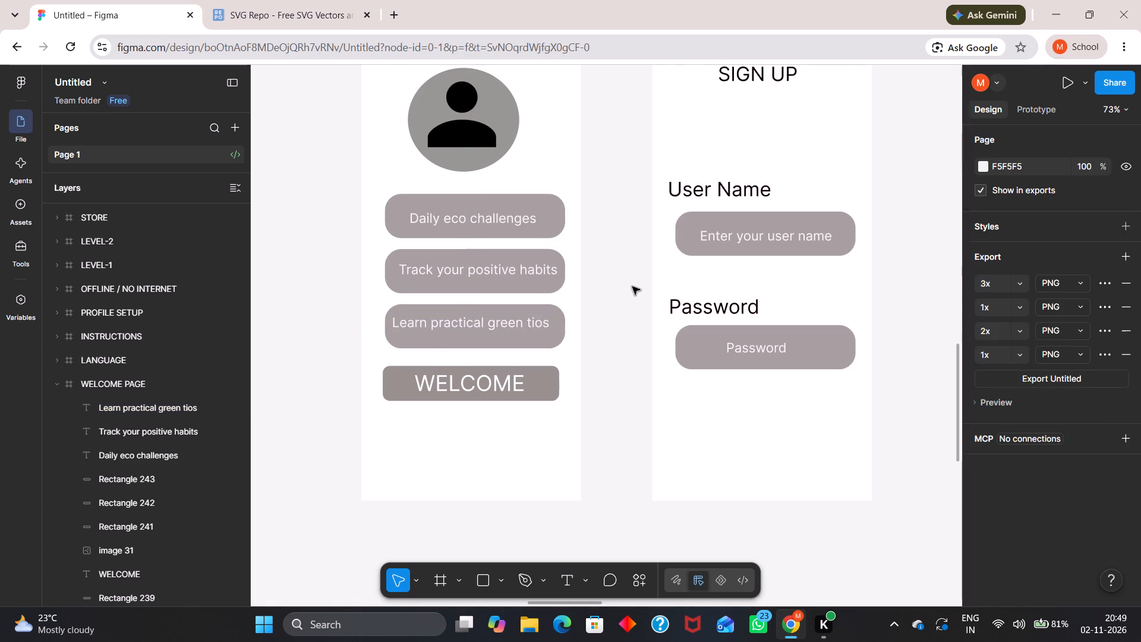
click(632, 287)
Correct the third card's wording to "Learn practical green tips".
triple_click(541, 323)
click(541, 323)
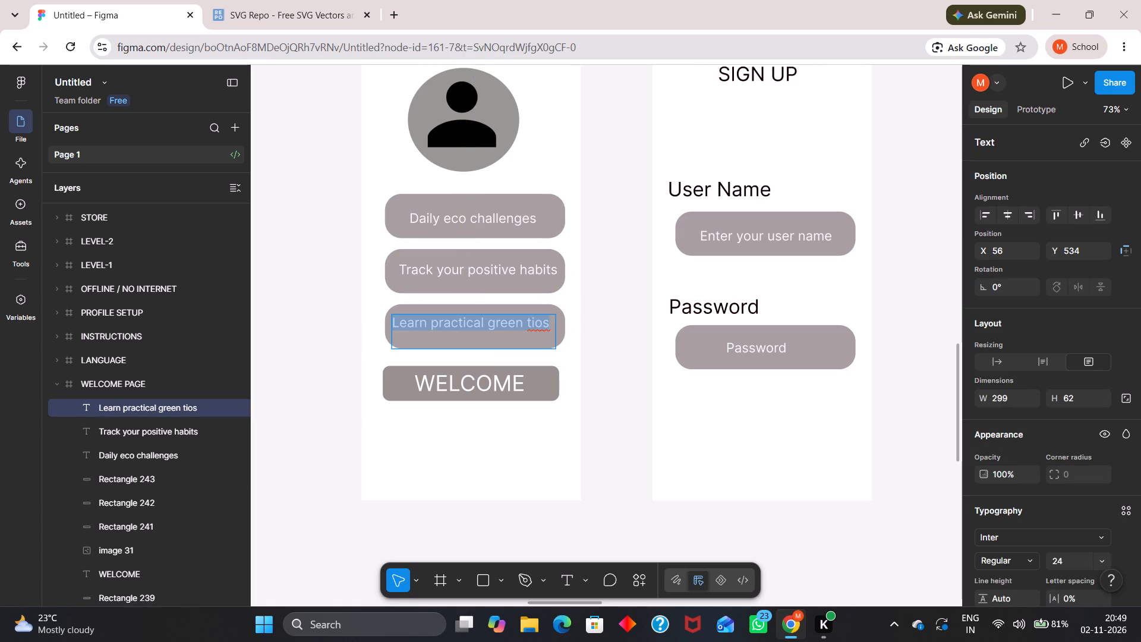
click(543, 323)
key(BackSpace)
key(p)
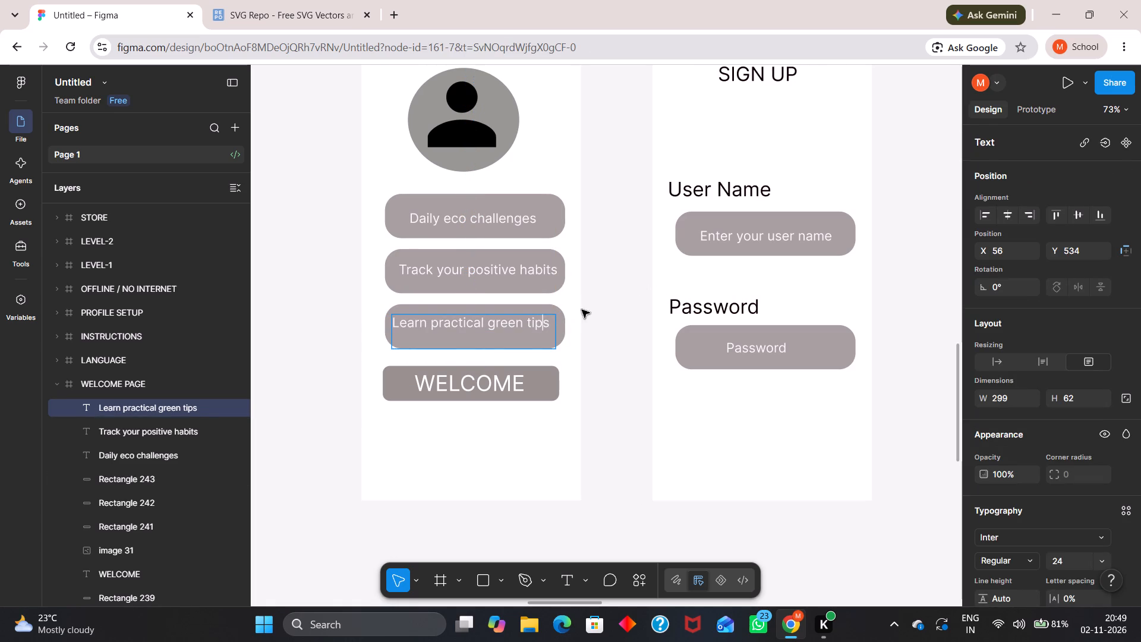
double_click(584, 309)
Align the "Learn practical green tips" text with the text of the card above, at about X 68, Y 538.
drag(515, 324, 522, 329)
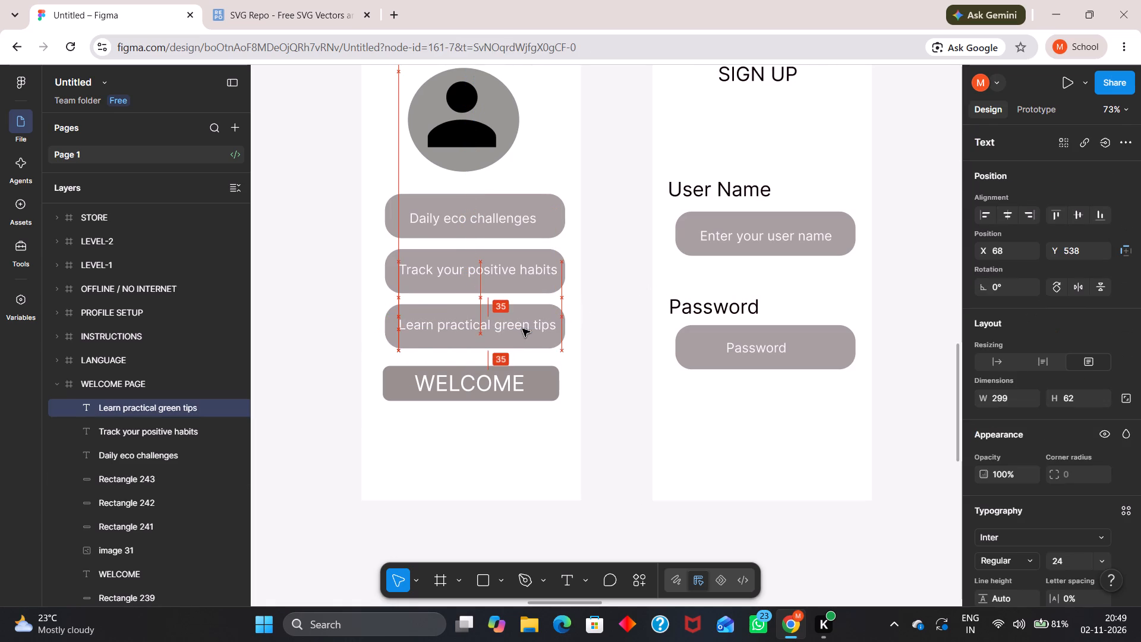
drag(522, 329, 522, 328)
click(587, 311)
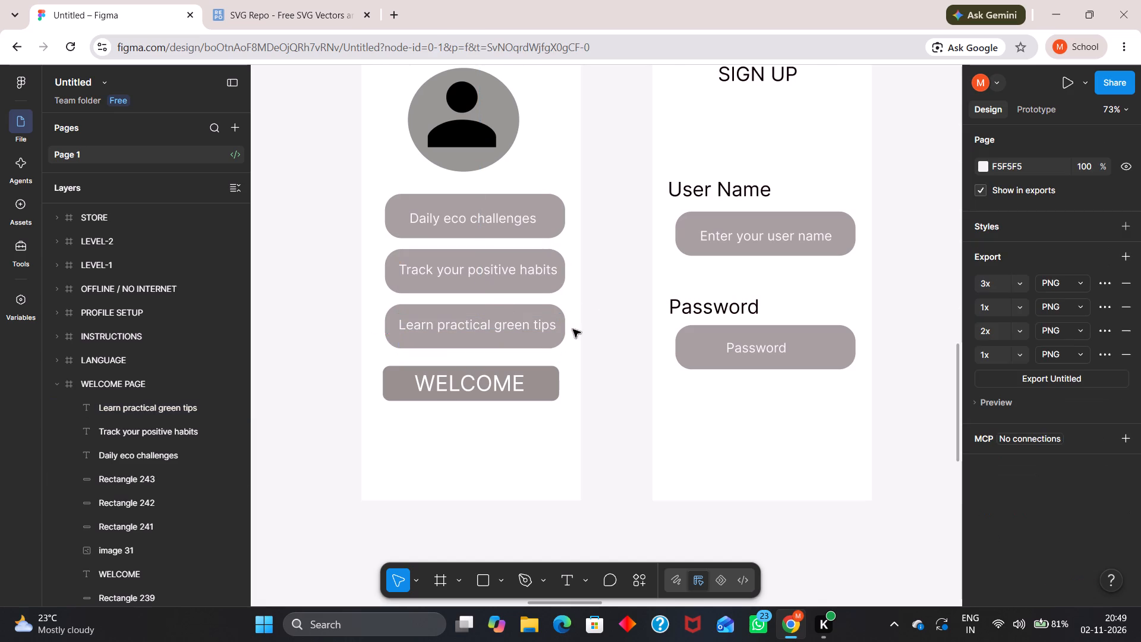
Move the WELCOME text and its rectangle down near the bottom of the WELCOME PAGE, at about Y 710.
drag(508, 385, 503, 427)
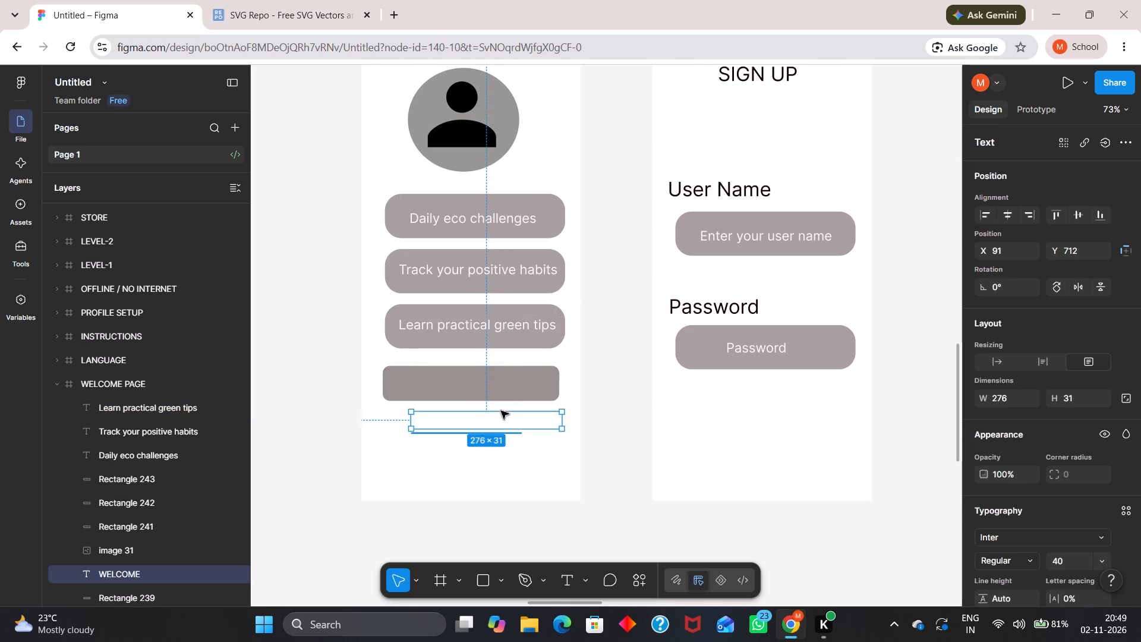
drag(513, 379, 515, 421)
click(506, 420)
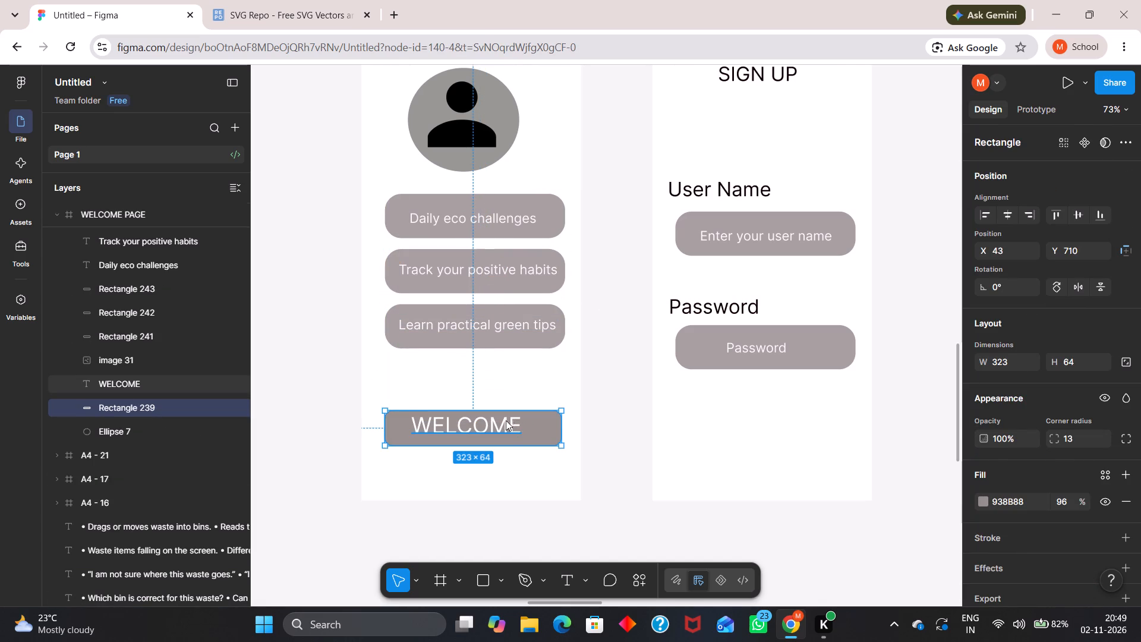
click(491, 421)
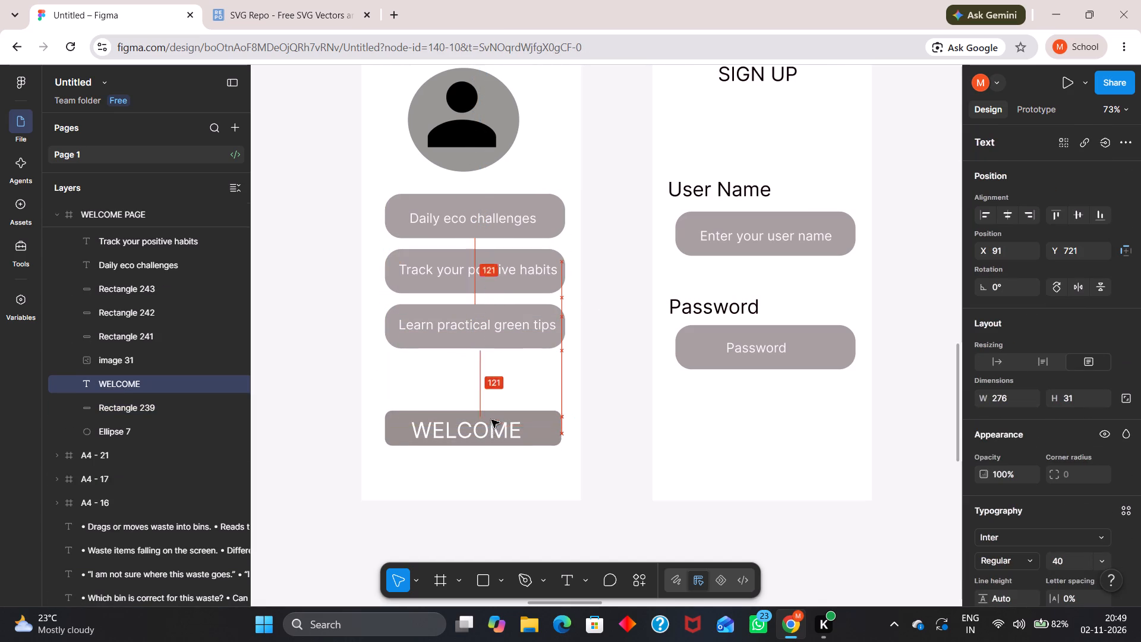
Replace the WELCOME button's text with "Continue".
double_click(491, 424)
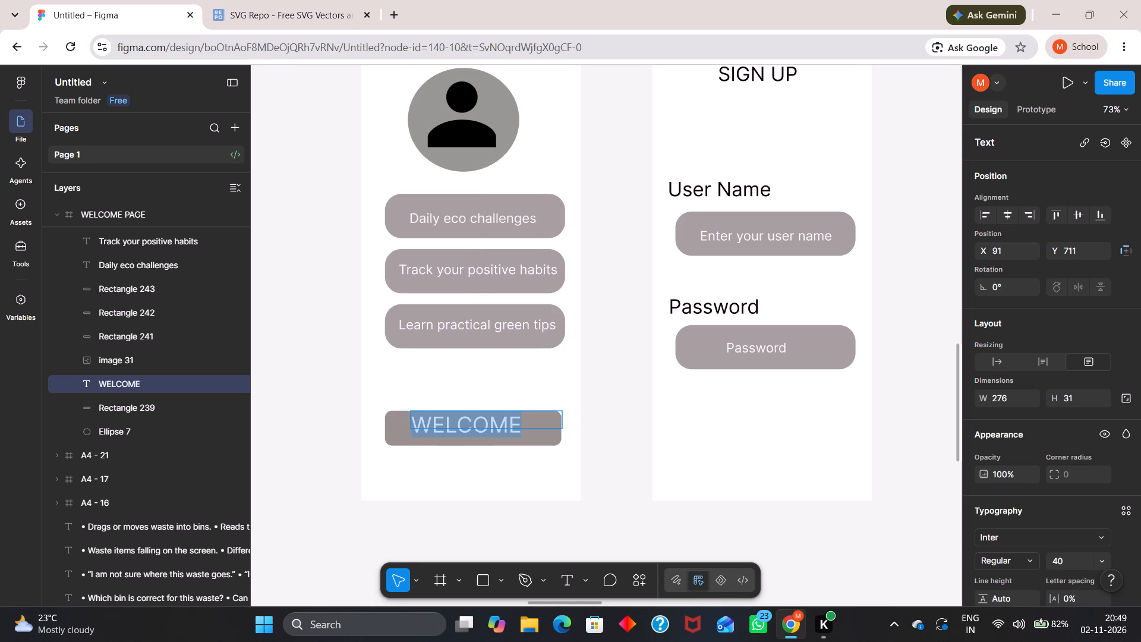
text(Co)
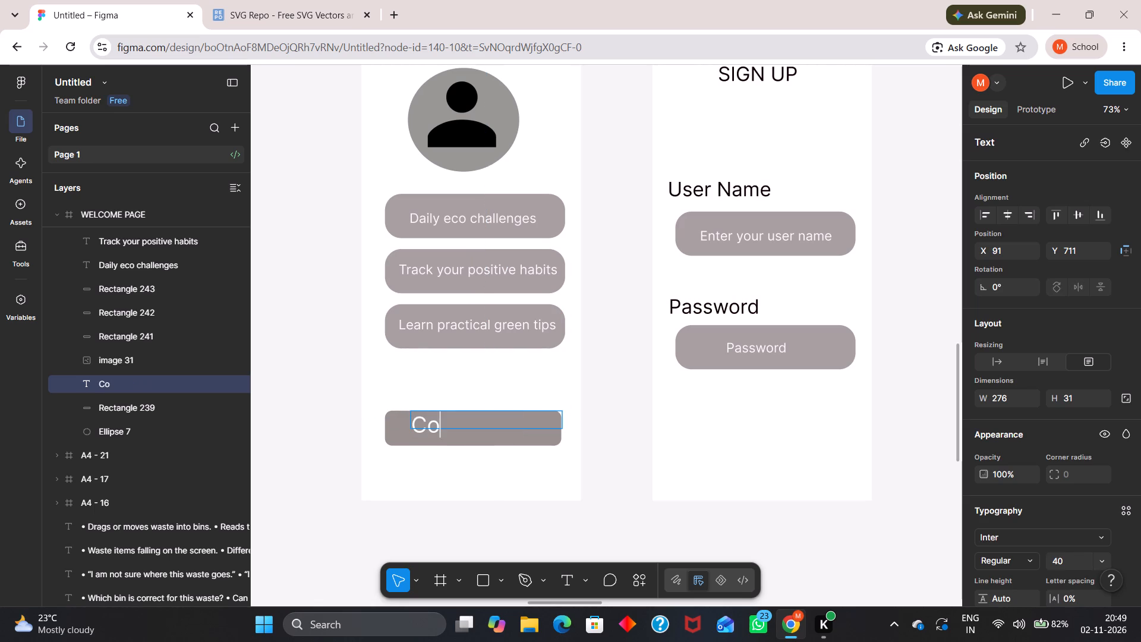
text(ntinue)
click(597, 399)
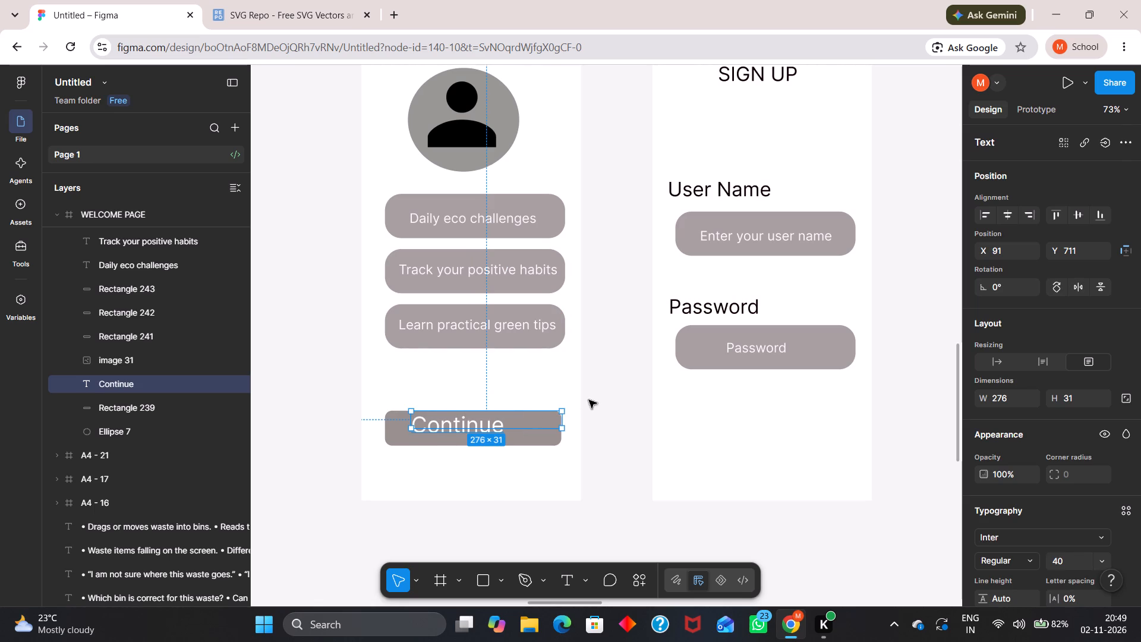
Shift the "Continue" text to about X 109 so it sits centred across its button rectangle.
drag(494, 427, 504, 429)
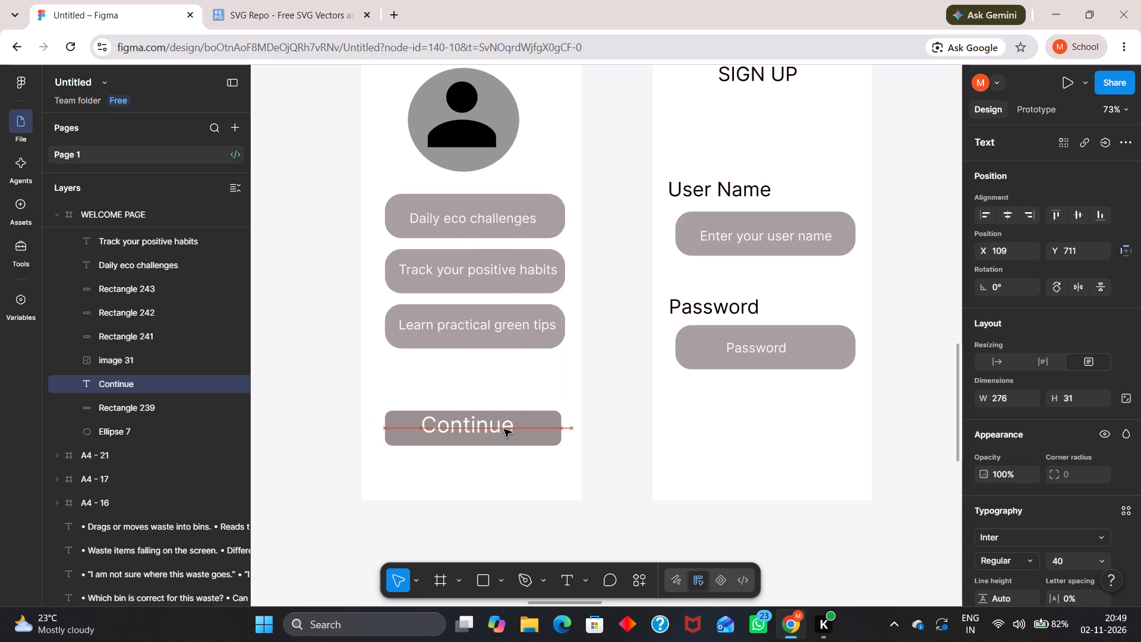
drag(504, 429, 505, 429)
click(605, 414)
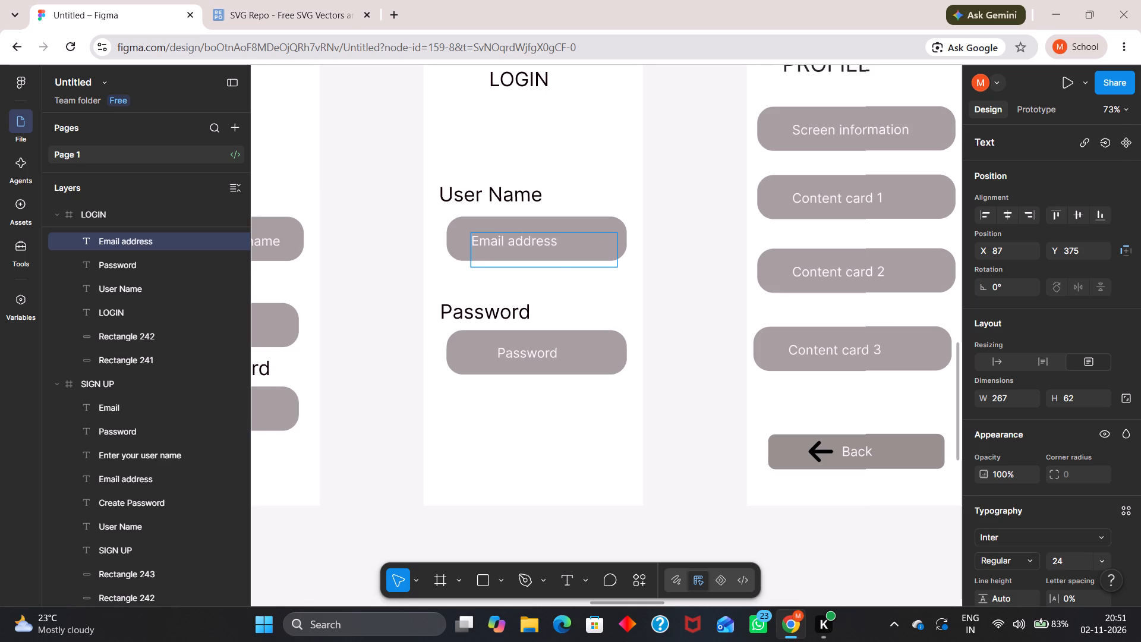
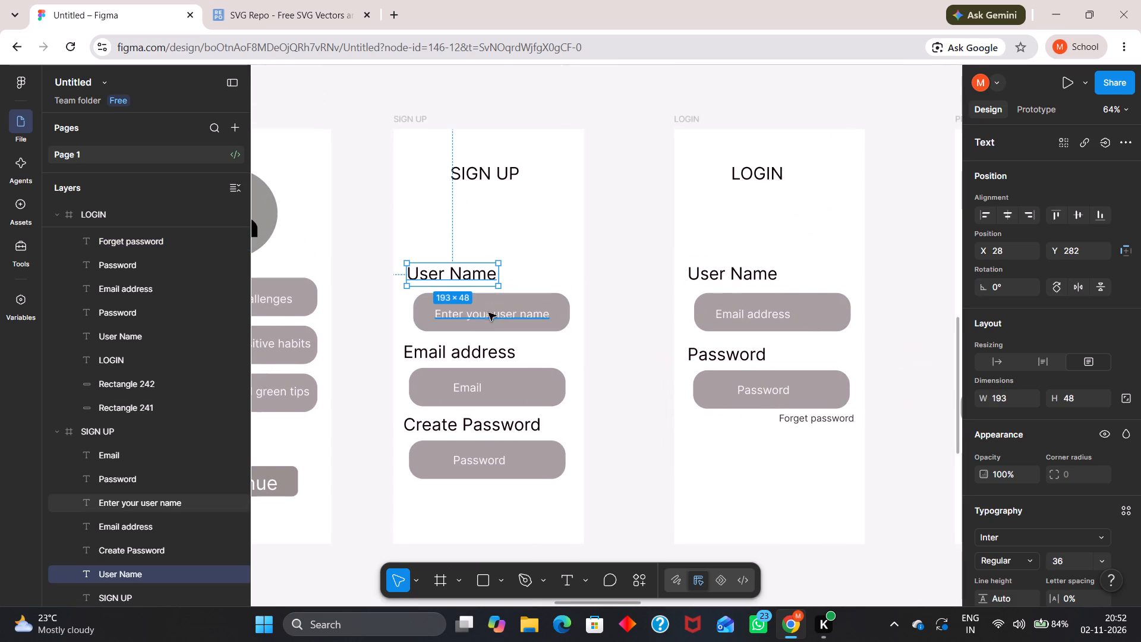
Move all the SIGN UP form labels, placeholder texts and field rectangles together slightly upward, closer to the SIGN UP heading.
shift+click(486, 314)
shift+click(425, 319)
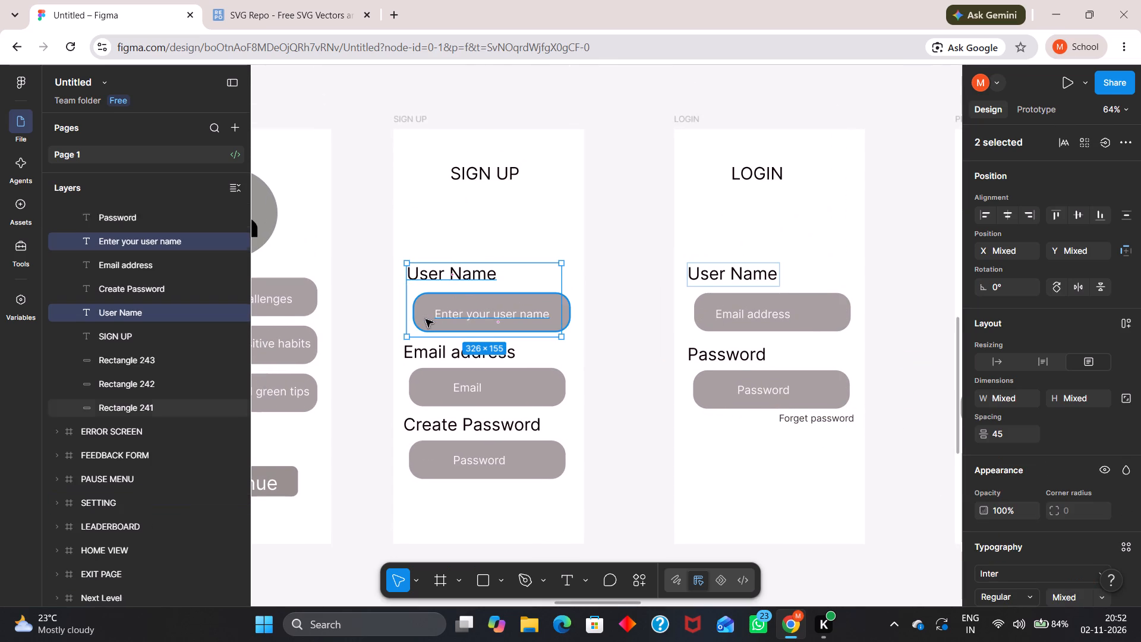
shift+click(430, 351)
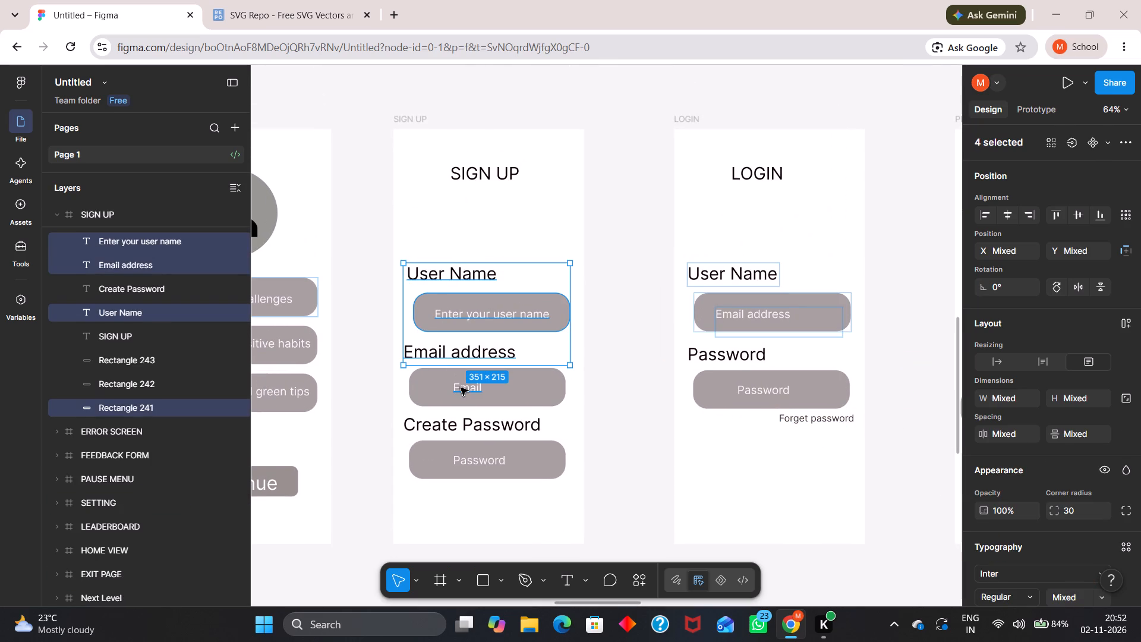
shift+click(461, 388)
shift+click(420, 391)
shift+click(441, 432)
shift+click(441, 427)
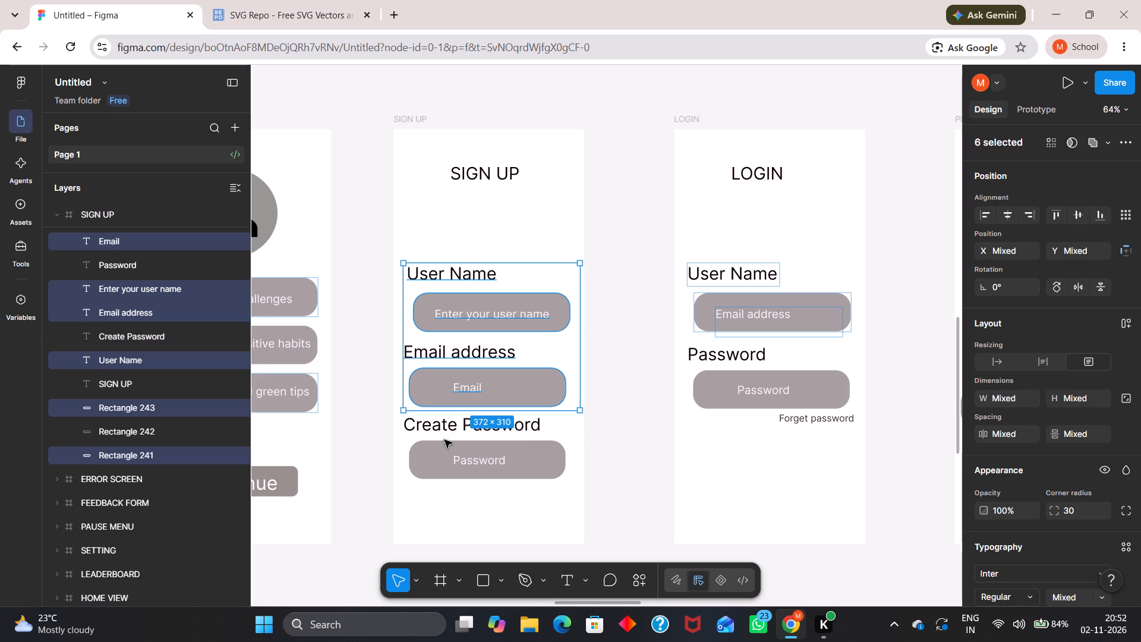
shift+click(428, 423)
shift+click(433, 457)
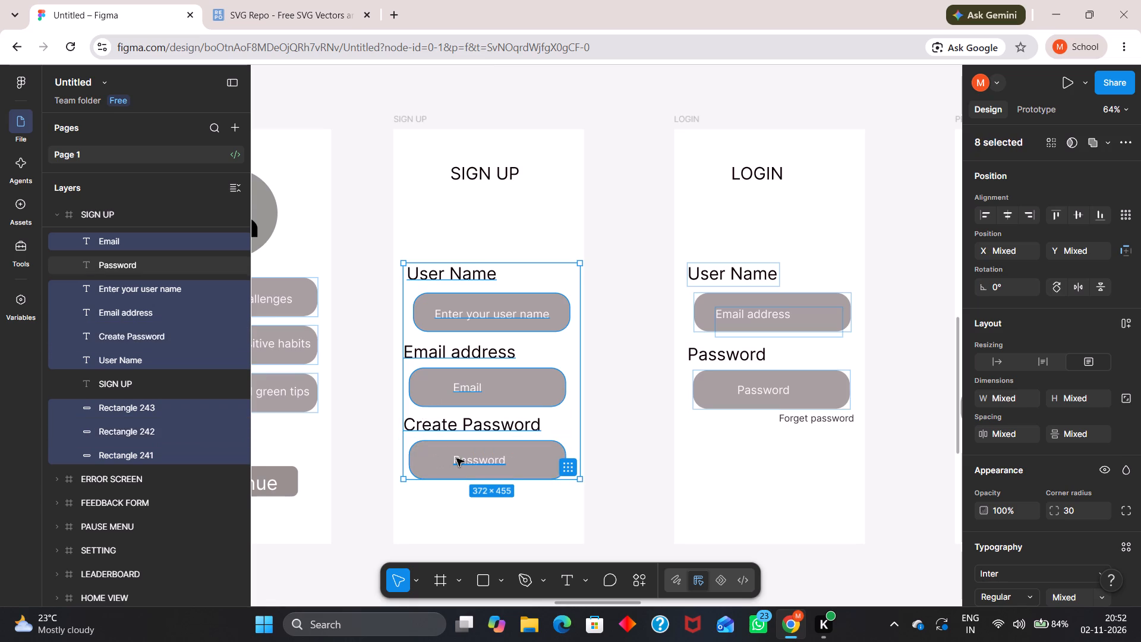
shift+click(456, 458)
drag(461, 335, 466, 306)
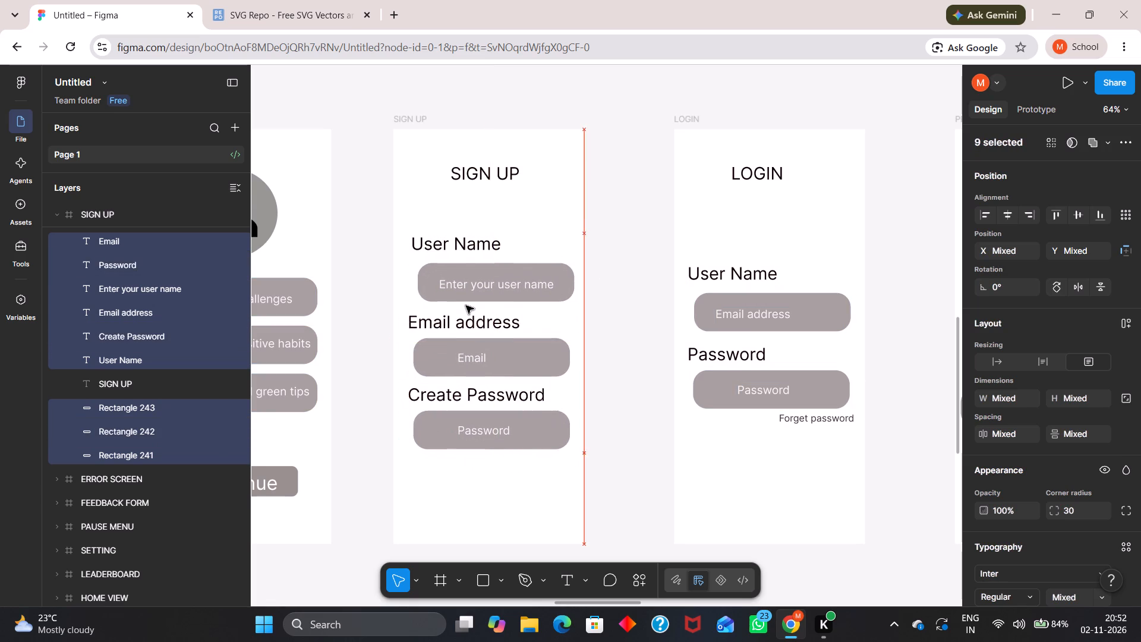
Move the selected SIGN UP field labels and input boxes up slightly as a group.
drag(466, 306, 462, 303)
click(609, 272)
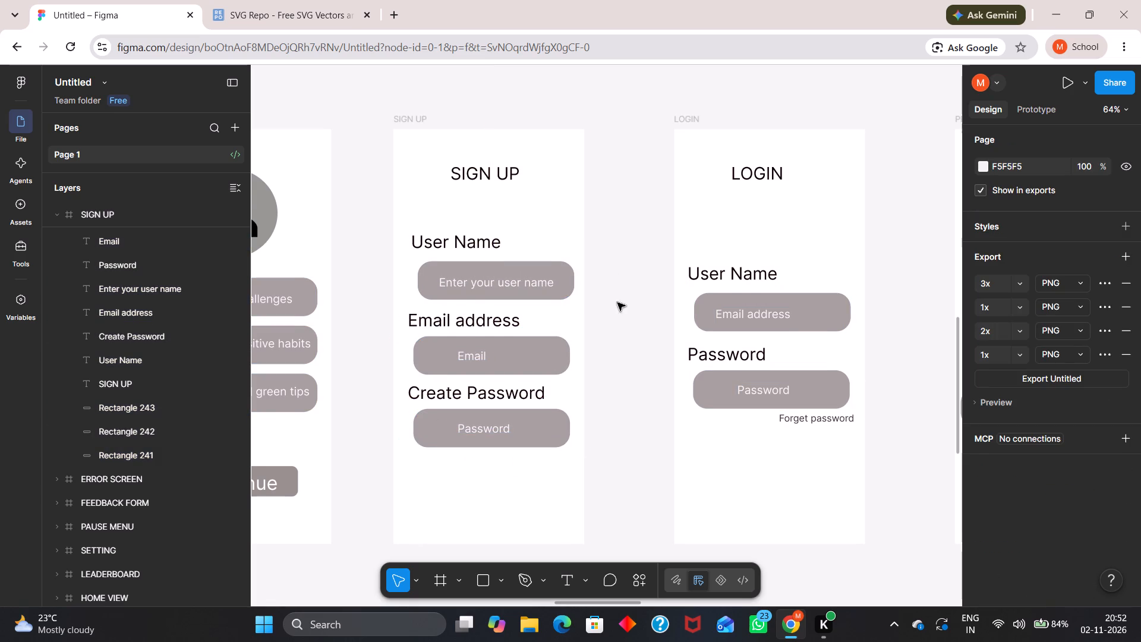
Copy the WELCOME PAGE's Continue text and its button rectangle to the bottom of the SIGN UP screen, with the rectangle at about Y 750.
middle_drag(617, 303, 669, 258)
scroll(642, 282, up, 1)
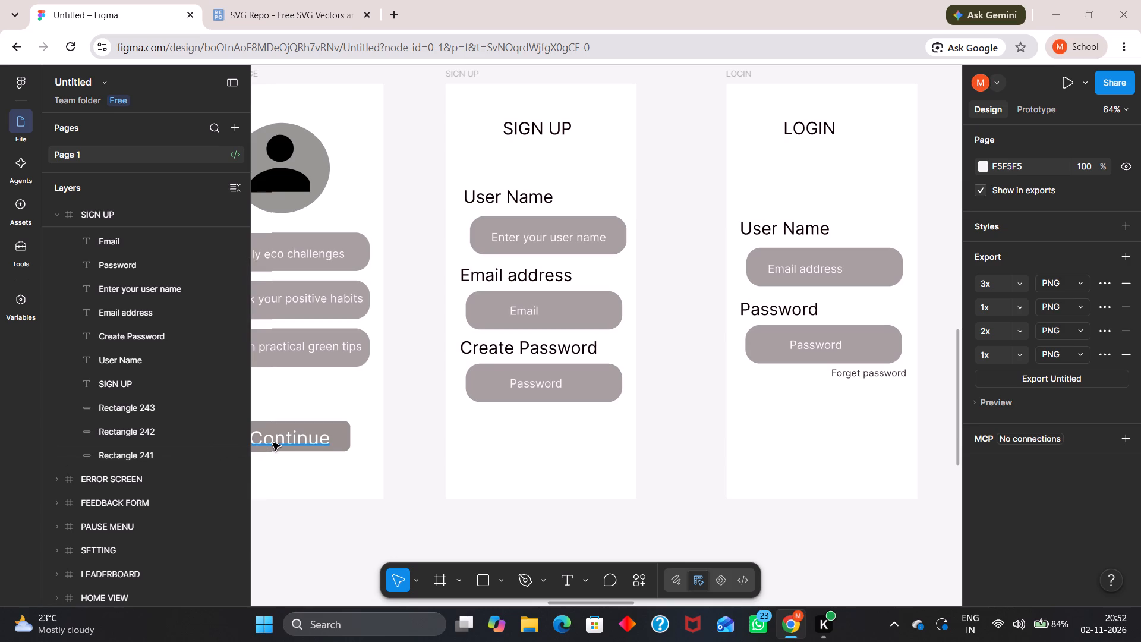
click(273, 443)
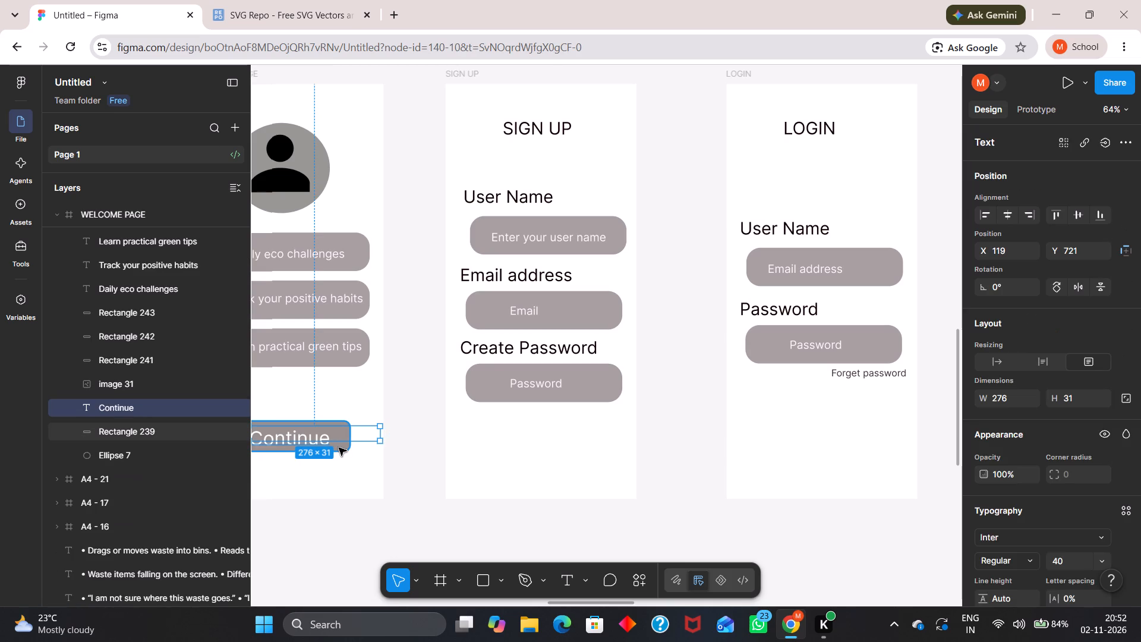
shift+click(339, 448)
alt+drag(308, 430, 381, 436)
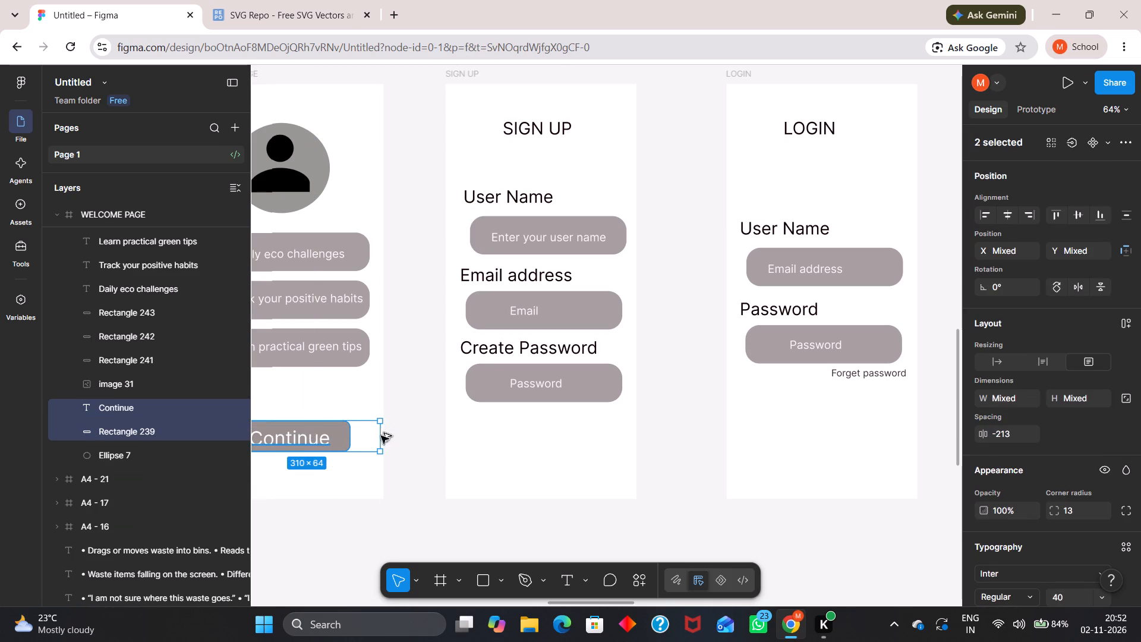
alt+drag(381, 436, 553, 449)
Replace the copied button's text on the SIGN UP screen with "Create Account".
double_click(553, 458)
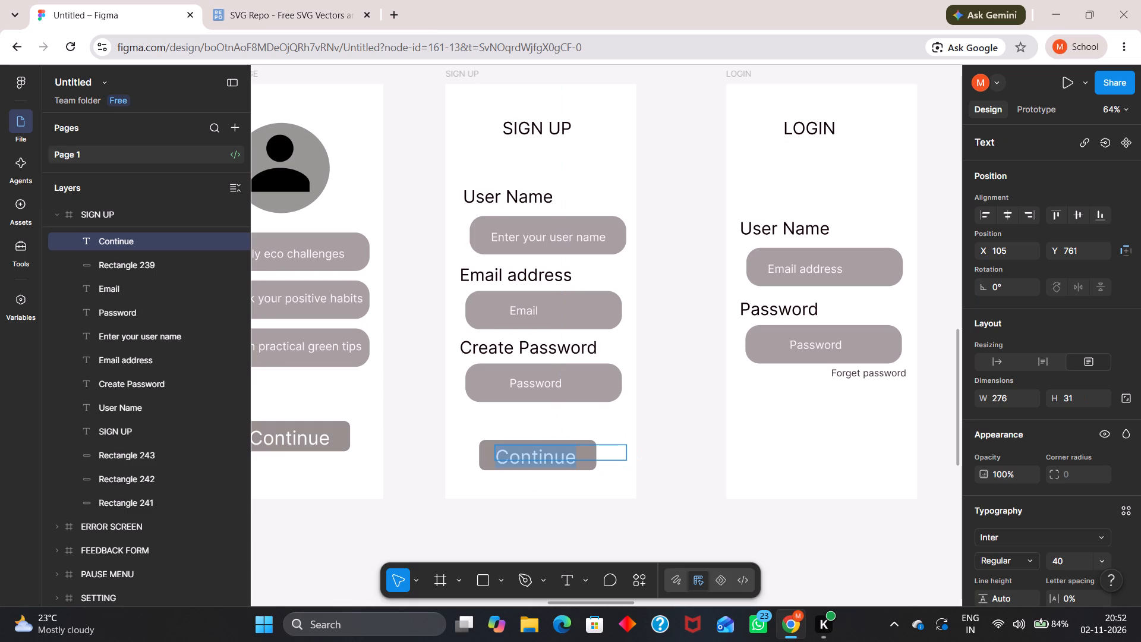
text(Crea)
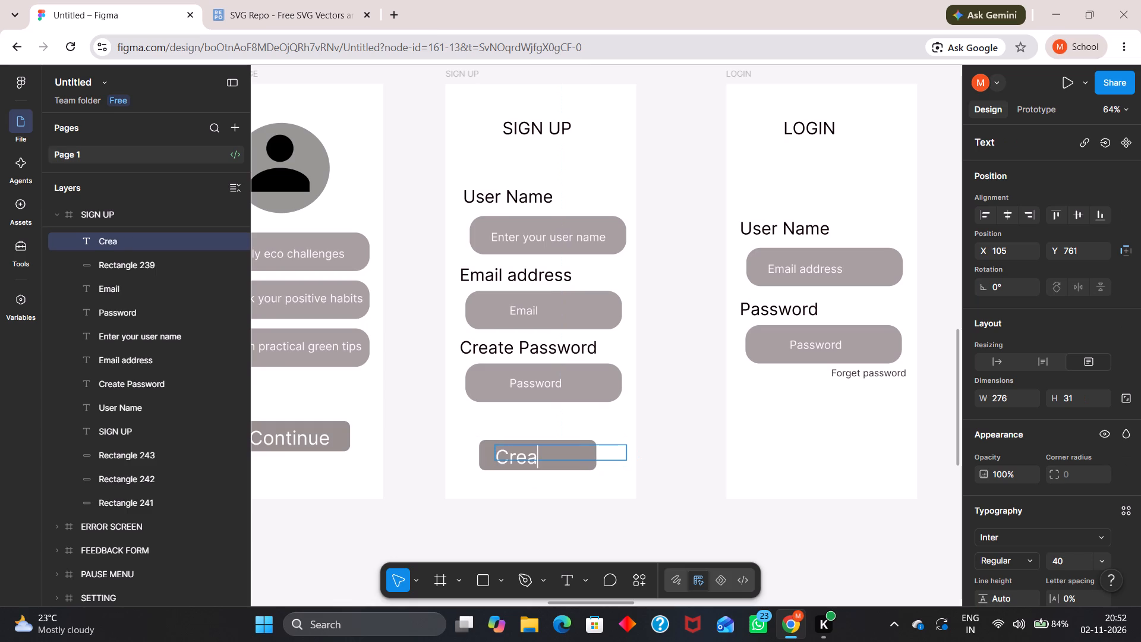
text(te)
key(space)
text(acco)
key(space)
key(BackSpace)
key(ctrl+a)
key(BackSpace)
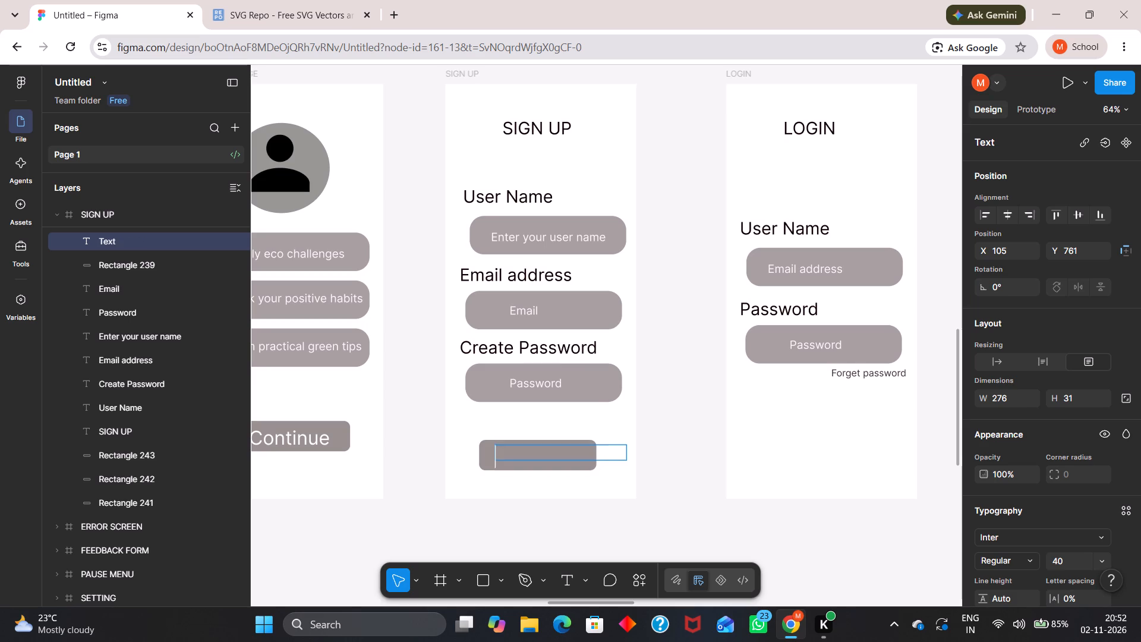
text(Create)
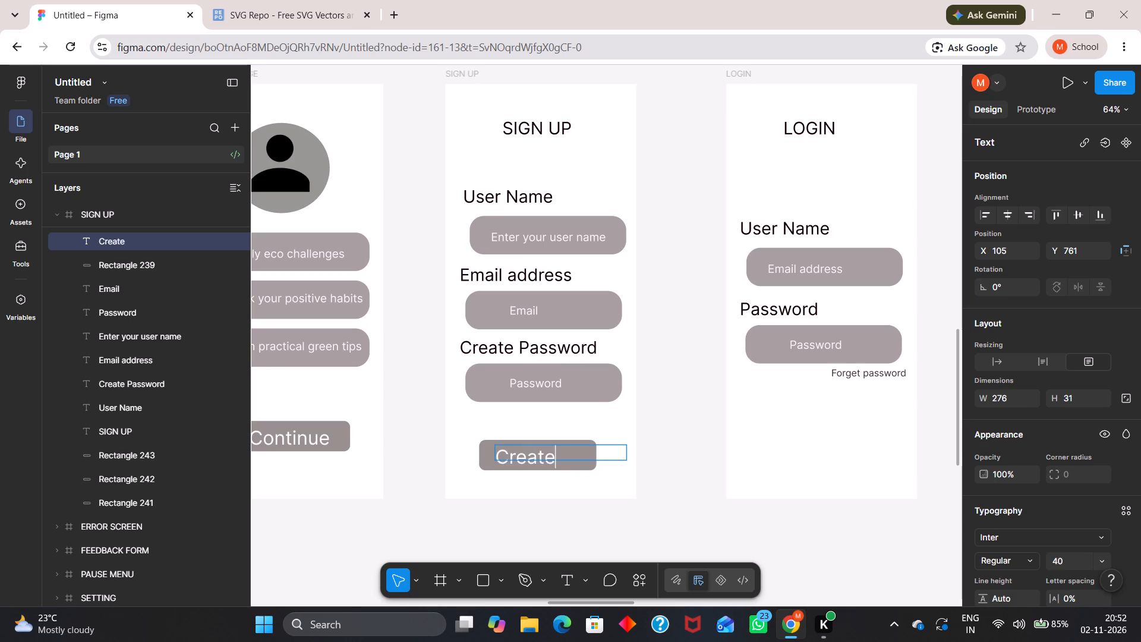
key(space)
key(shift+a)
text(ccount)
key(Escape)
Set the font size of the "Create Account" text to 32.
double_click(525, 459)
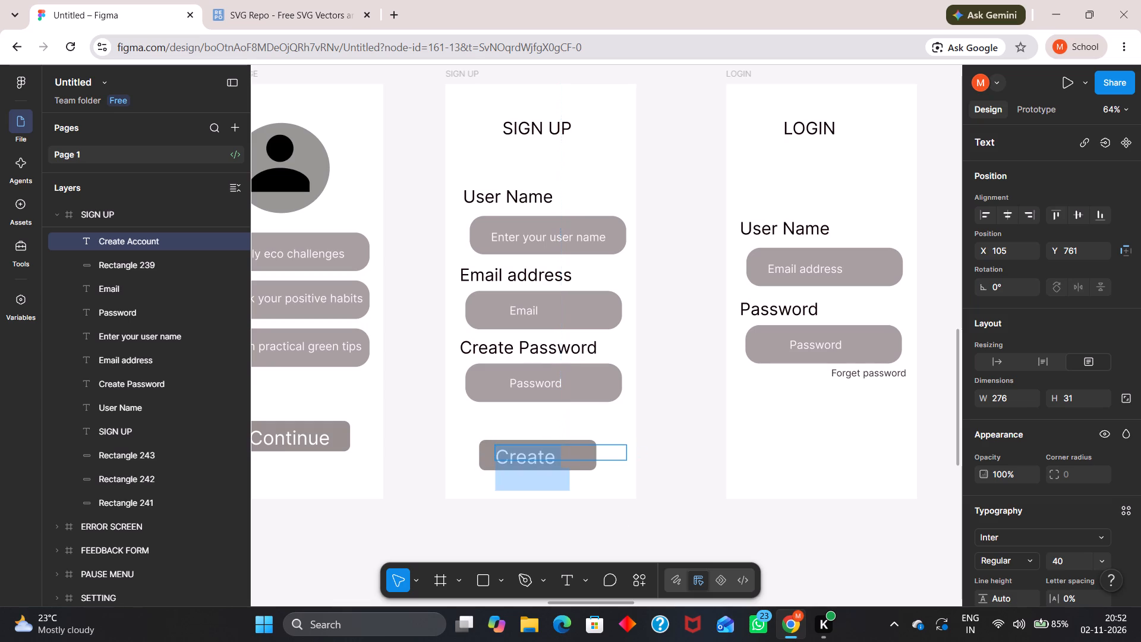
scroll(1049, 503, down, 1)
click(1073, 486)
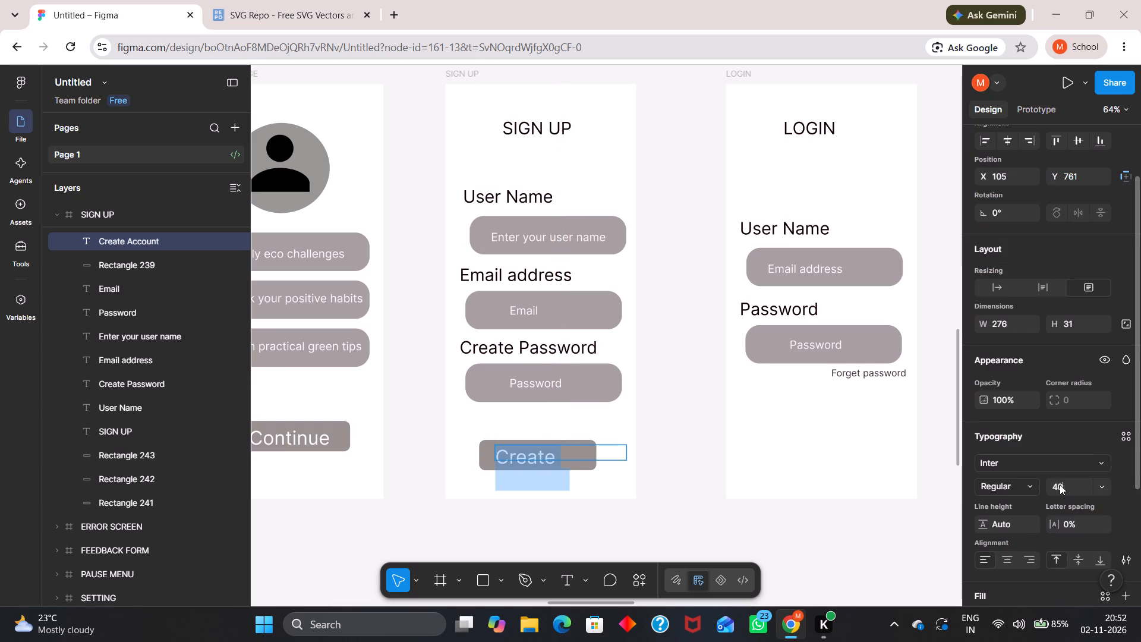
click(1099, 489)
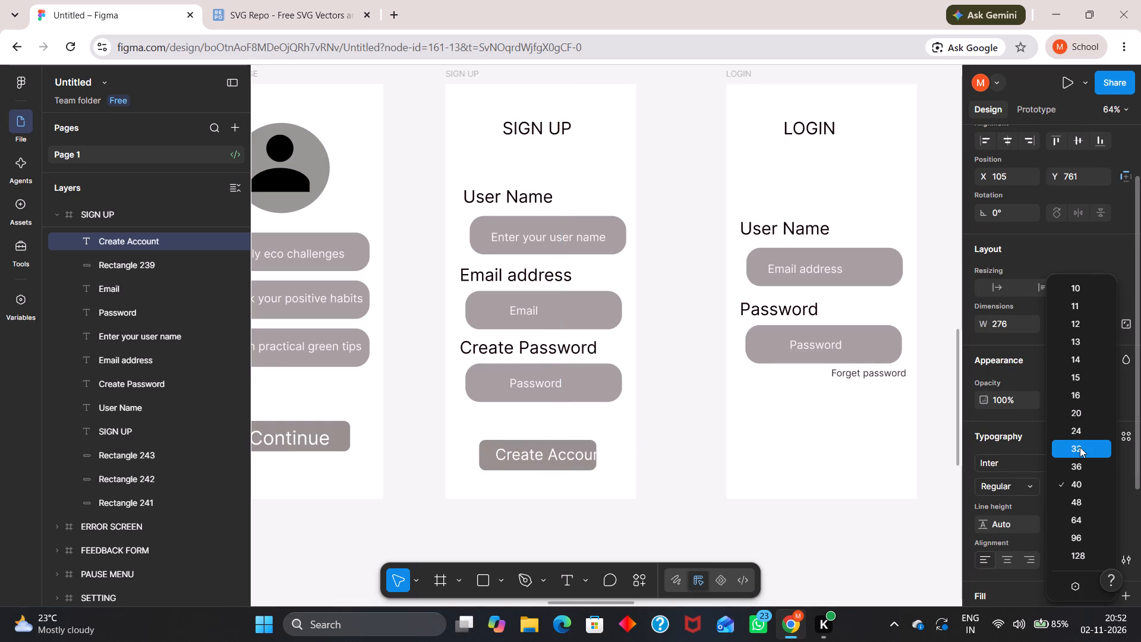
click(1080, 447)
click(577, 470)
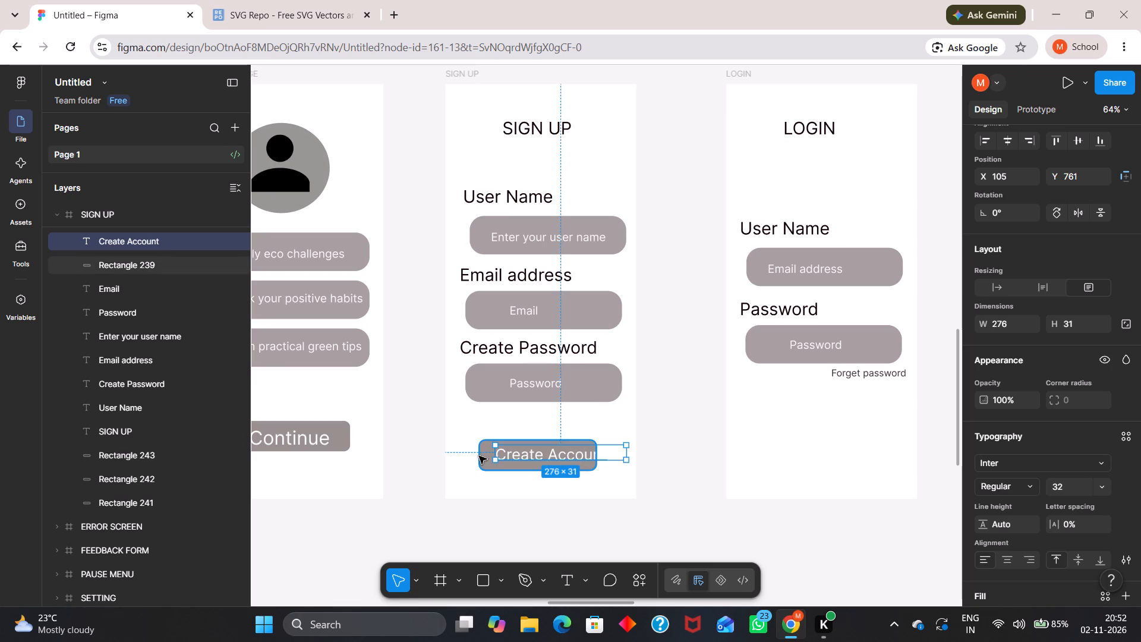
click(485, 495)
click(488, 504)
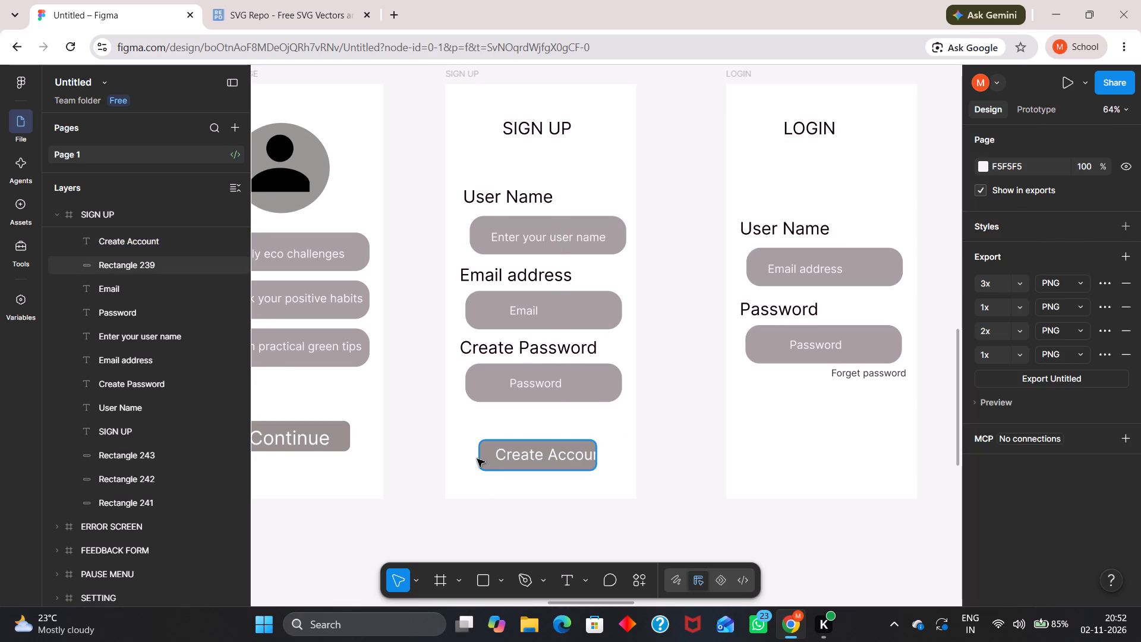
Widen the rectangle behind "Create Account" on both sides to about 326 × 64, starting at about X 37.
click(477, 459)
drag(483, 459, 462, 458)
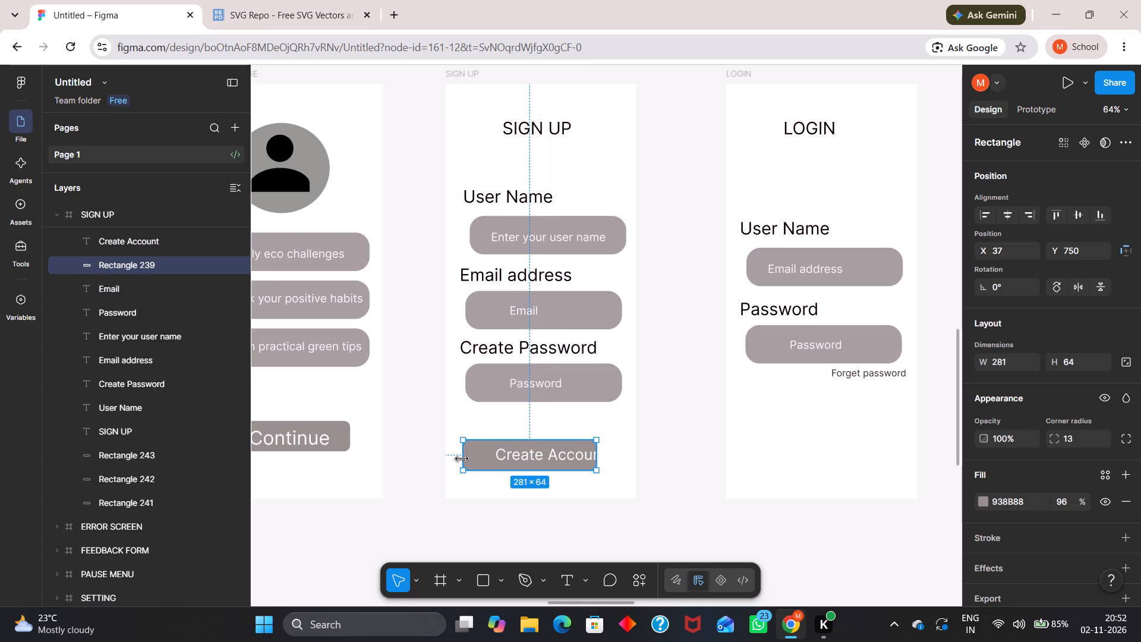
drag(595, 458, 616, 458)
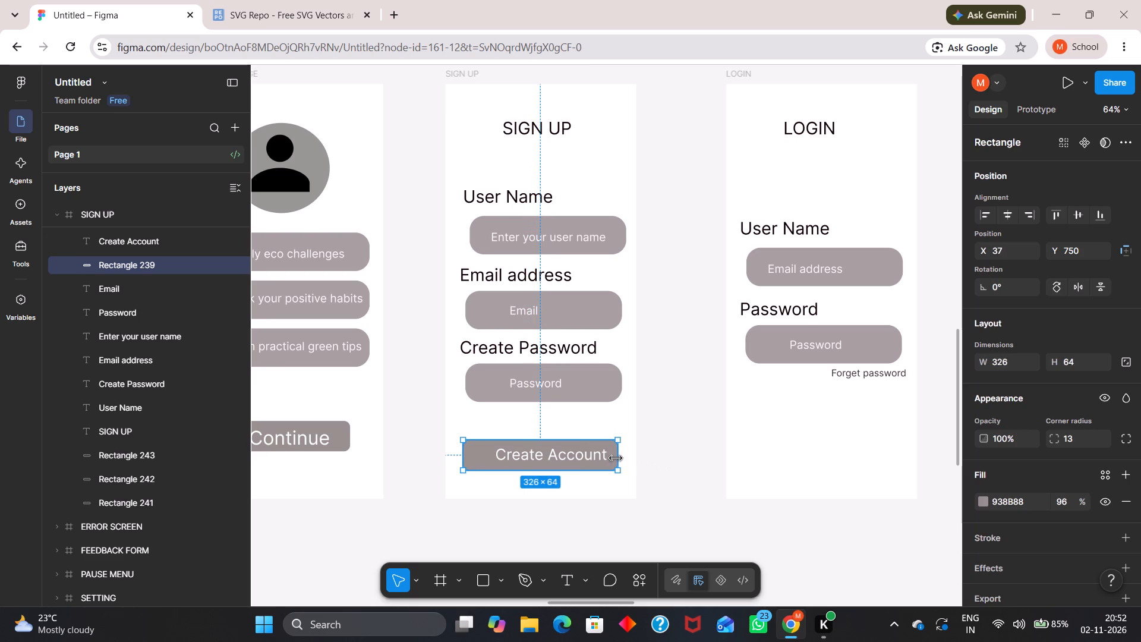
click(663, 435)
Reposition the "Create Account" text inside its widened button at about X 87, Y 755.
drag(565, 454, 552, 454)
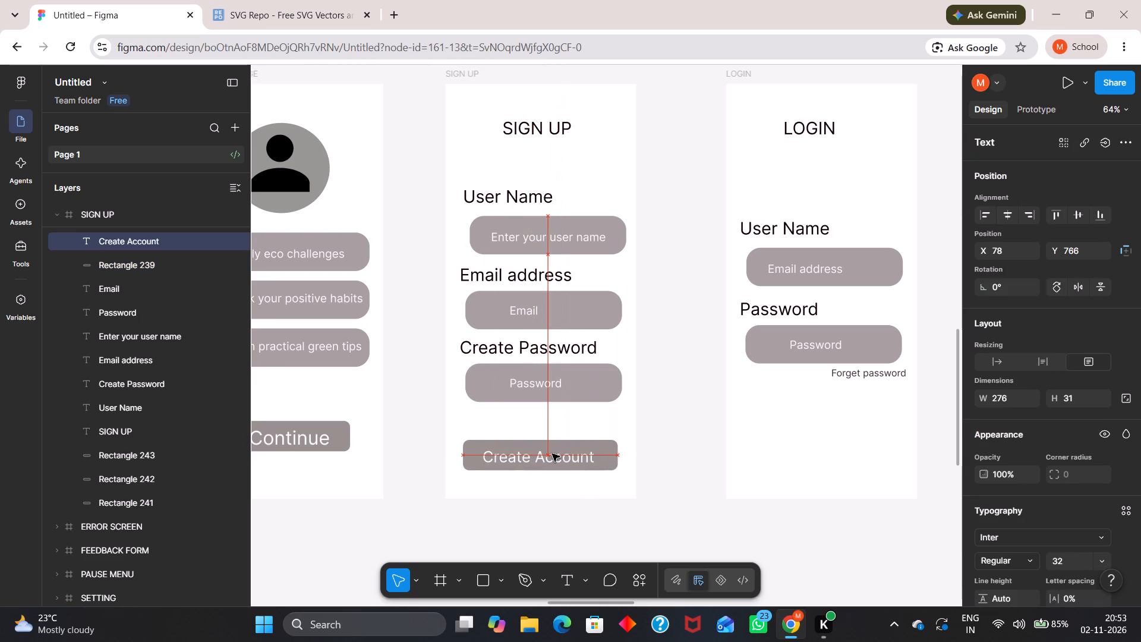
drag(552, 454, 556, 455)
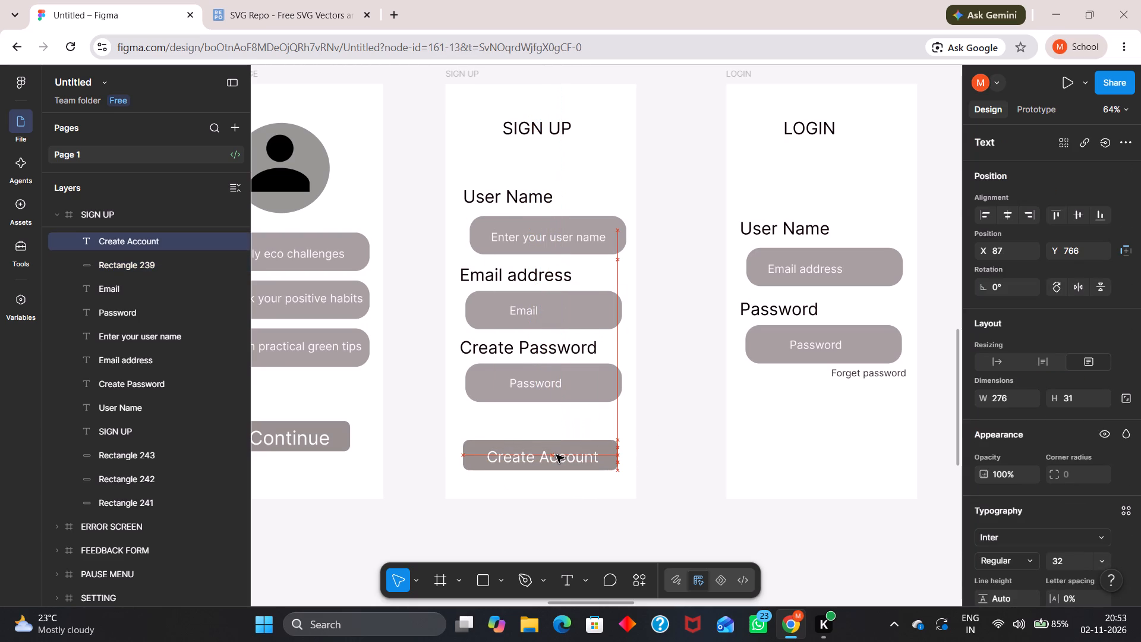
drag(556, 455, 557, 452)
click(653, 444)
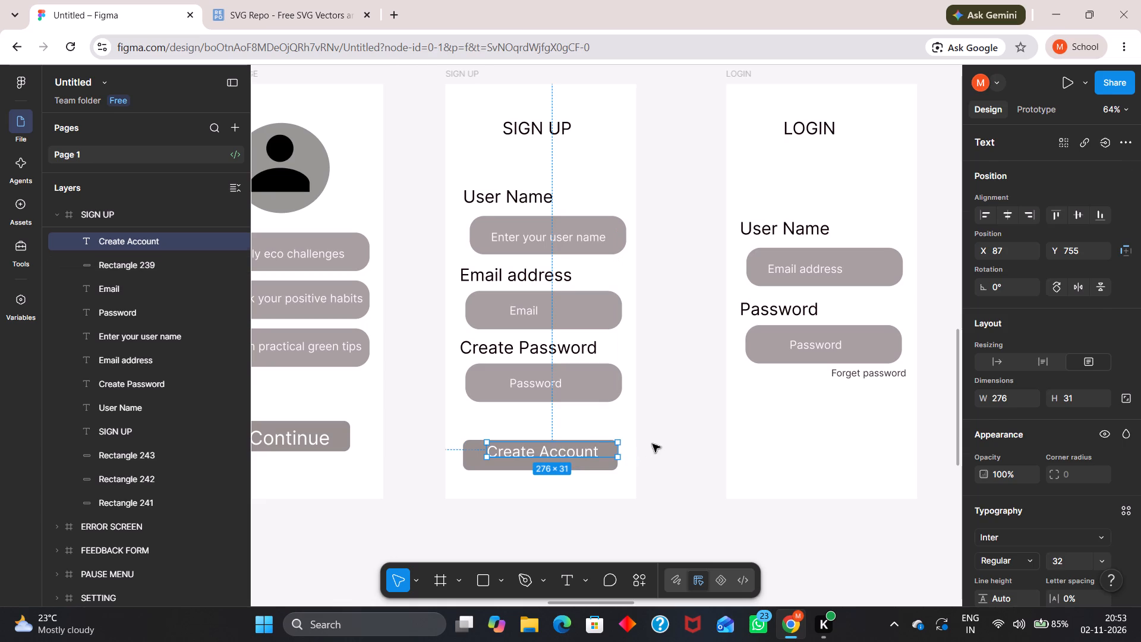
click(573, 452)
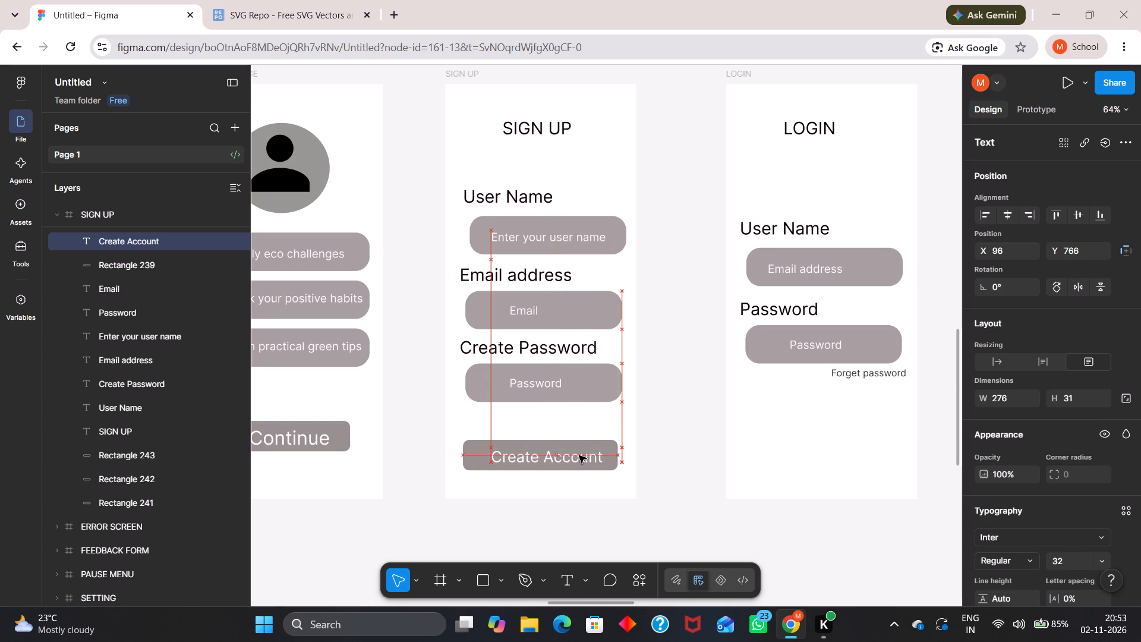
Nudge the "Create Account" text slightly left and down within its button on the SIGN UP screen.
click(669, 430)
drag(584, 453, 578, 456)
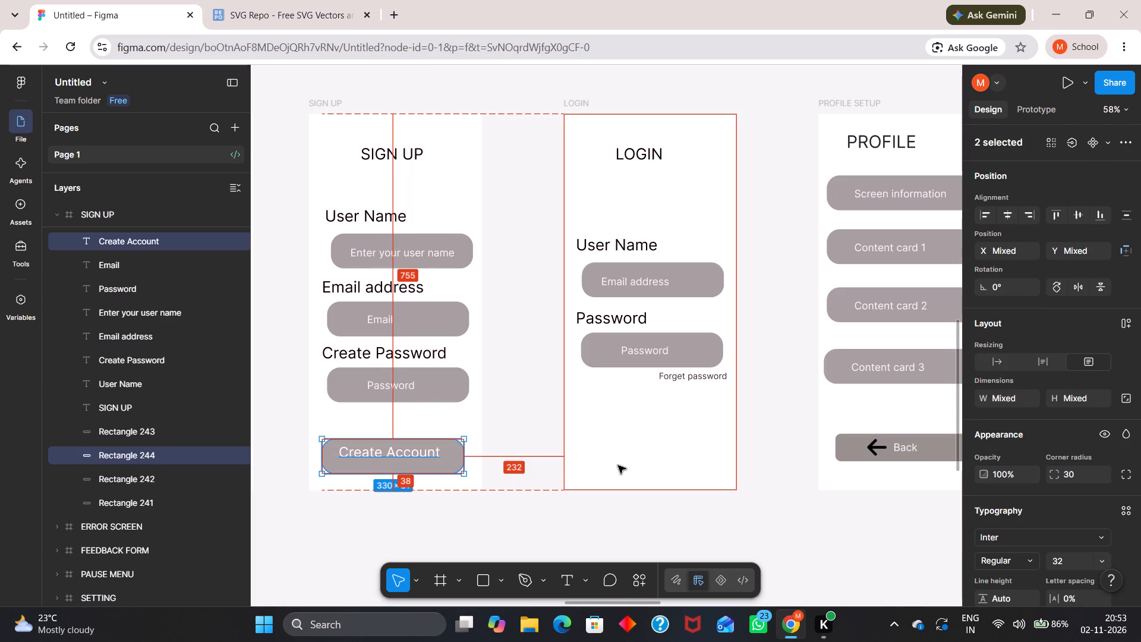
Duplicate the Create Account text and its rounded rectangle to the same place near the bottom of the LOGIN screen.
alt+drag(449, 459, 557, 465)
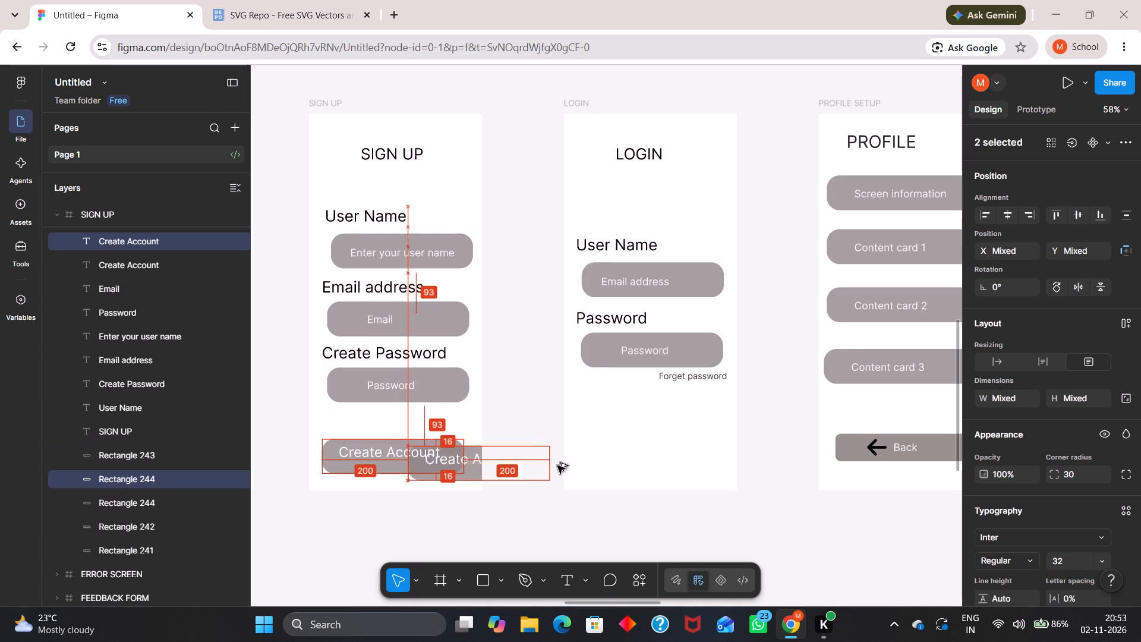
alt+drag(557, 465, 707, 461)
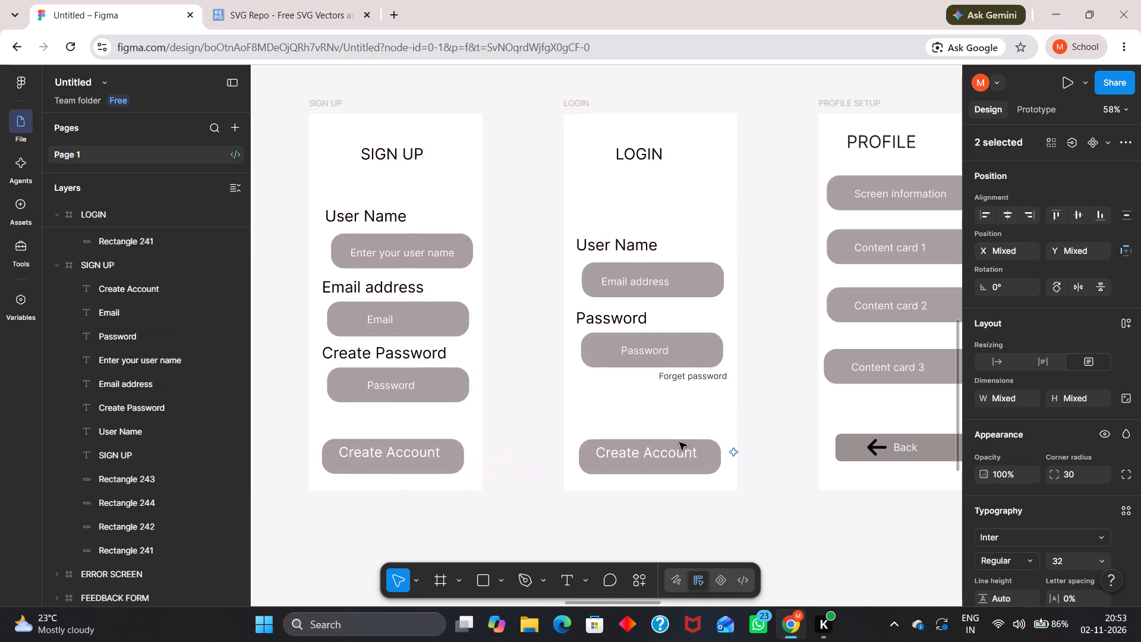
Replace the duplicated button's text on the LOGIN screen with "Login".
double_click(674, 455)
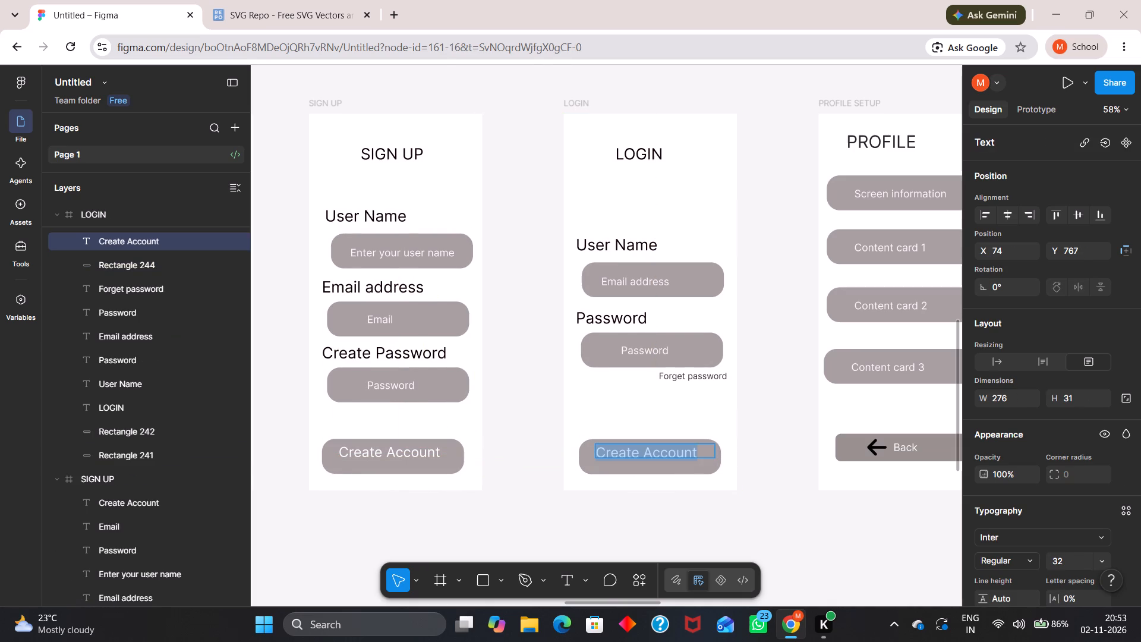
text(Lo)
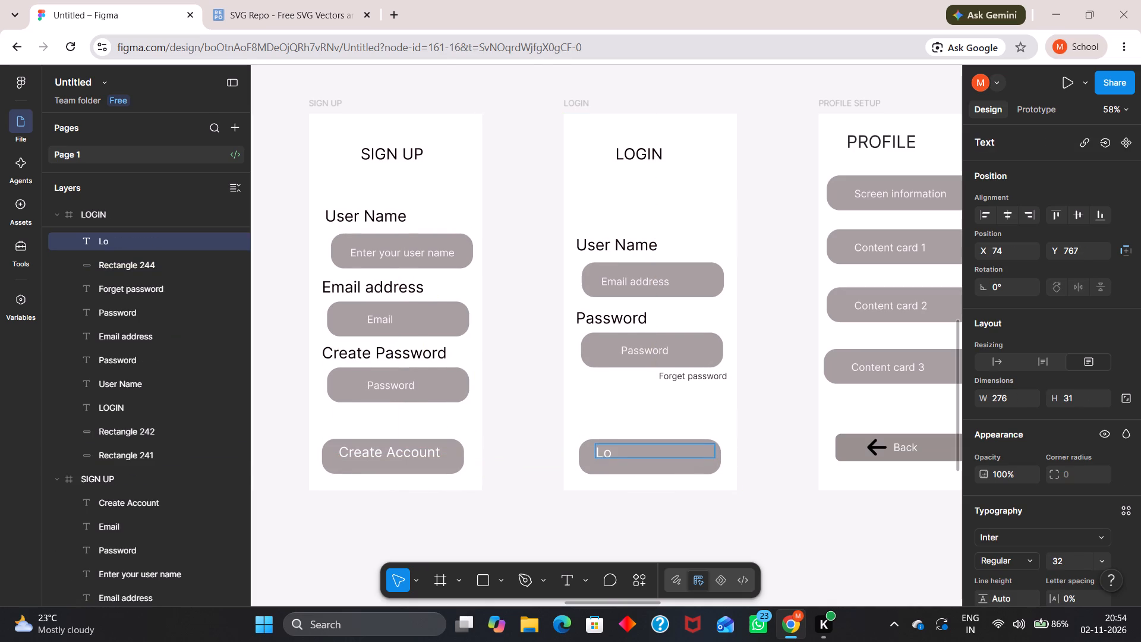
text(g)
key(space)
key(BackSpace)
text(in)
key(Escape)
key(Escape)
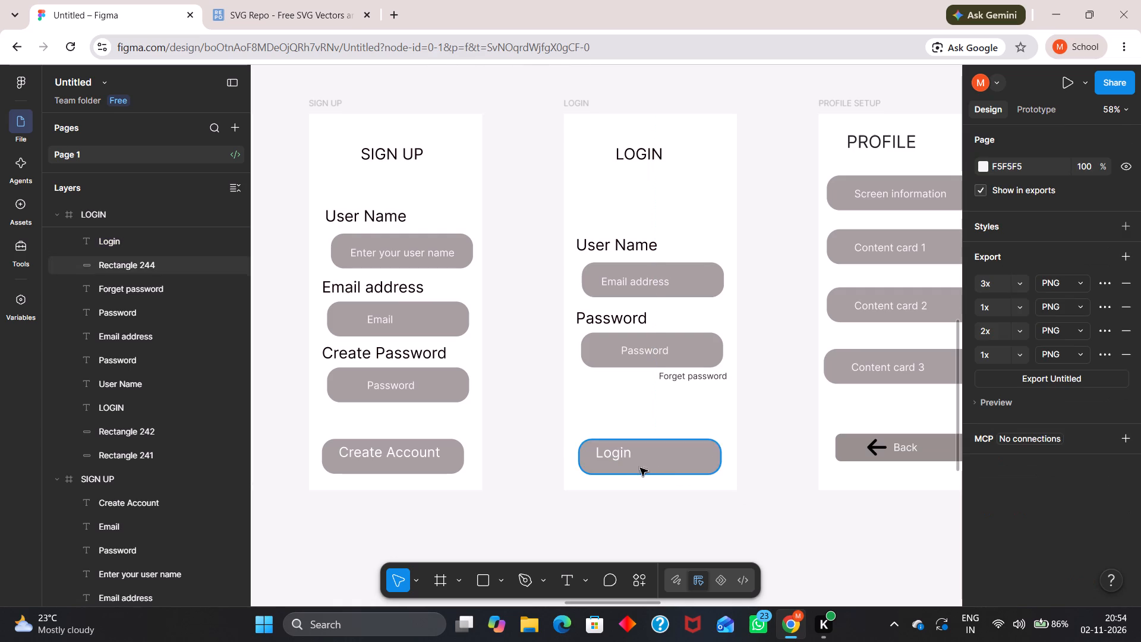
Move the "Login" text to about X 155, Y 781 so it sits centred in its button.
drag(608, 454, 642, 458)
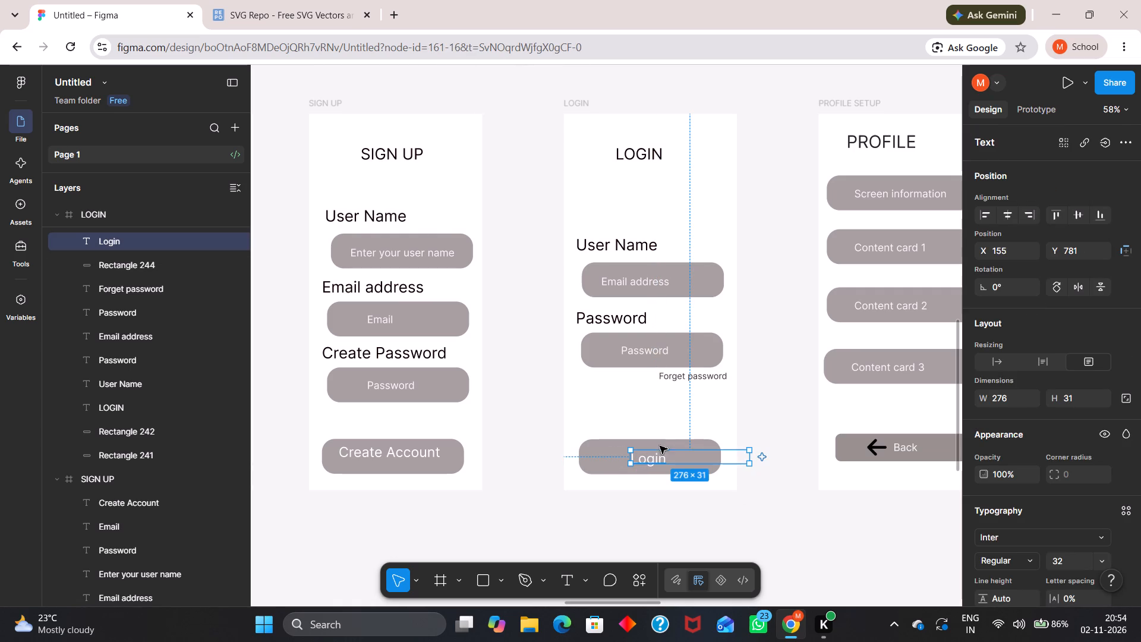
click(767, 425)
Nudge the "Create Account" text on the SIGN UP screen down slightly to centre it vertically in its button.
click(424, 455)
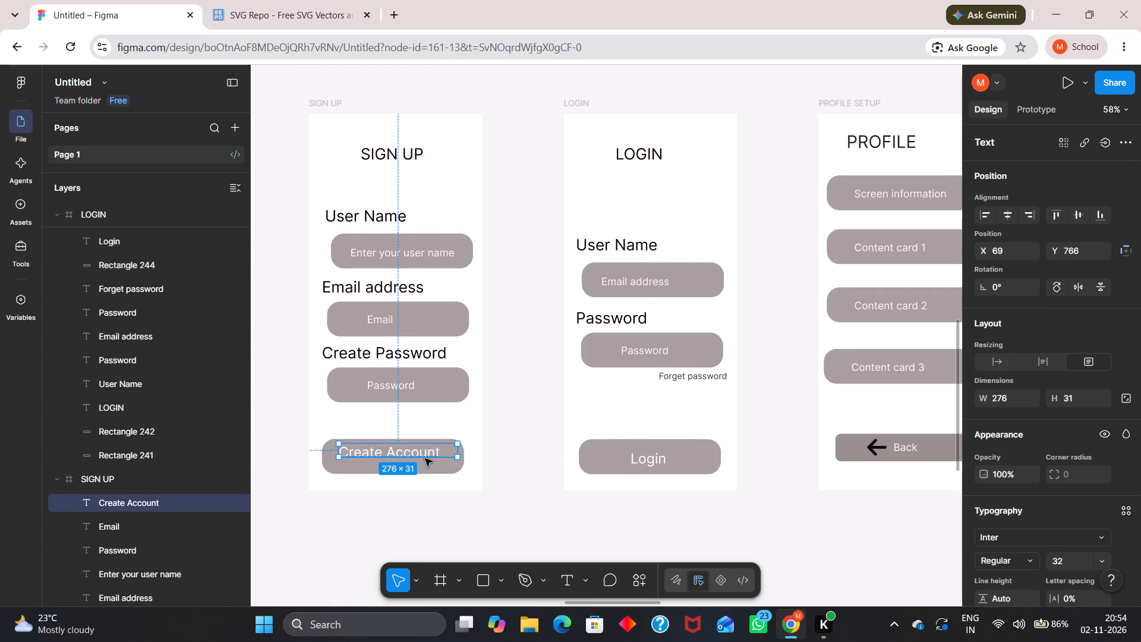
click(757, 423)
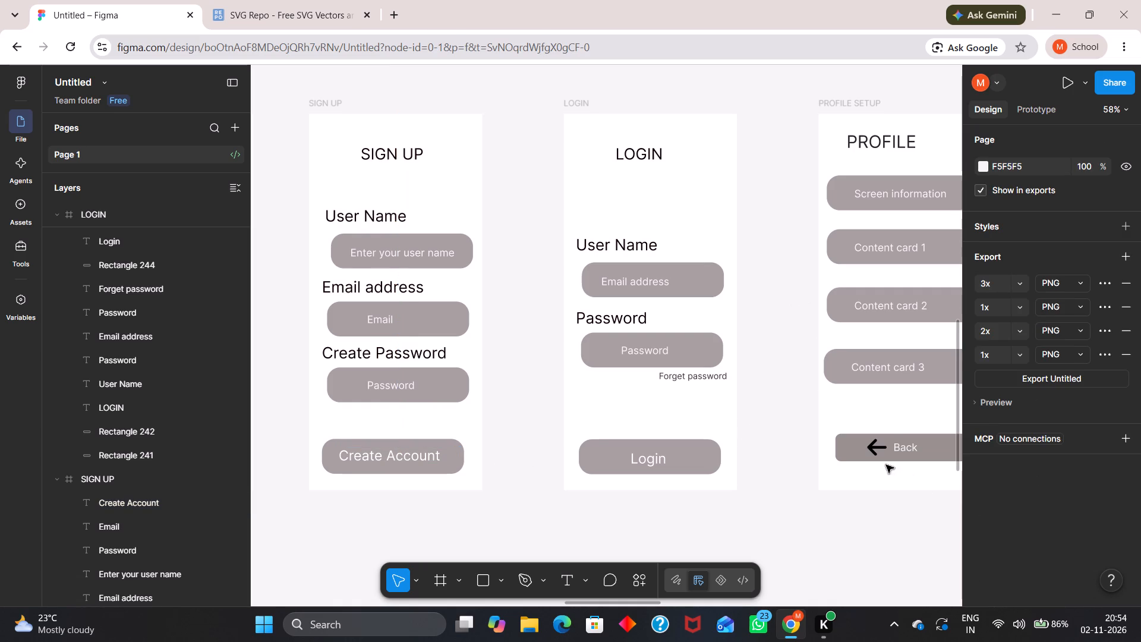
Copy the back arrow from the WELCOME PAGE to the SIGN UP screen's upper corner, at about X 10, Y 23.
ctrl+scroll(559, 258, down, 4)
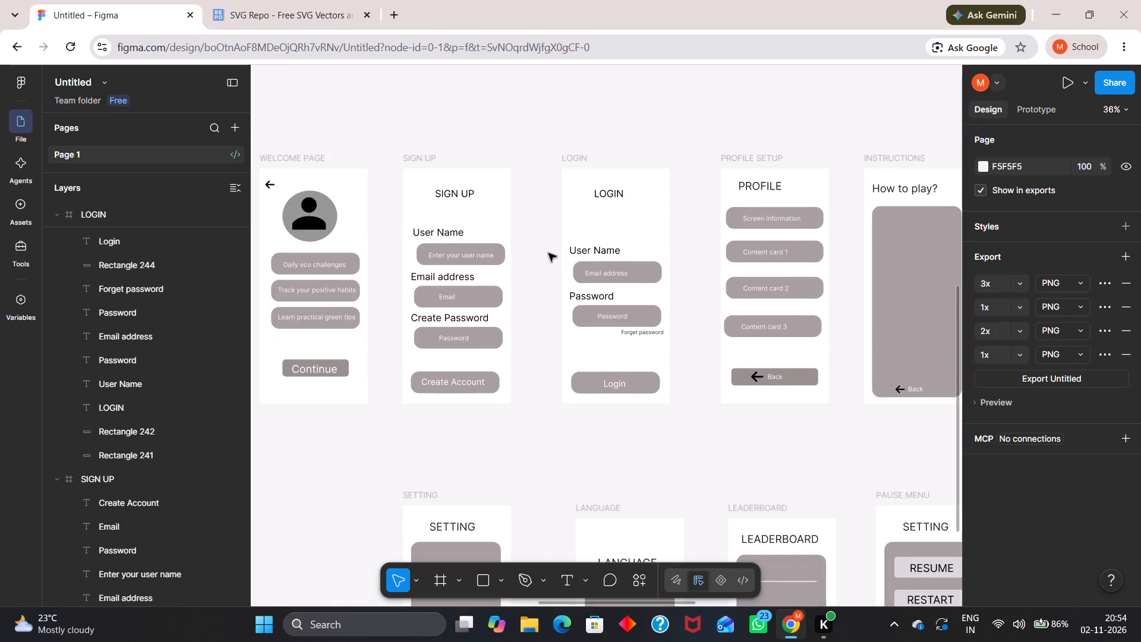
middle_drag(547, 247, 578, 286)
alt+drag(301, 224, 445, 230)
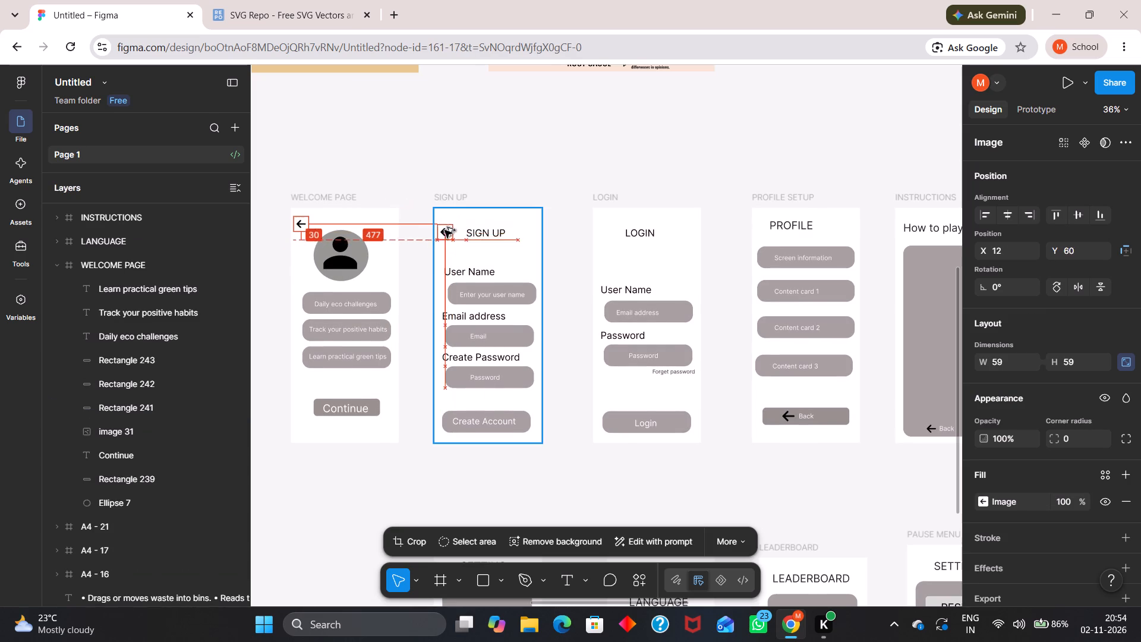
alt+drag(445, 230, 444, 222)
Copy the back arrow from the SIGN UP screen to the upper corner of the LOGIN screen, above its heading.
drag(439, 224, 482, 217)
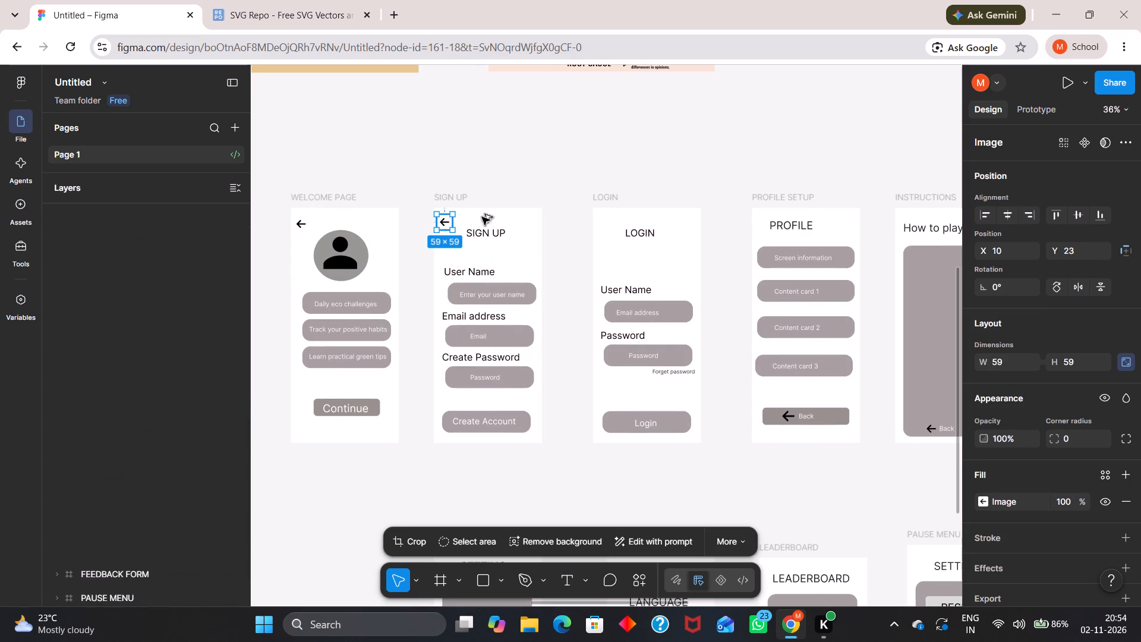
drag(482, 217, 606, 223)
click(617, 177)
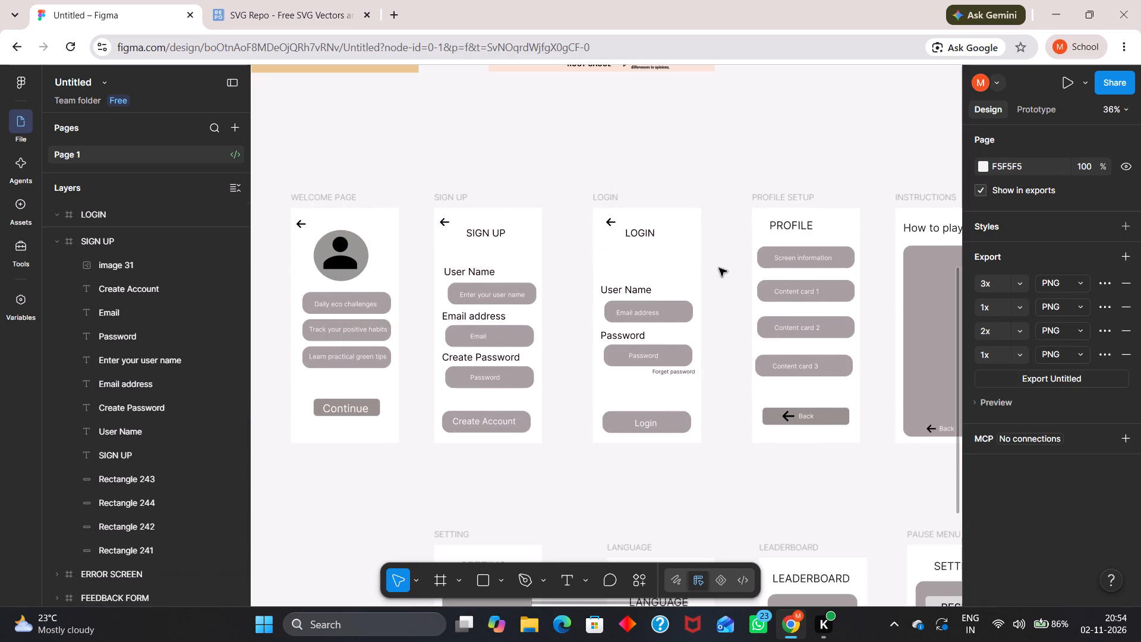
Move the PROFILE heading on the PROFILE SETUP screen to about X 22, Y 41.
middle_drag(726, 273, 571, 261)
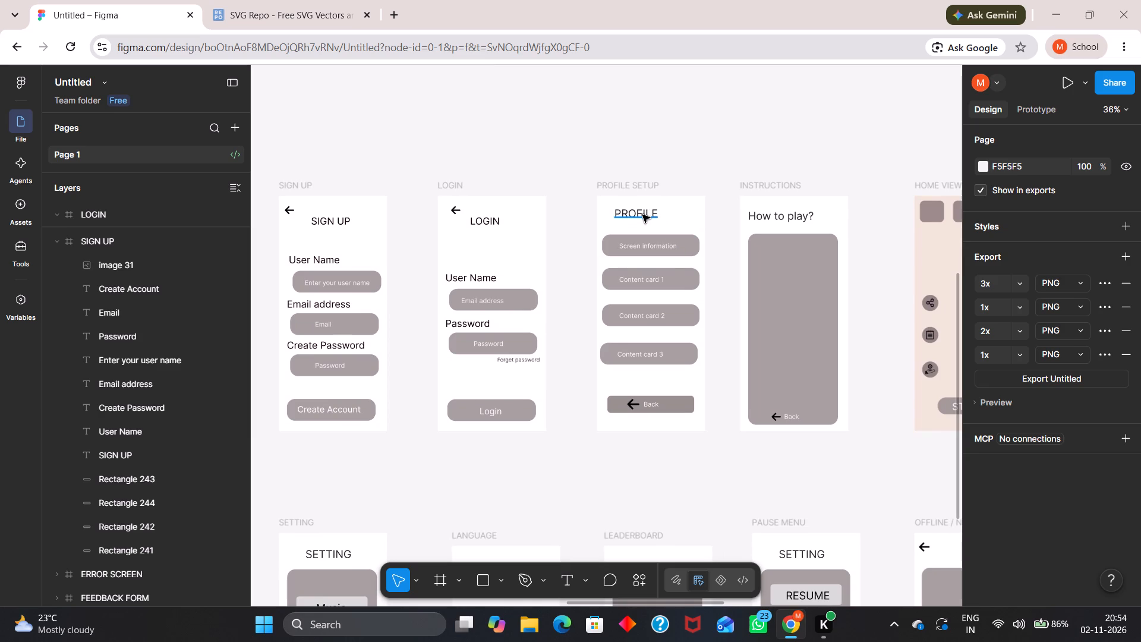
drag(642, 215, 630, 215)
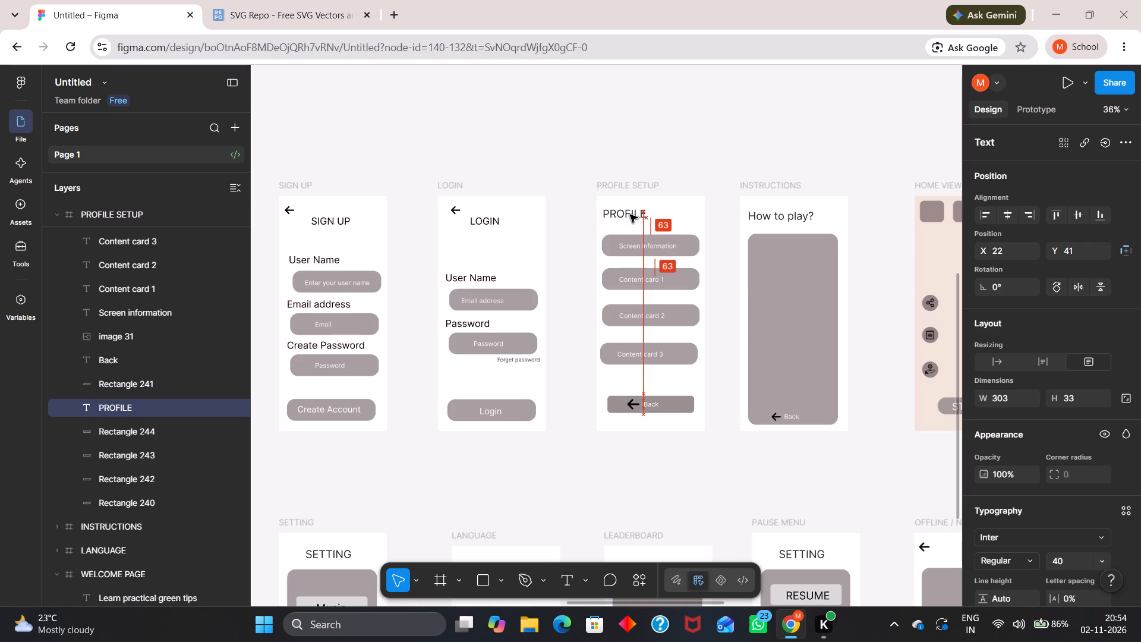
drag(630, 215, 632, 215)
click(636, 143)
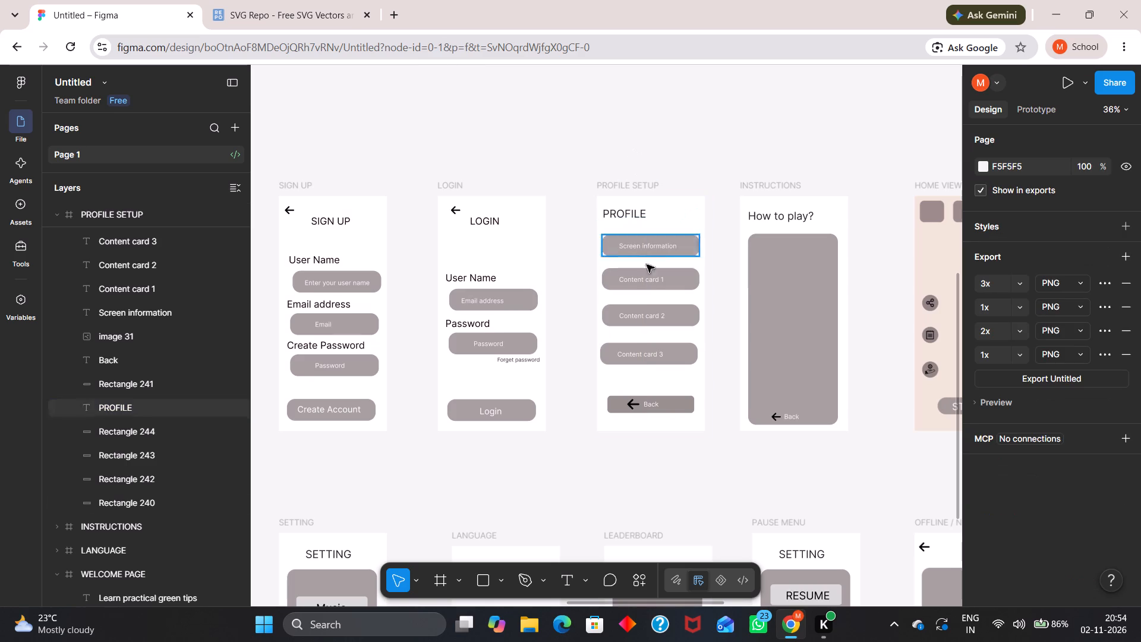
Replace the "Screen information" text on the PROFILE SETUP screen with "Profile photo".
ctrl+scroll(615, 299, down, 2)
ctrl+scroll(615, 299, up, 8)
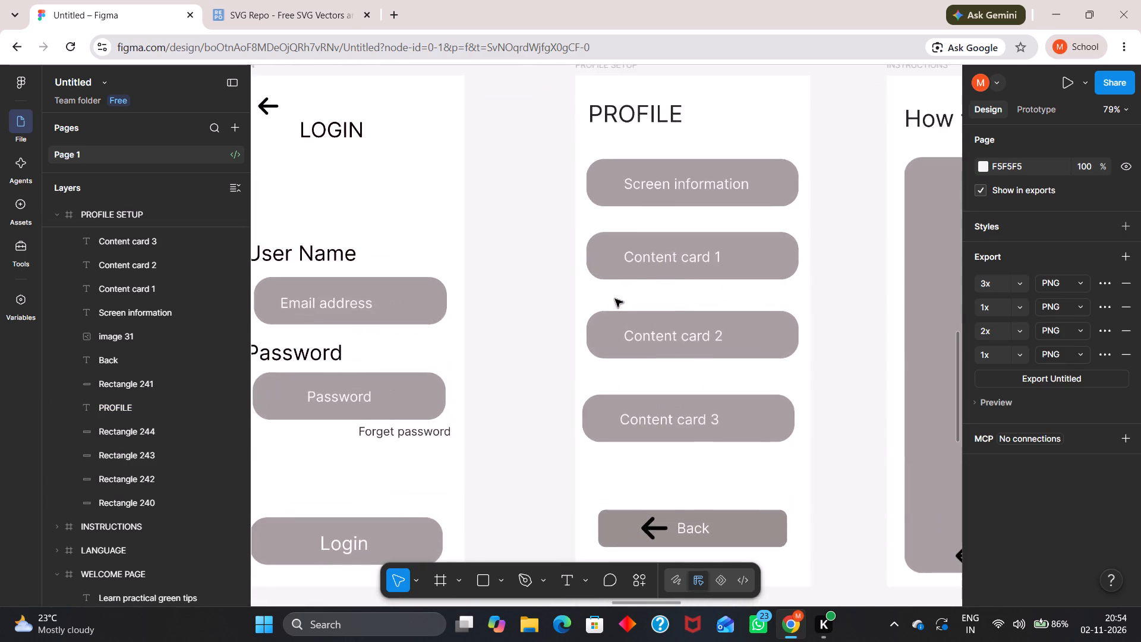
ctrl+scroll(615, 299, up, 2)
scroll(646, 272, down, 3)
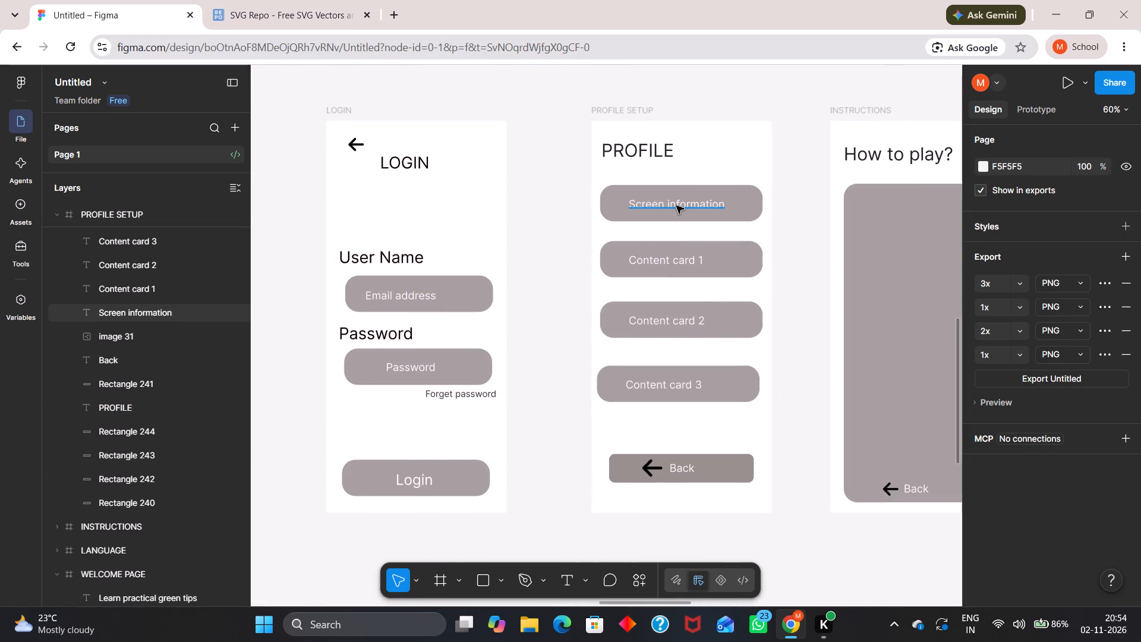
double_click(676, 206)
text(Profli)
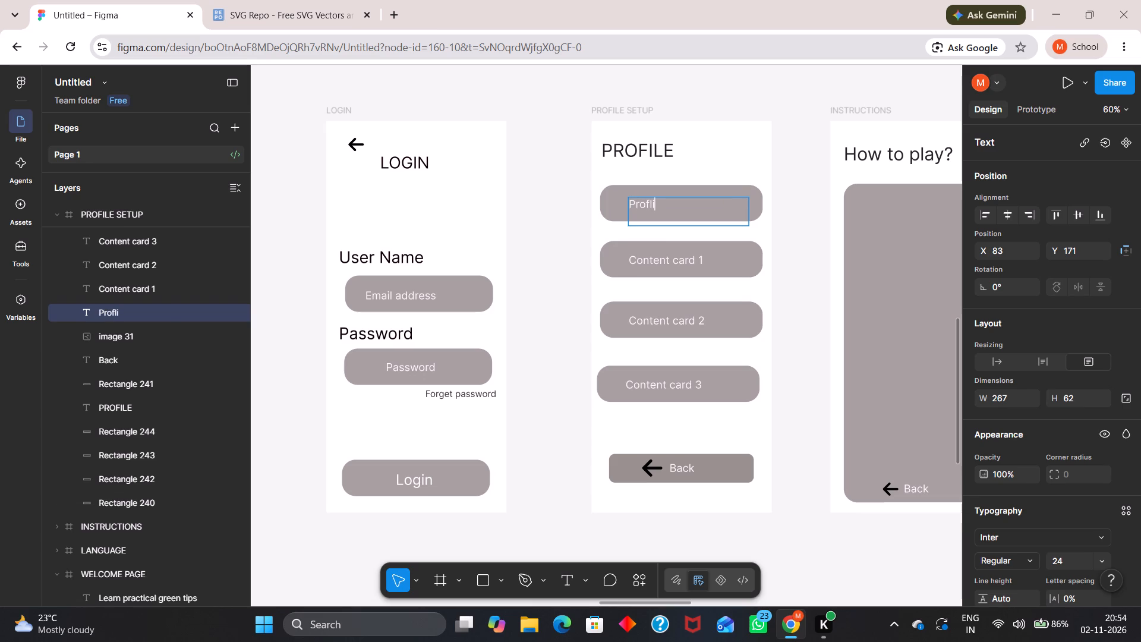
key(BackSpace)
key(equal)
key(BackSpace)
key(BackSpace)
text(il)
text(e)
key(space)
text(photo)
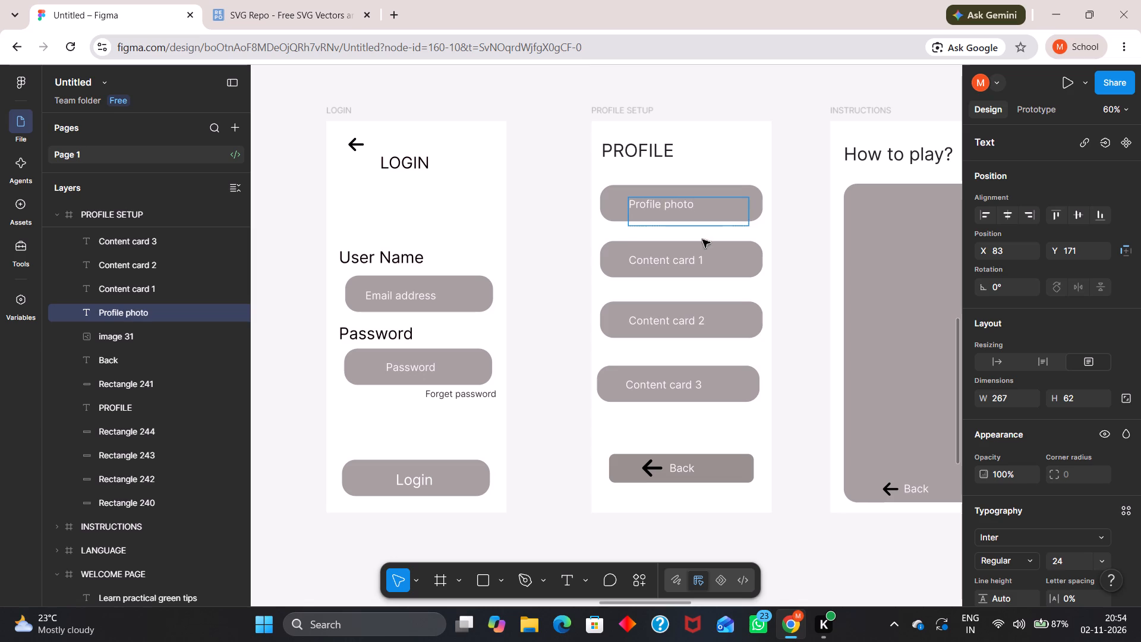
Replace the "Content card 1" text on the PROFILE SETUP screen with "Your name".
double_click(691, 263)
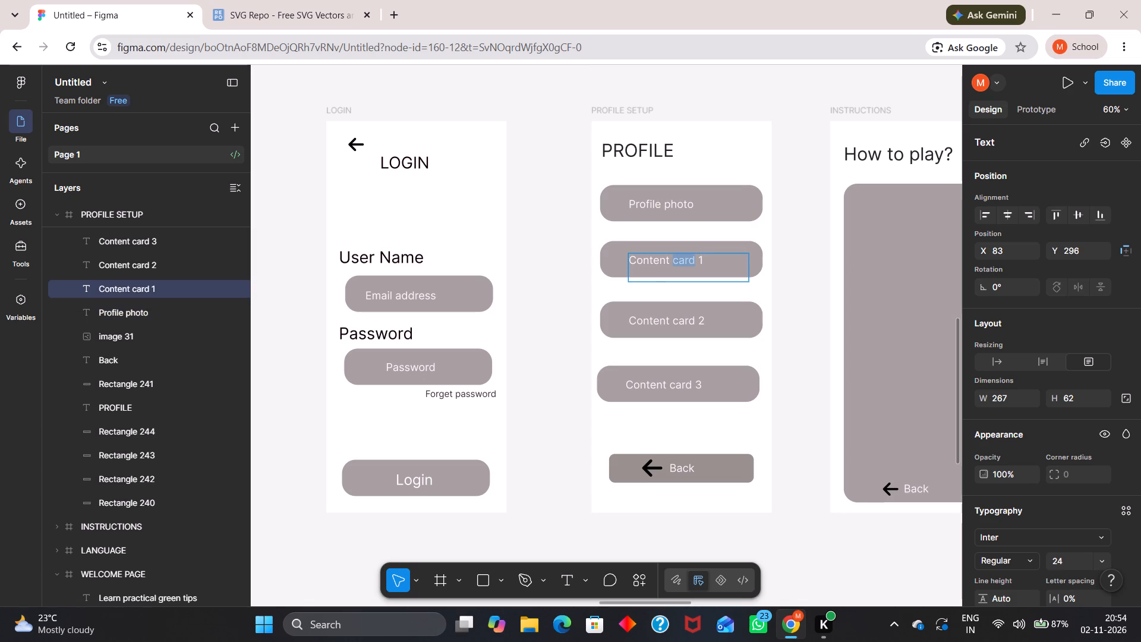
key(ctrl+a)
text(Yp)
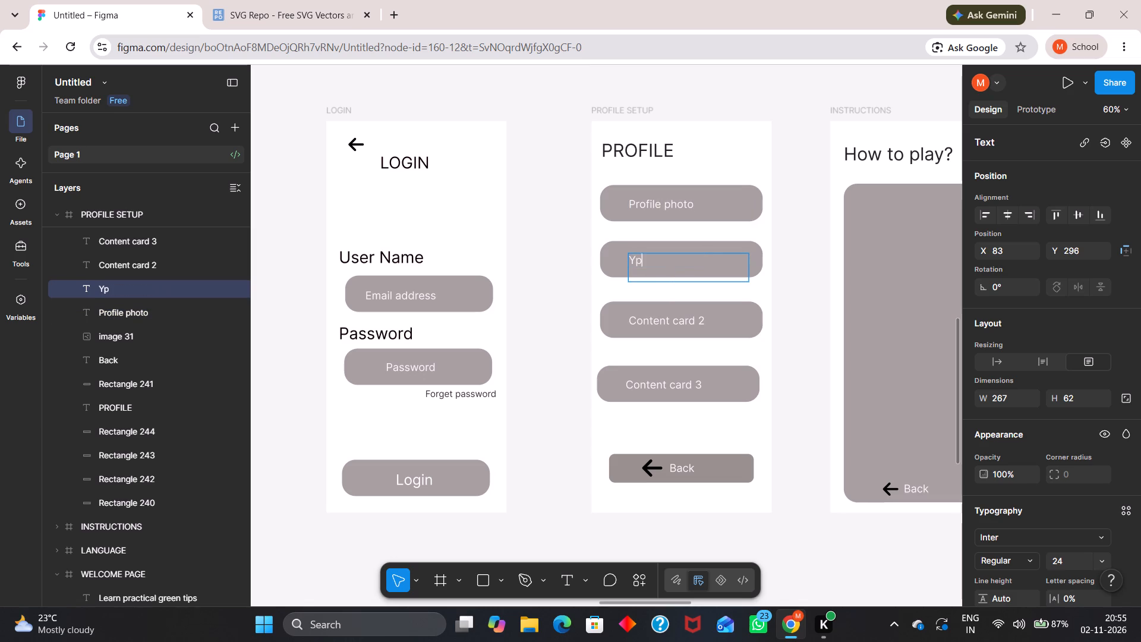
key(BackSpace)
text(our nam)
key(e)
Replace the "Content card 2" text on the PROFILE SETUP screen with "Age range".
double_click(671, 319)
key(ctrl+a)
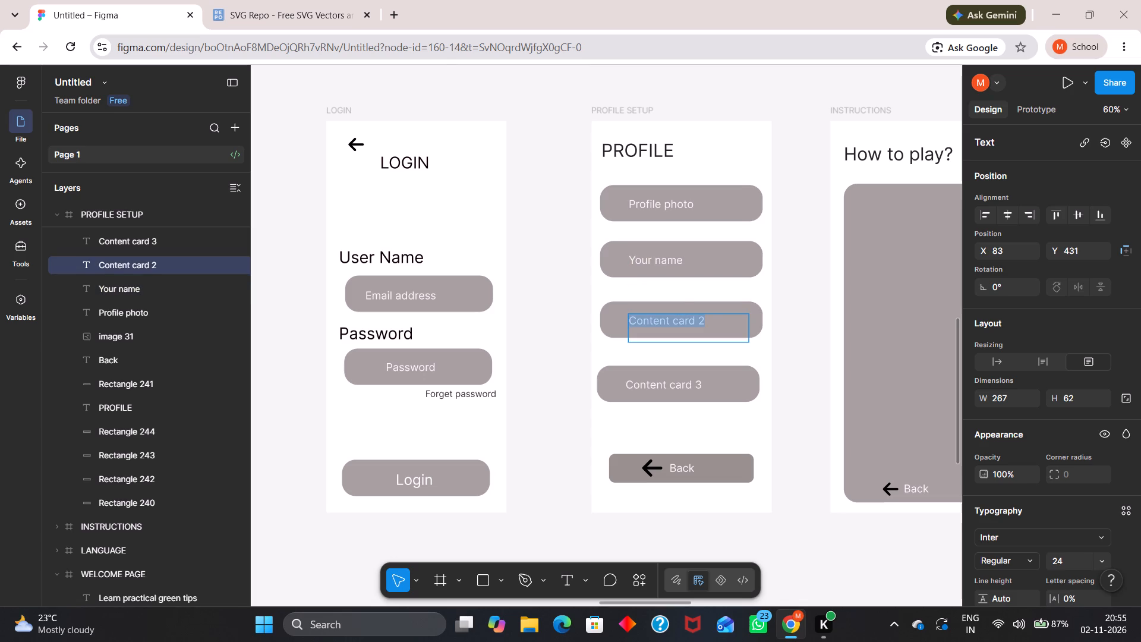
text(Age rs)
key(BackSpace)
text(ange)
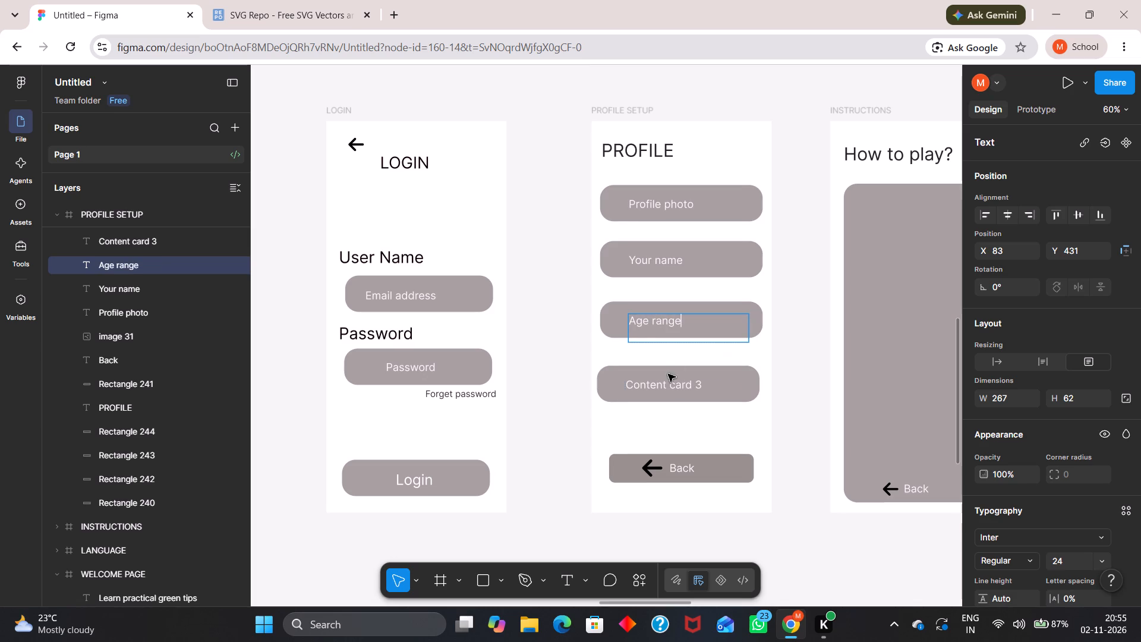
Replace the "Content card 3" text on the PROFILE SETUP screen with "Your Location".
triple_click(662, 388)
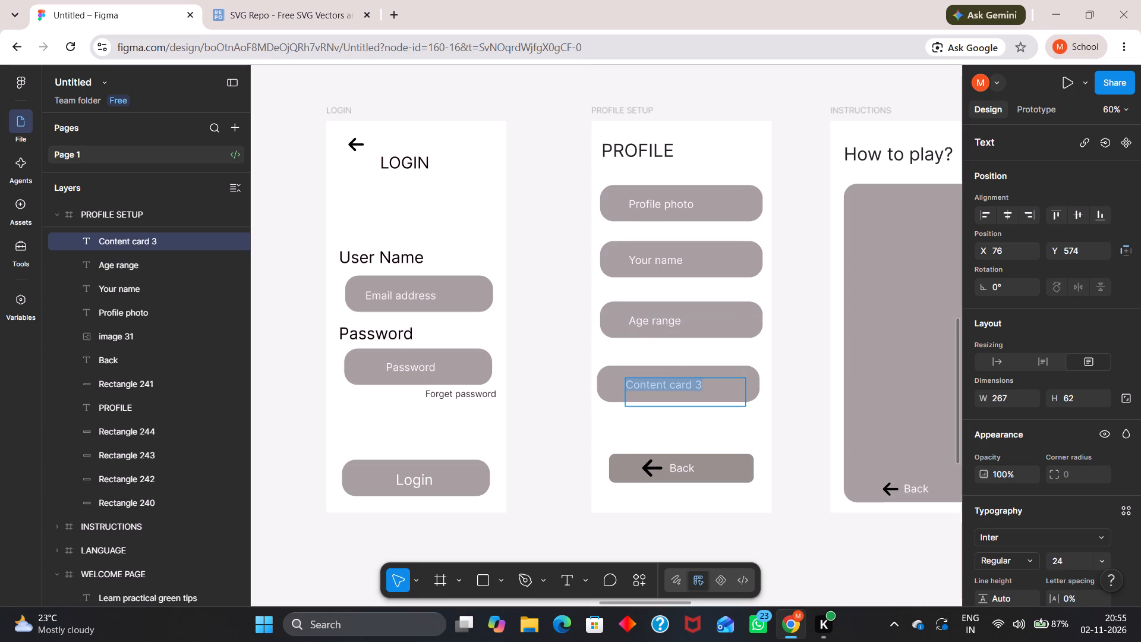
key(ctrl+y)
key(shift+y)
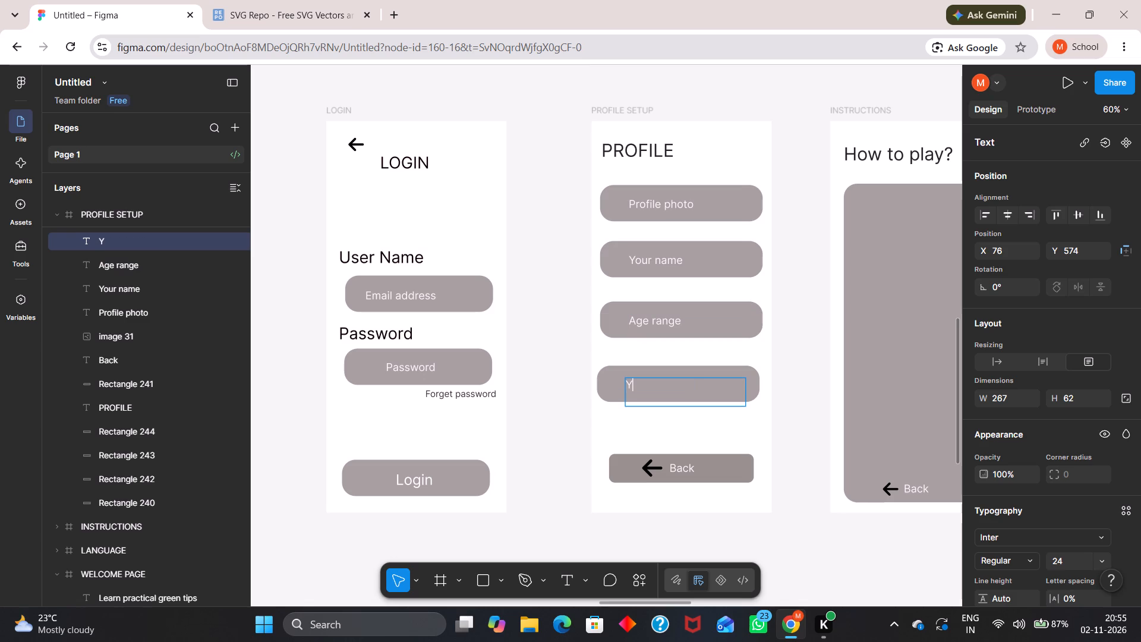
text(our)
key(space)
text(Location)
click(790, 376)
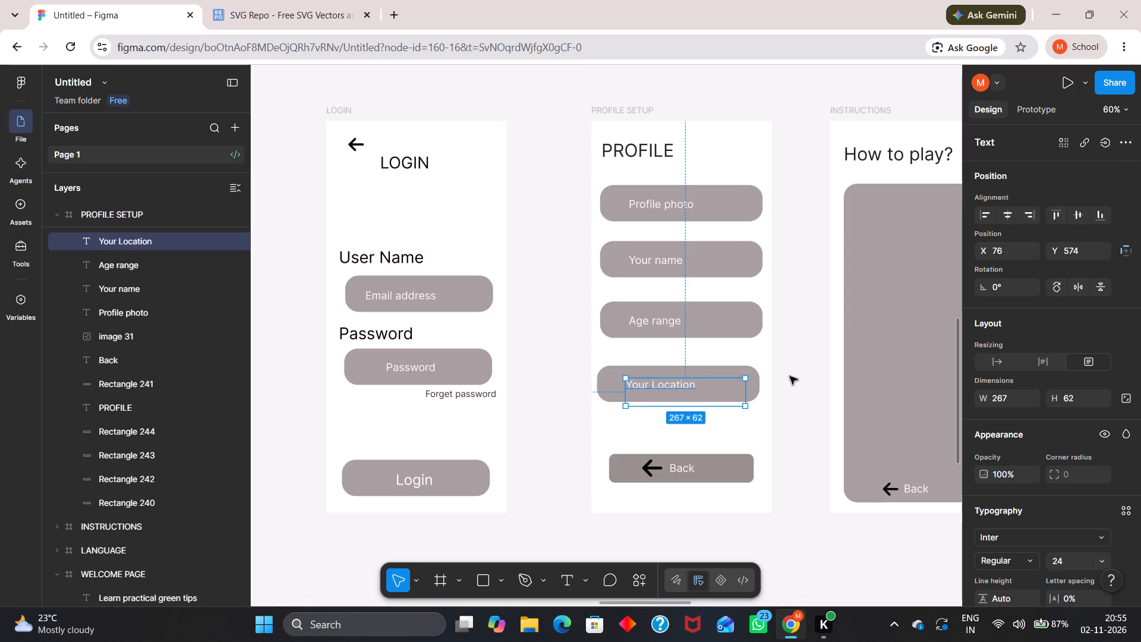
click(790, 376)
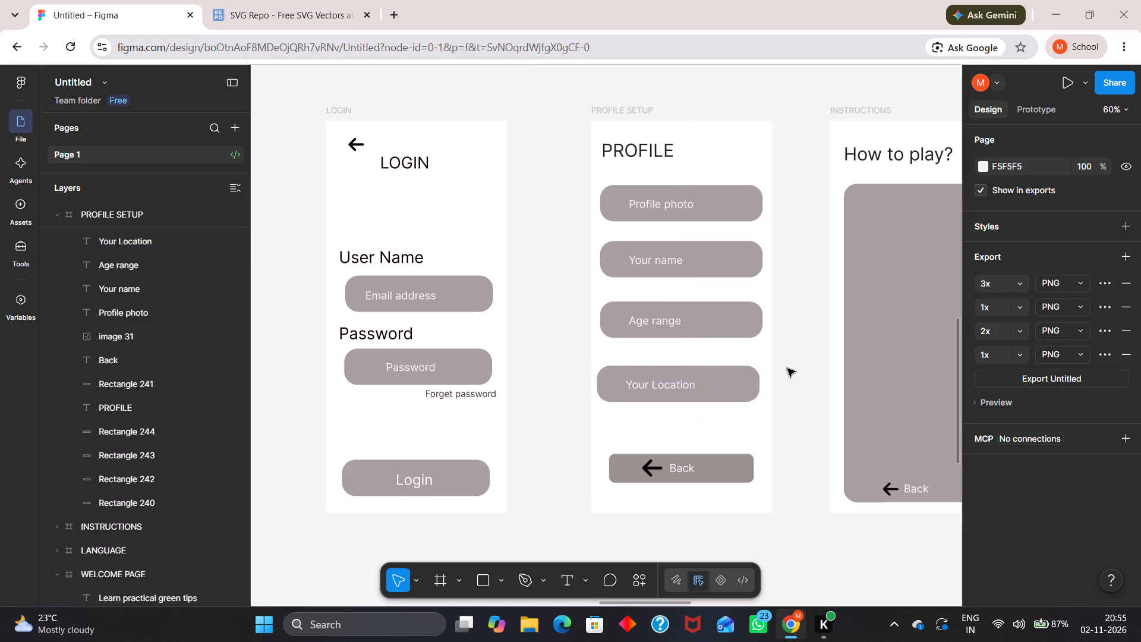
Move the PROFILE heading to about X 117, Y 42 so it sits centred on the PROFILE SETUP screen.
drag(629, 144, 636, 145)
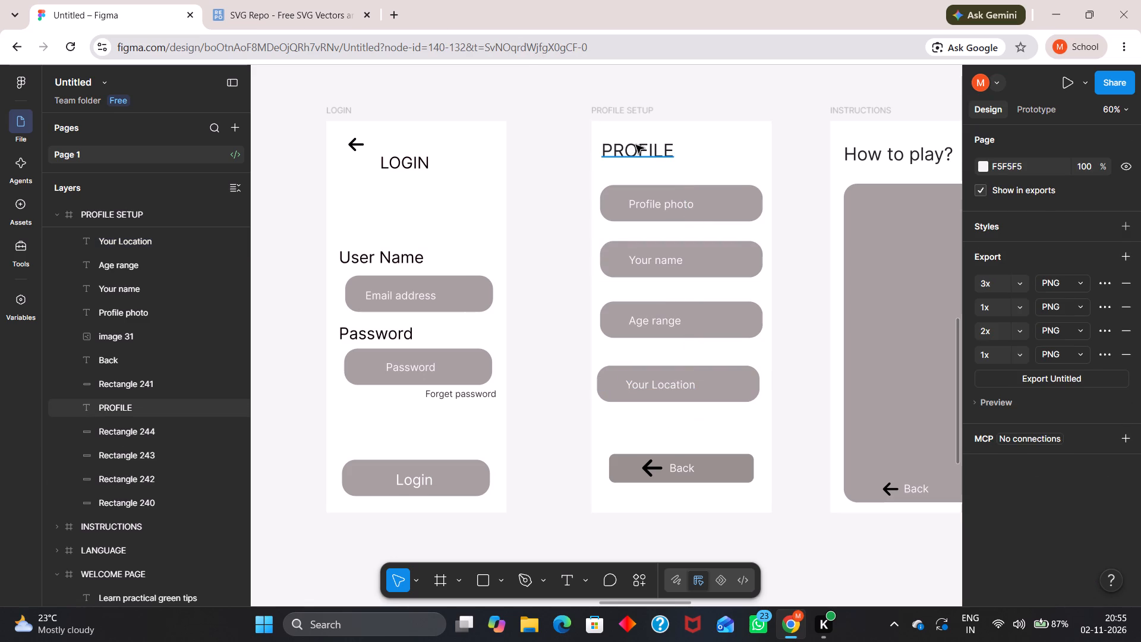
drag(636, 145, 672, 146)
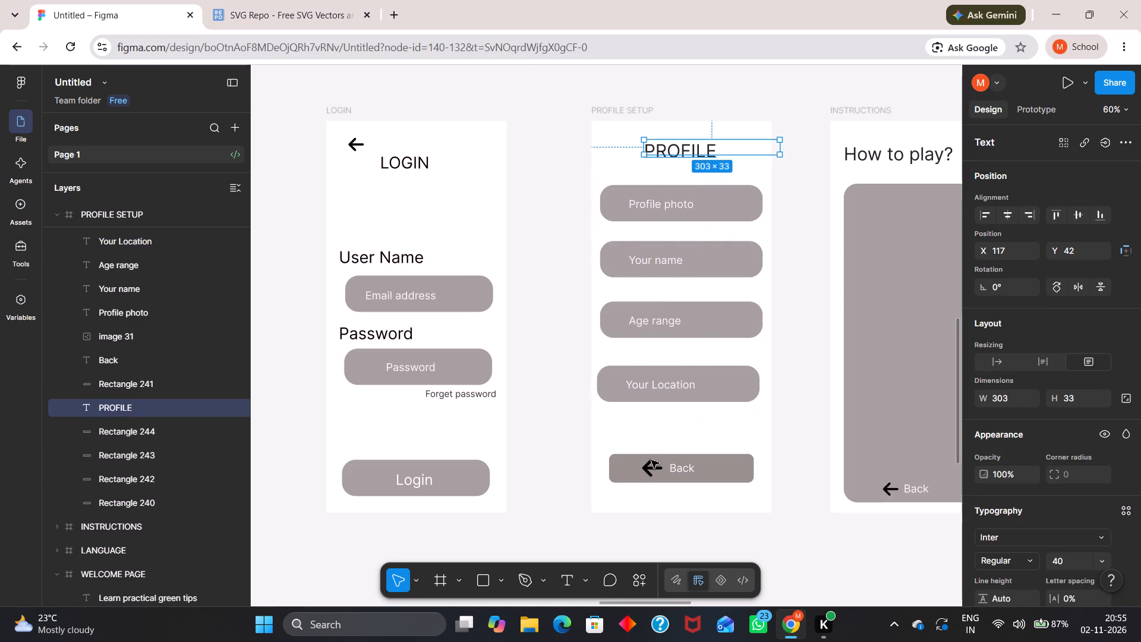
Delete the arrow image from the Back button on the PROFILE SETUP screen.
click(651, 458)
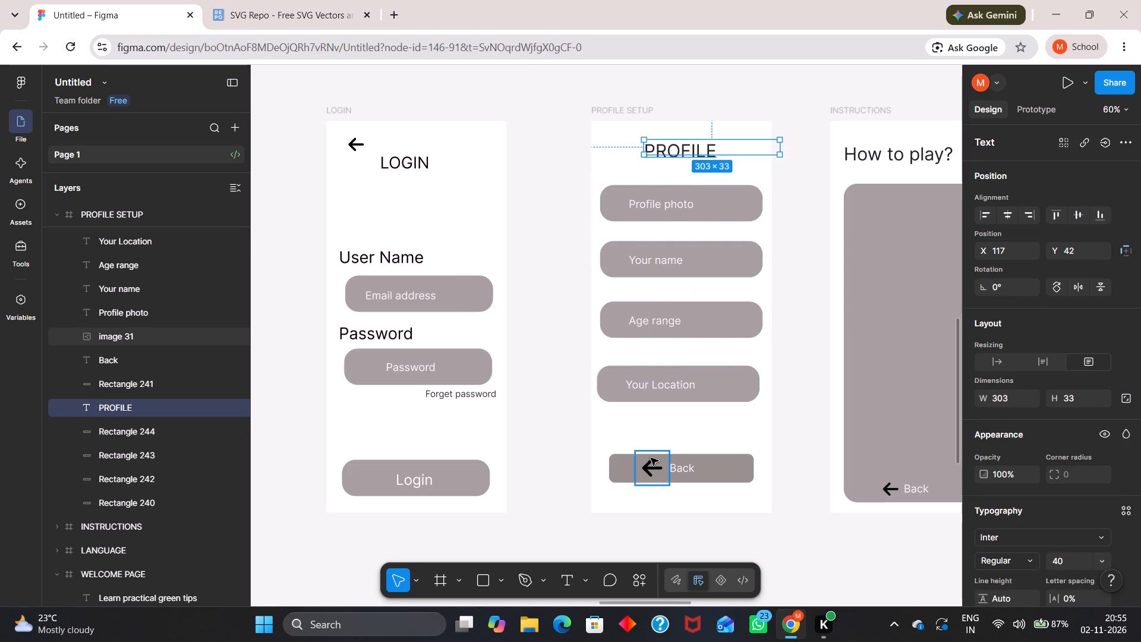
key(BackSpace)
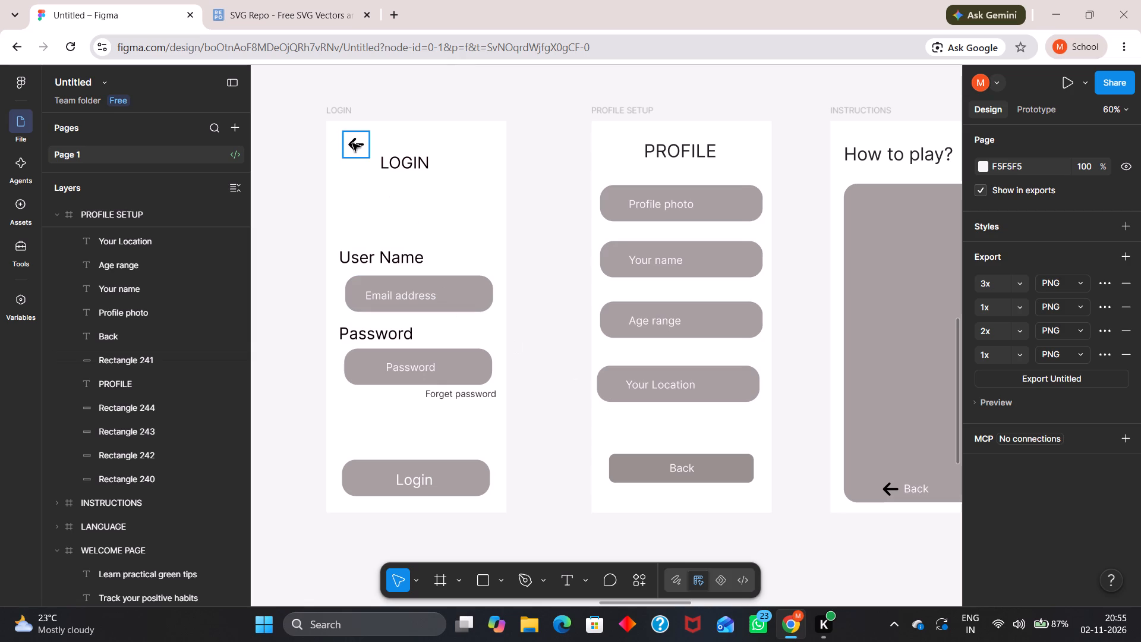
Move the LOGIN screen's back arrow closer to the frame's upper corner.
drag(355, 143, 334, 139)
Copy the back arrow from the LOGIN screen to the upper corner of PROFILE SETUP, beside the PROFILE heading.
alt+drag(334, 139, 623, 147)
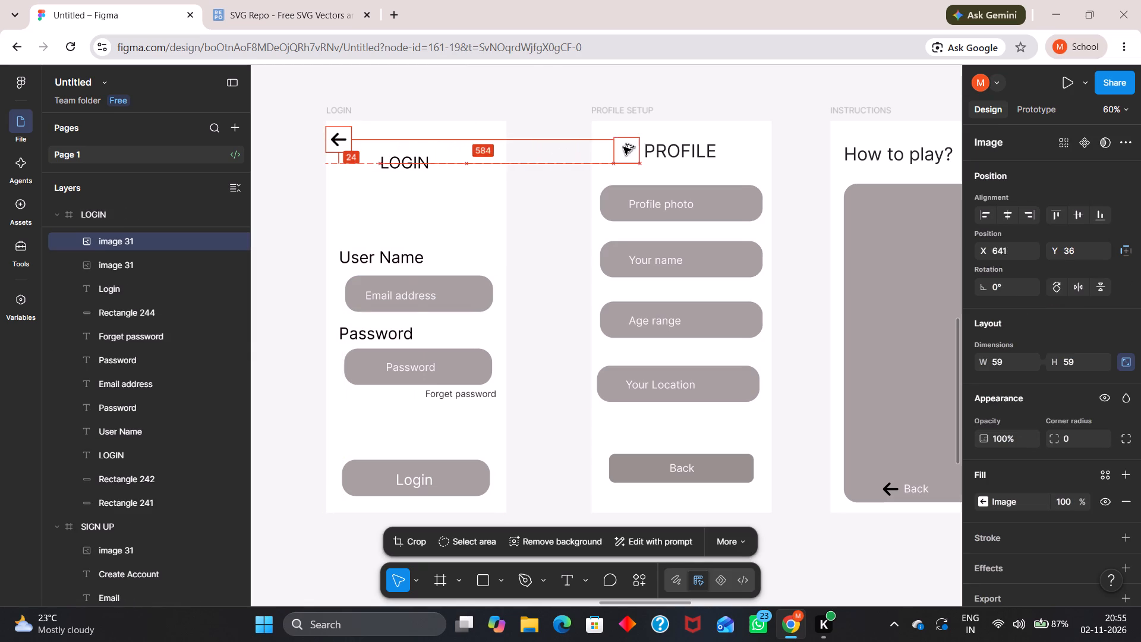
alt+drag(623, 147, 603, 138)
click(605, 86)
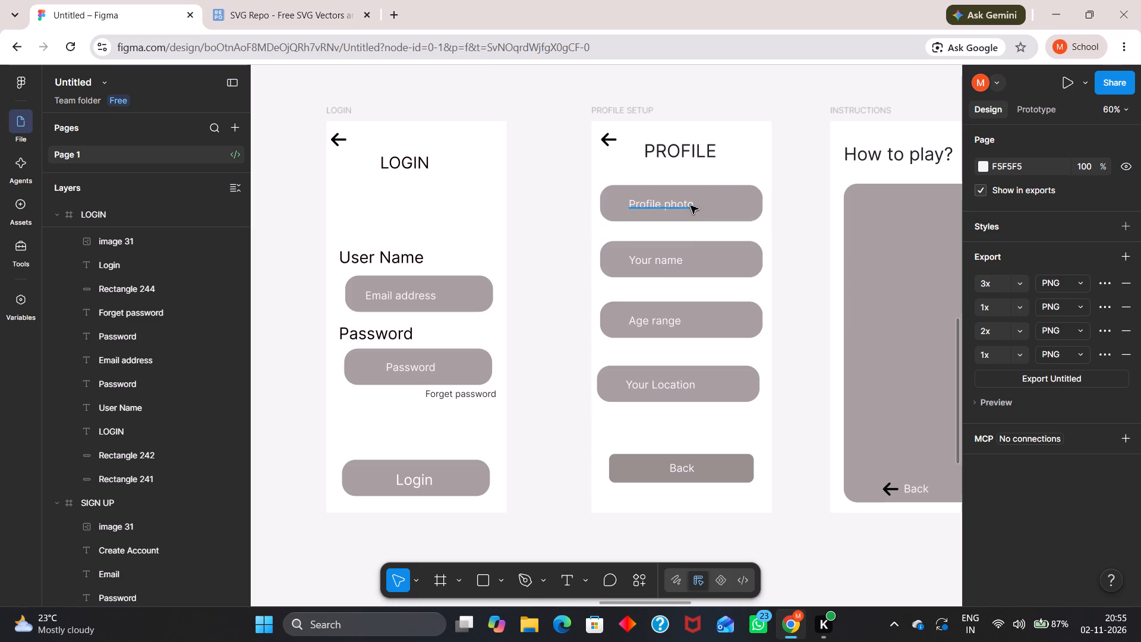
Replace the "Back" button text on the PROFILE SETUP screen with "Save profile".
ctrl+scroll(768, 386, down, 2)
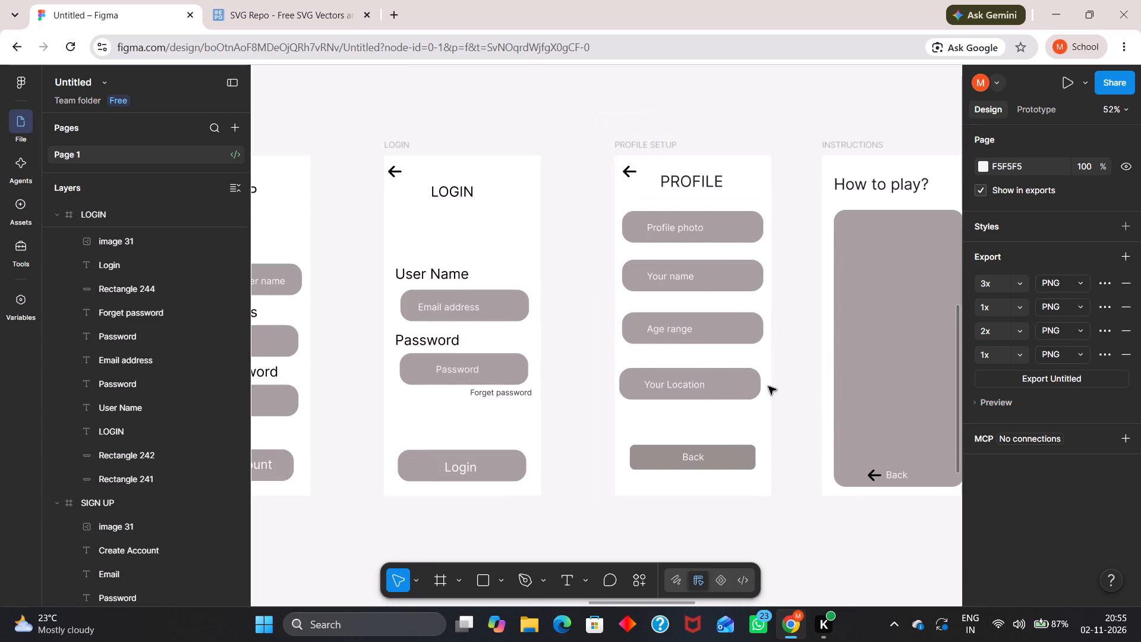
double_click(691, 457)
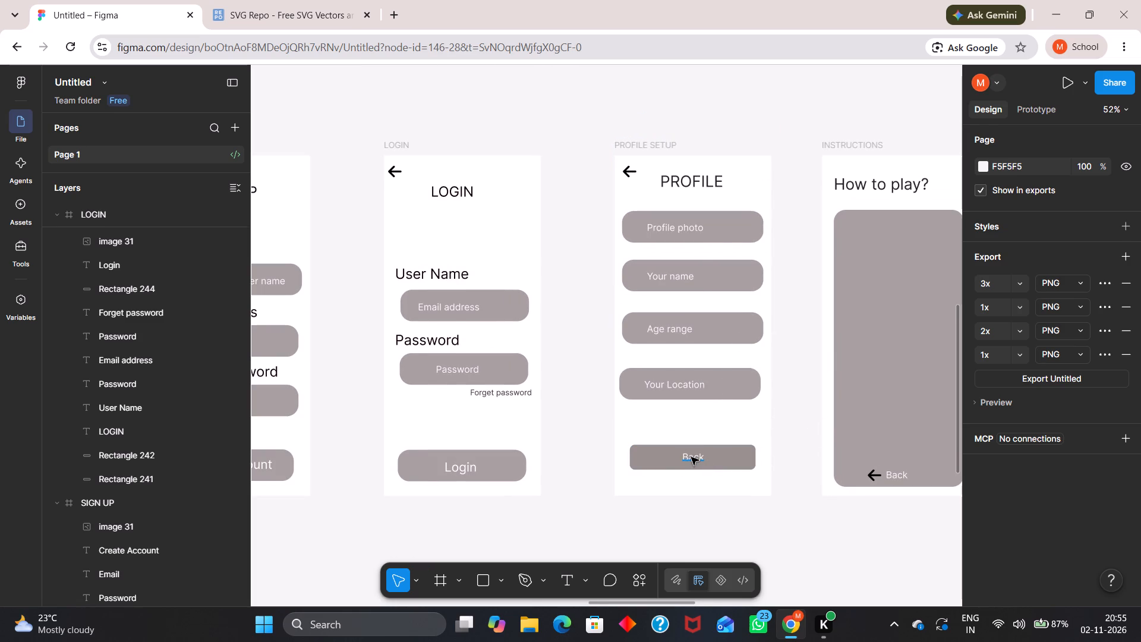
text(Sav e)
key(BackSpace)
key(BackSpace)
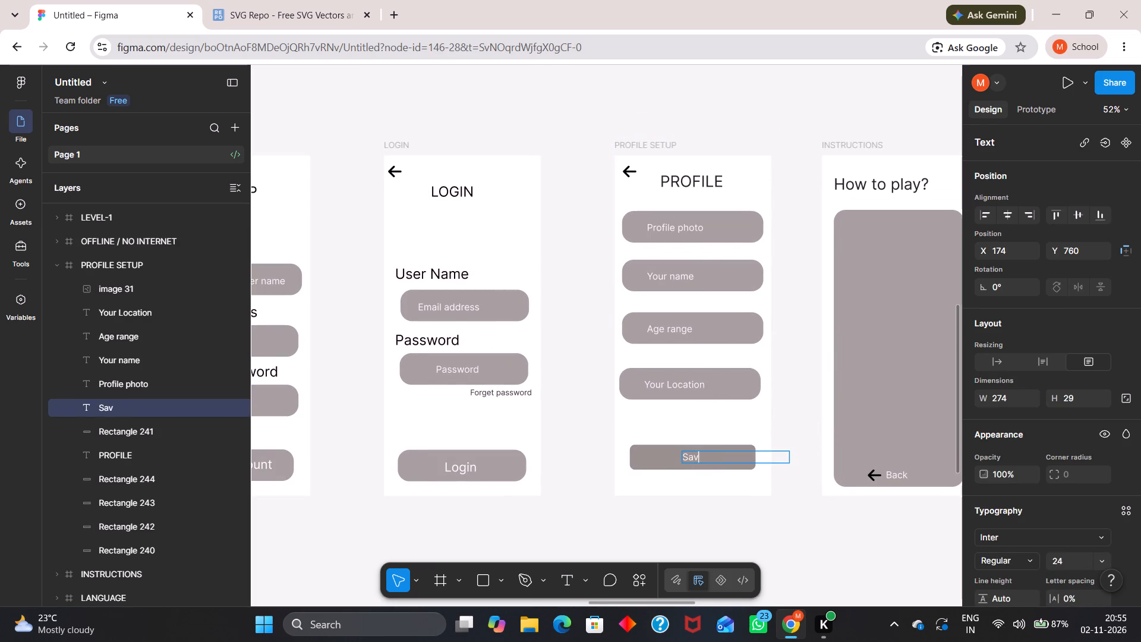
text(e profile)
click(786, 418)
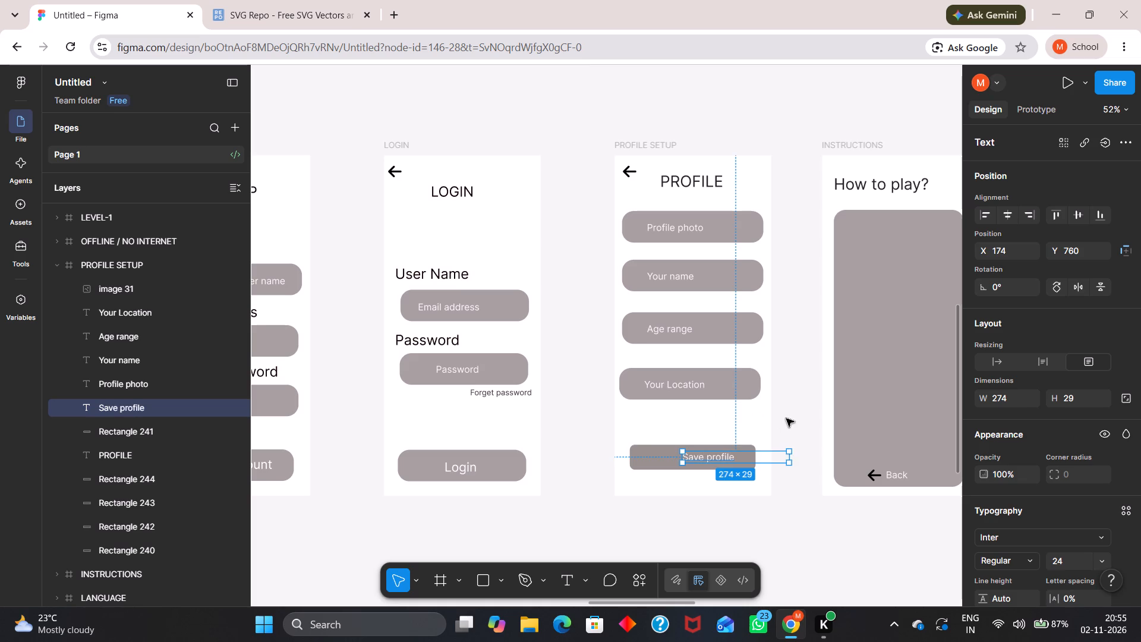
Move the "Save profile" text so it sits centred in its button.
drag(716, 462, 700, 464)
click(808, 414)
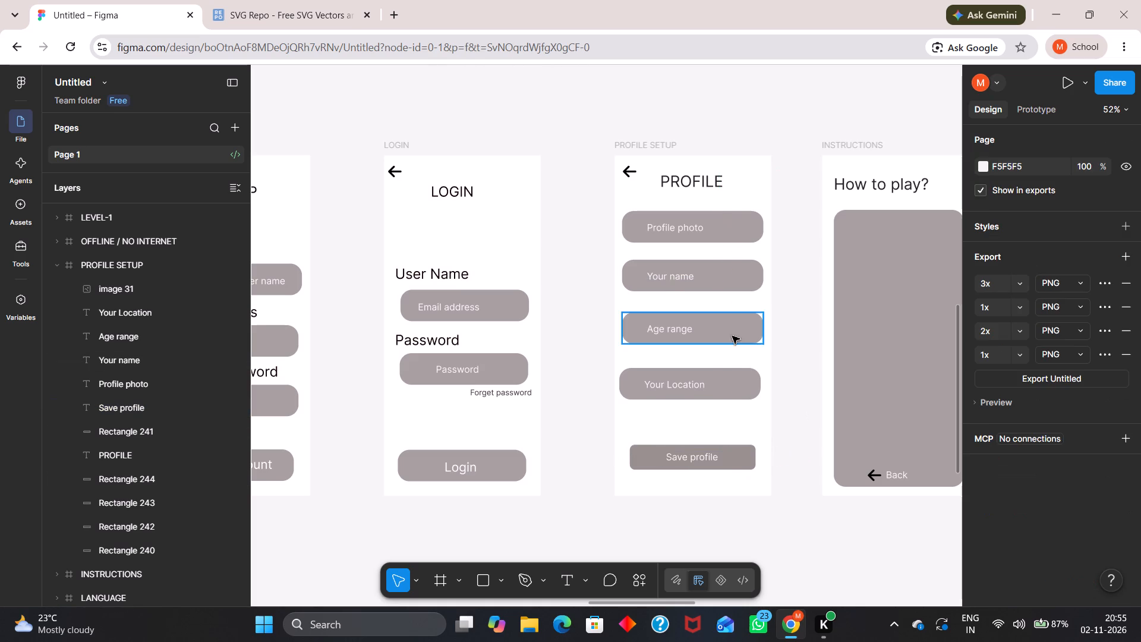
Move the four PROFILE SETUP fields together with their labels down, leaving more space below the PROFILE heading.
click(691, 385)
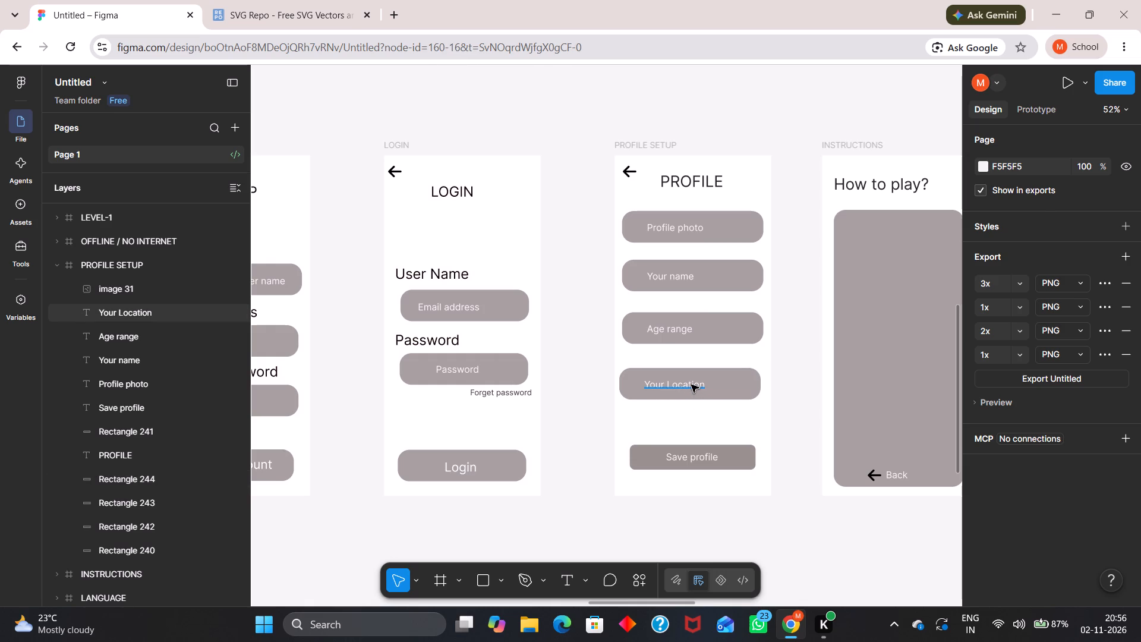
shift+click(731, 369)
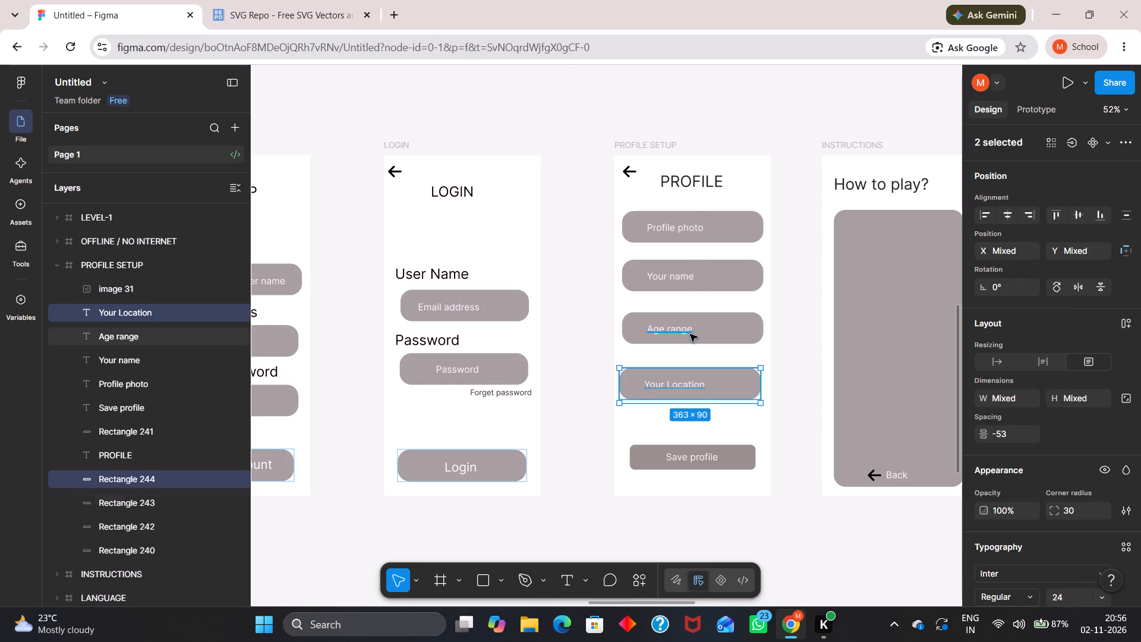
shift+click(682, 331)
shift+click(728, 315)
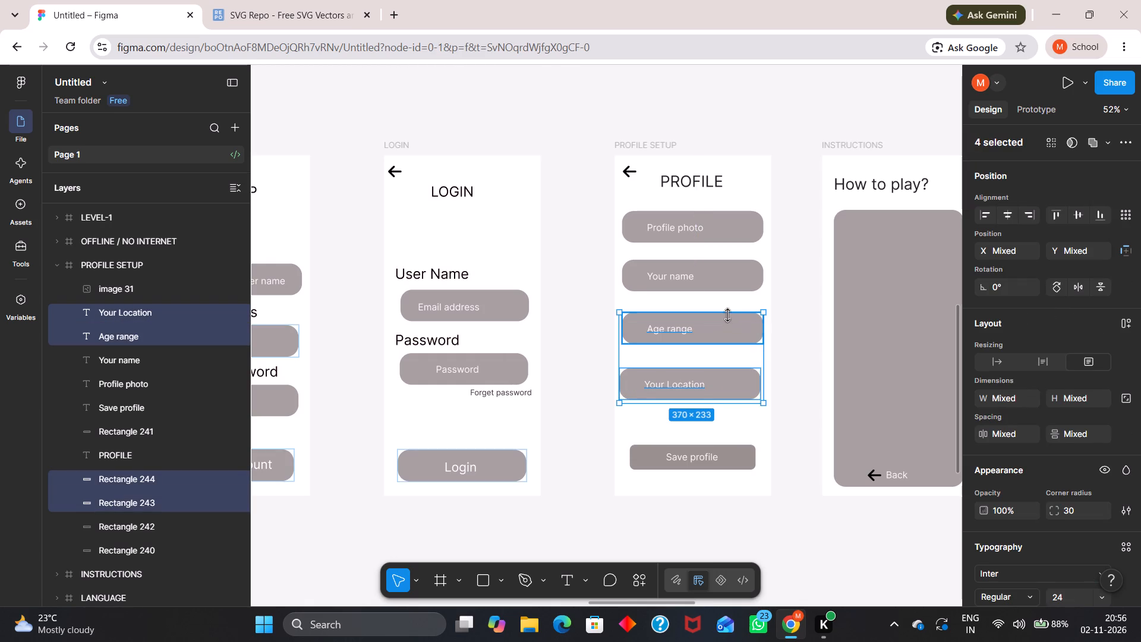
shift+click(688, 279)
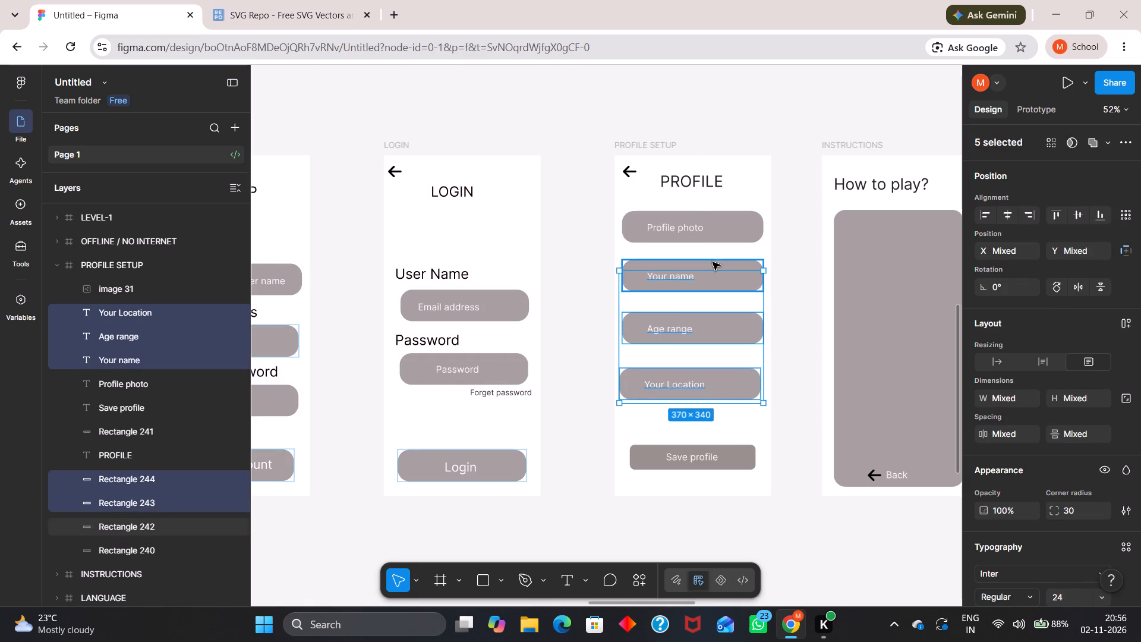
shift+click(713, 262)
shift+click(694, 232)
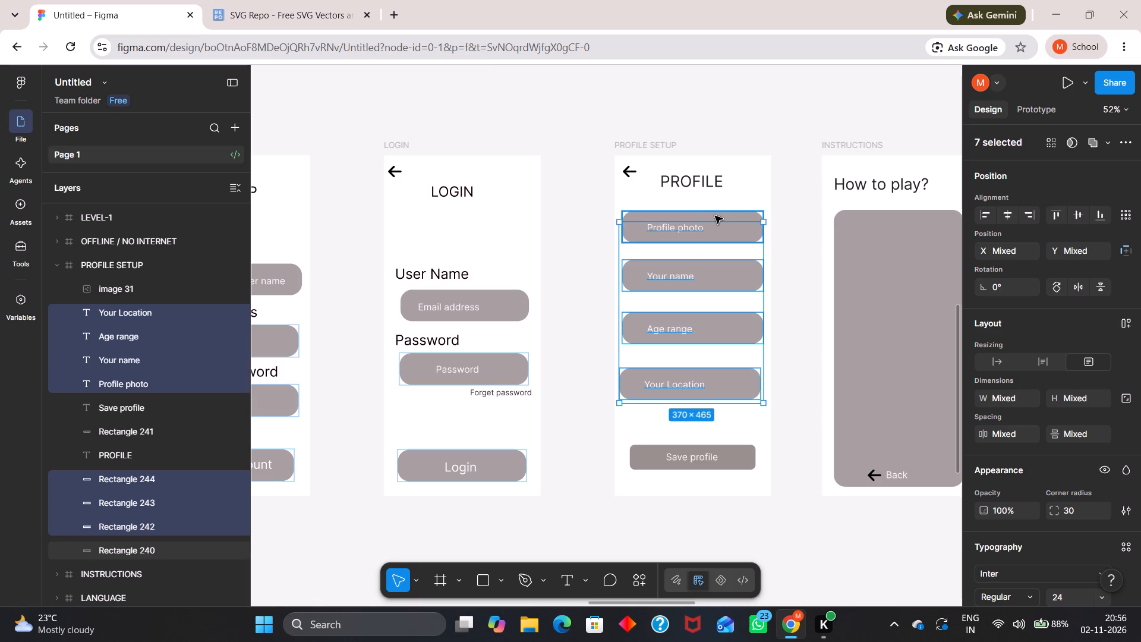
shift+click(715, 215)
drag(702, 221, 699, 240)
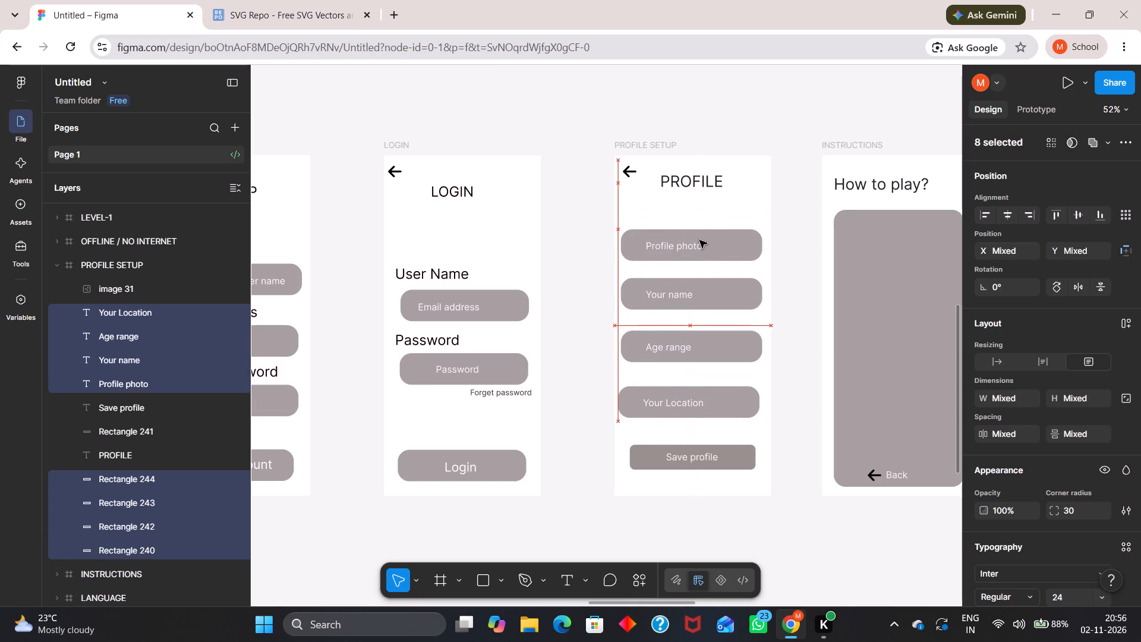
drag(699, 240, 704, 243)
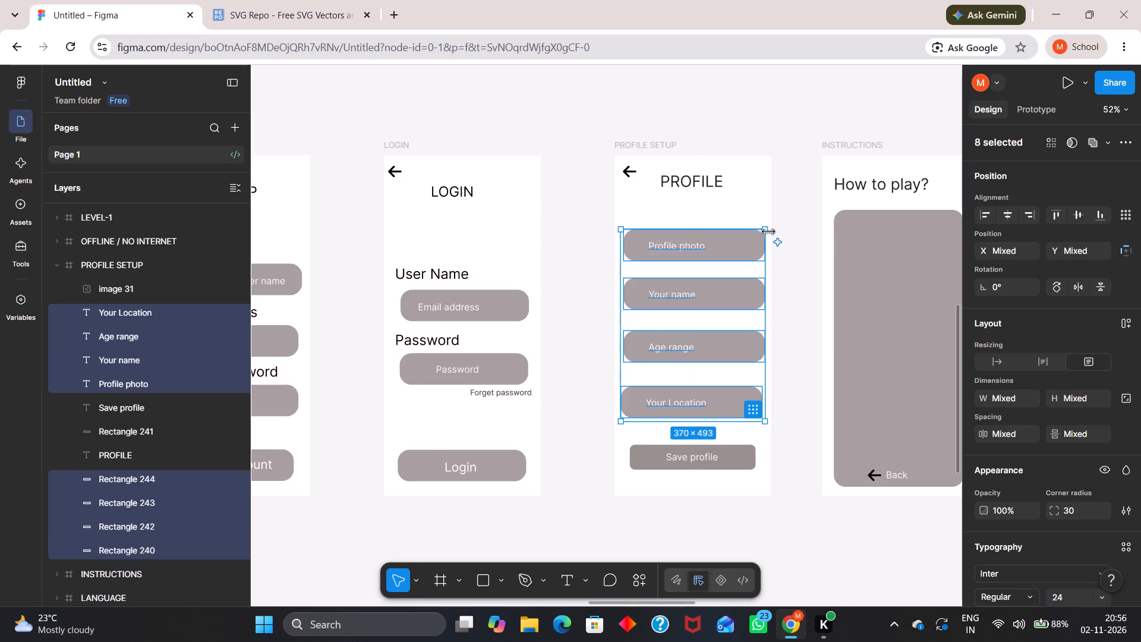
click(787, 218)
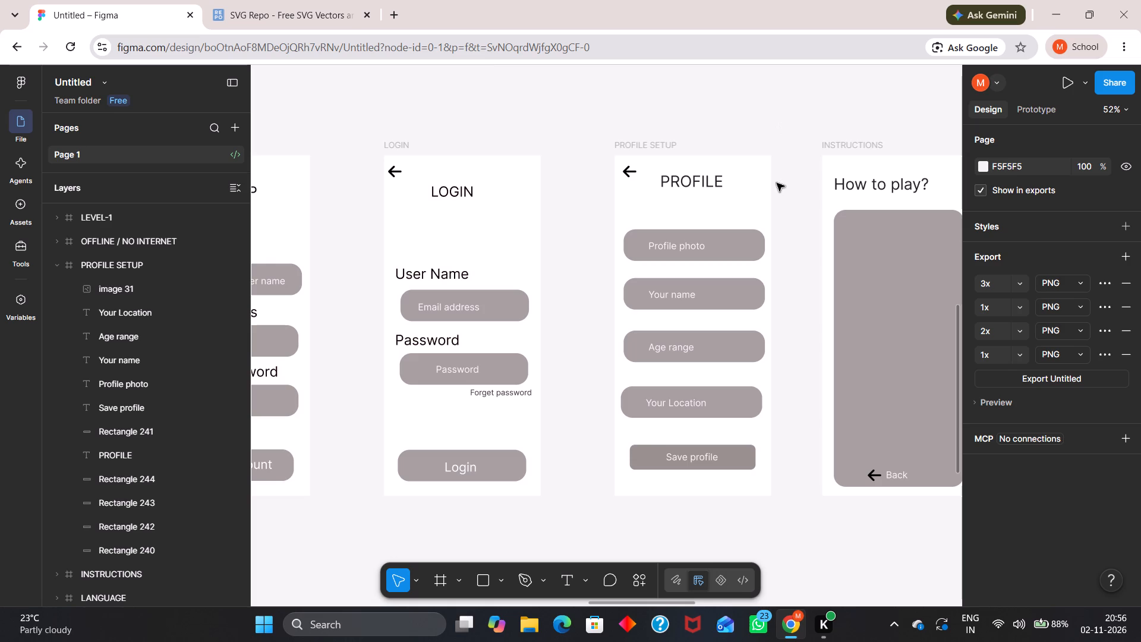
Delete the INSTRUCTIONS frame.
middle_drag(820, 237, 638, 224)
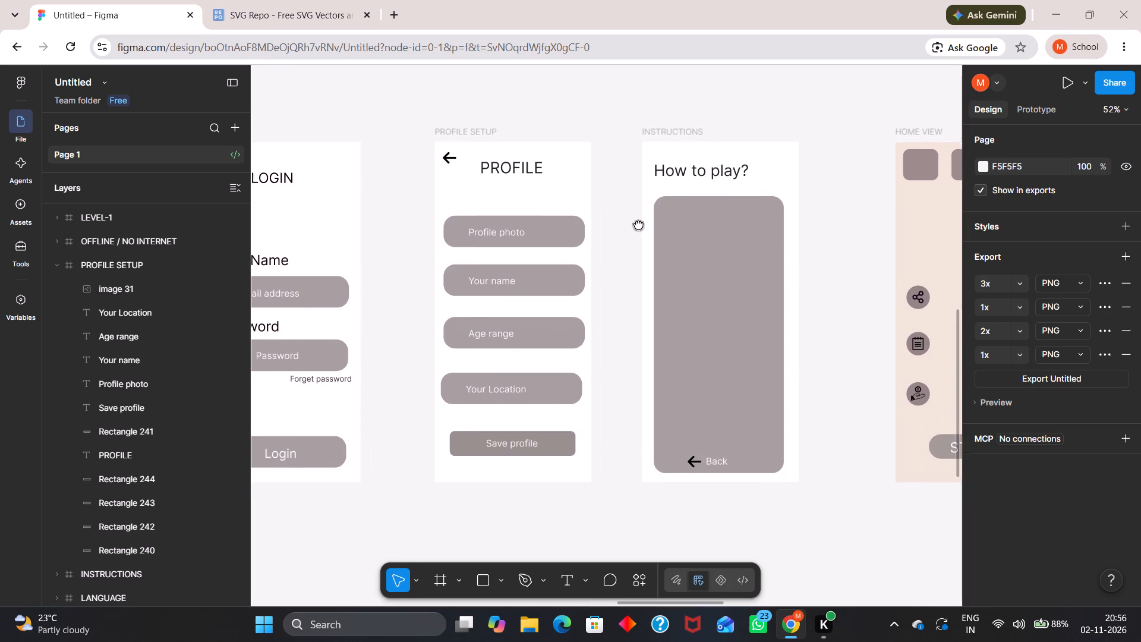
middle_drag(638, 224, 641, 230)
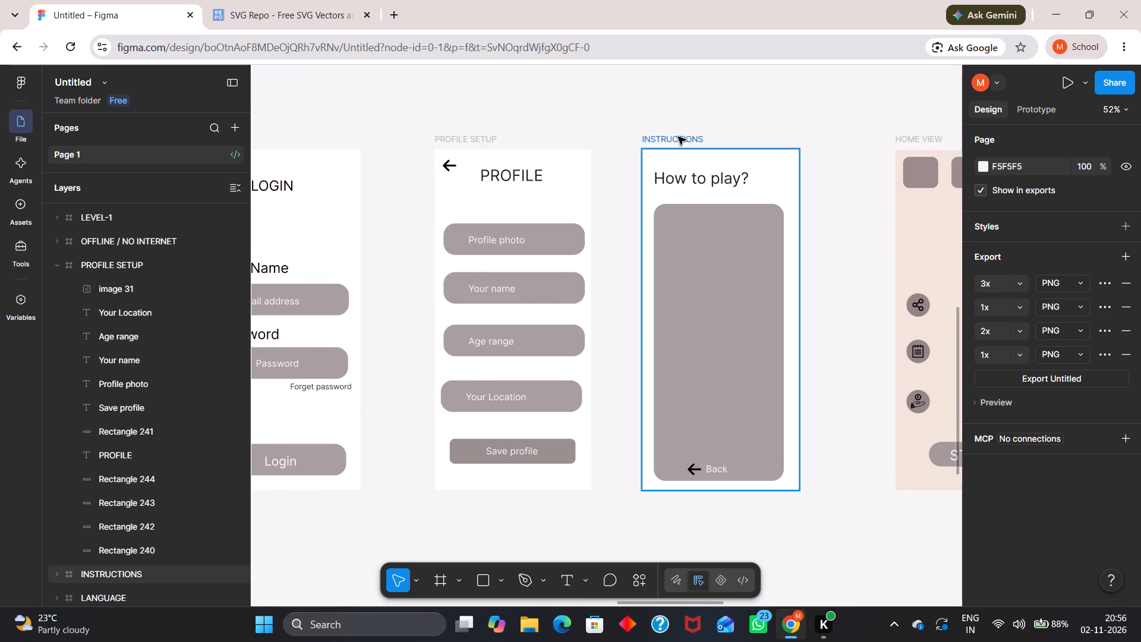
click(678, 137)
key(BackSpace)
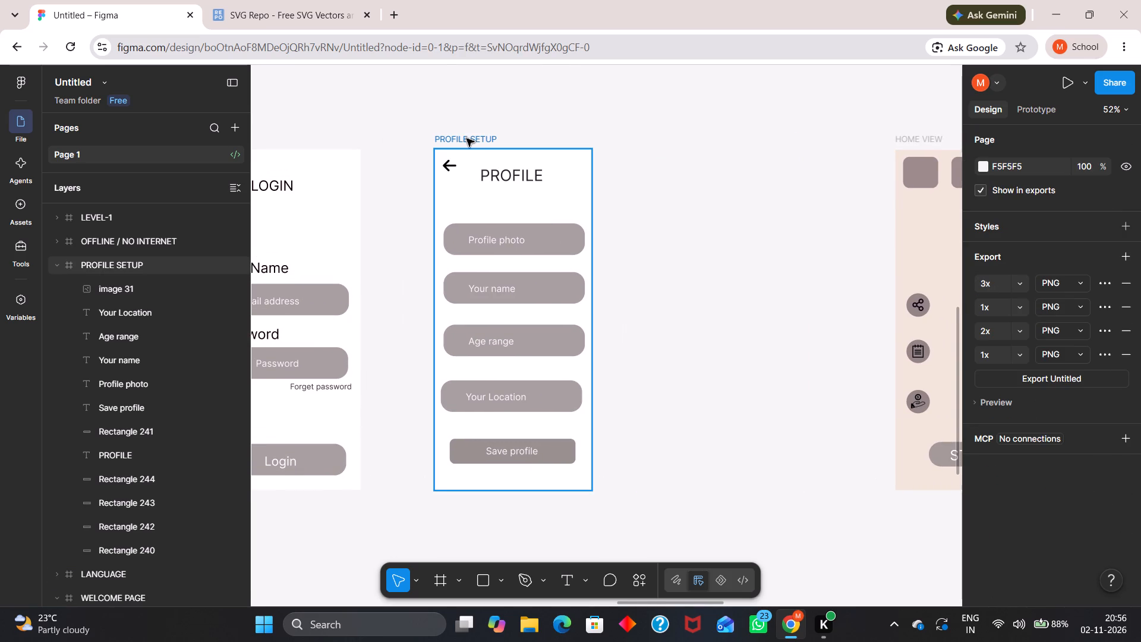
Duplicate the PROFILE SETUP frame into the gap before HOME VIEW, level with the original.
alt+drag(467, 139, 655, 144)
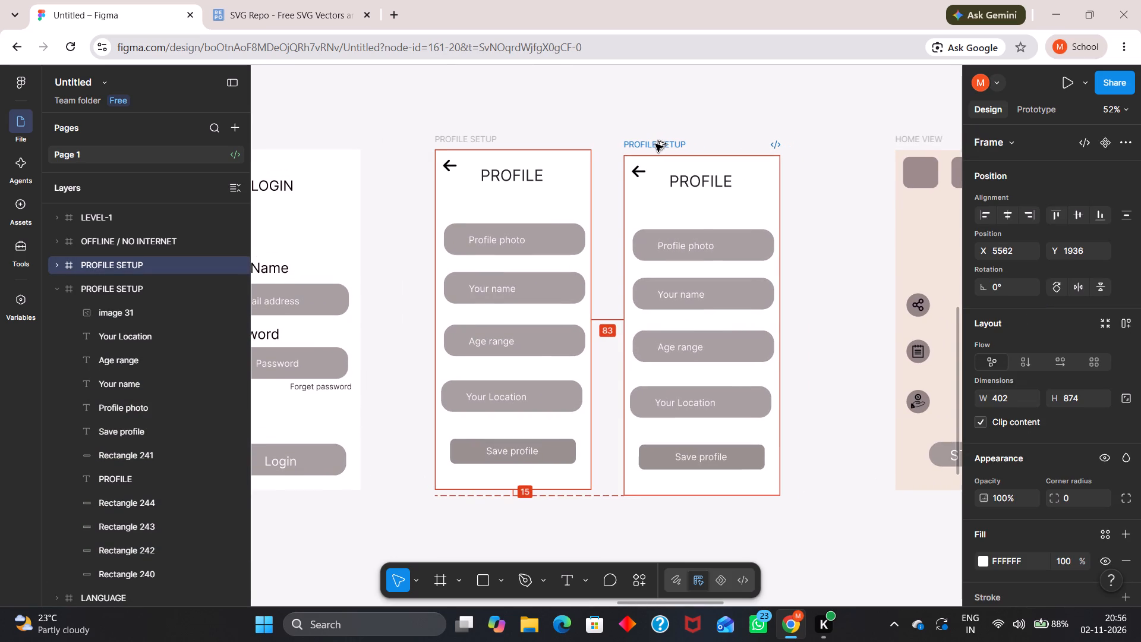
alt+drag(655, 144, 667, 139)
click(702, 111)
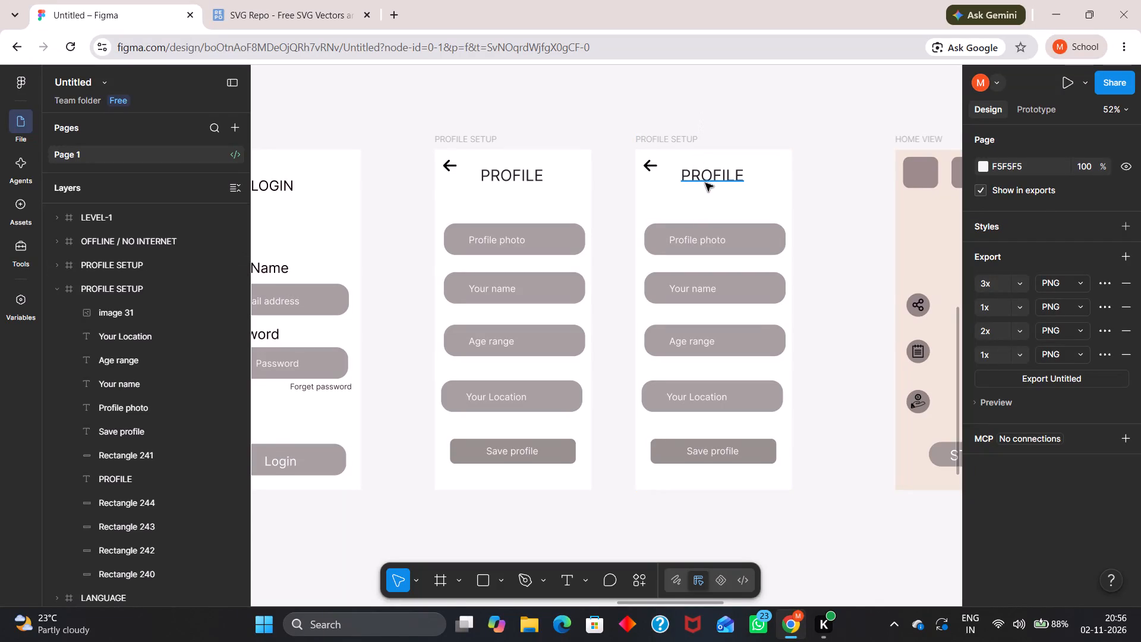
Replace the PROFILE heading on the duplicated screen with "Lifestyle preference".
double_click(706, 181)
key(l)
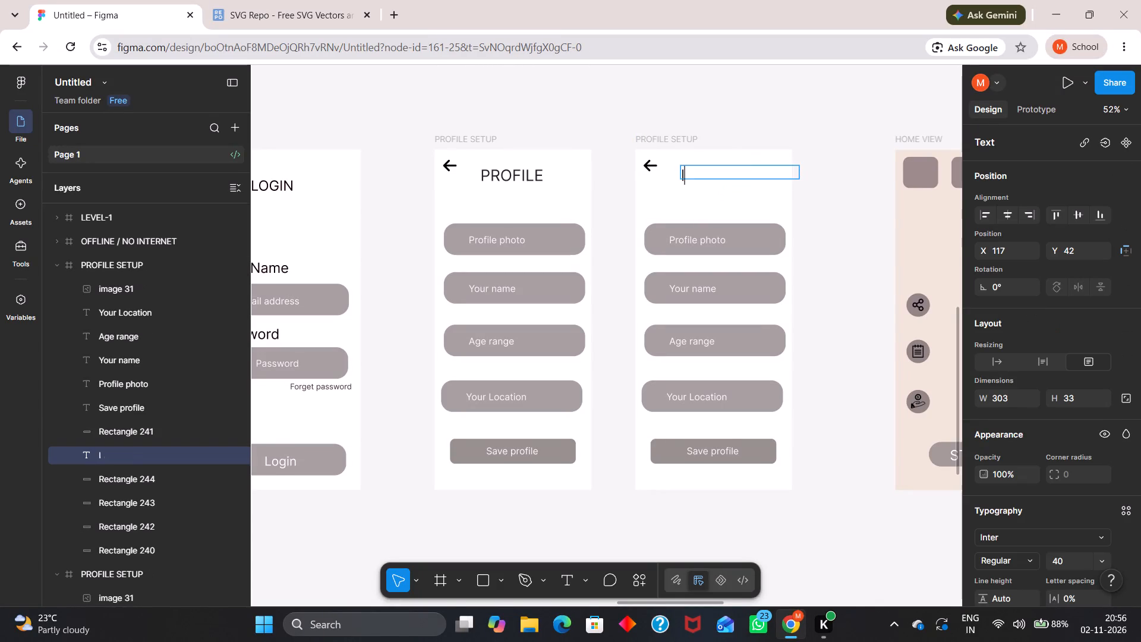
key(BackSpace)
text(Li)
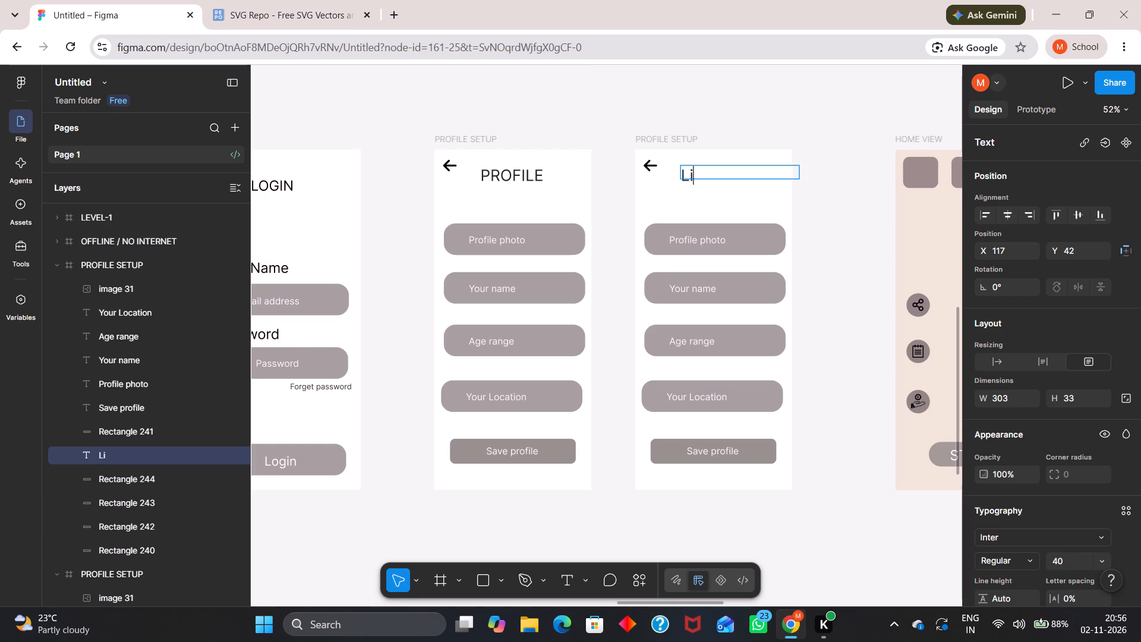
text(festyle)
key(space)
key(o)
key(BackSpace)
text(prefe)
text(rence)
key(Escape)
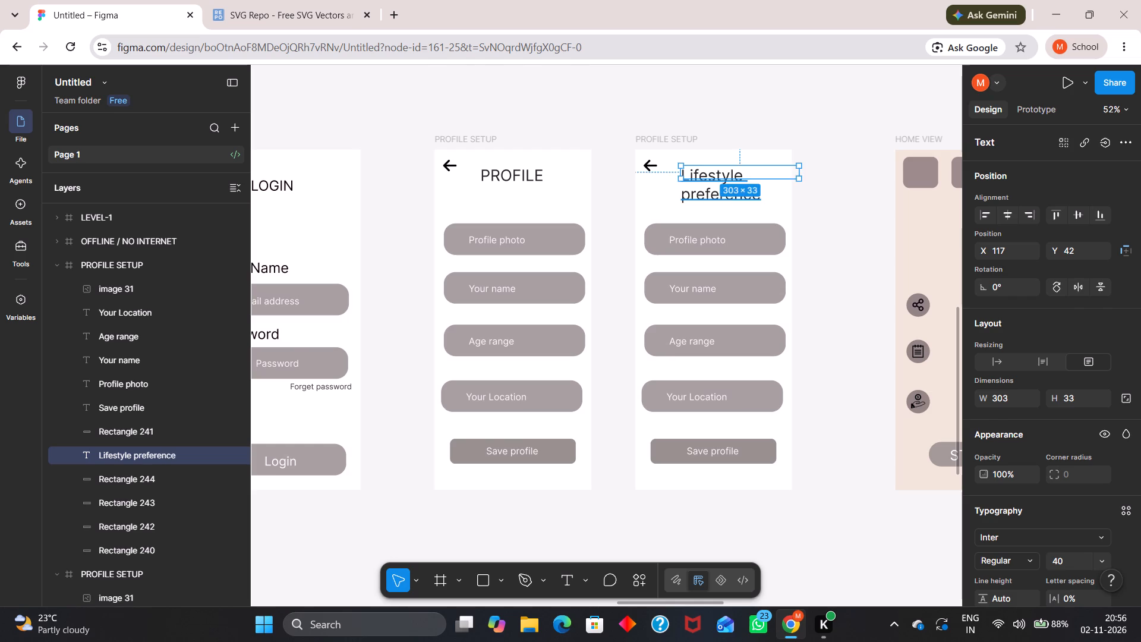
key(Escape)
Move the "Lifestyle preference" heading below the back arrow and widen its text box to about 397 so it fits on one line.
drag(717, 190, 687, 202)
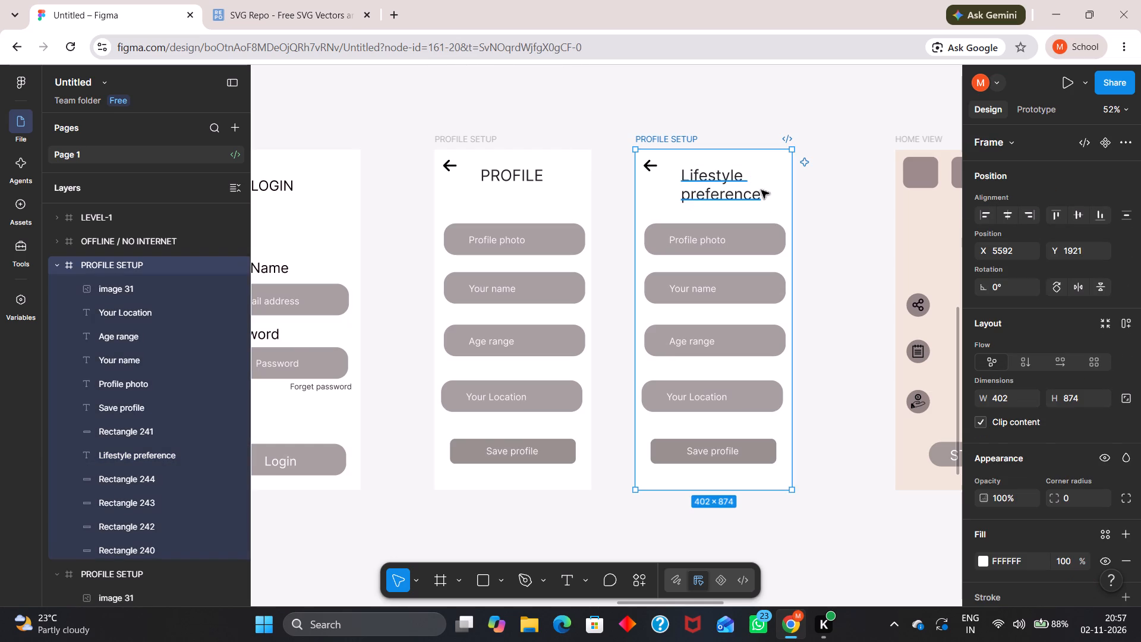
click(818, 182)
drag(698, 194, 673, 200)
click(708, 114)
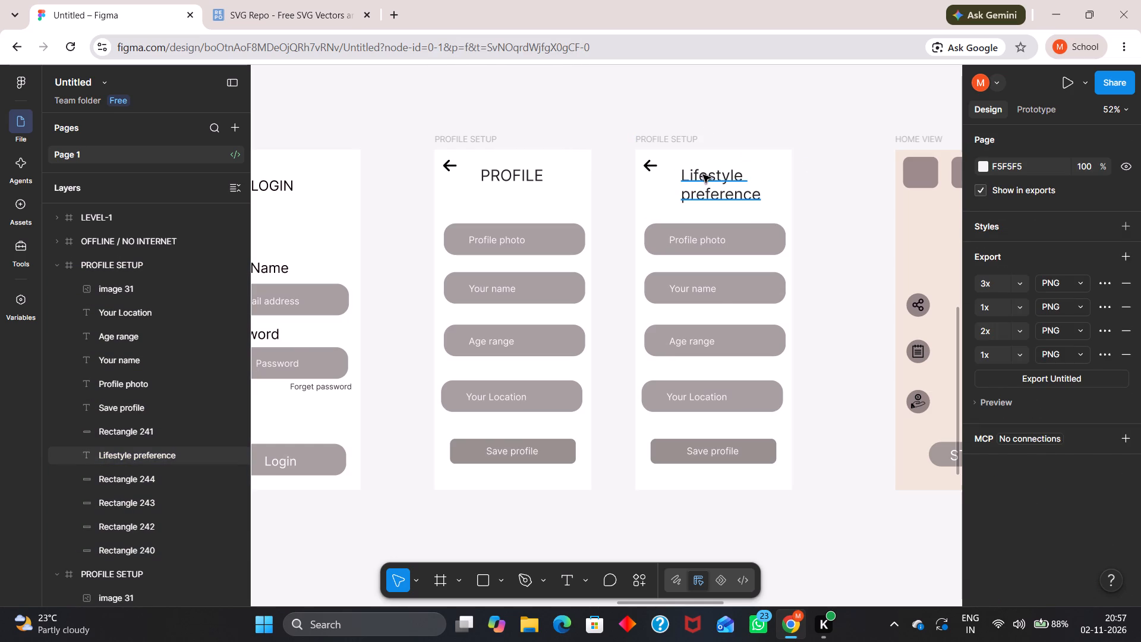
drag(703, 175, 674, 188)
drag(767, 191, 788, 193)
drag(767, 191, 777, 191)
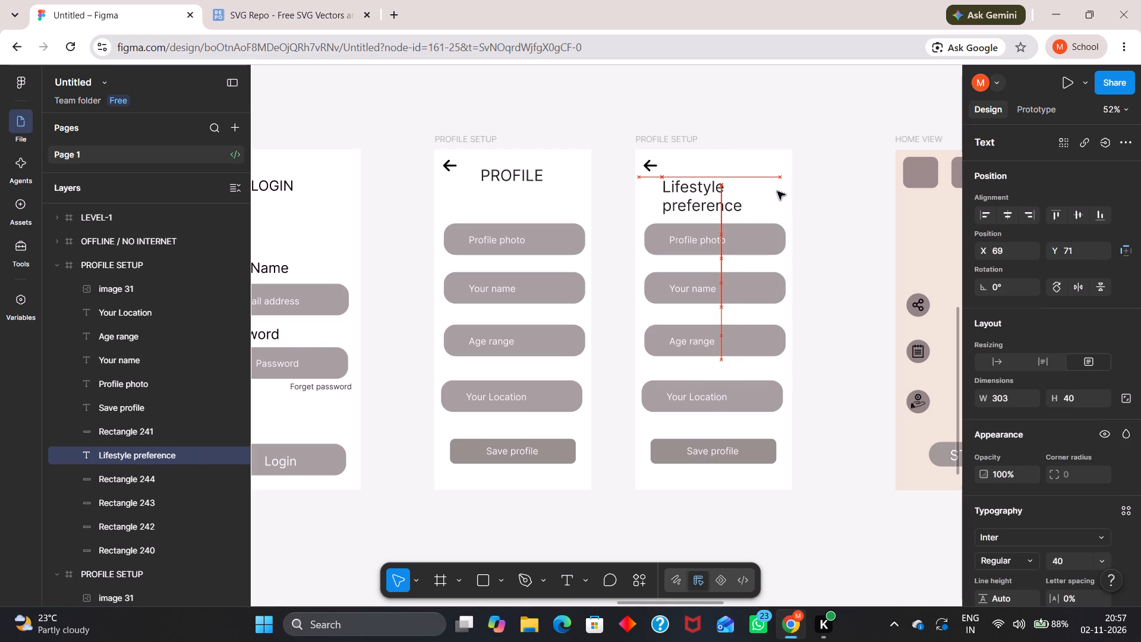
drag(777, 191, 754, 191)
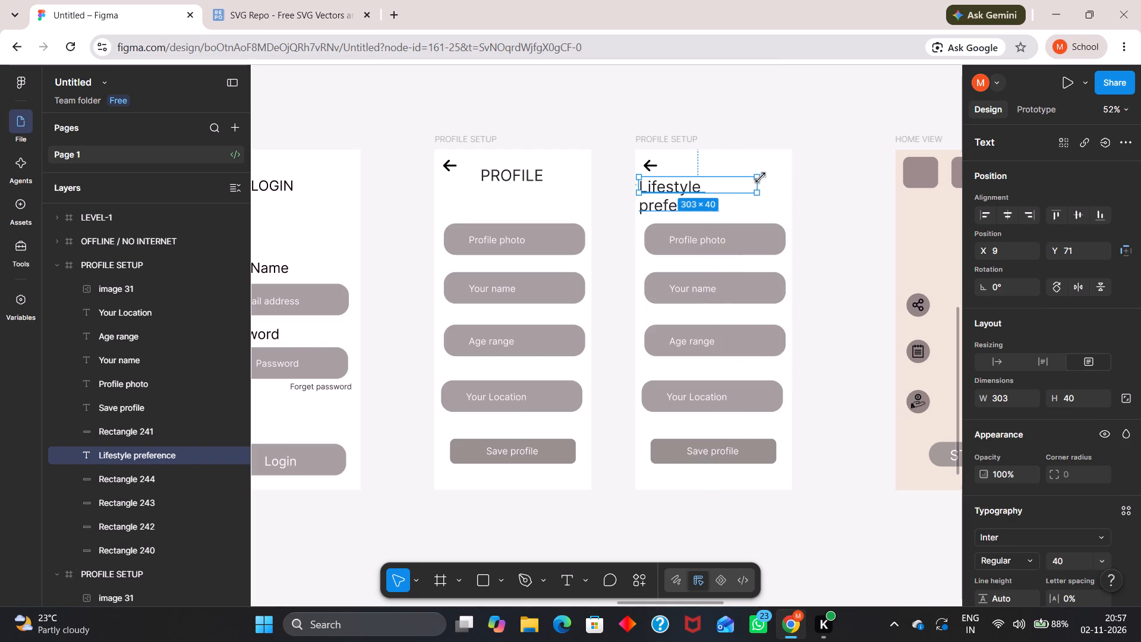
drag(759, 183, 786, 185)
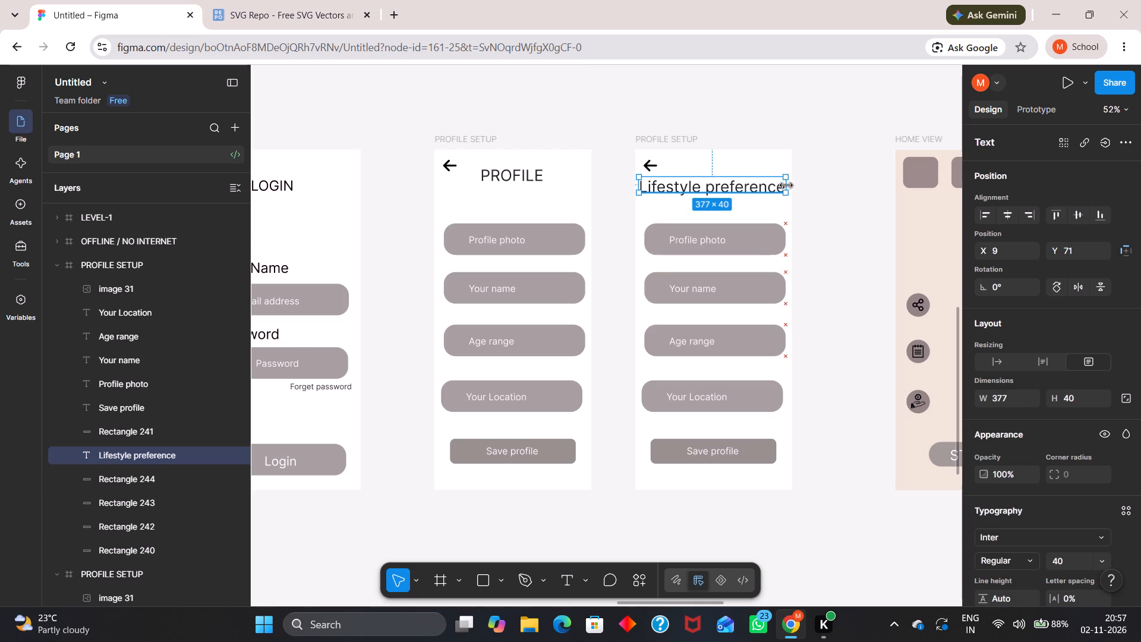
drag(786, 185, 793, 185)
click(821, 173)
click(752, 186)
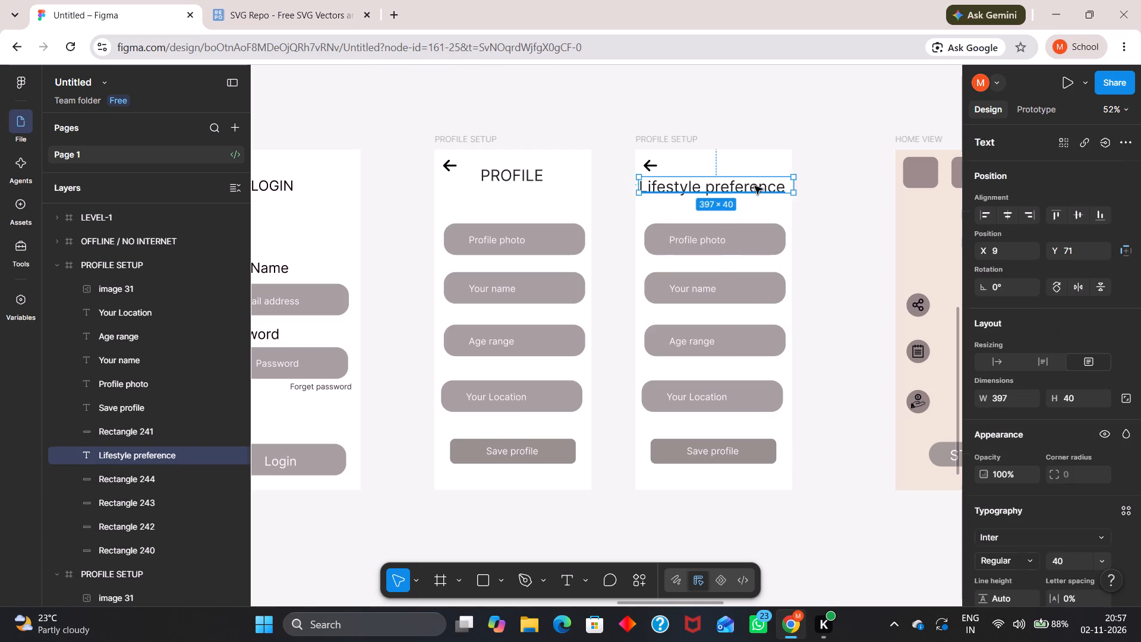
click(827, 156)
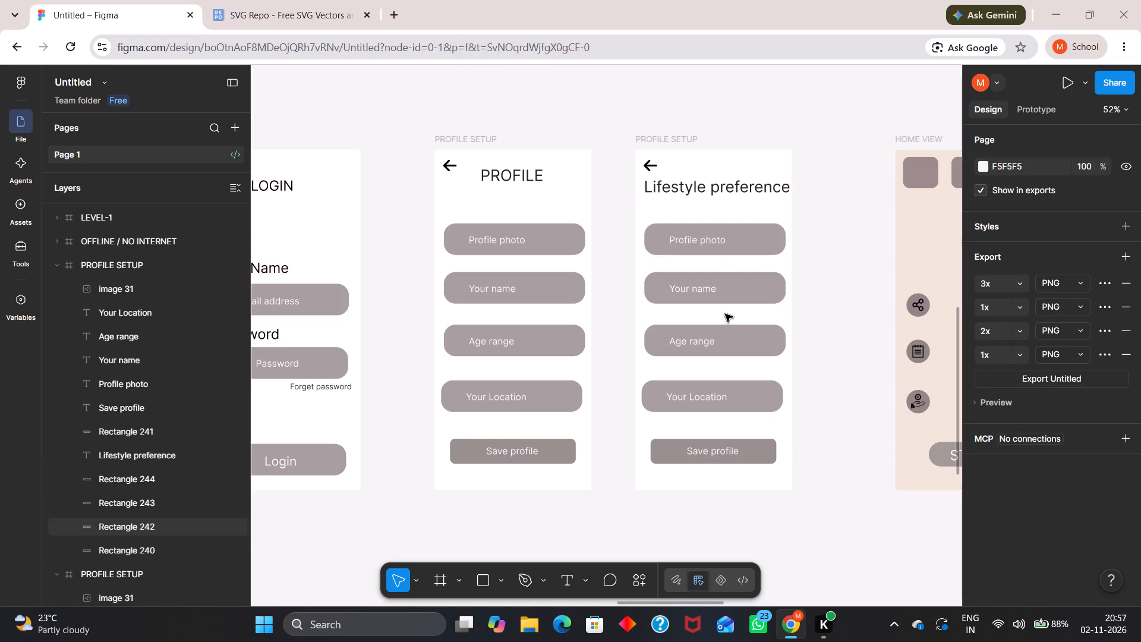
Replace the "Profile photo" label on the Lifestyle preference screen with "Water saving".
ctrl+scroll(724, 332, down, 1)
ctrl+scroll(724, 332, up, 4)
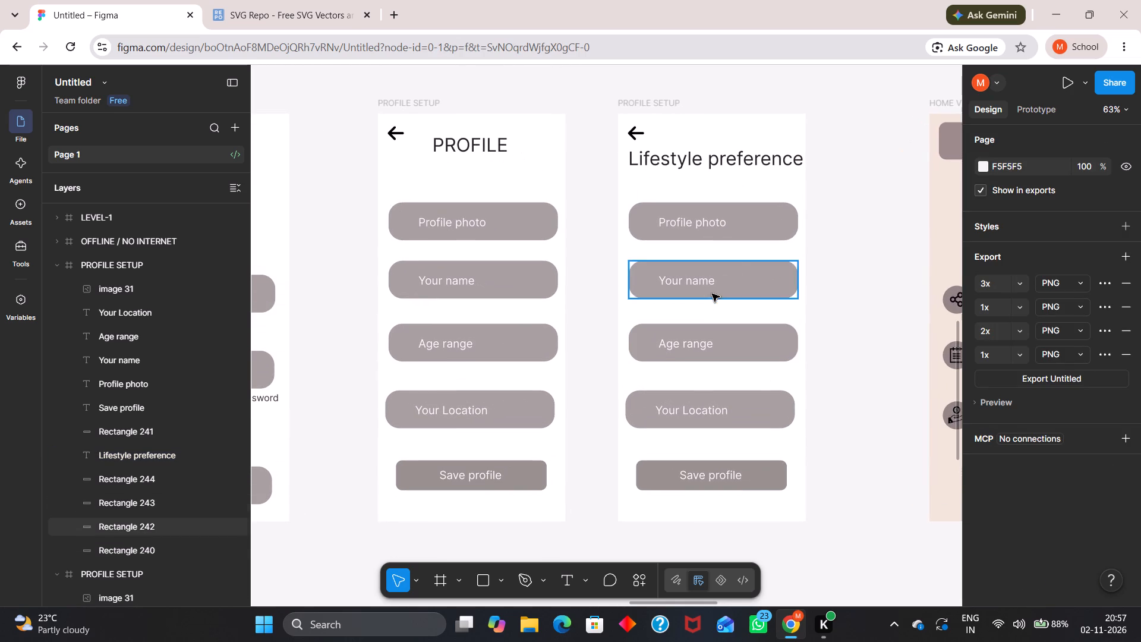
double_click(701, 226)
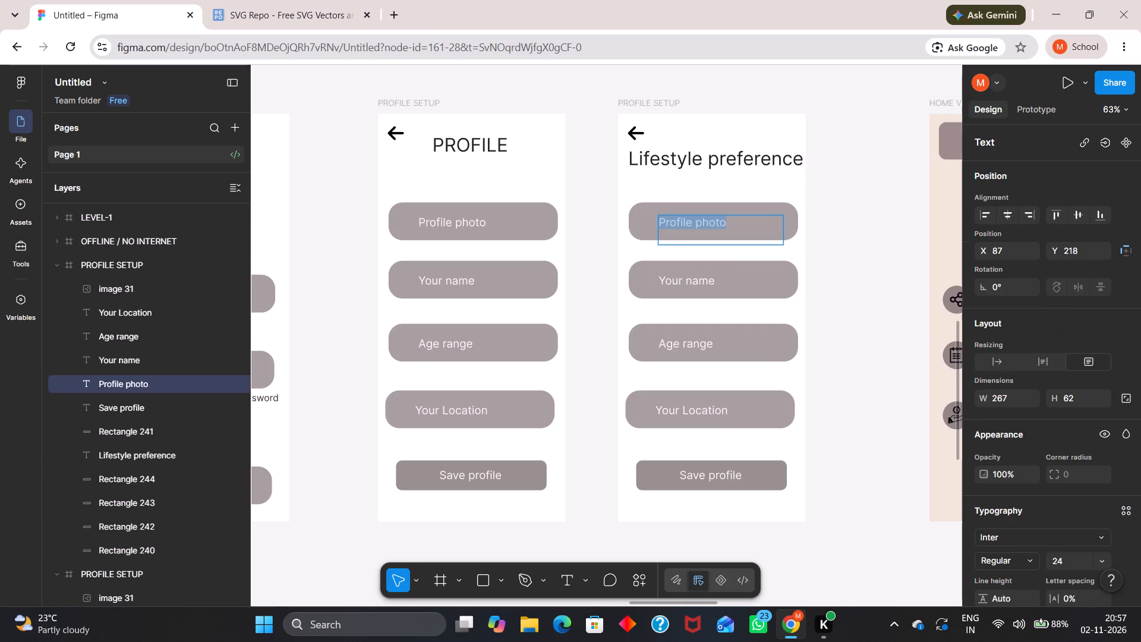
text(Water)
key(space)
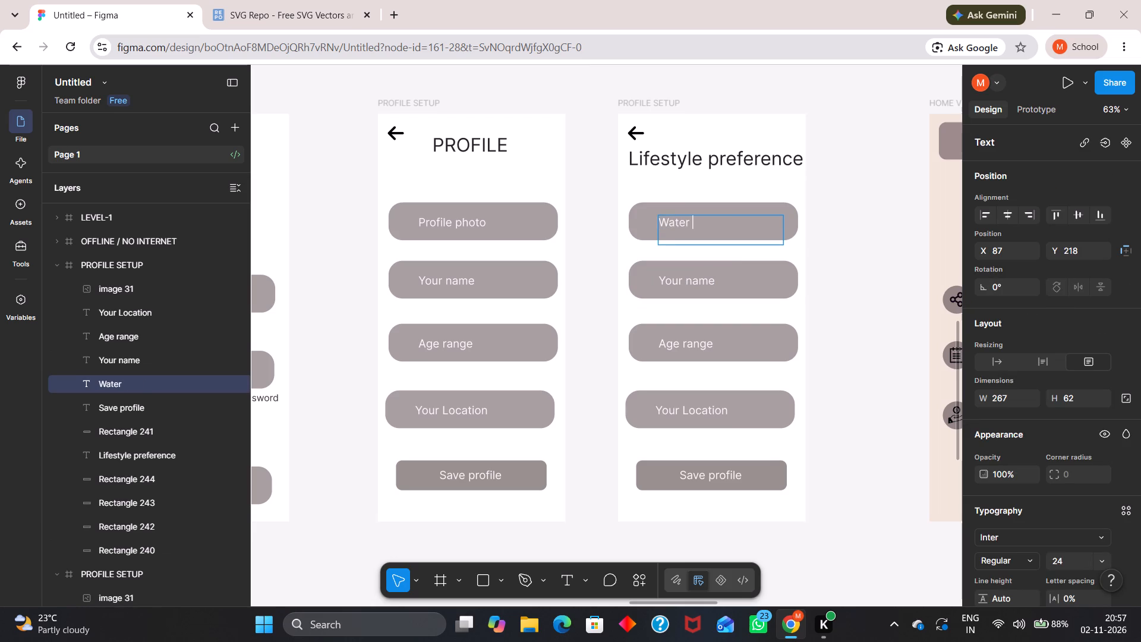
text(saving)
key(space)
Replace the "Your name" label on the Lifestyle preference screen with "Energy saving".
triple_click(705, 279)
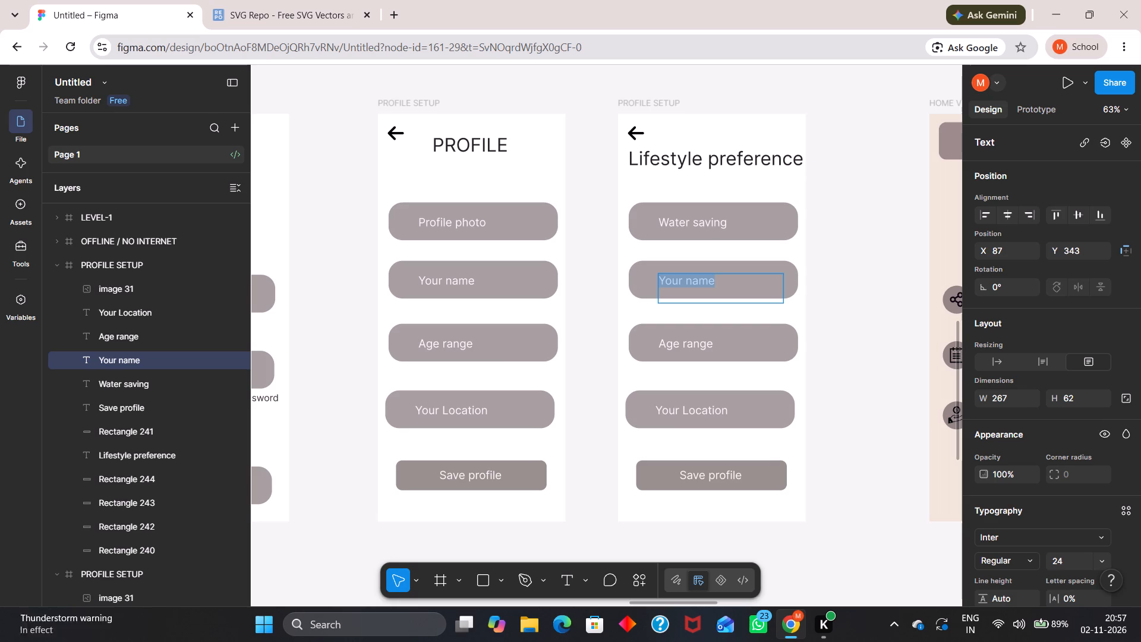
text(Ener)
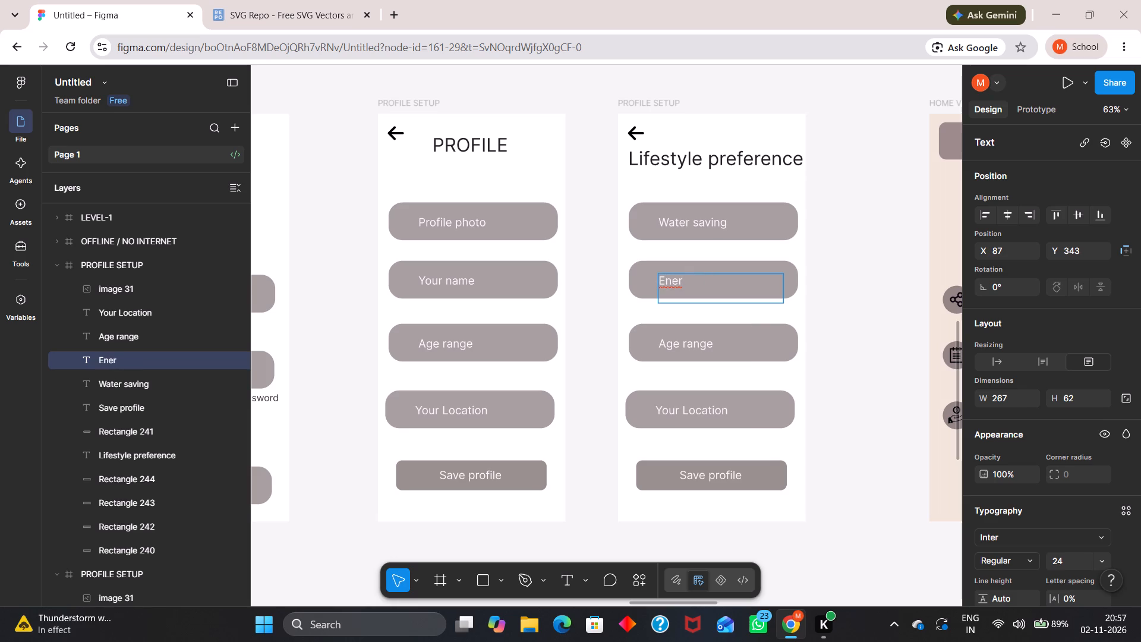
text(gy)
key(space)
text(saving)
Replace the "Age range" label on the Lifestyle preference screen with "food track".
triple_click(680, 342)
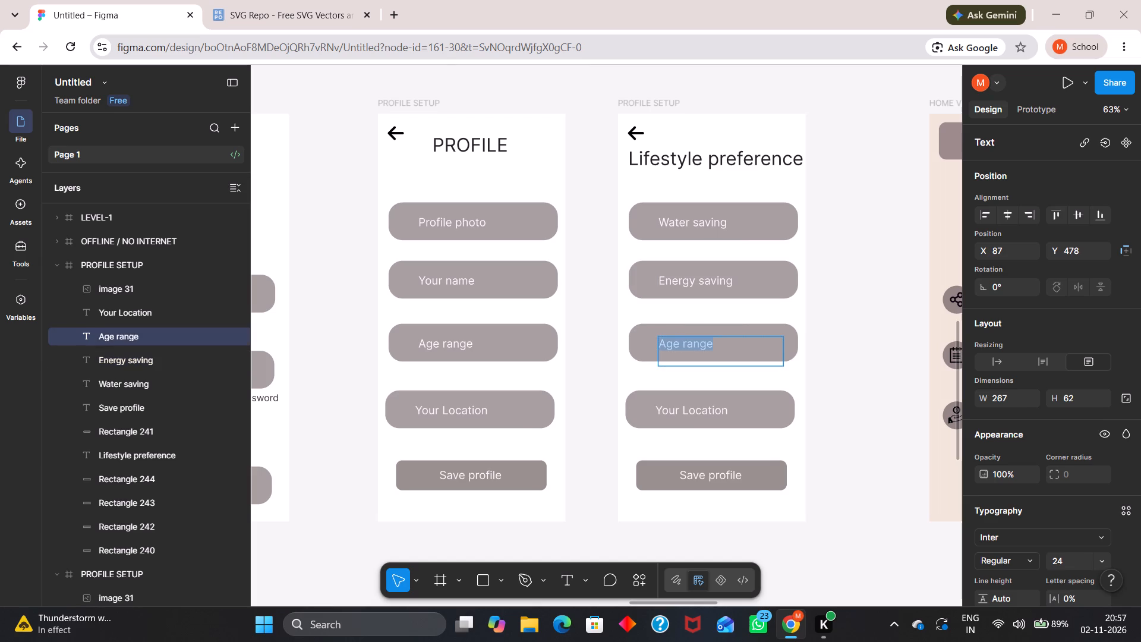
text(food)
key(space)
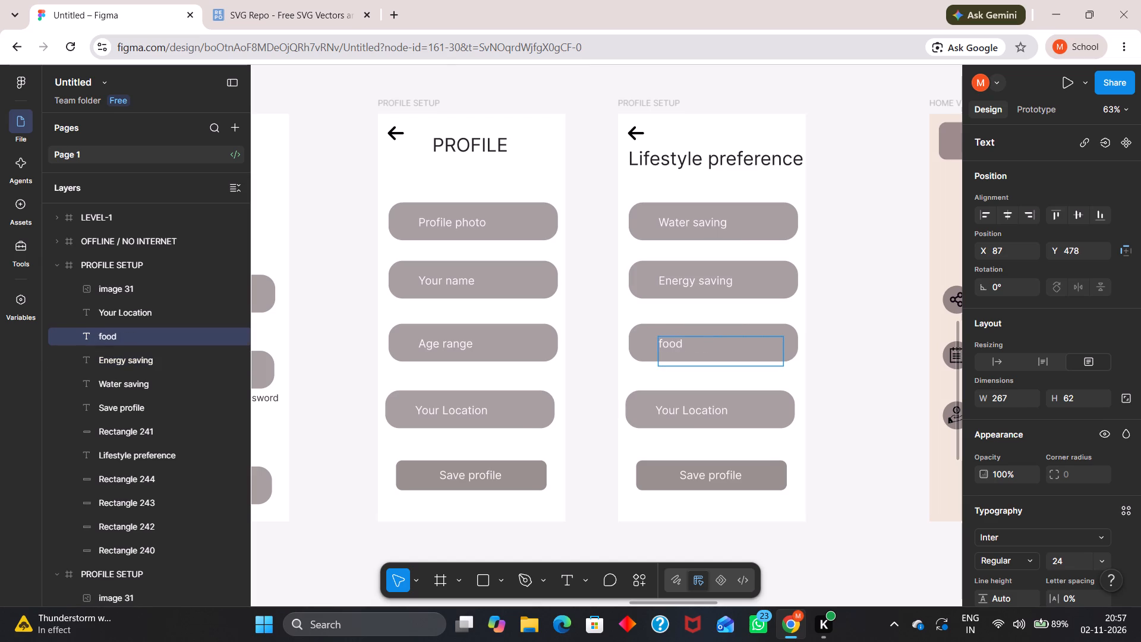
key(t)
text(rack)
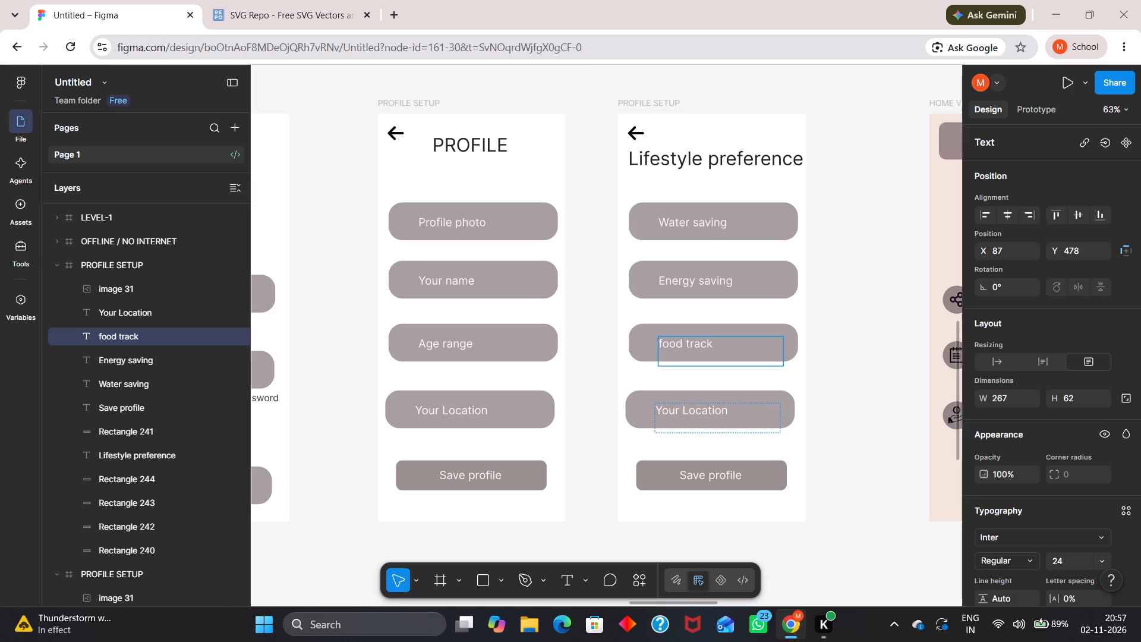
Replace the "Your Location" label on the Lifestyle preference screen with "Transport".
triple_click(699, 416)
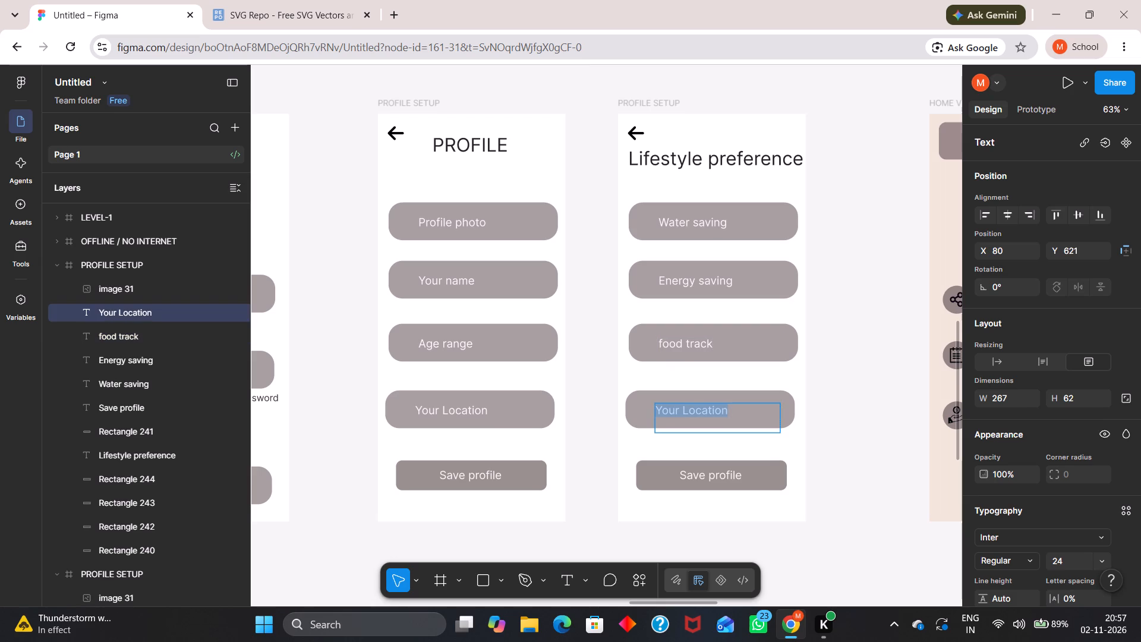
text(TR)
key(BackSpace)
text(rr)
key(BackSpace)
text(ansport)
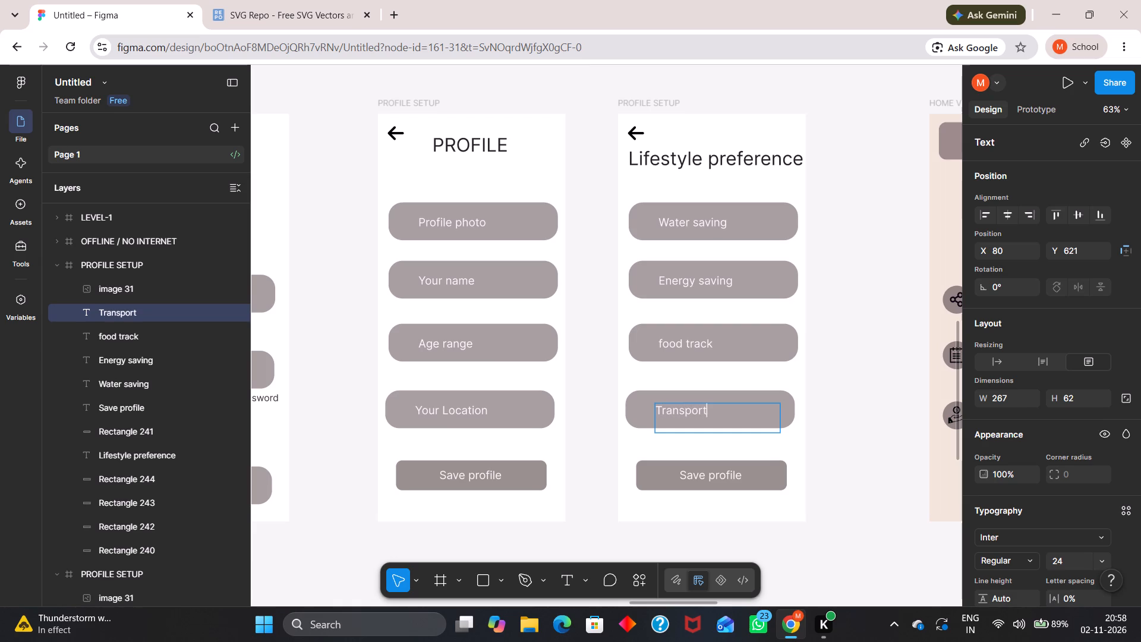
Change the "Save profile" label on the Lifestyle preference screen to "Save preference" and shift it left to centre it on its button.
double_click(710, 478)
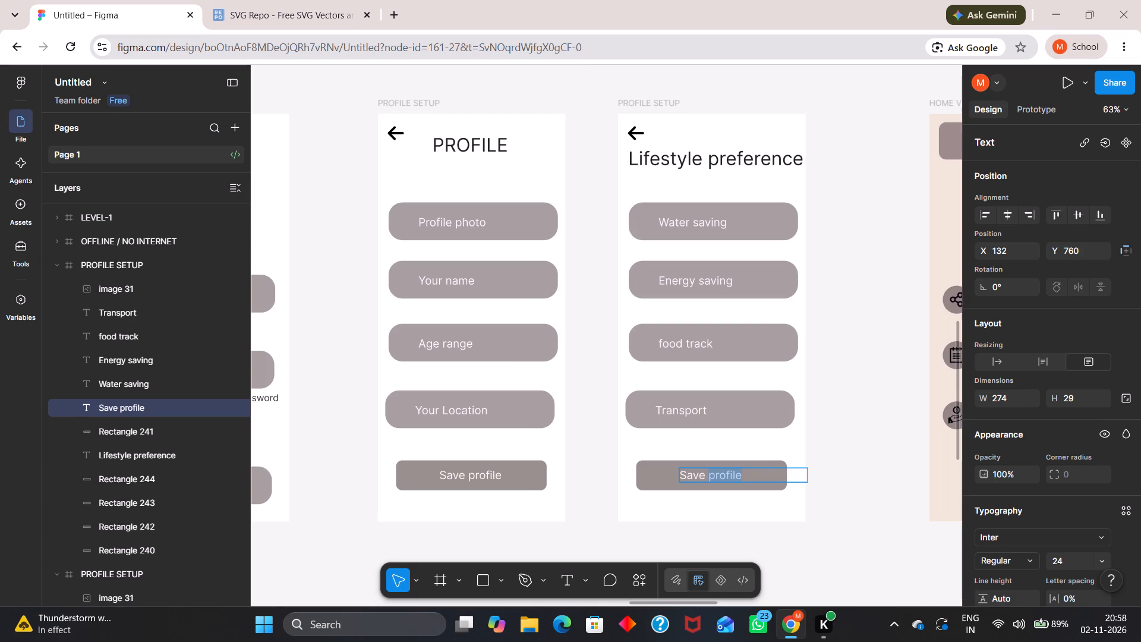
text(preff)
key(e)
key(BackSpace)
key(BackSpace)
text(erence)
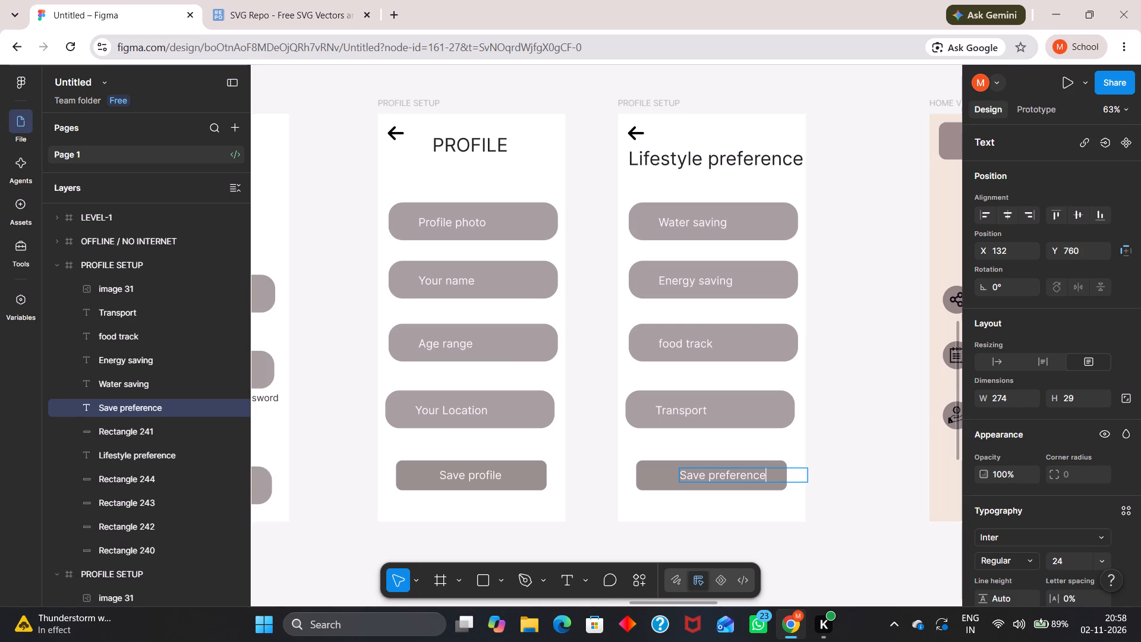
key(Escape)
drag(752, 478, 740, 477)
click(834, 448)
Delete the HOME VIEW frame beside the Lifestyle preference screen.
scroll(834, 448, left, 3)
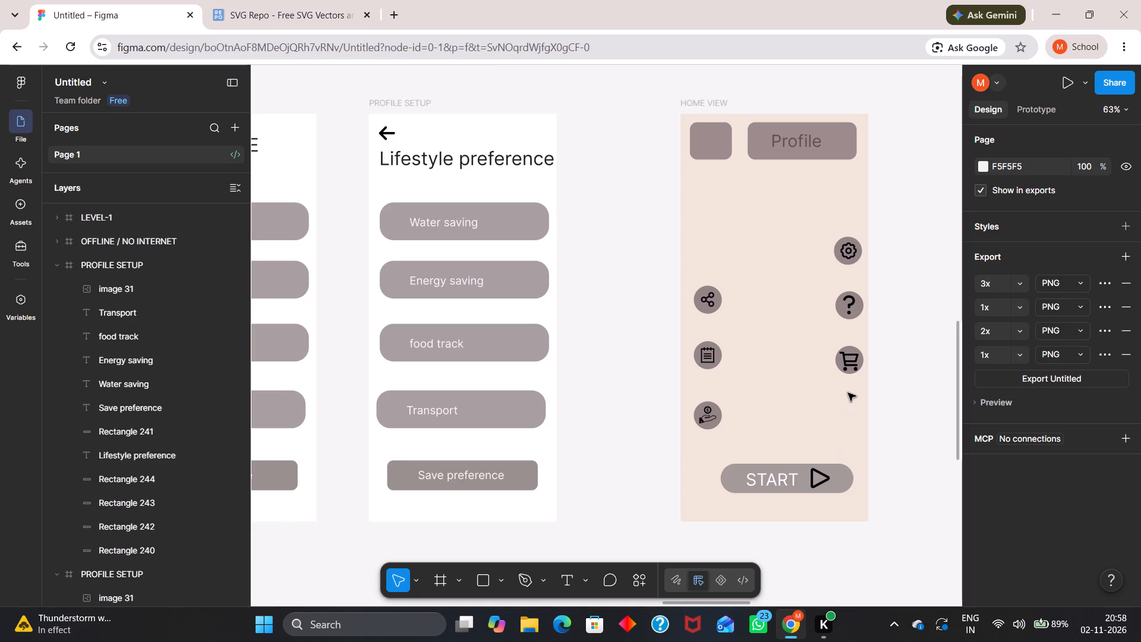
click(717, 104)
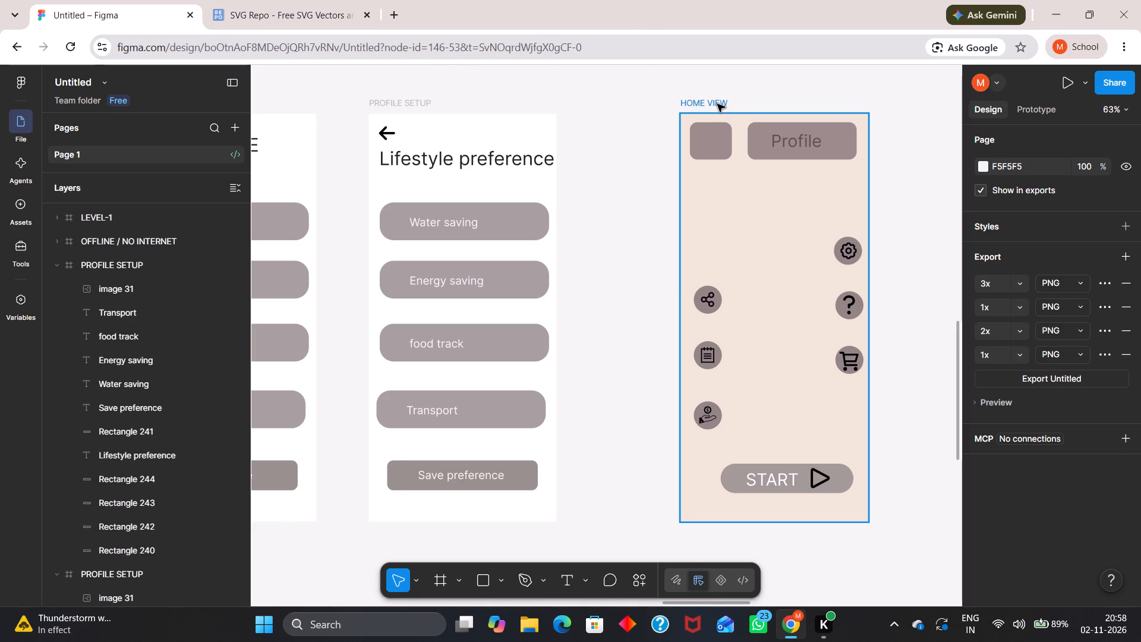
key(BackSpace)
Duplicate the Lifestyle preference screen into the empty space before LEVEL-1, aligned level with the original.
ctrl+scroll(799, 221, down, 4)
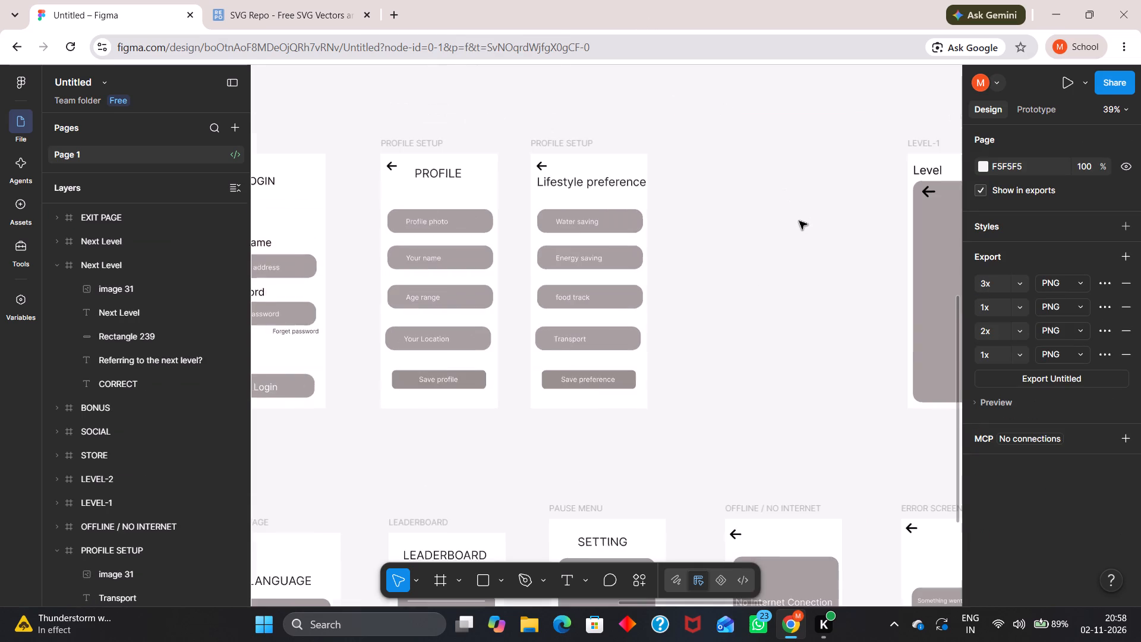
middle_drag(798, 219, 631, 251)
scroll(797, 219, down, 1)
middle_drag(606, 226, 677, 229)
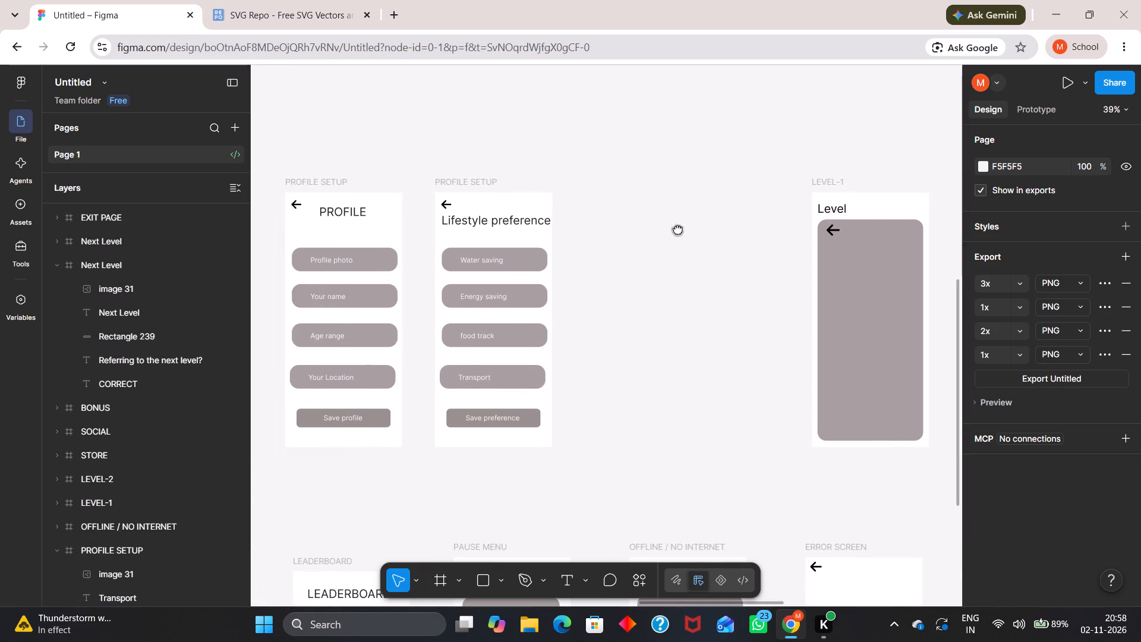
middle_drag(677, 229, 677, 228)
alt+drag(464, 173, 632, 180)
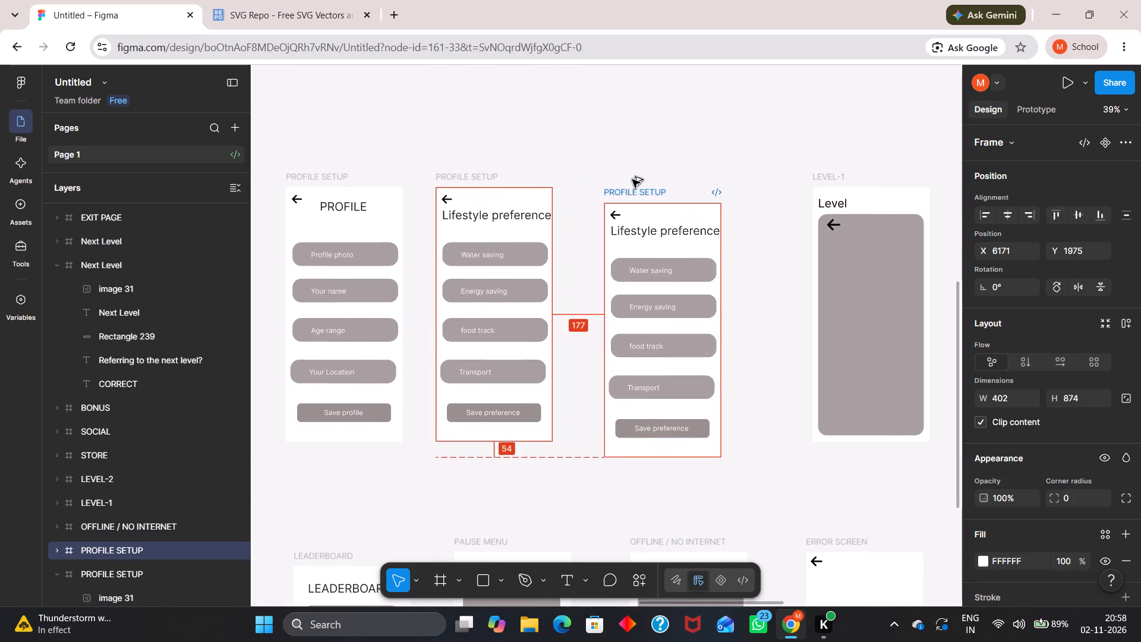
alt+drag(632, 180, 632, 175)
click(639, 144)
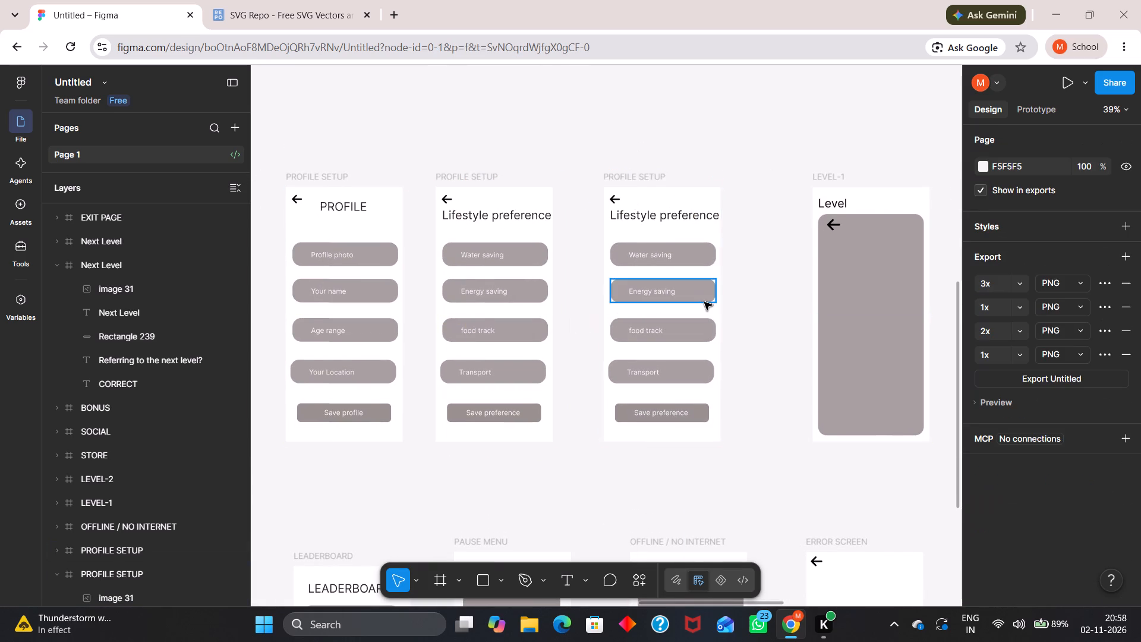
Replace the duplicated screen's heading with "Goals Selection" and shift it right to about X 58 so it looks centred.
ctrl+scroll(704, 302, up, 6)
double_click(690, 159)
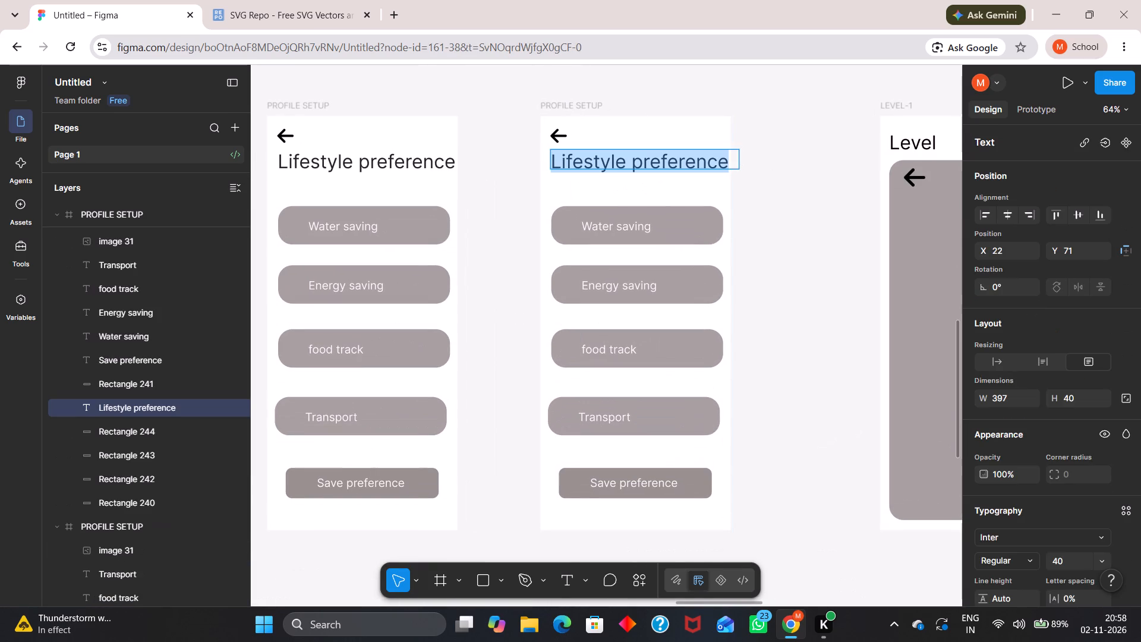
text(Goals)
key(space)
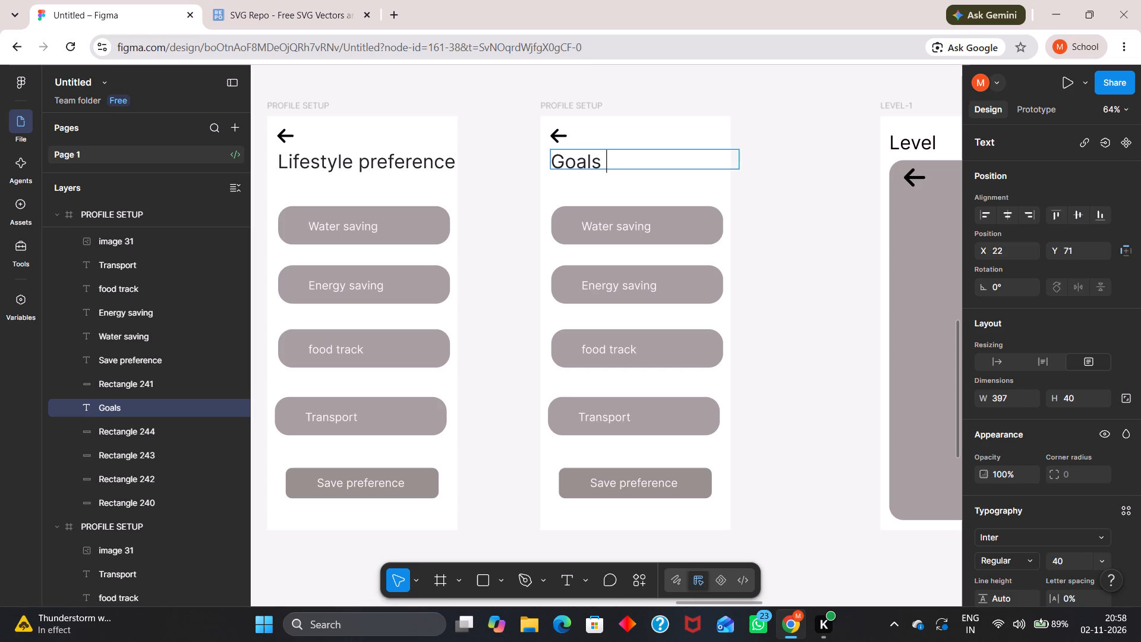
text(Selection)
key(space)
key(Escape)
key(Escape)
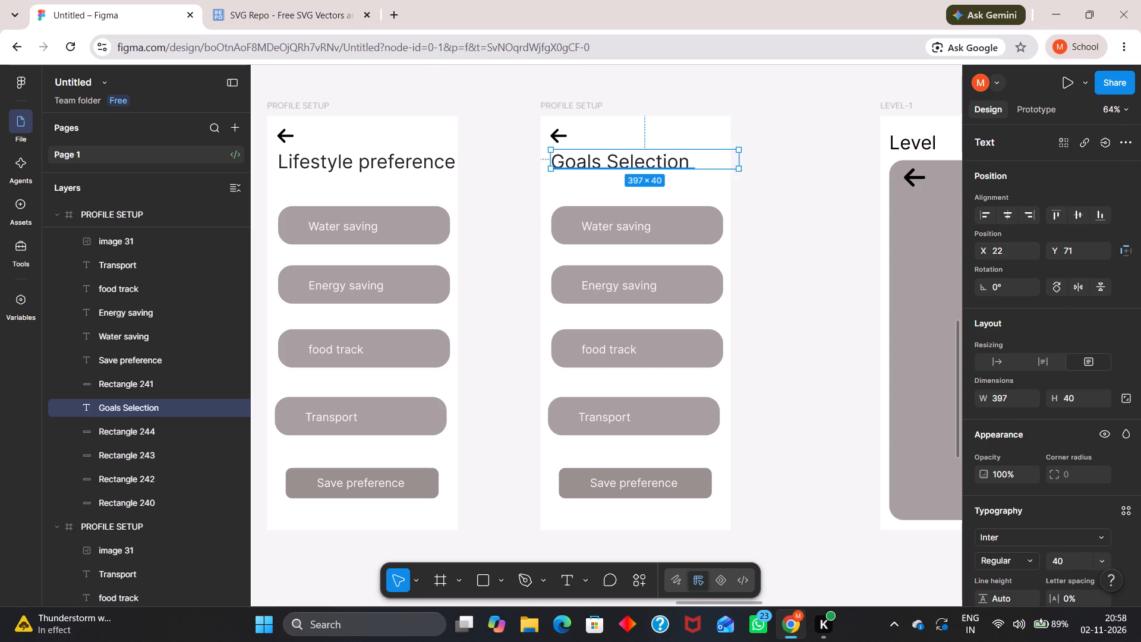
drag(665, 166, 682, 166)
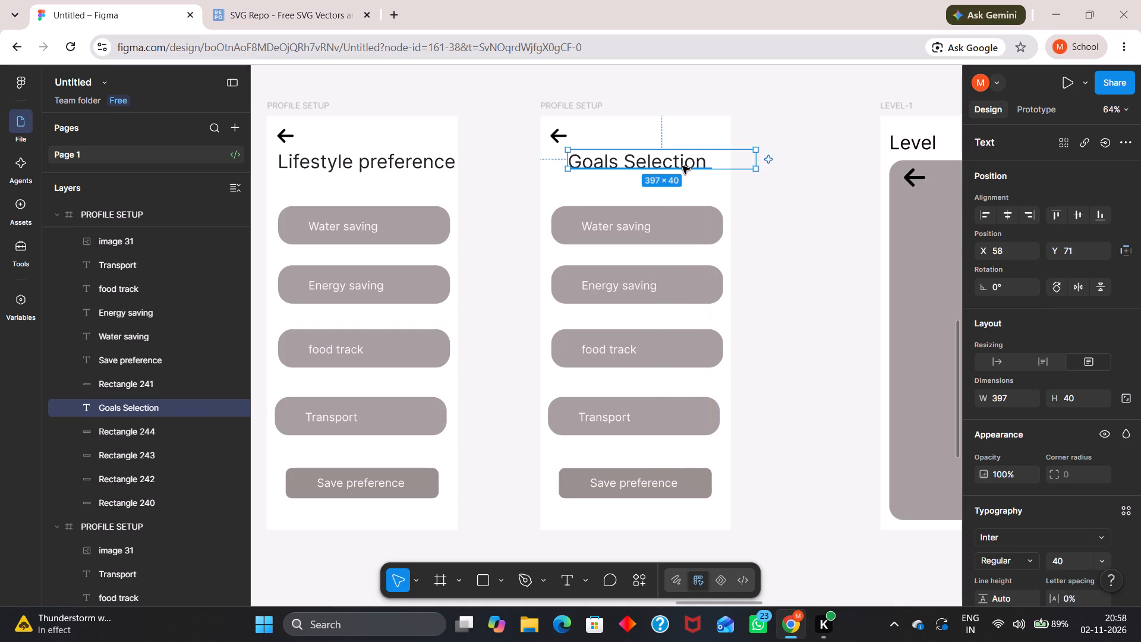
click(778, 196)
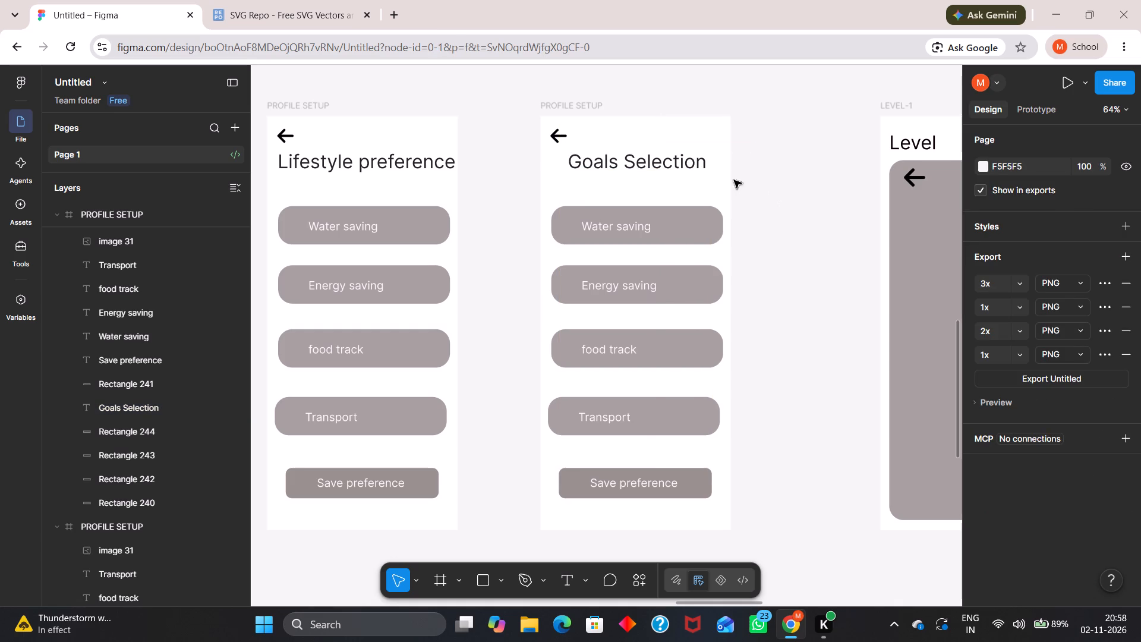
Replace the "Water saving" label on the Goals Selection screen with "Complete 1 challenge each day" and fit both lines inside its box.
drag(617, 226, 631, 226)
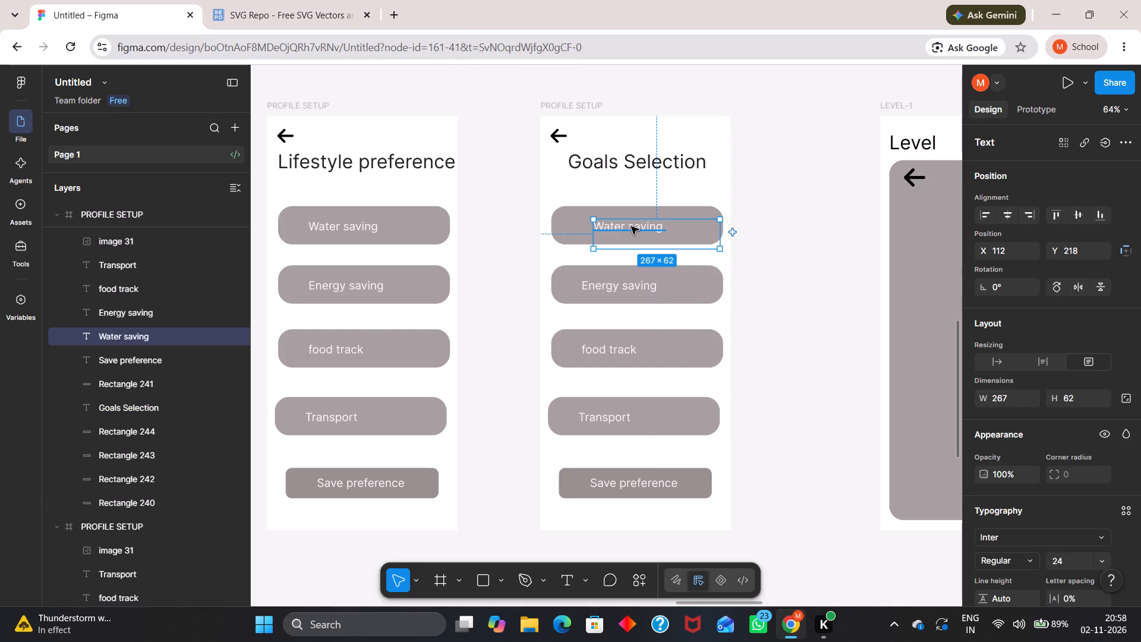
double_click(631, 226)
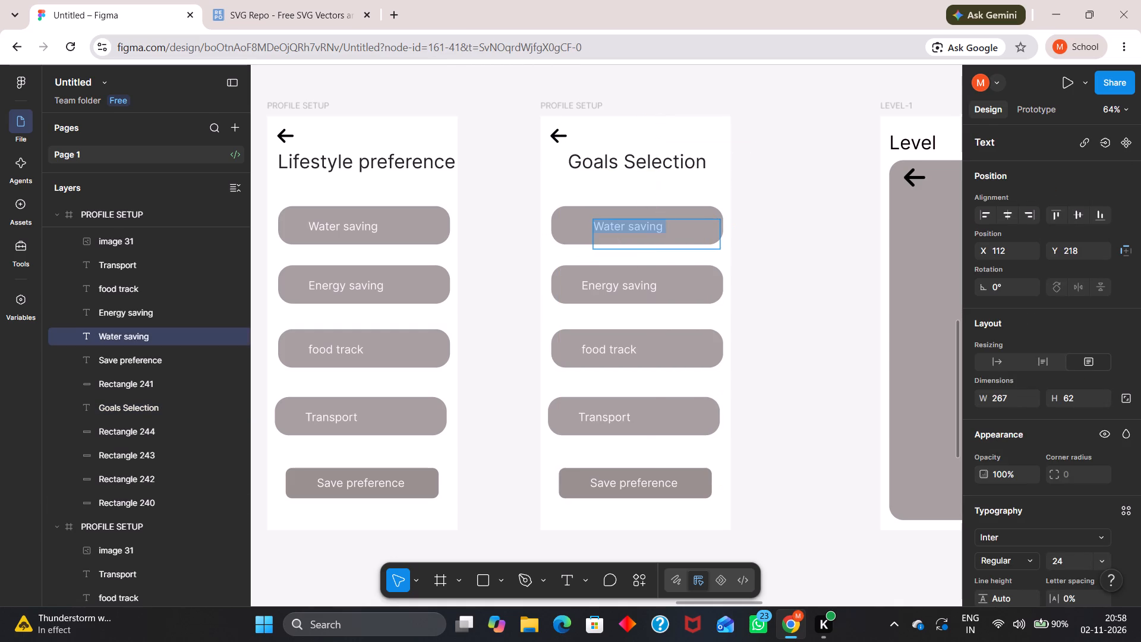
text(Complete)
key(space)
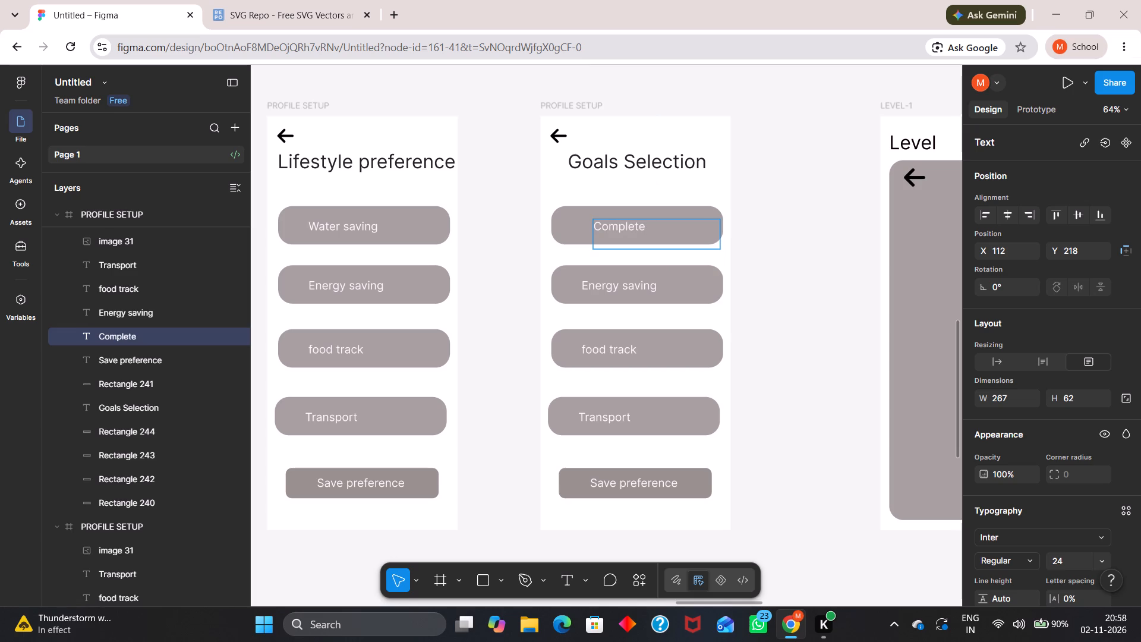
text(1 challenge)
key(space)
text(eacc)
key(BackSpace)
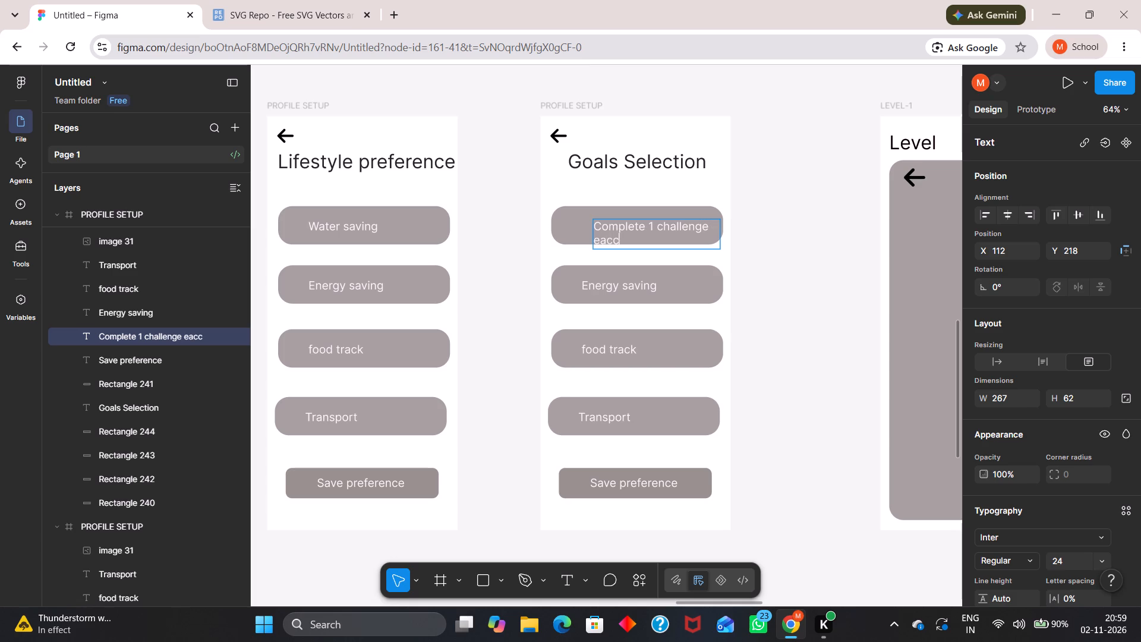
text(h da)
key(y)
key(Escape)
key(Escape)
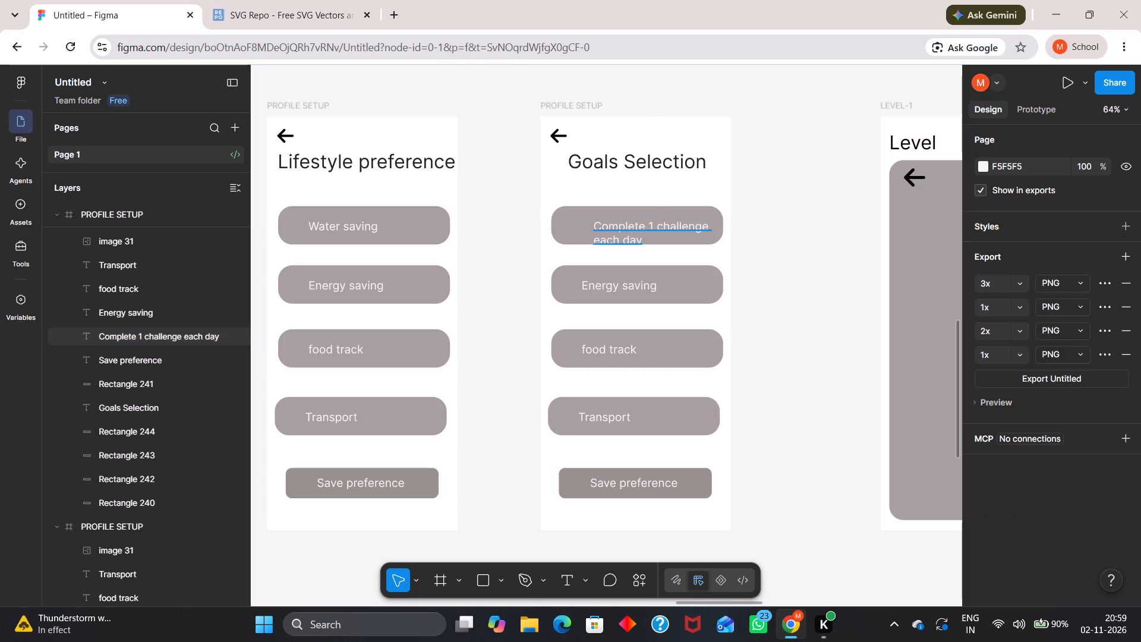
drag(623, 226, 592, 219)
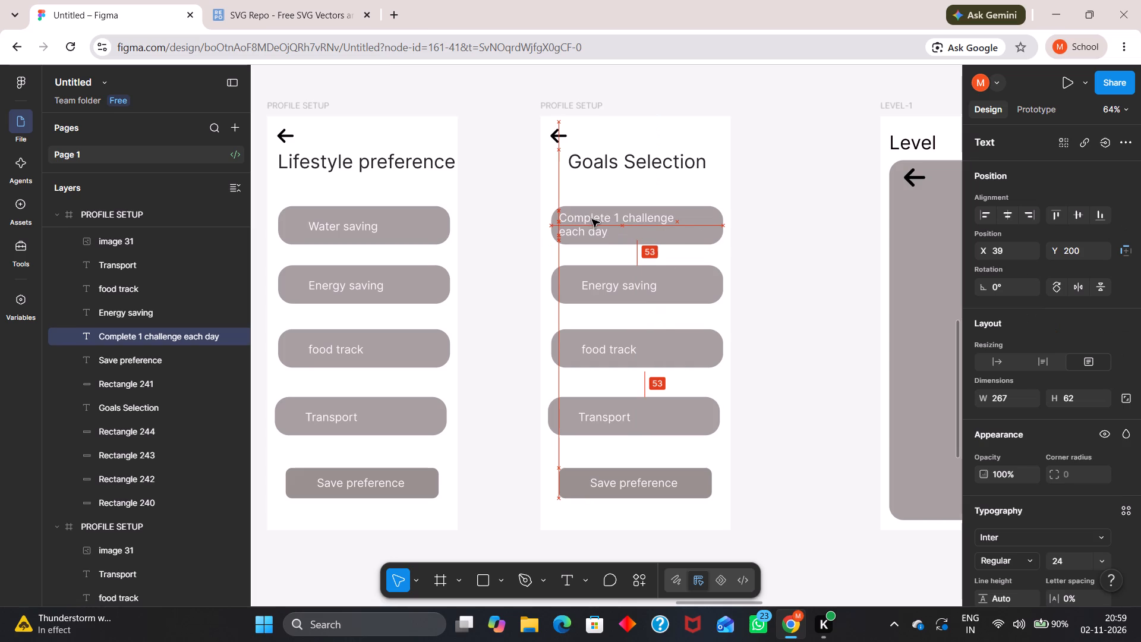
drag(592, 219, 598, 221)
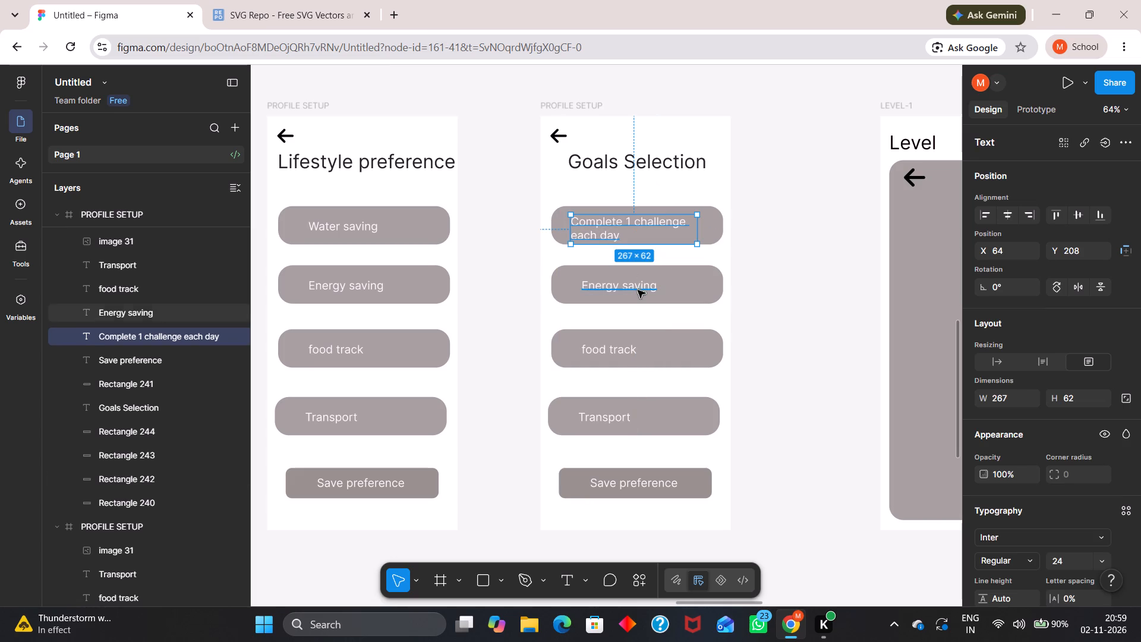
Replace the "Energy saving" label on the Goals Selection screen with "save water every day".
triple_click(638, 289)
text(save)
key(space)
text(water every day)
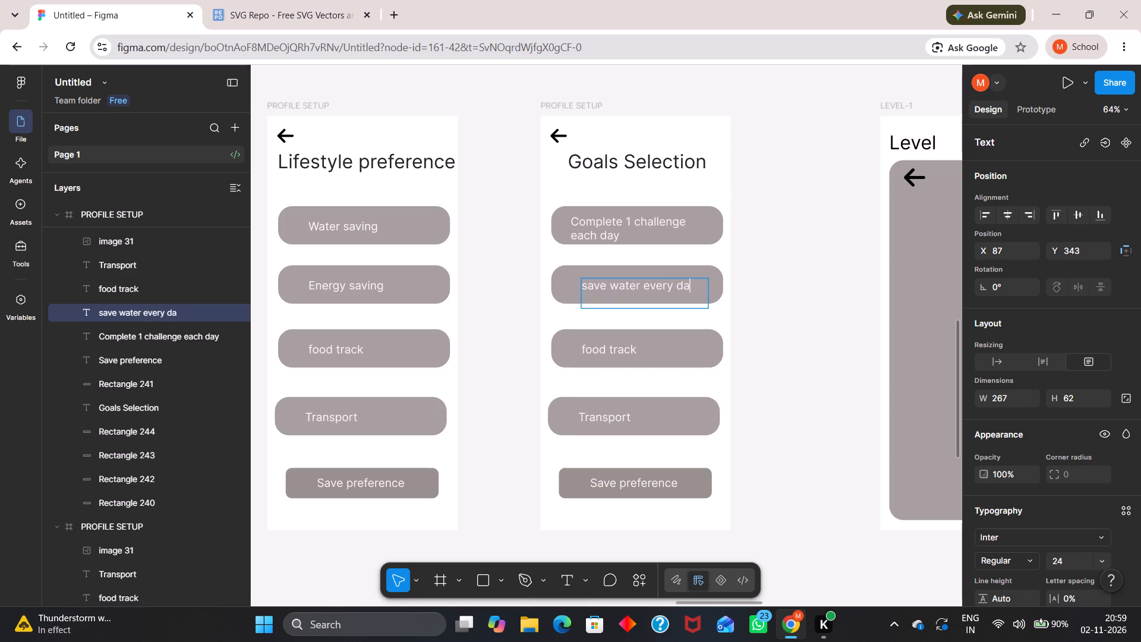
click(754, 269)
click(754, 269)
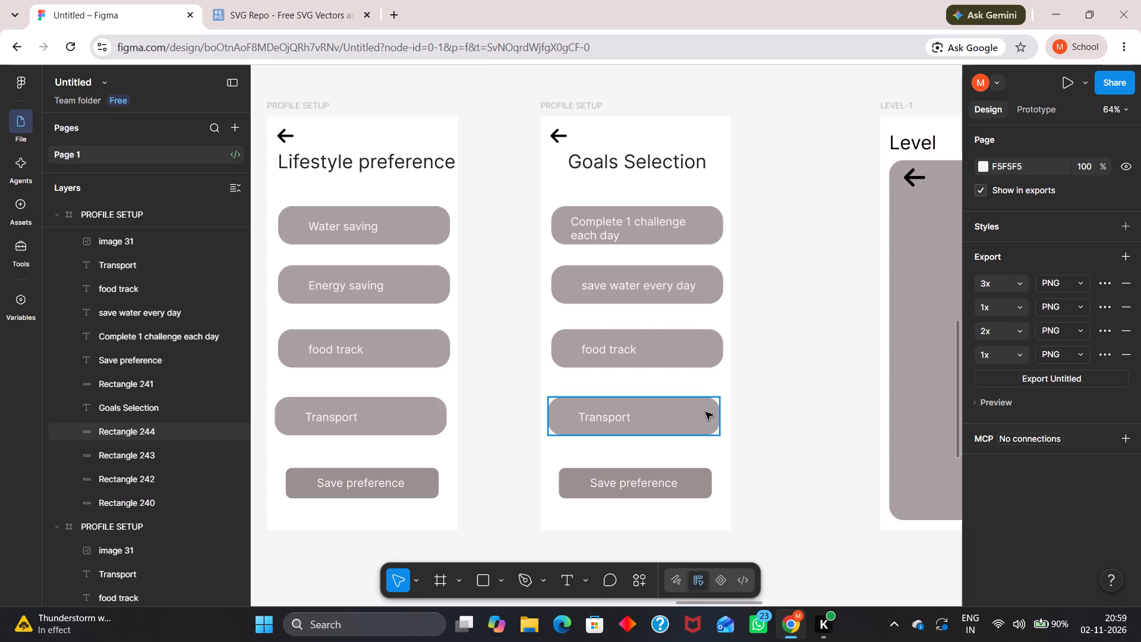
Replace the "food track" label on the Goals Selection screen with "Rreduce single-use plastic".
double_click(620, 351)
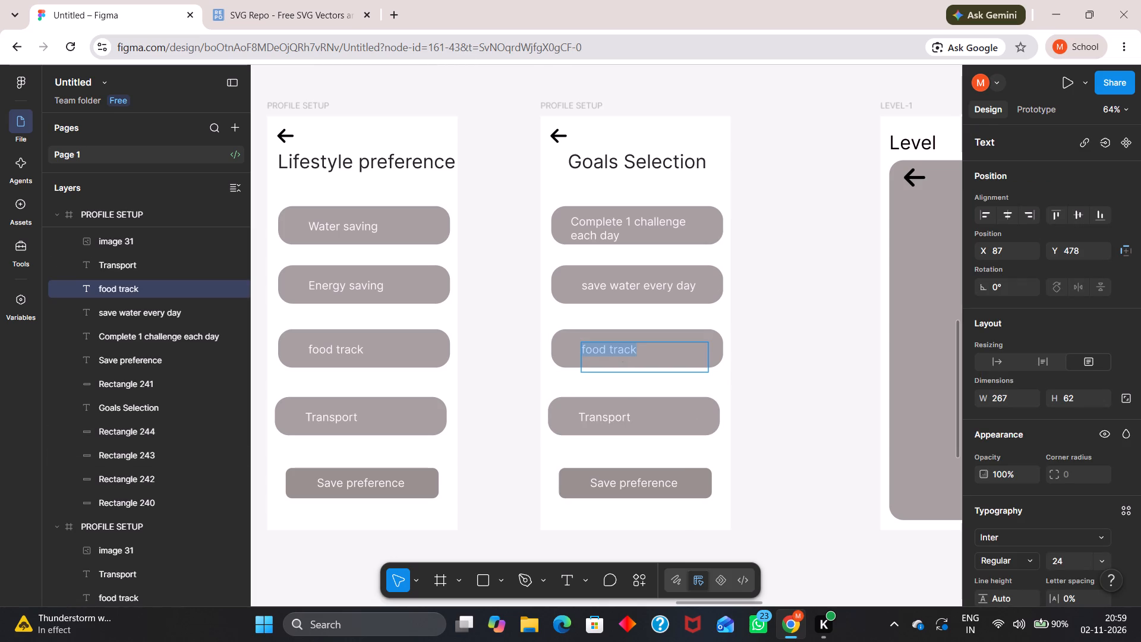
text(Rreduce)
key(space)
text(single)
key(space)
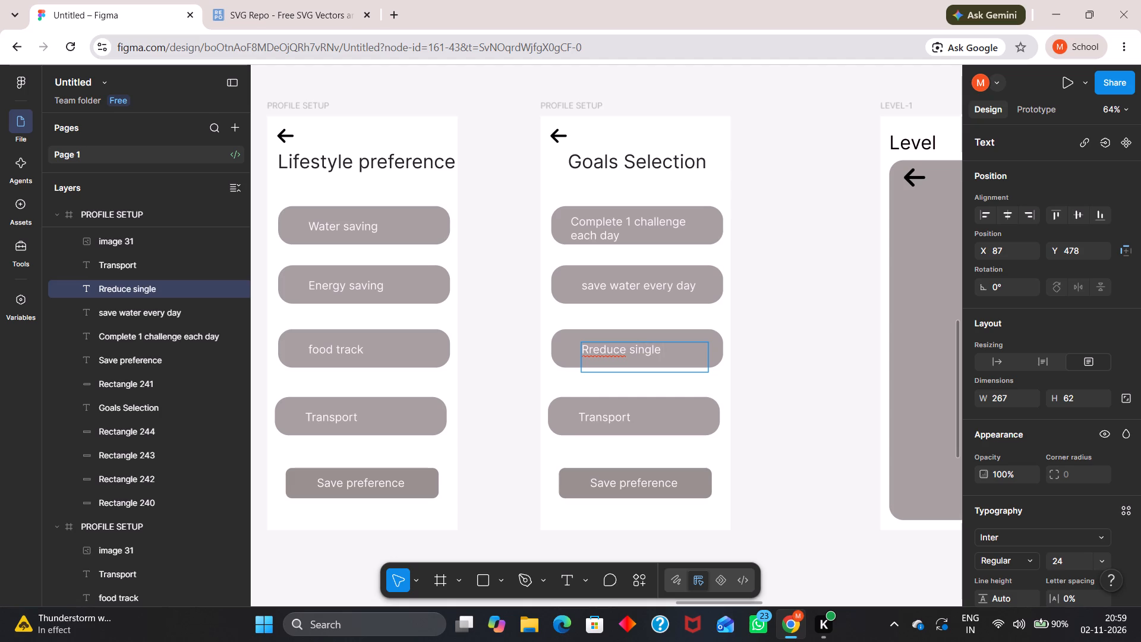
key(BackSpace)
key(minus)
text(use)
key(space)
text(plastic)
key(Escape)
key(Escape)
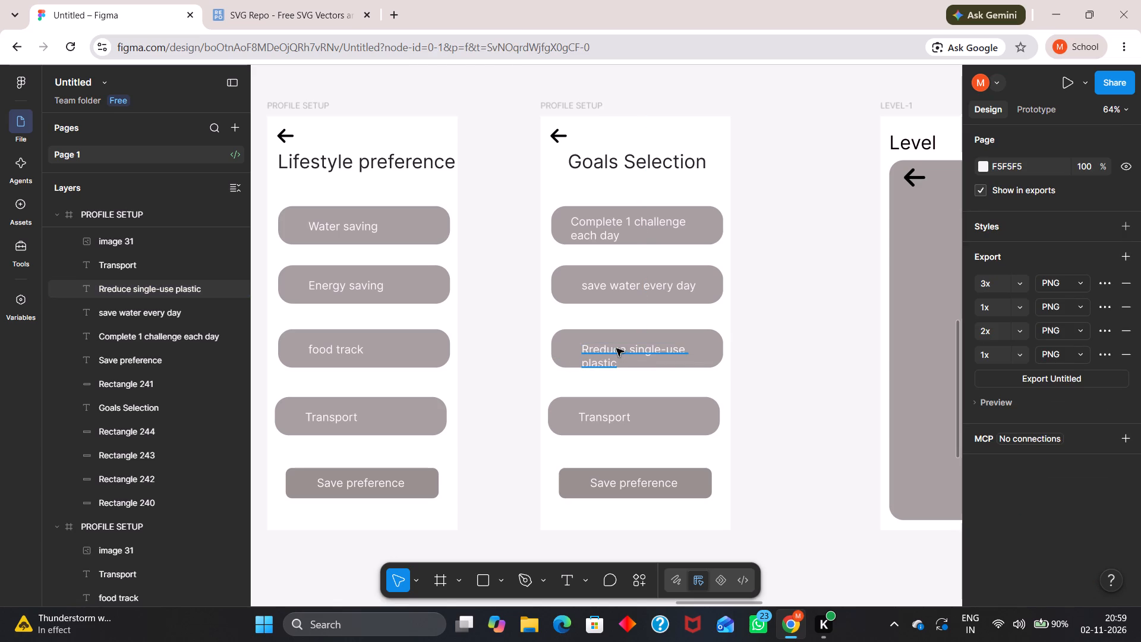
Widen the "Rreduce single-use plastic" text on the Goals Selection screen to fit one line and centre it in its box.
drag(616, 348, 606, 342)
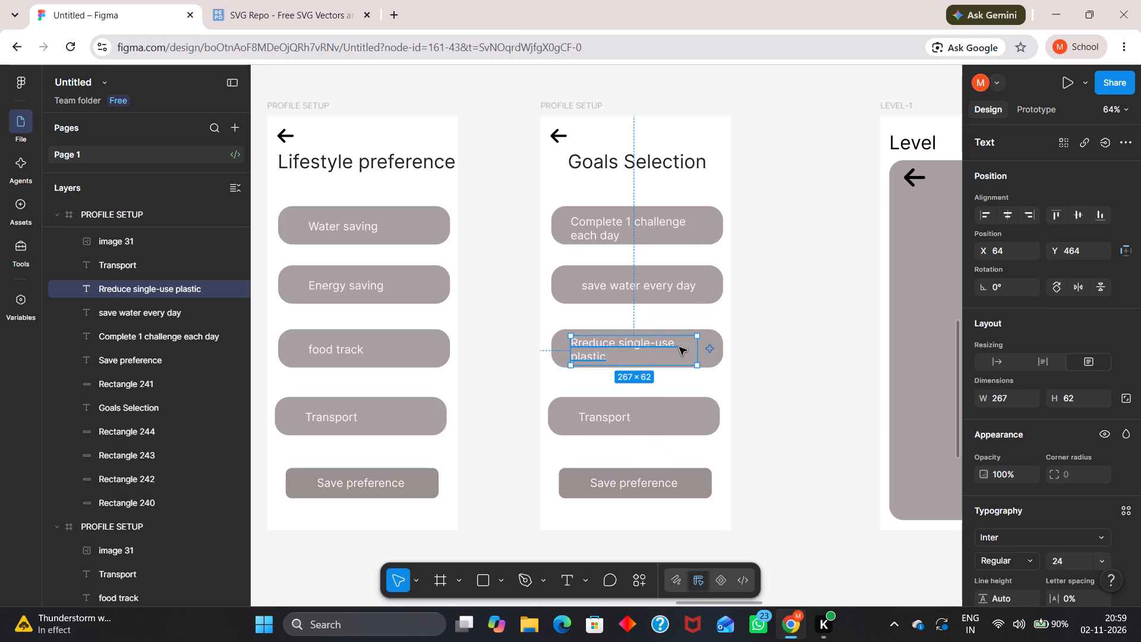
drag(694, 352, 717, 353)
click(772, 332)
drag(689, 342, 685, 348)
Delete the "Transport" label and its rounded box from the Goals Selection screen.
click(620, 418)
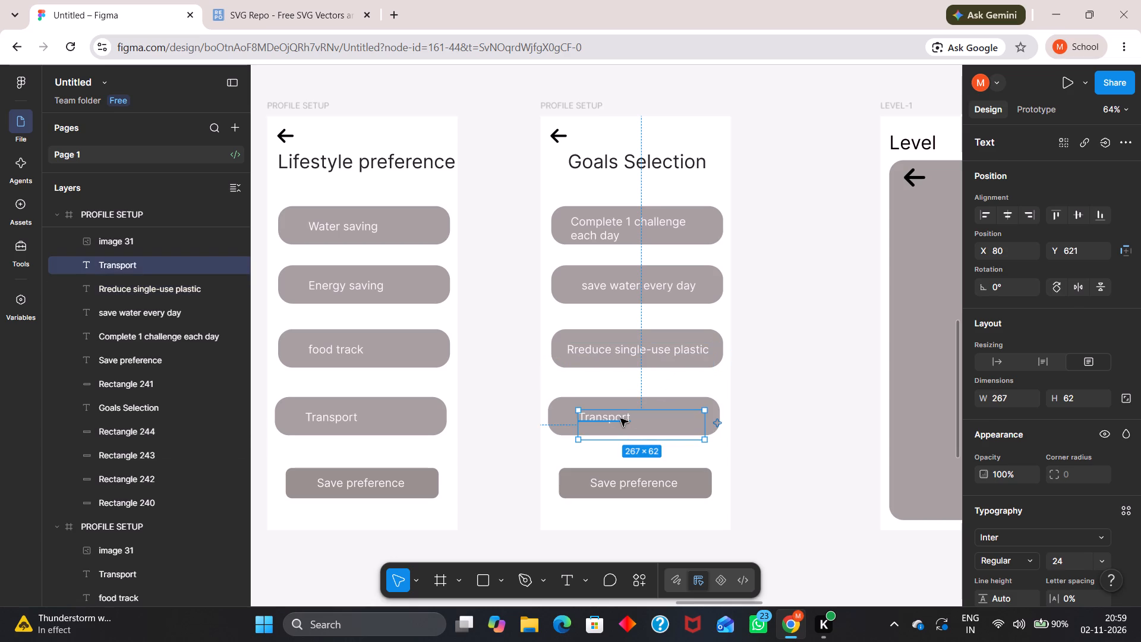
key(BackSpace)
click(569, 425)
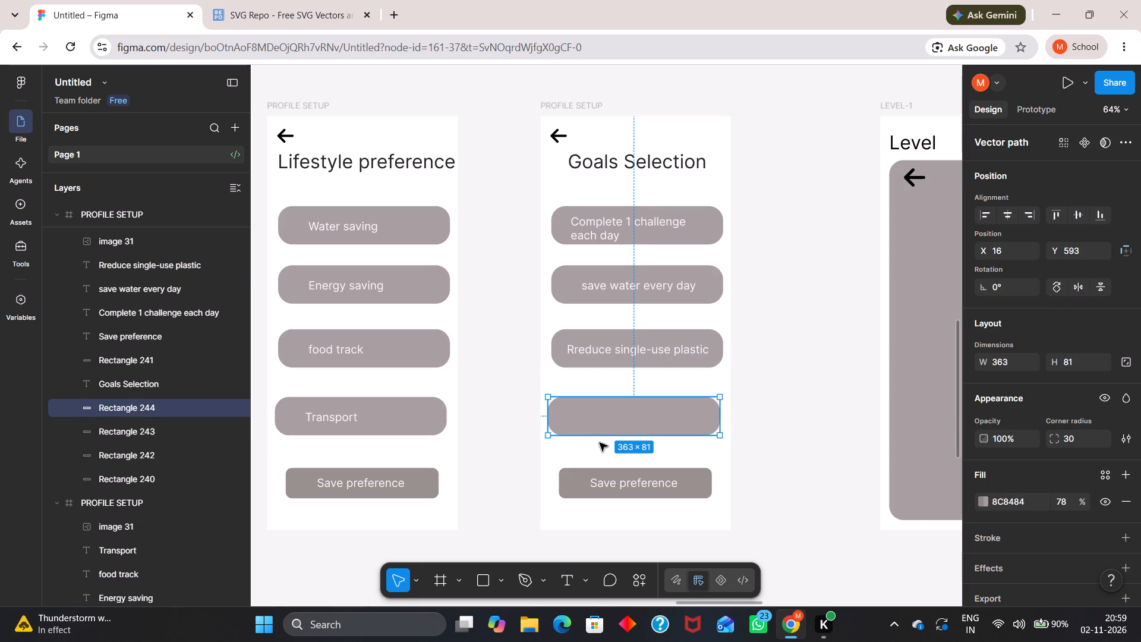
key(BackSpace)
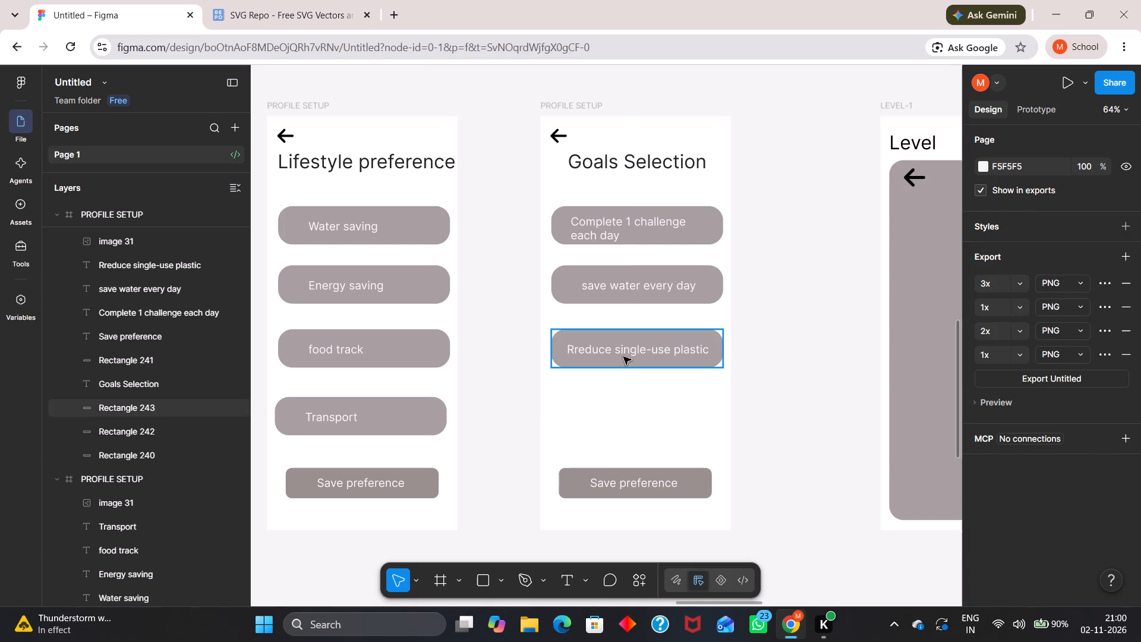
Move the three remaining goal boxes with their labels down together, centring them between the Goals Selection heading and the bottom button.
click(623, 349)
shift+click(598, 334)
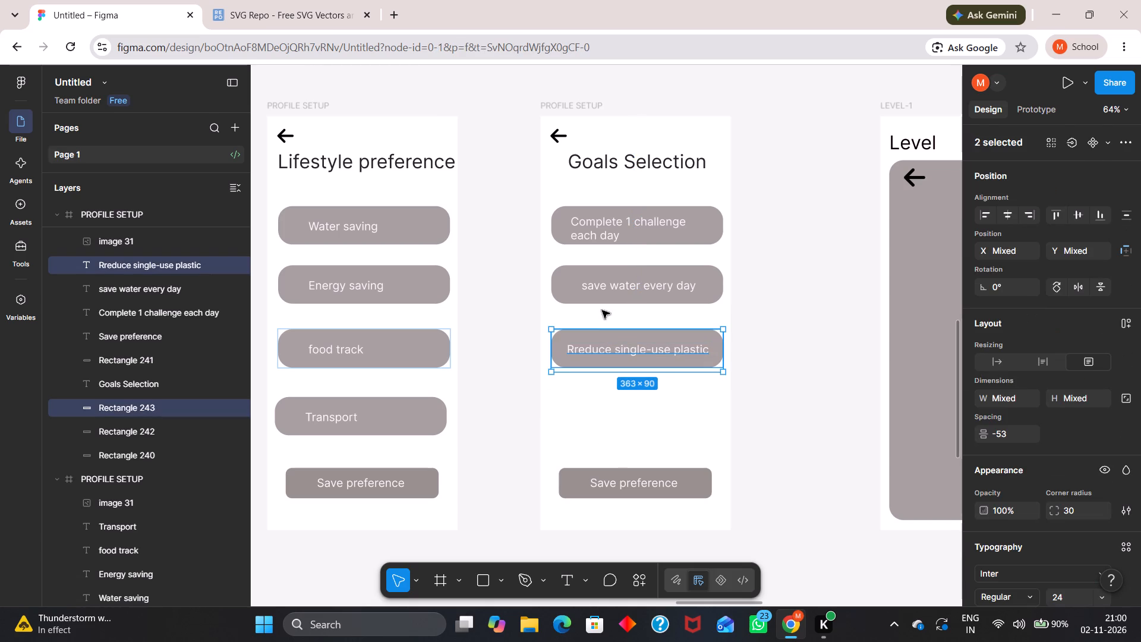
shift+click(609, 292)
shift+click(560, 267)
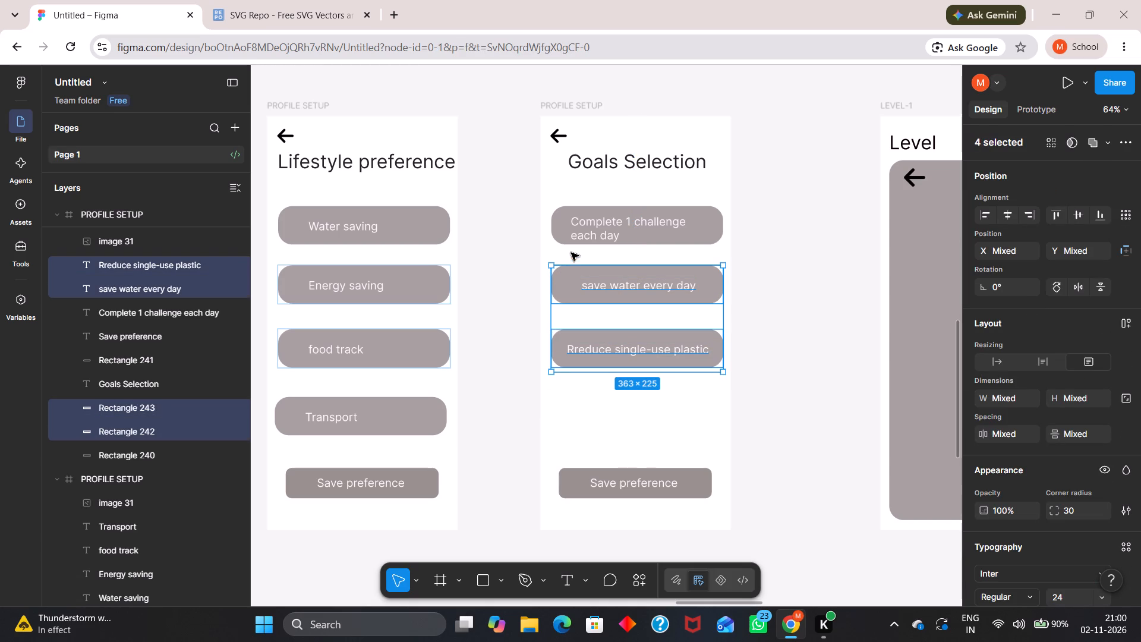
shift+click(586, 238)
shift+click(572, 205)
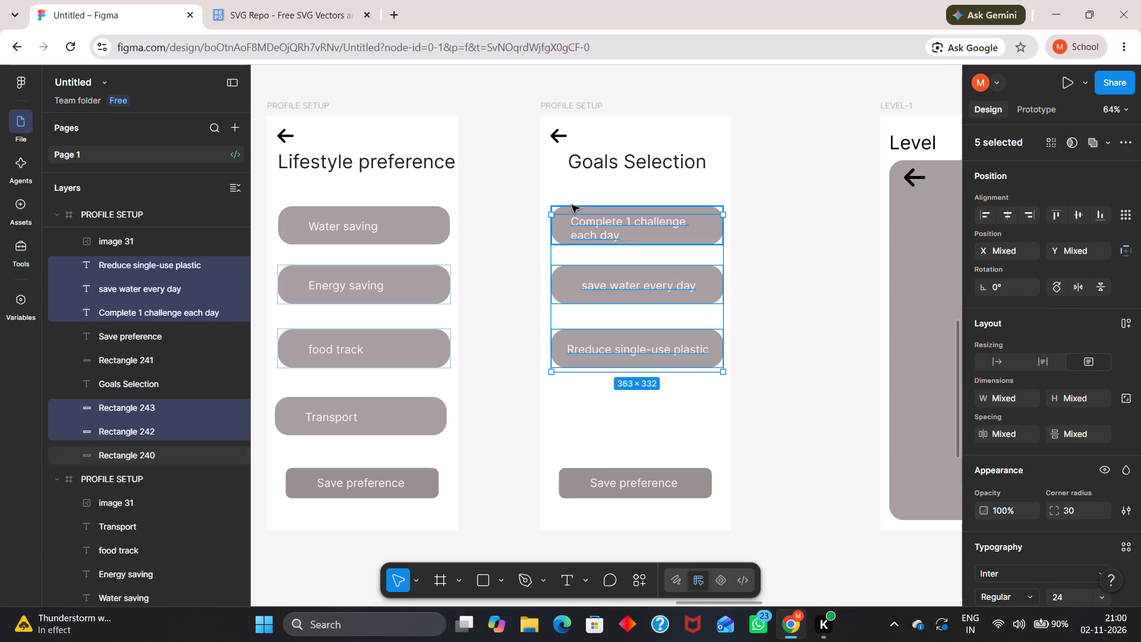
drag(580, 221, 580, 262)
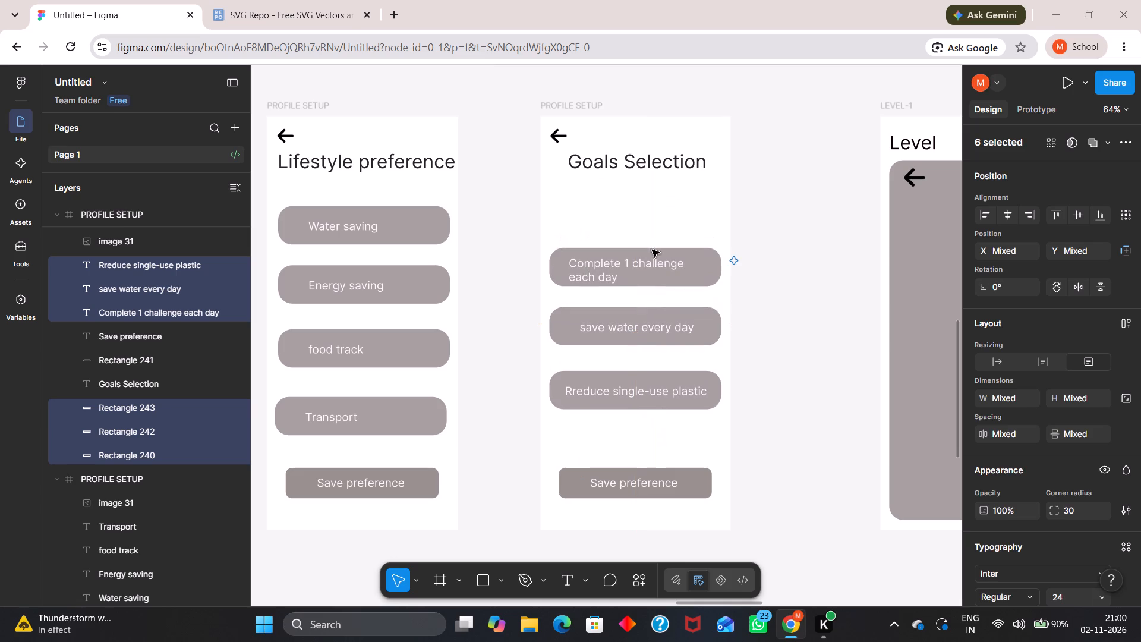
click(797, 216)
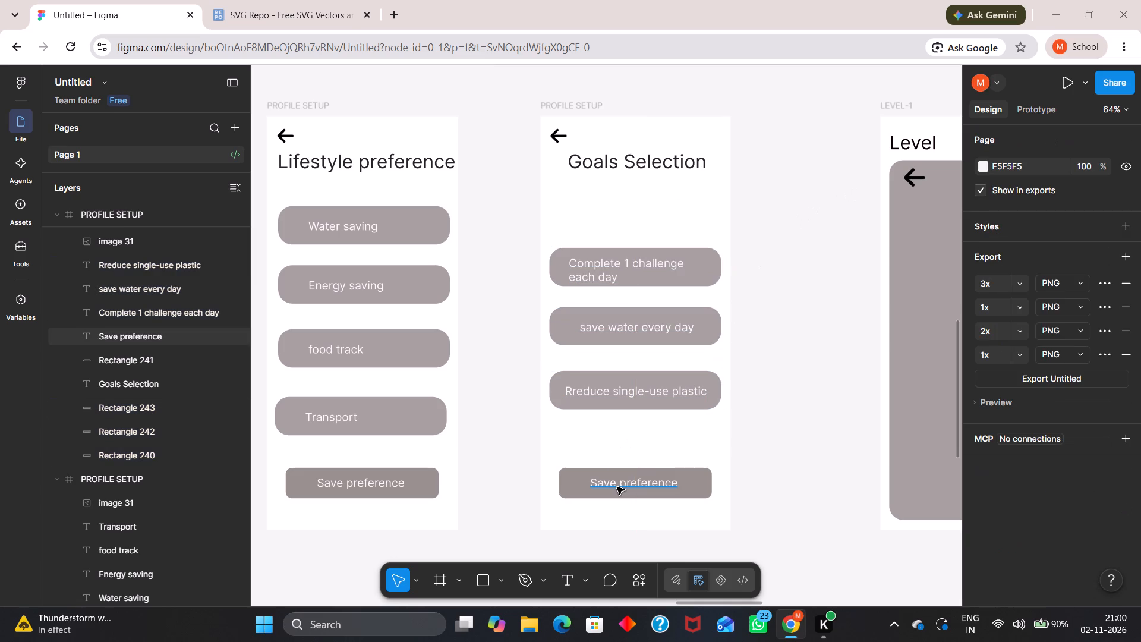
Replace the "Save preference" button label on the Goals Selection screen with "Set my goals".
double_click(625, 487)
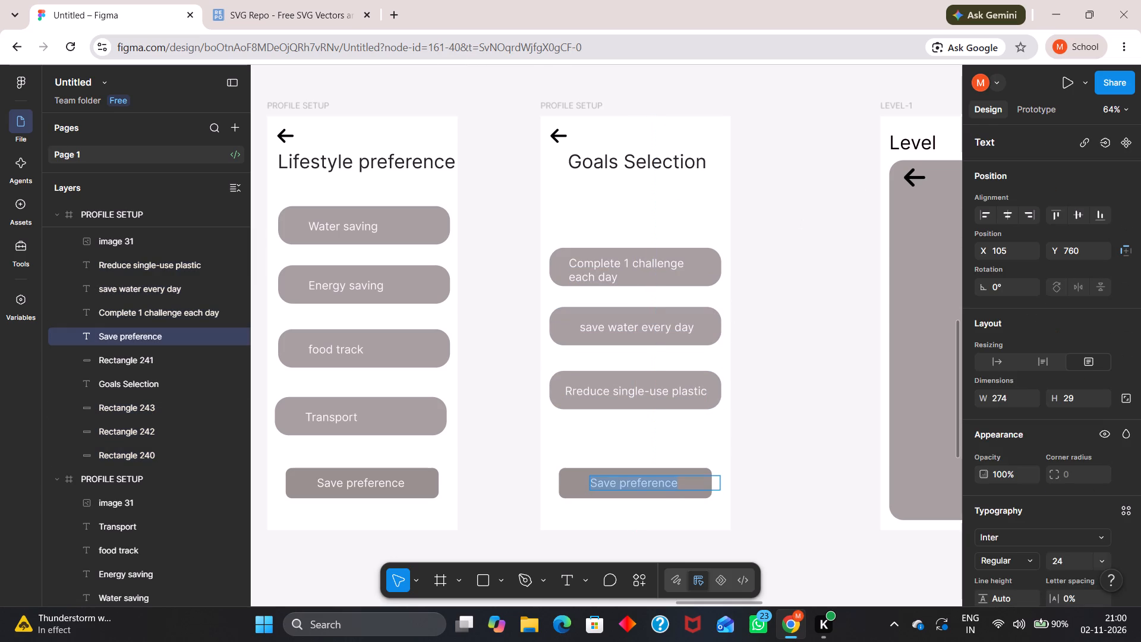
text(Se)
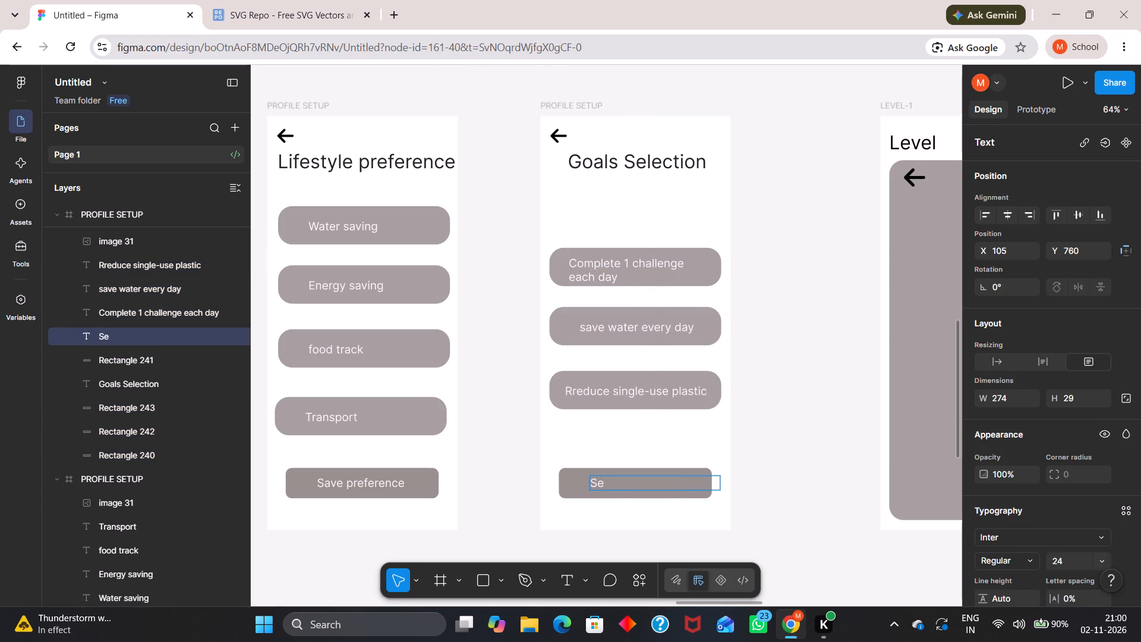
text(t myy)
key(space)
key(BackSpace)
key(BackSpace)
key(space)
text(Goals)
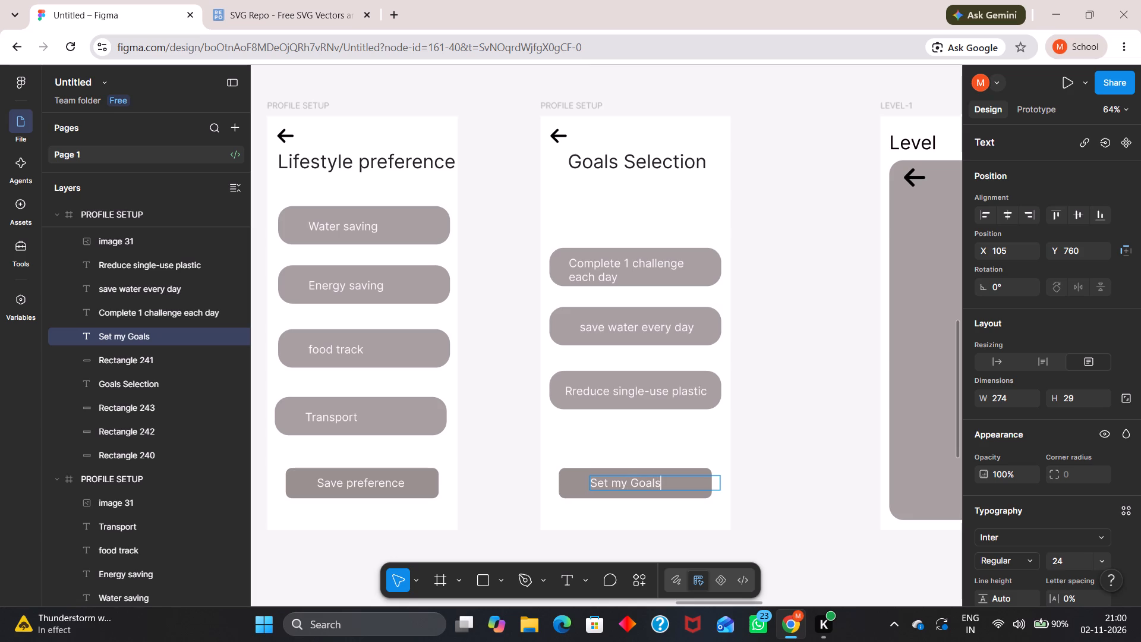
click(638, 479)
key(BackSpace)
key(g)
click(784, 436)
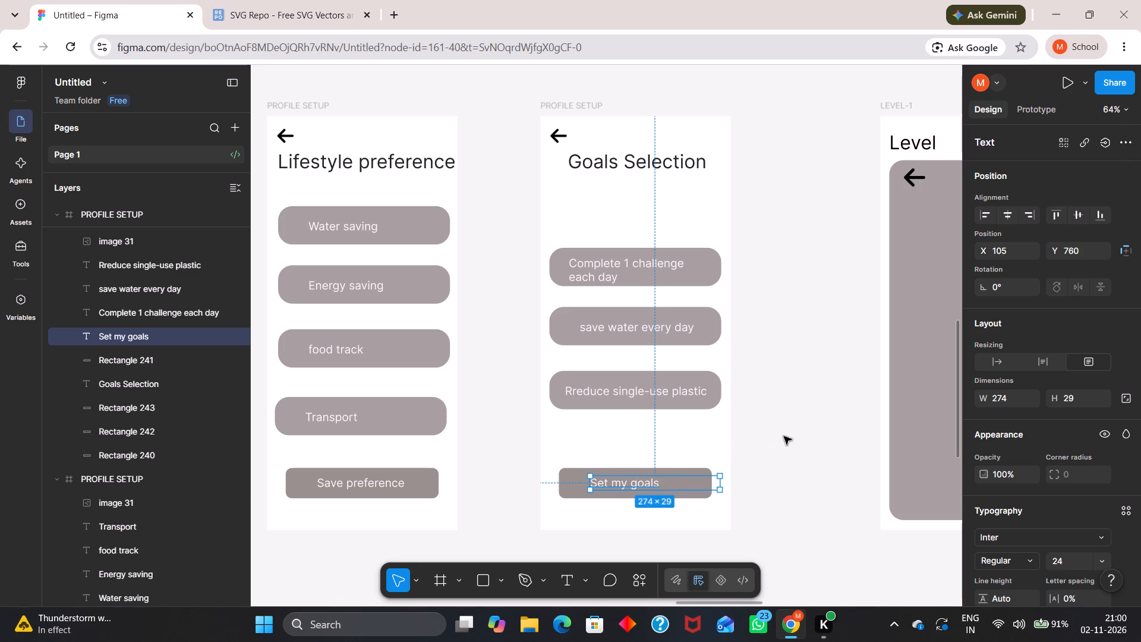
Delete the LEVEL-1 frame beside the Goals Selection screen.
scroll(784, 436, left, 3)
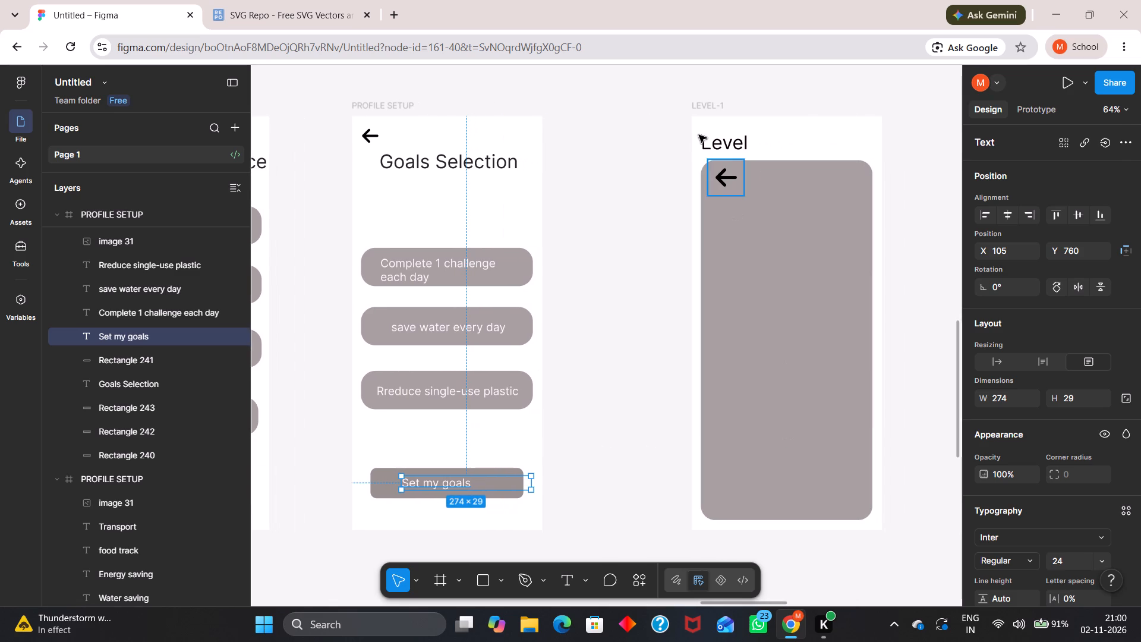
double_click(708, 103)
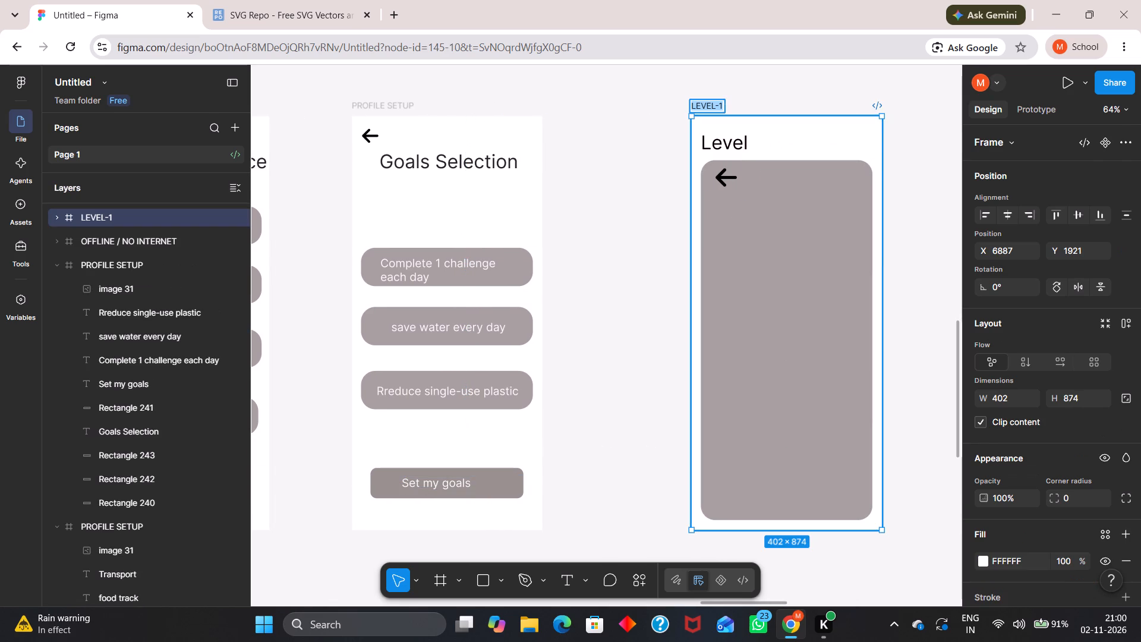
key(BackSpace)
key(BackSpace)
key(Escape)
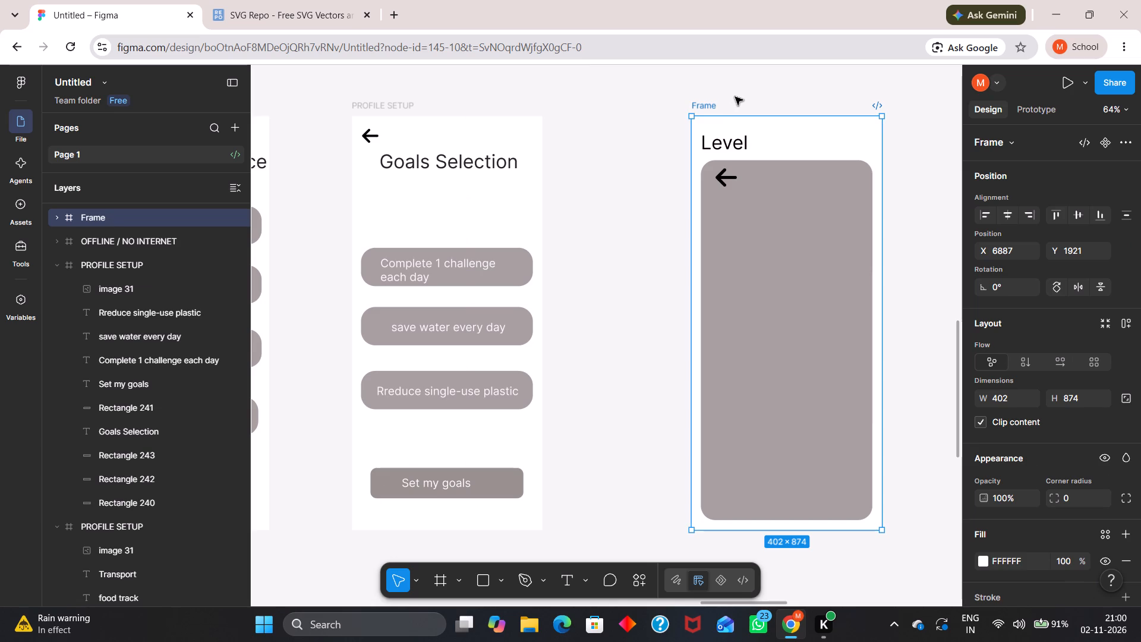
click(707, 102)
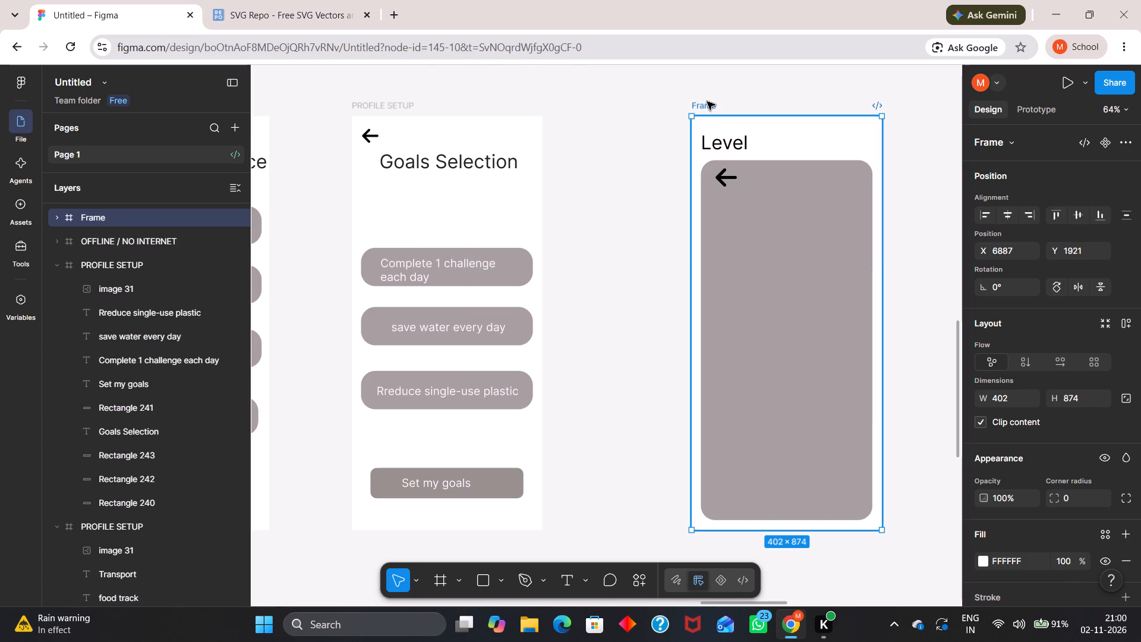
key(BackSpace)
Duplicate the Goals Selection screen and place the copy to its right at X 6714, Y 1921.
alt+drag(388, 101, 644, 100)
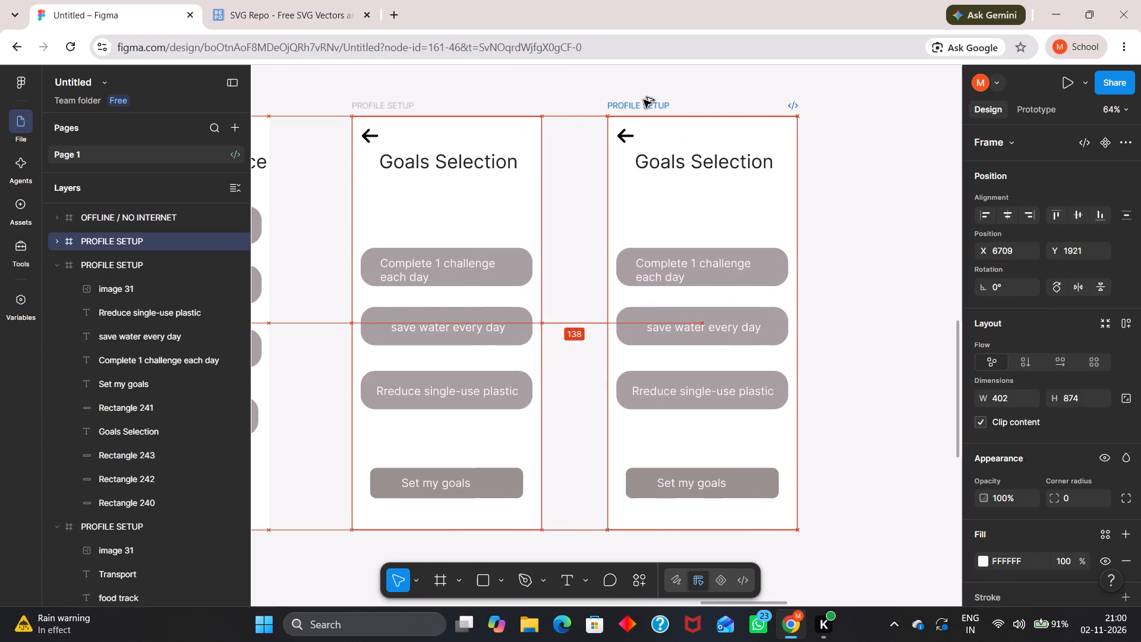
alt+drag(644, 100, 645, 100)
click(595, 81)
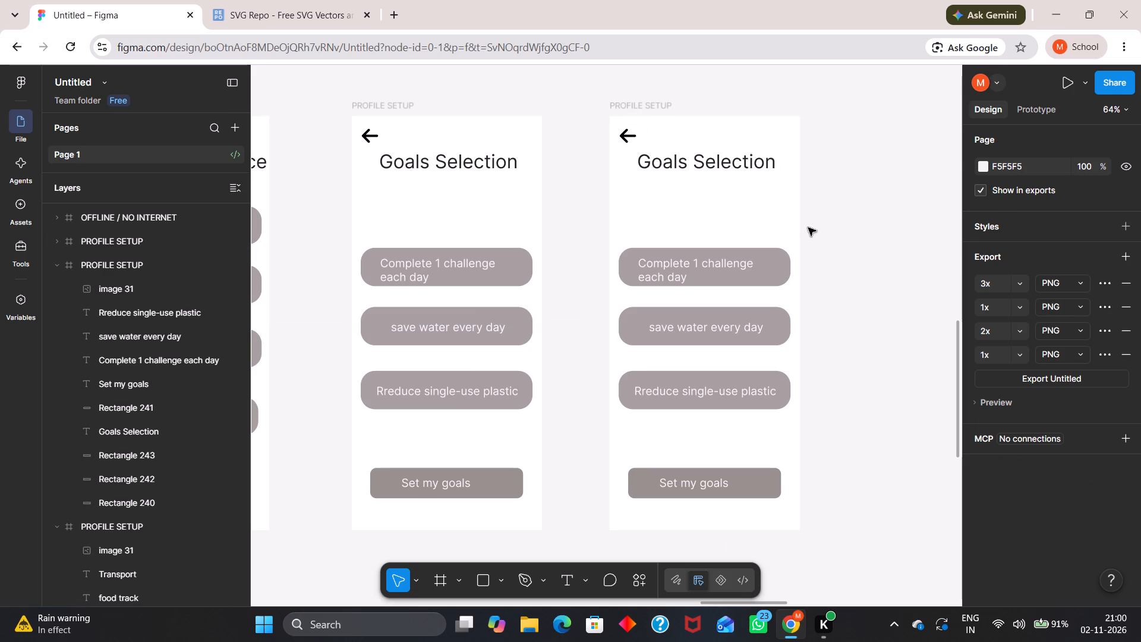
Replace the duplicated screen's heading with "HOME DASHBOARD" and shift it left to X 18 so it fits within the frame.
double_click(694, 163)
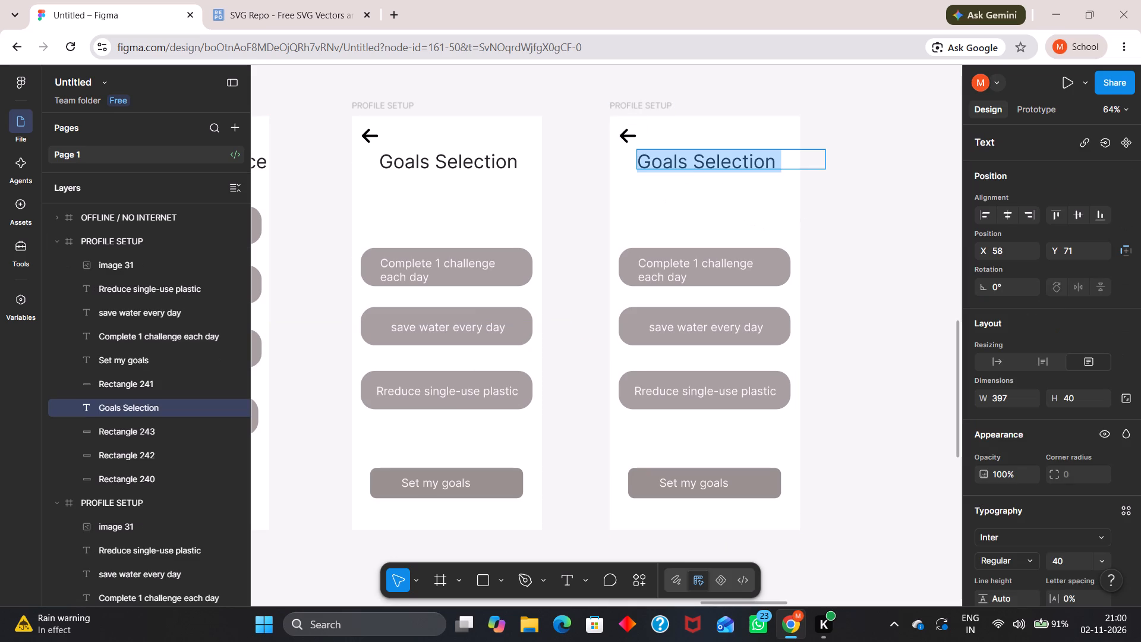
text(HOME)
key(space)
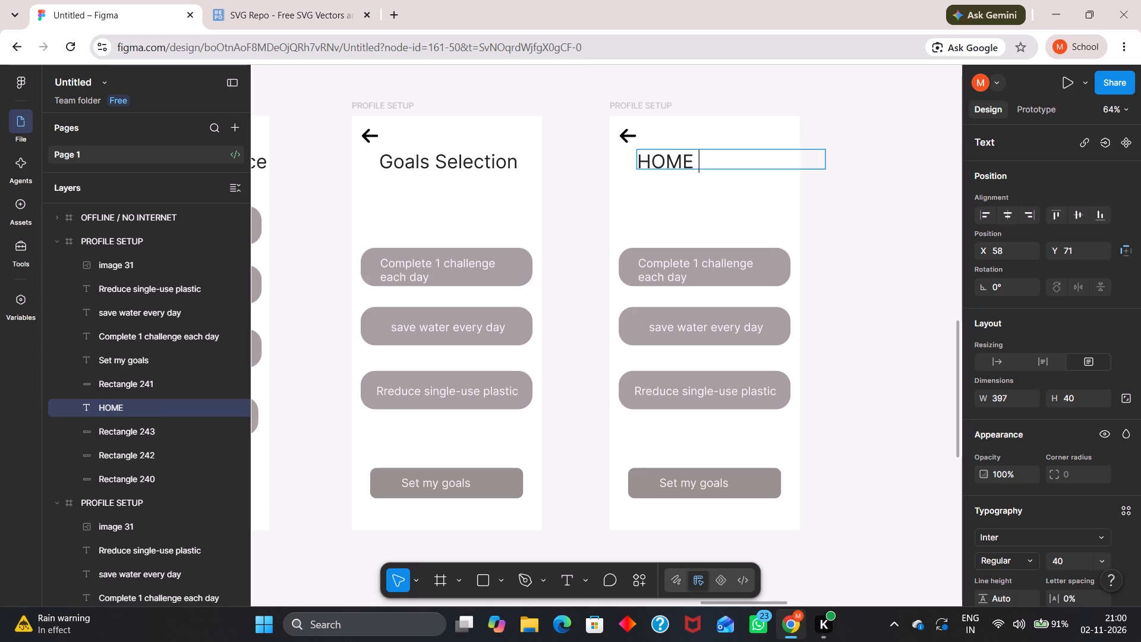
text(DASHBOARD)
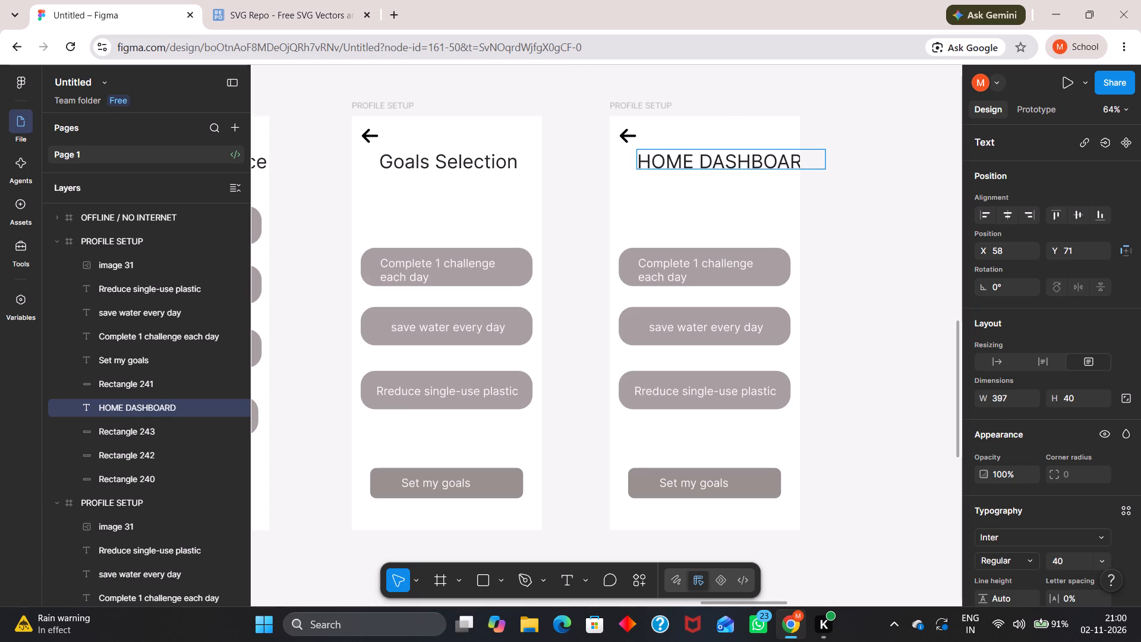
key(Escape)
key(Escape)
drag(703, 167, 688, 166)
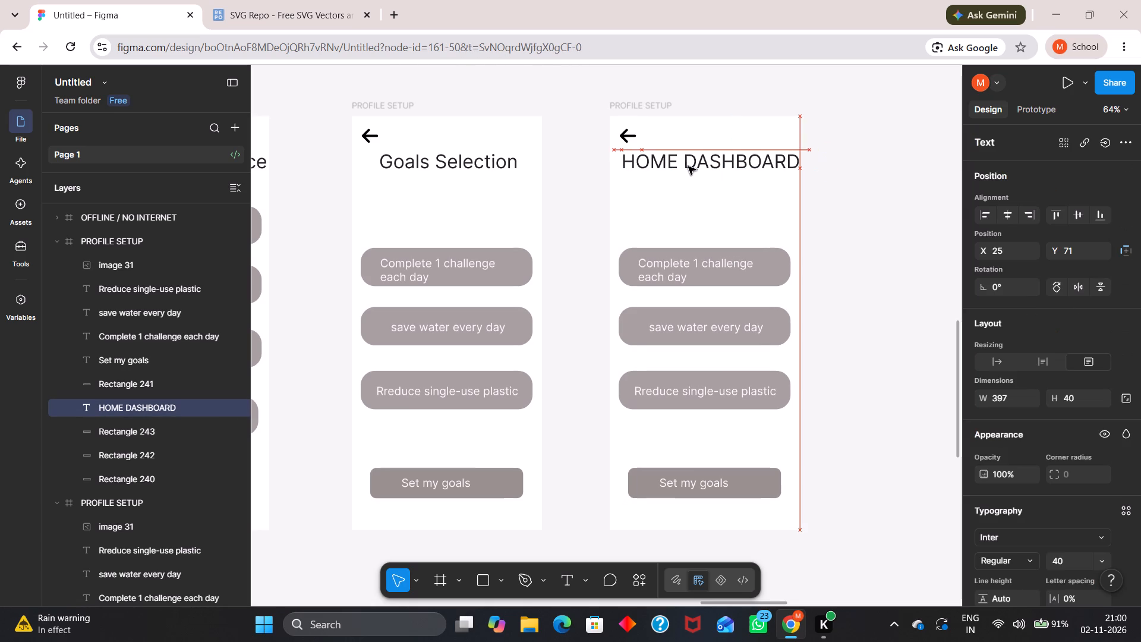
drag(688, 166, 683, 166)
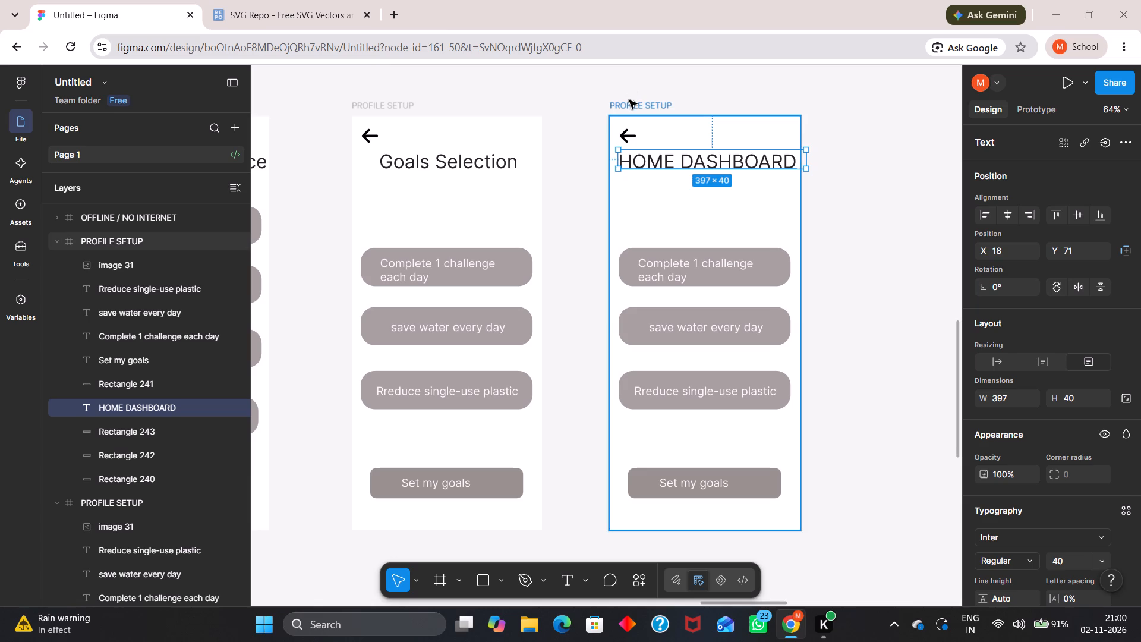
Rename the duplicated screen's frame as "HOME DASHBOARD".
double_click(629, 100)
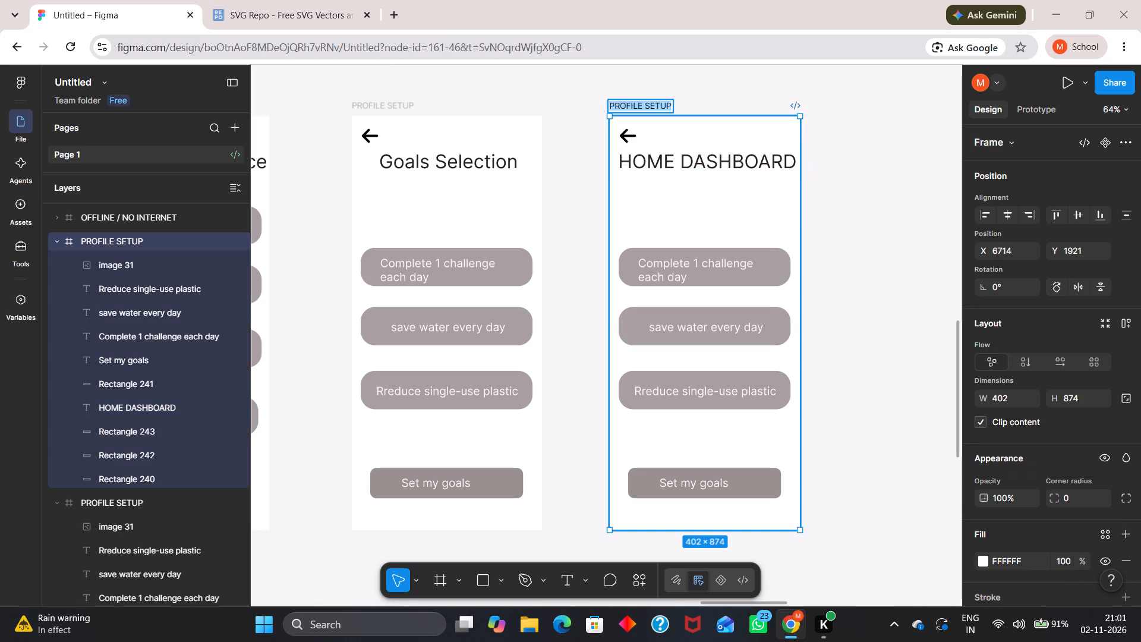
text(HOME)
key(space)
text(DASK)
key(BackSpace)
text(HBOARD)
Rename the Goals Selection screen's frame from PROFILE SETUP to "GOALS SELECTION".
double_click(402, 106)
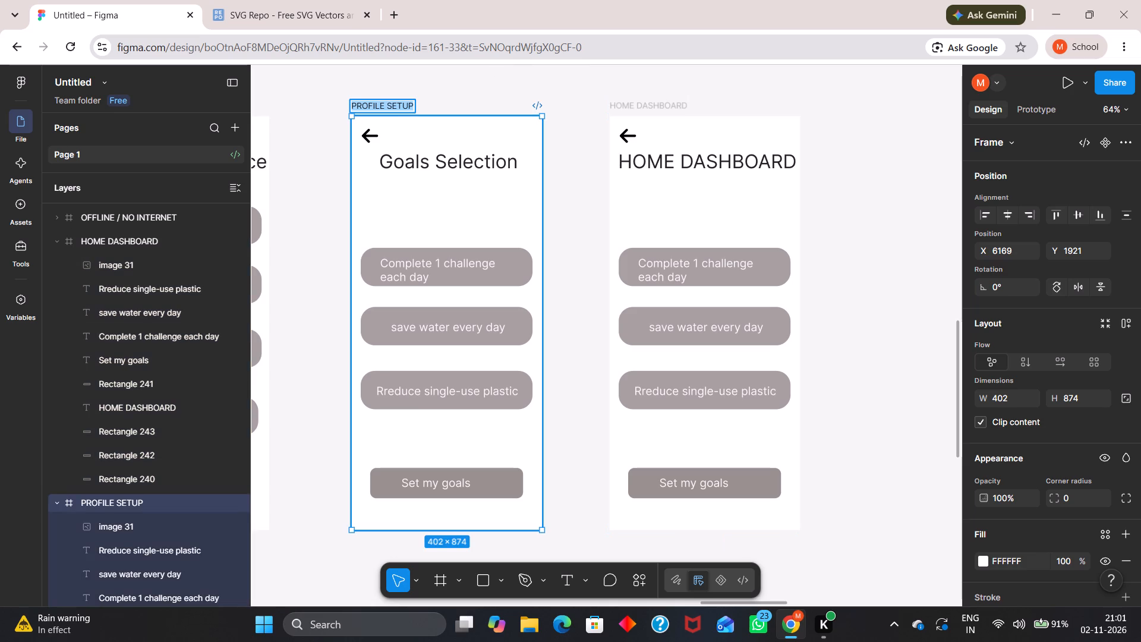
text(GOALS)
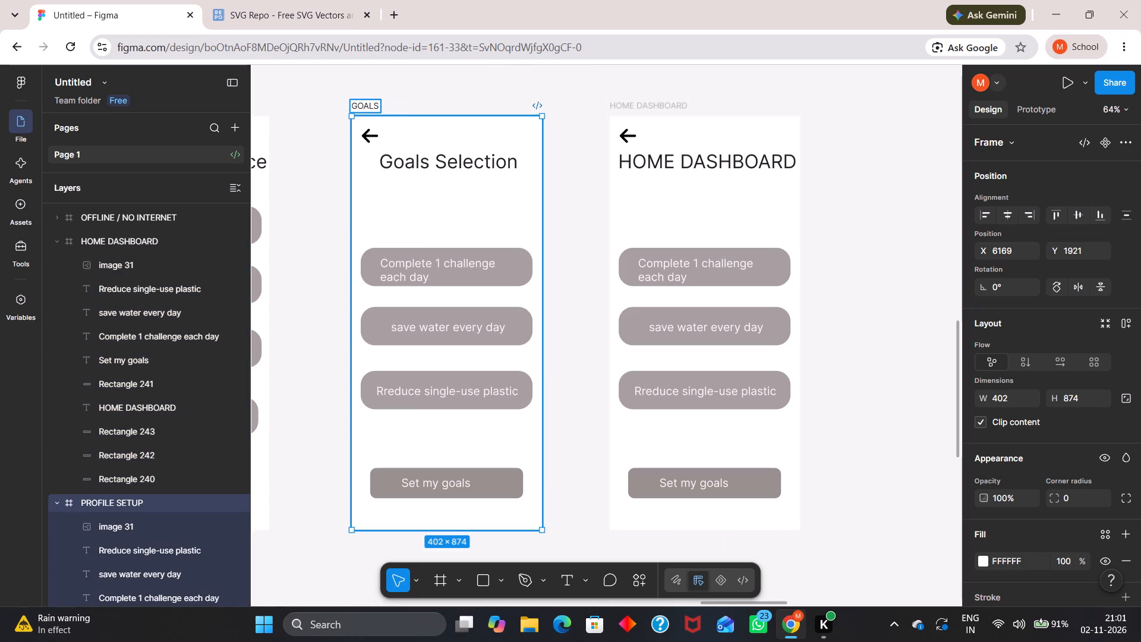
key(n)
key(BackSpace)
key(space)
text(SELECTION)
key(F1)
key(F1)
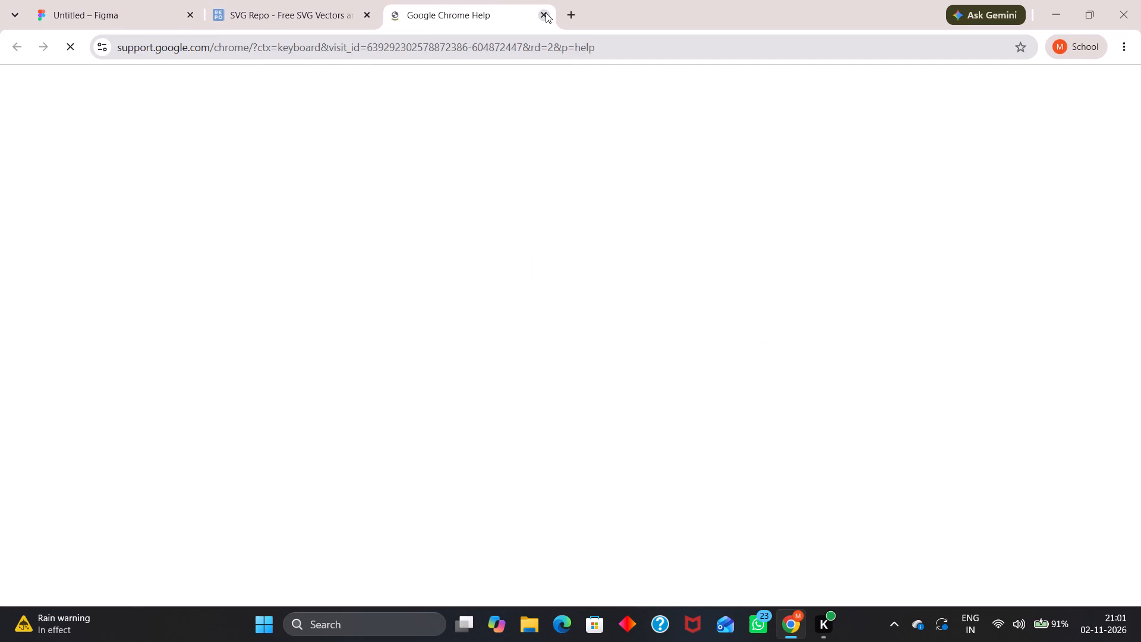
Close the Google Chrome Help page and return to the Untitled Figma design file.
click(546, 12)
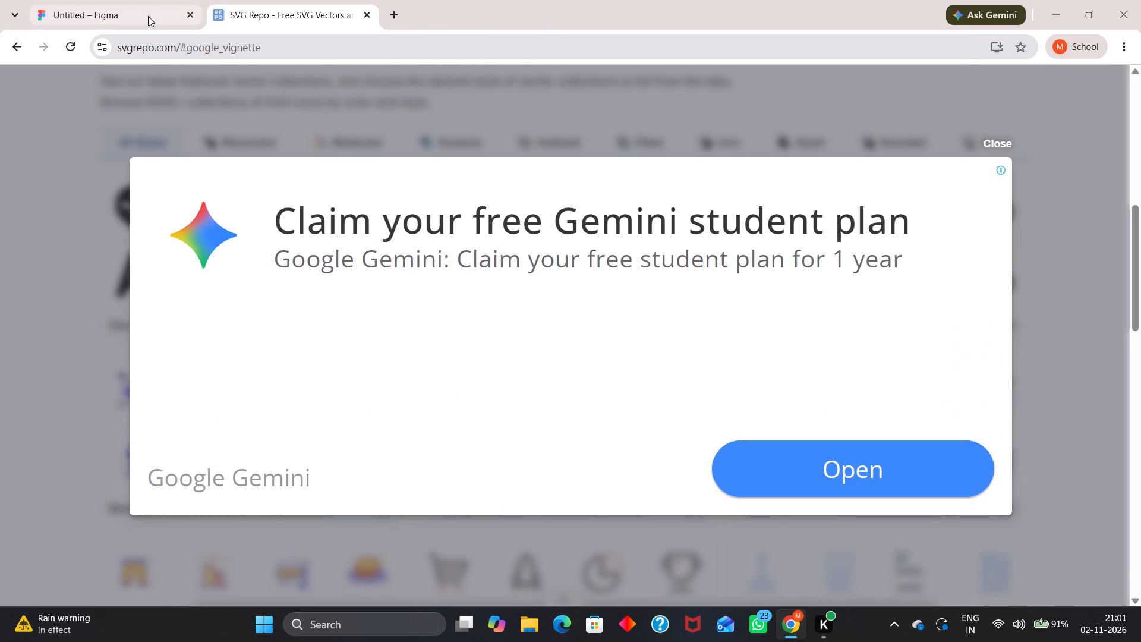
click(148, 16)
click(490, 90)
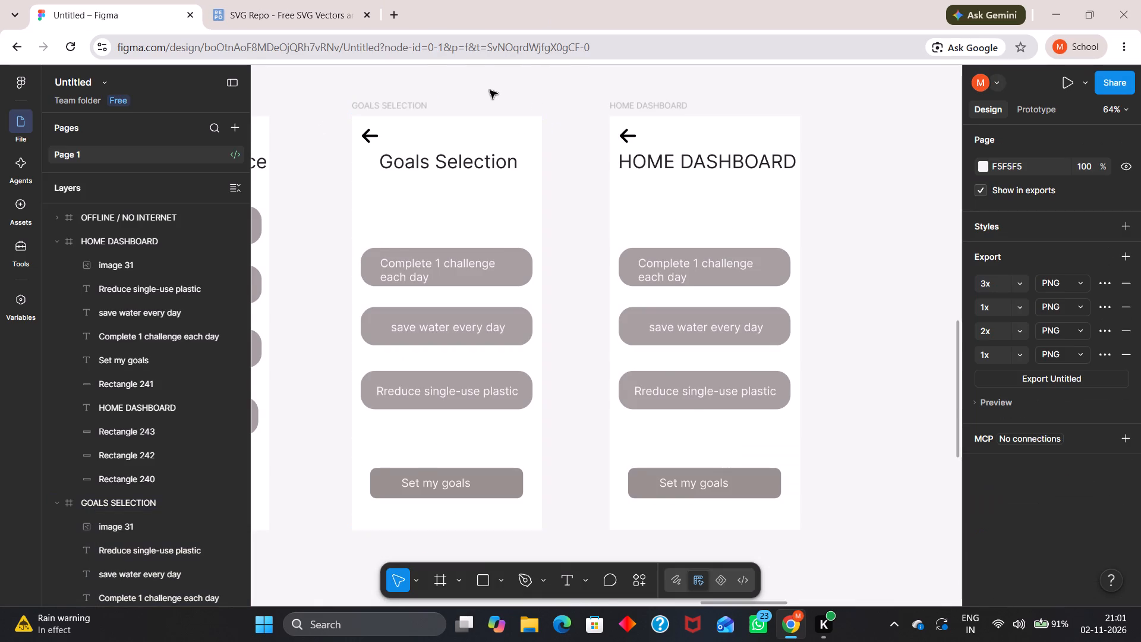
Rename the frame of the Lifestyle preference screen as "LIFE STYLE PREFERENCE".
scroll(490, 90, right, 2)
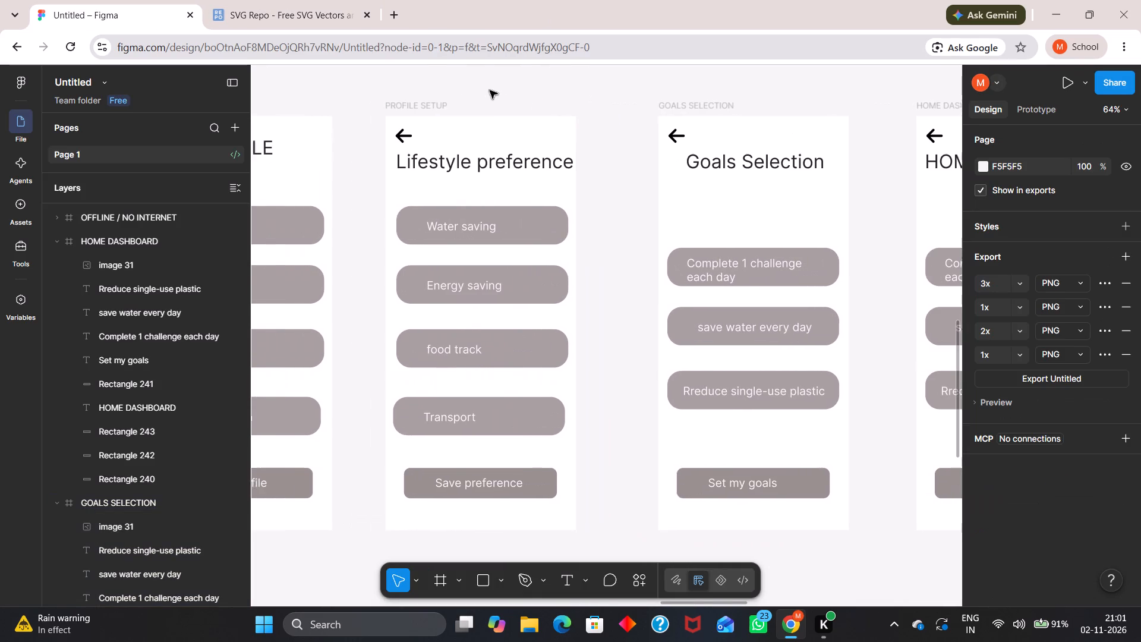
scroll(490, 90, right, 1)
double_click(510, 102)
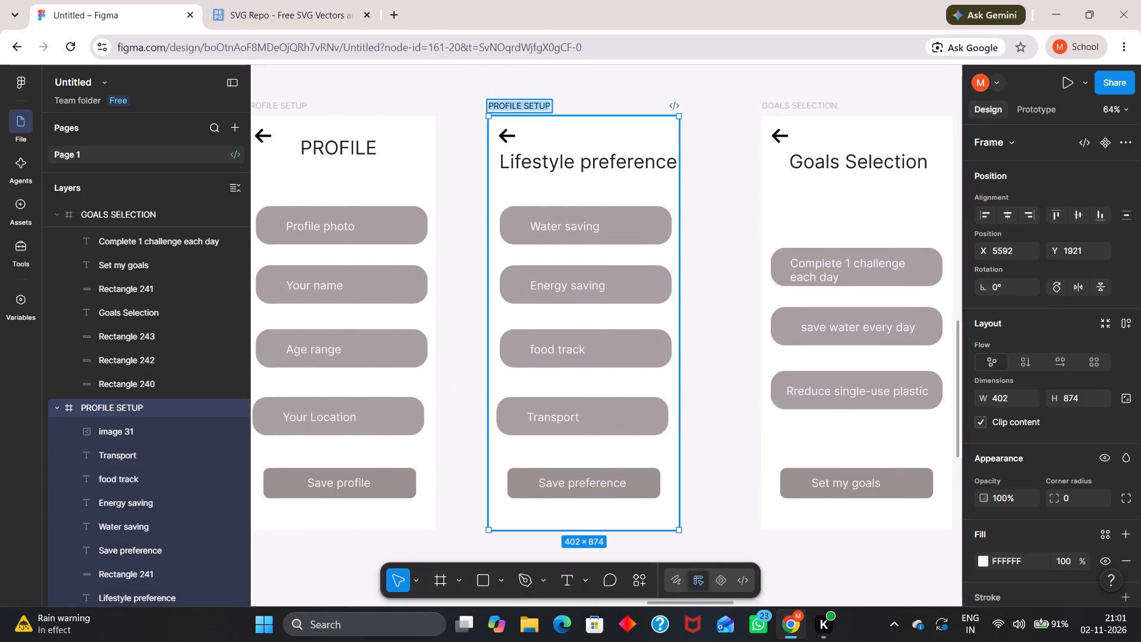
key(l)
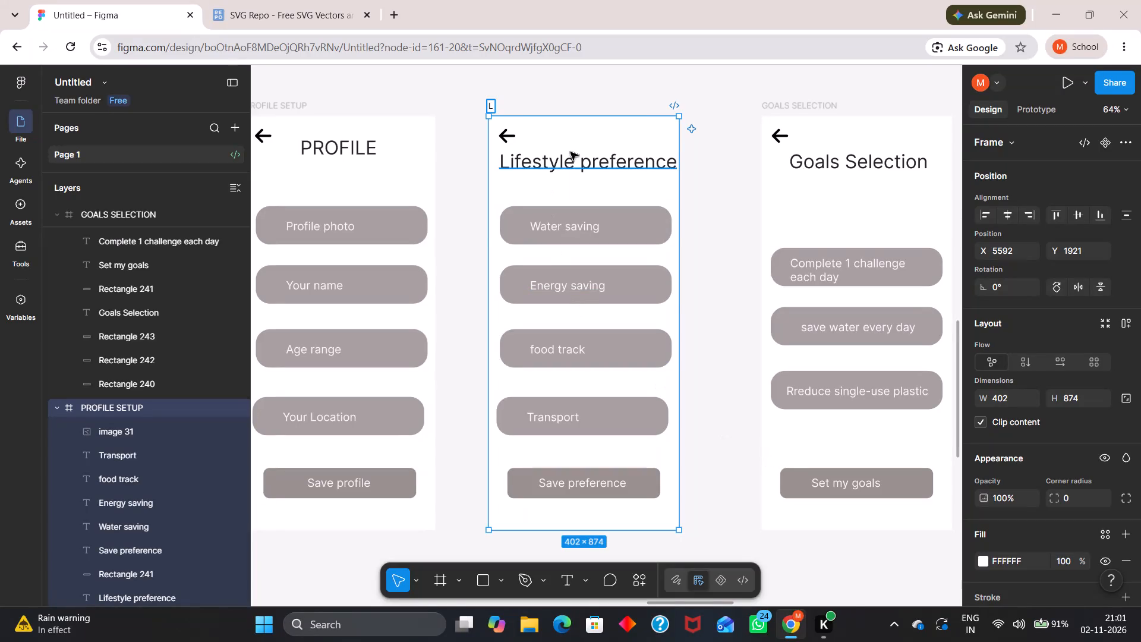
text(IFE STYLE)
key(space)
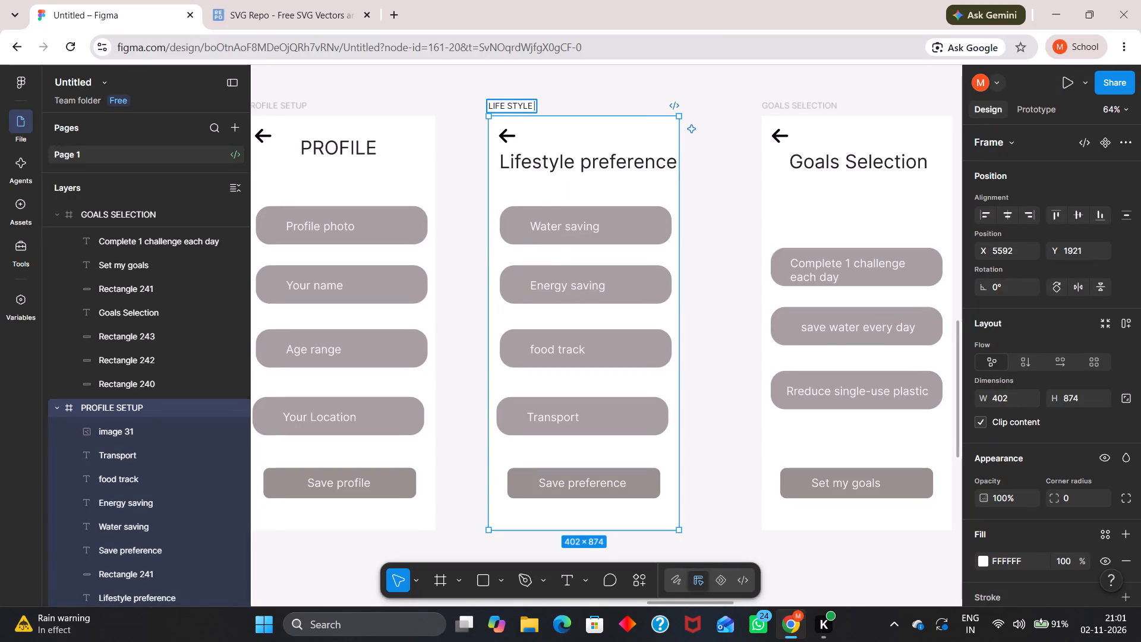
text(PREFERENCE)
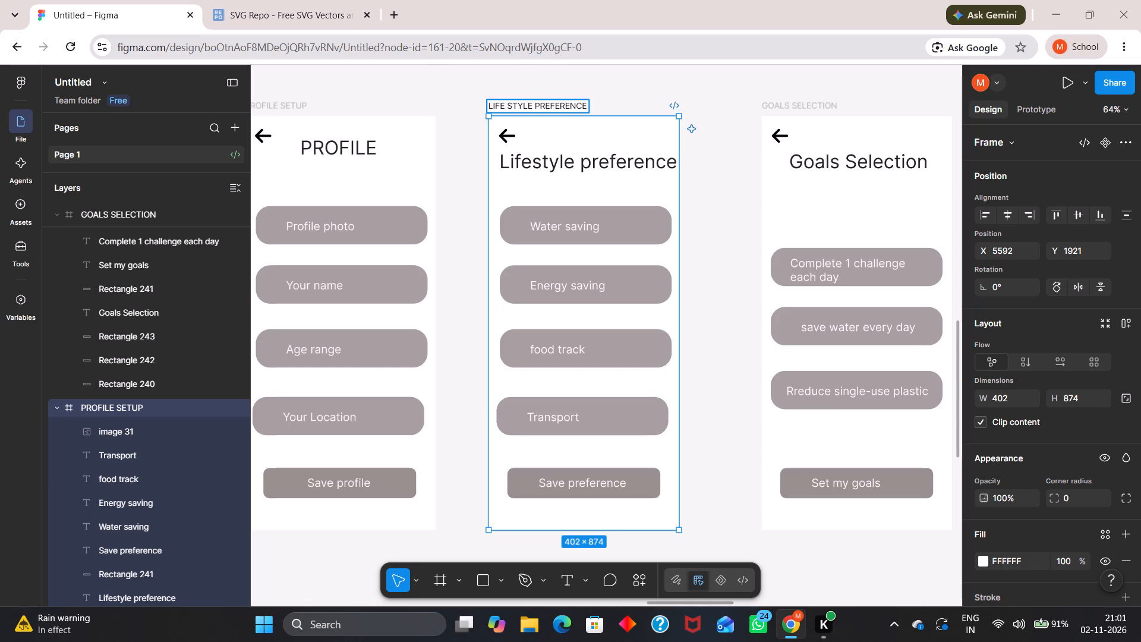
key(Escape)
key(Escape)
scroll(730, 183, left, 4)
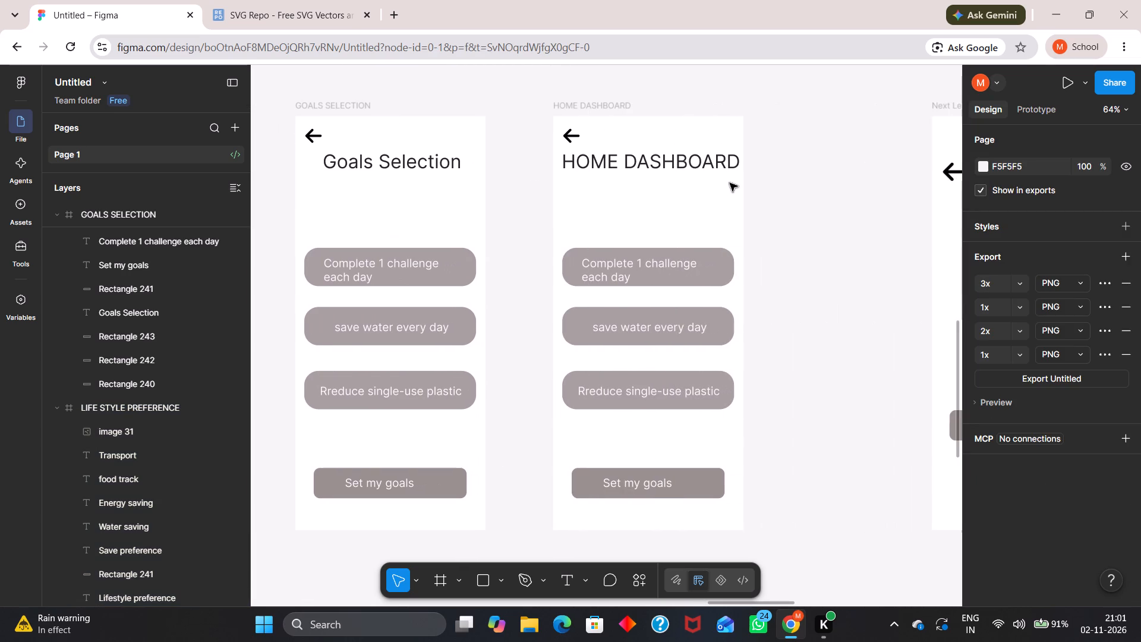
Move the Home Dashboard screen's top rounded rectangle up, closer to the heading.
scroll(818, 208, left, 3)
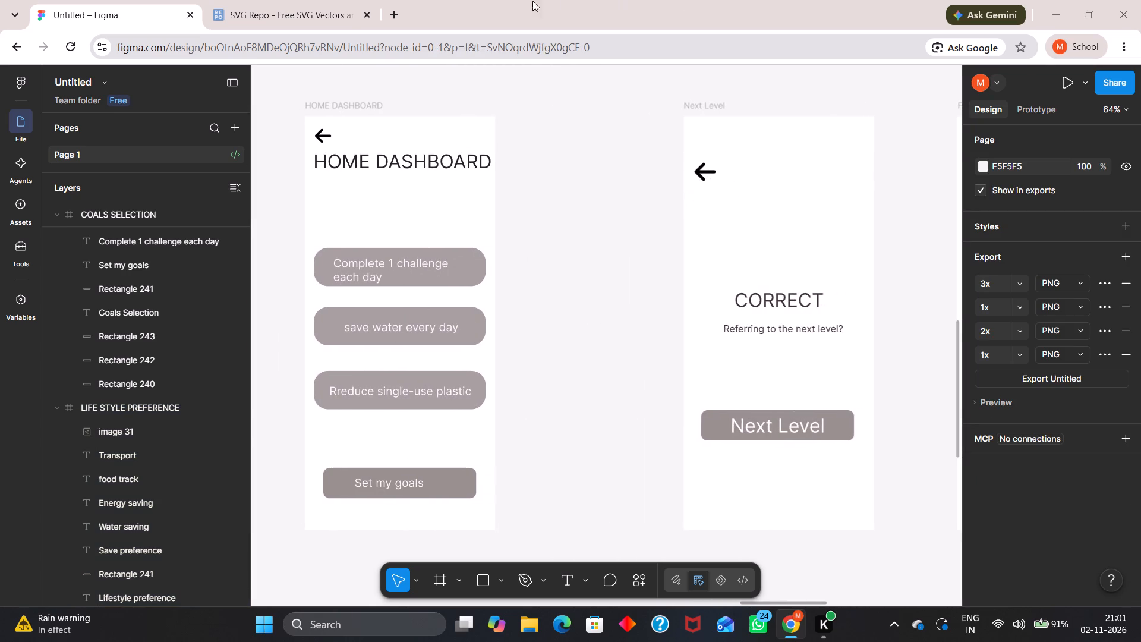
middle_drag(623, 219, 857, 199)
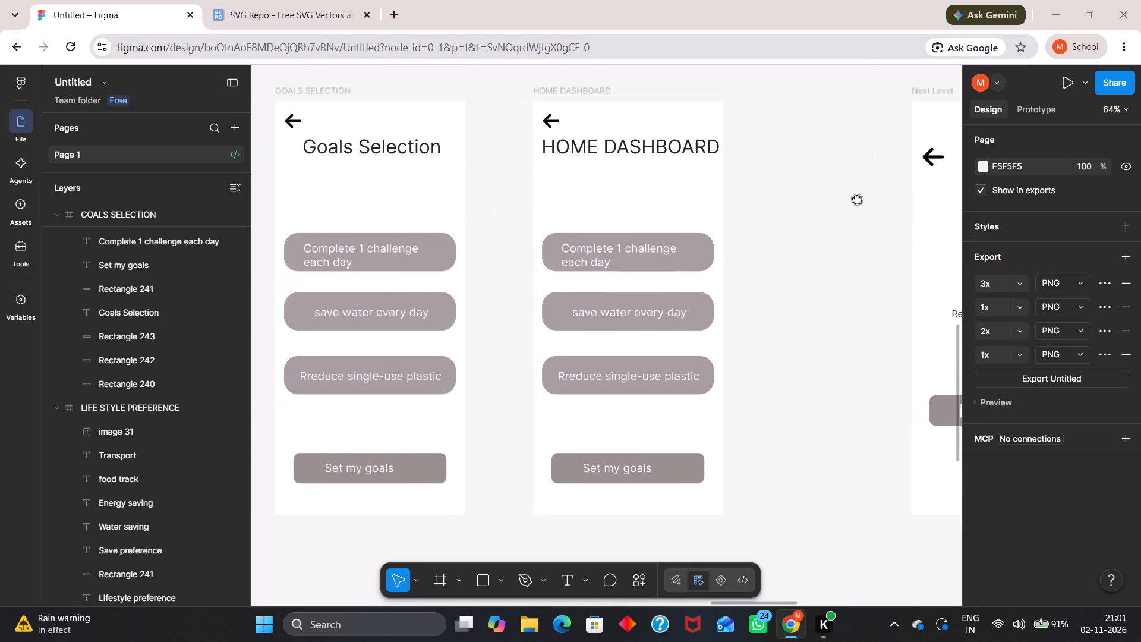
middle_drag(857, 199, 860, 194)
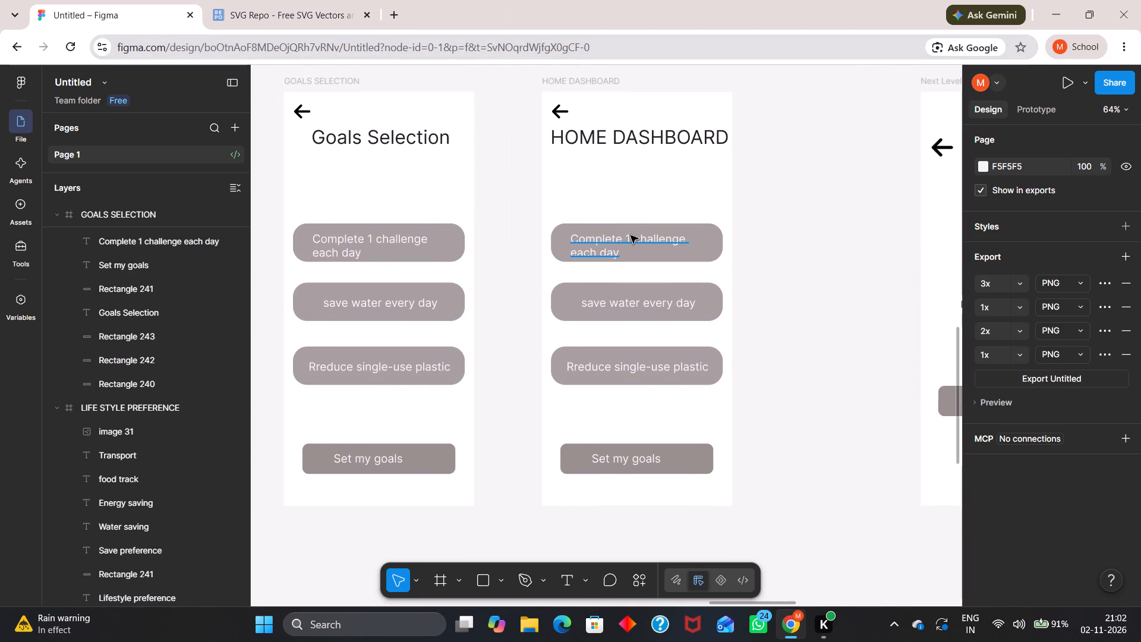
drag(633, 228, 633, 198)
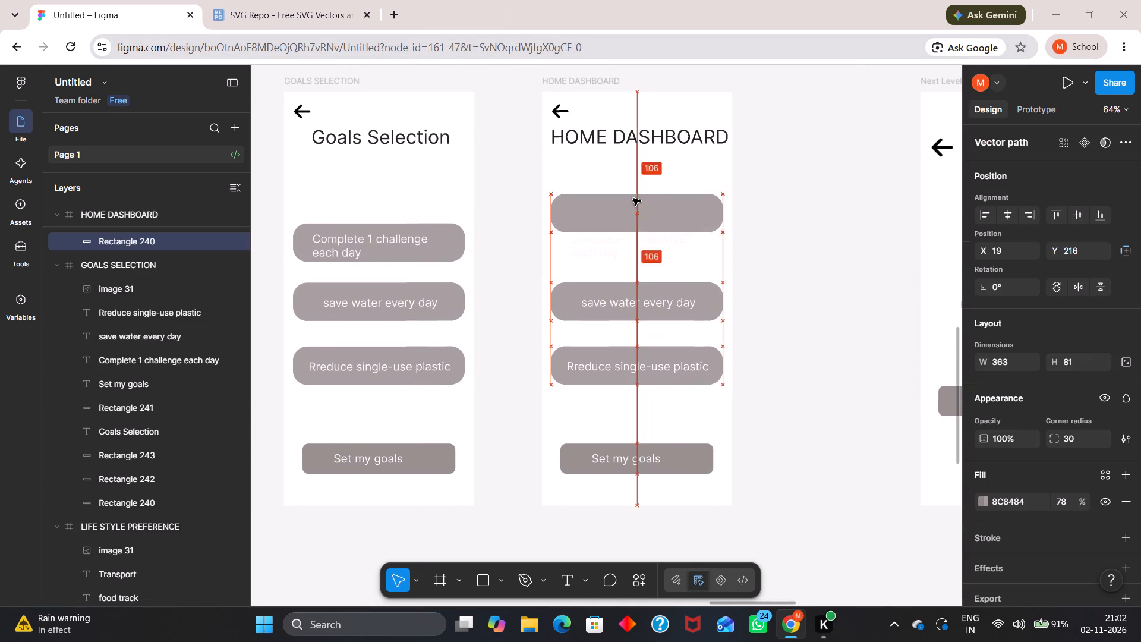
drag(633, 198, 633, 190)
Delete the "Complete 1 challenge each day" text from the Home Dashboard screen.
click(633, 240)
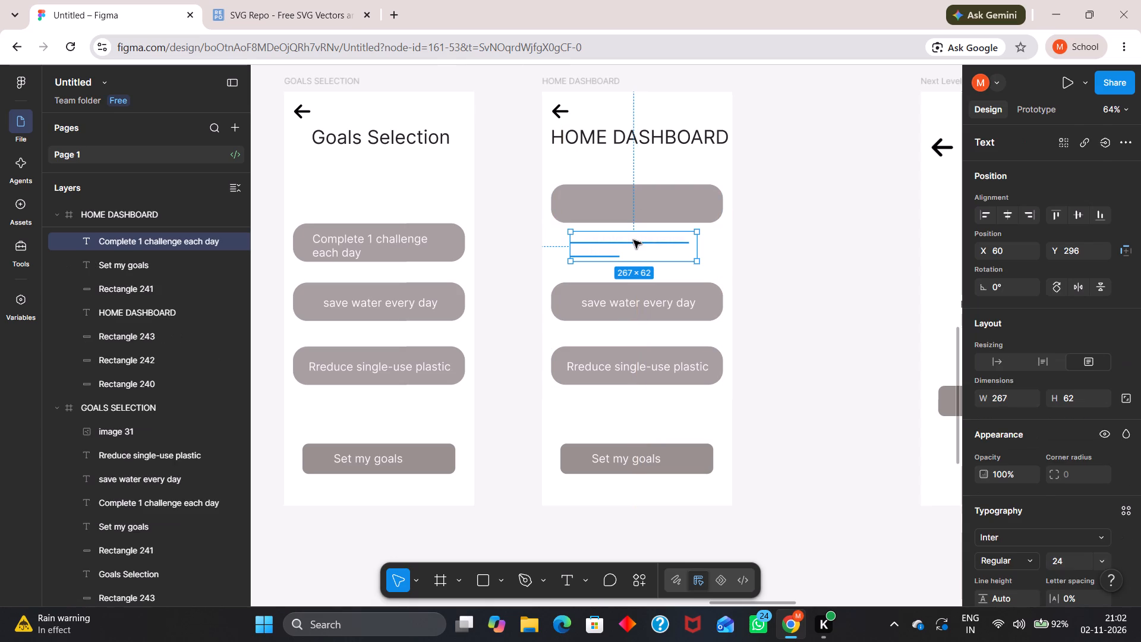
key(BackSpace)
Draw a thin horizontal bar about 318 × 9 inside the Home Dashboard's top card, at about X 44, Y 241.
ctrl+scroll(634, 241, up, 4)
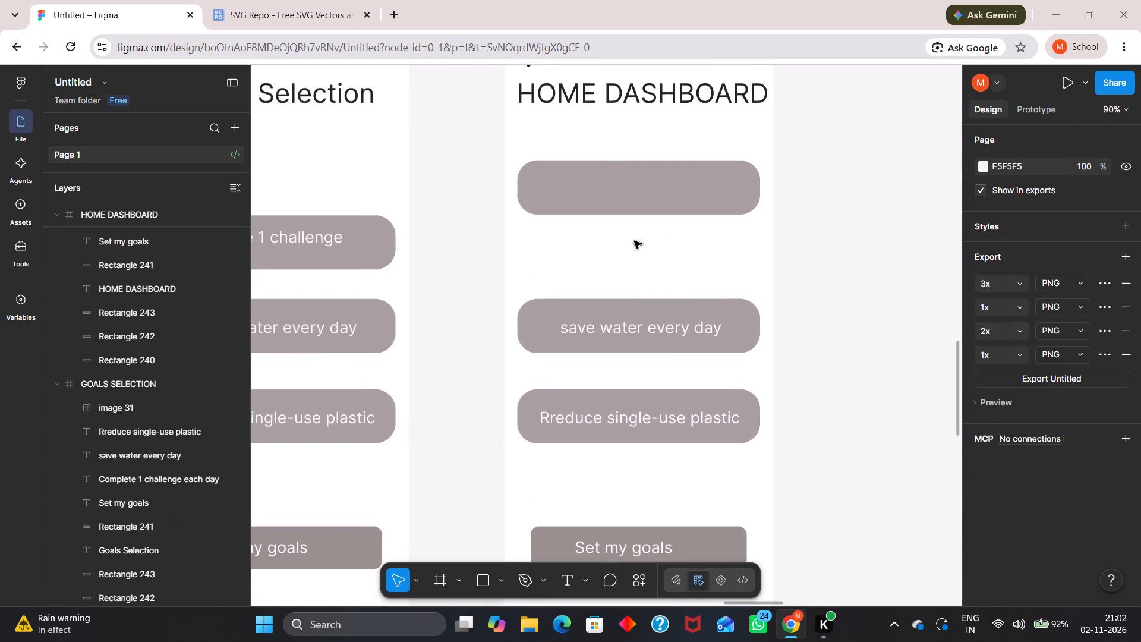
ctrl+scroll(634, 241, up, 1)
key(r)
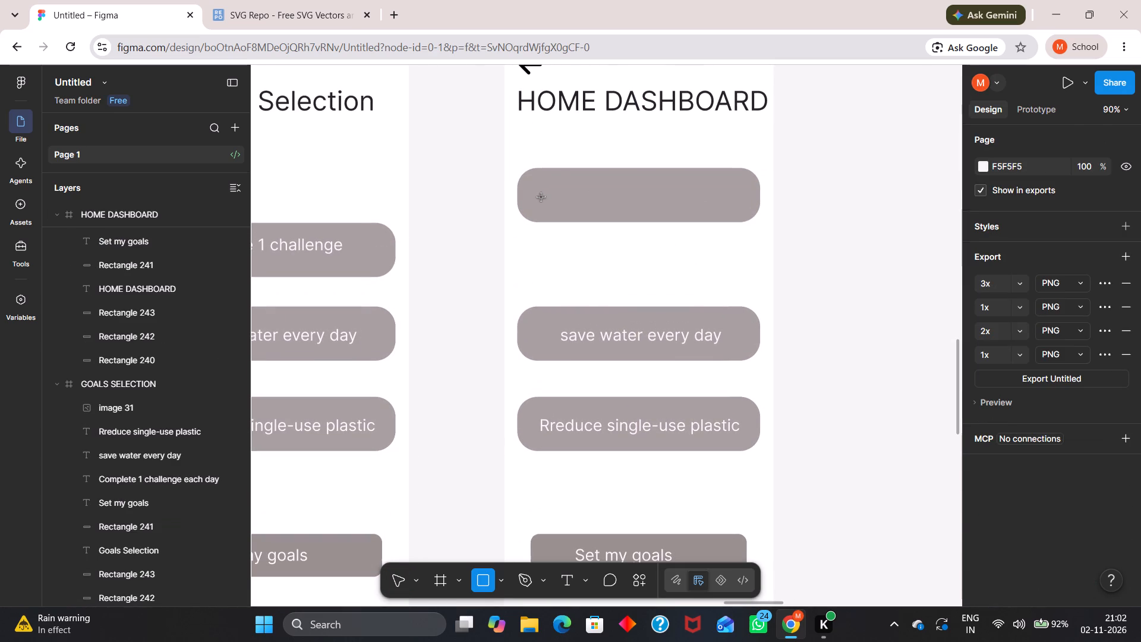
drag(533, 197, 758, 210)
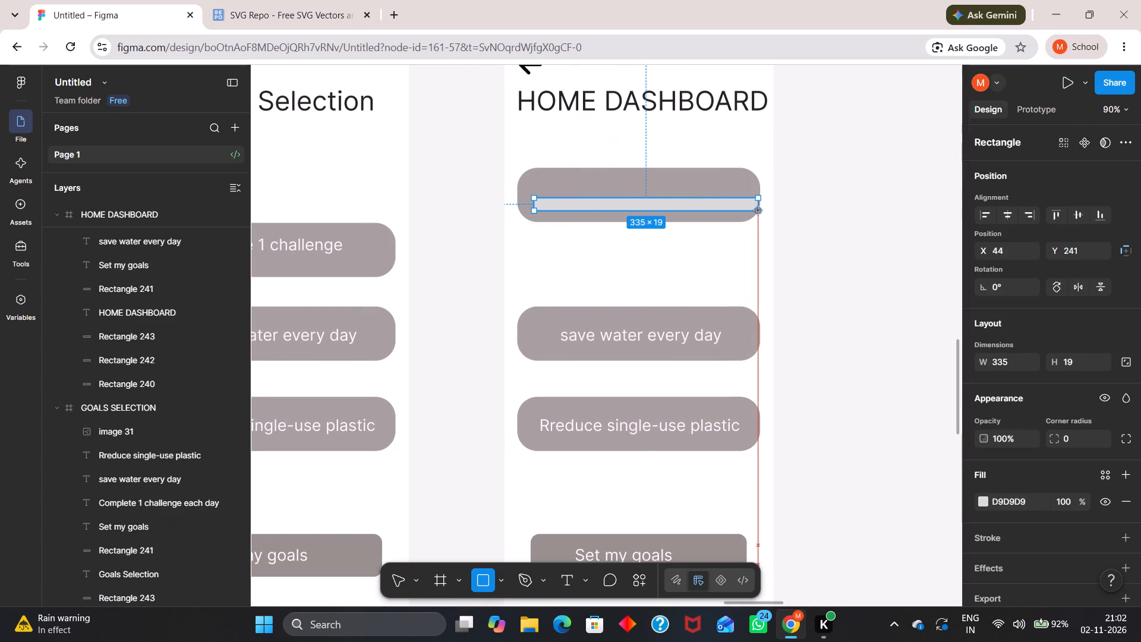
drag(758, 210, 748, 204)
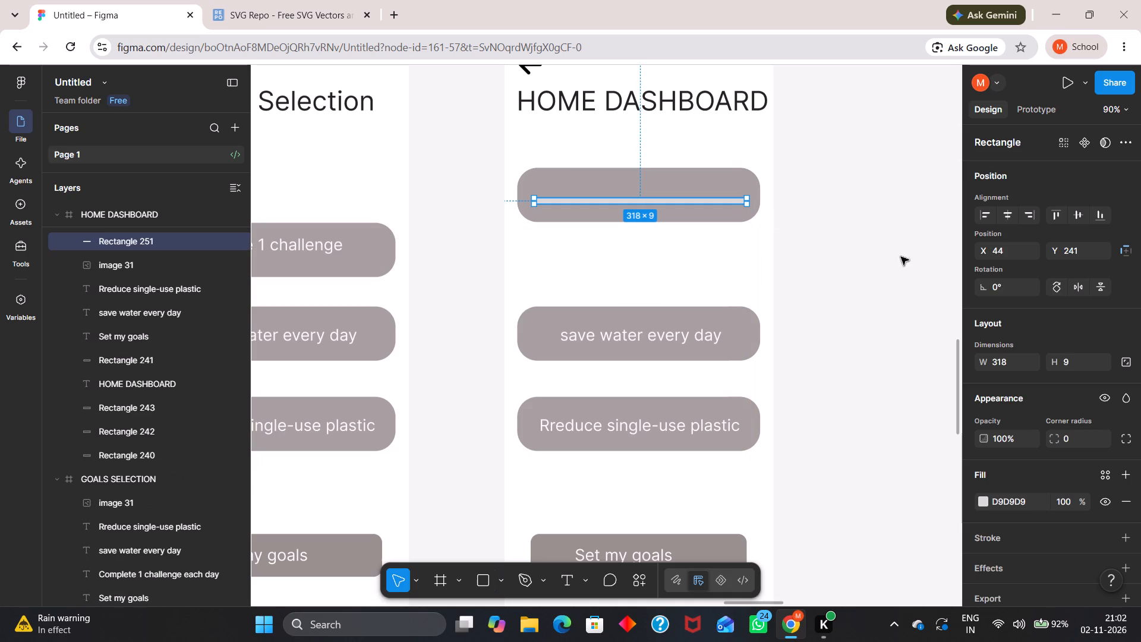
Round the thin bar's ends with a corner radius of 25.
scroll(1043, 401, down, 1)
double_click(1082, 394)
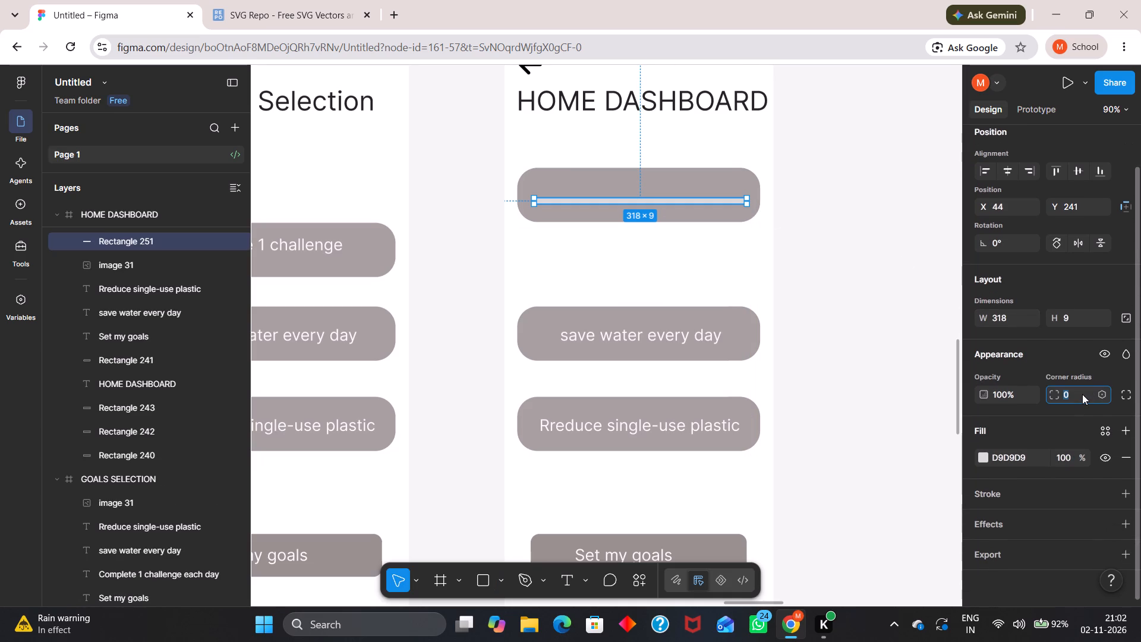
text(25)
key(Return)
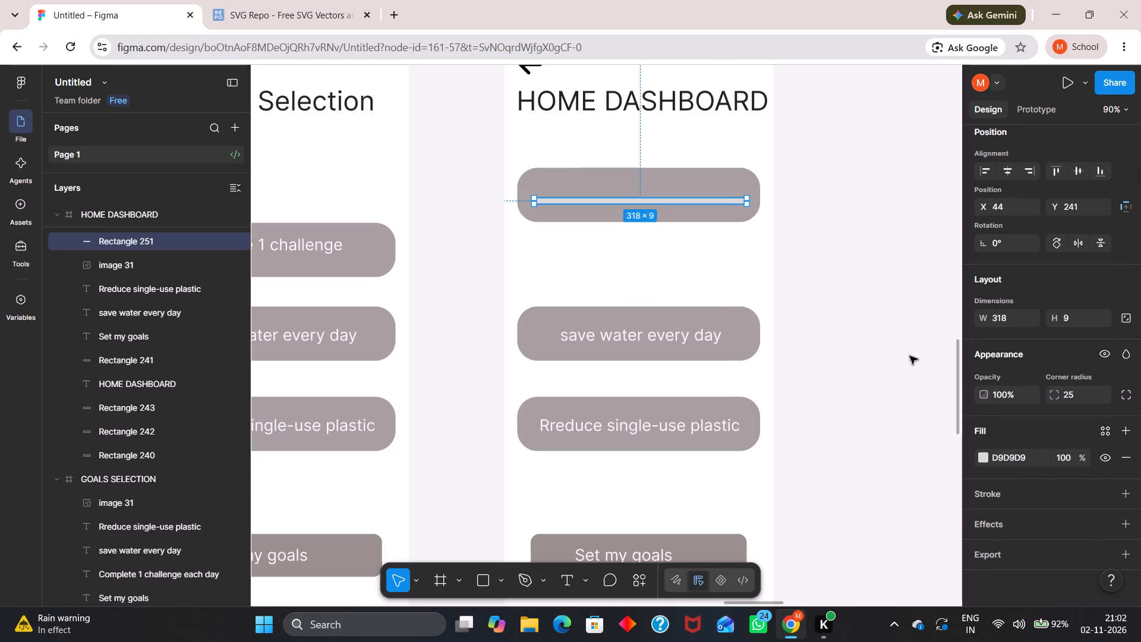
click(900, 344)
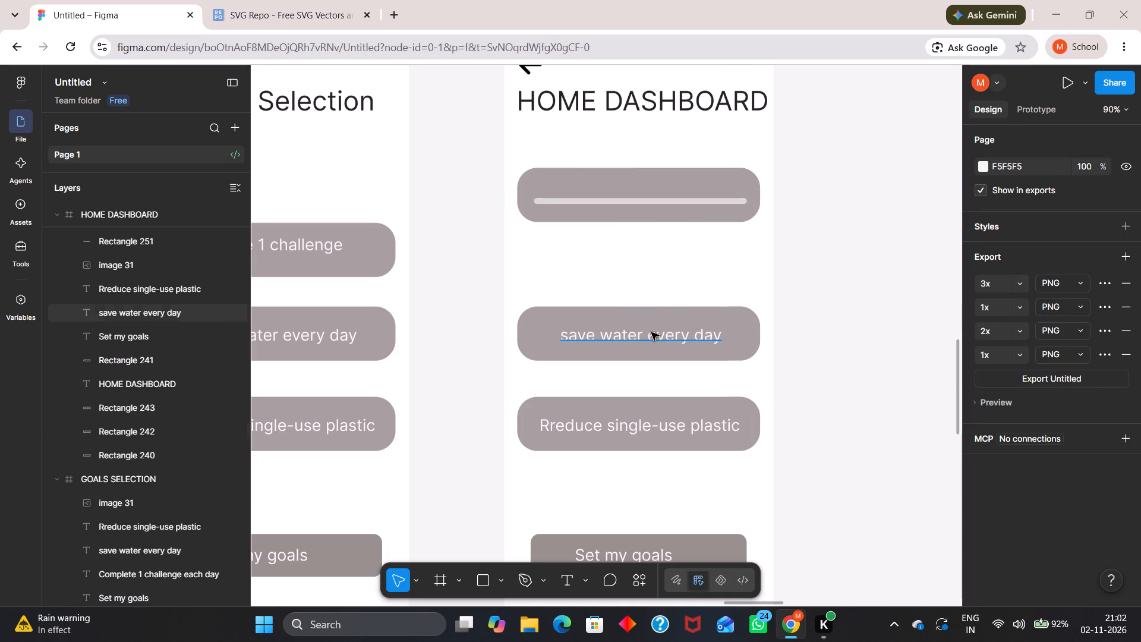
Duplicate the "save water every day" text into the Home Dashboard's top card, at about X 52, Y 196.
alt+drag(651, 335, 602, 182)
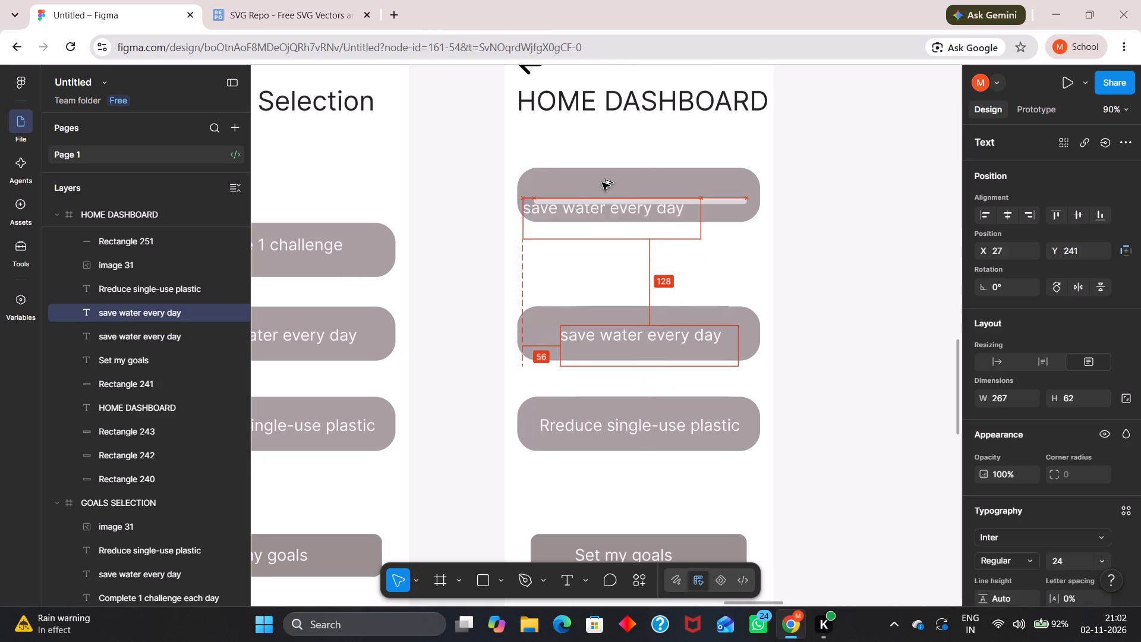
alt+drag(602, 182, 628, 180)
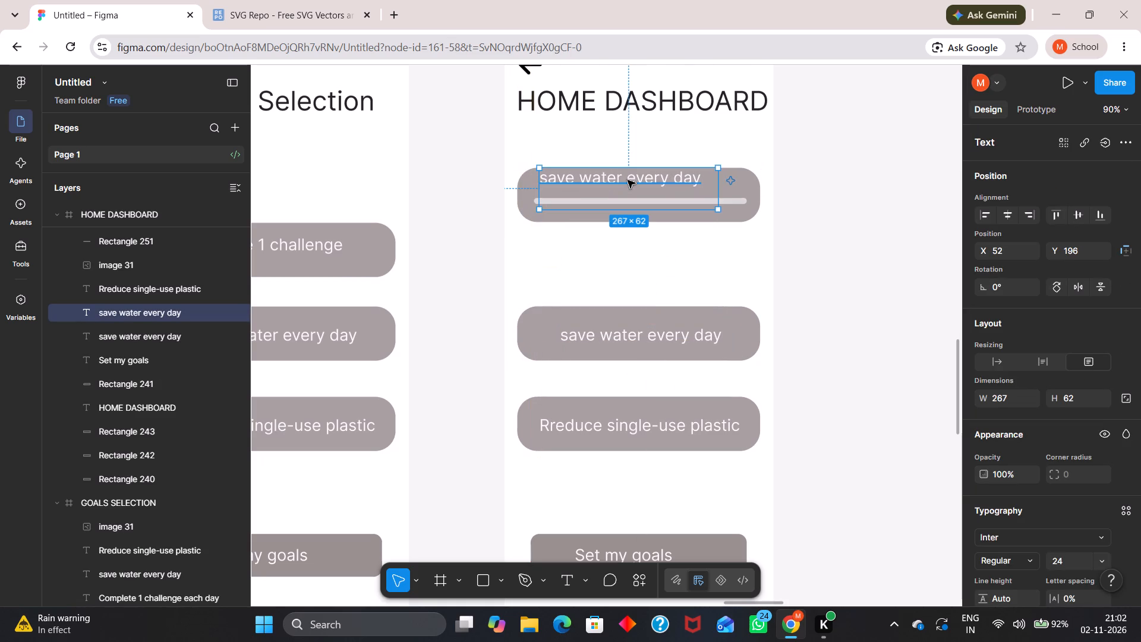
Replace the copied text in the top card with "Your progess".
double_click(628, 180)
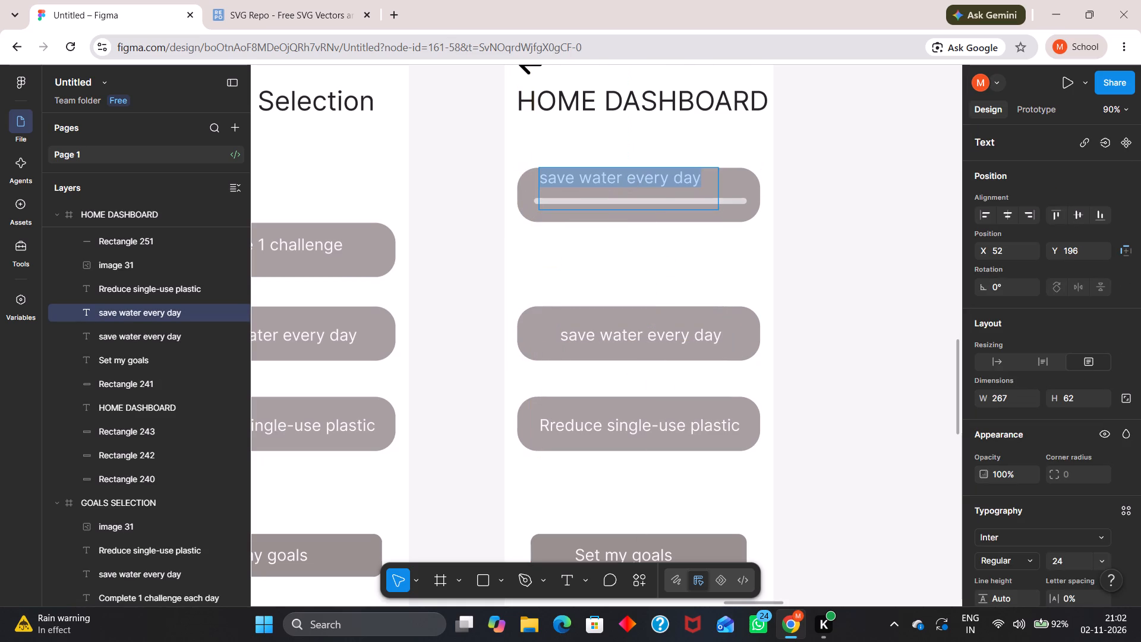
text(YOUR)
key(BackSpace)
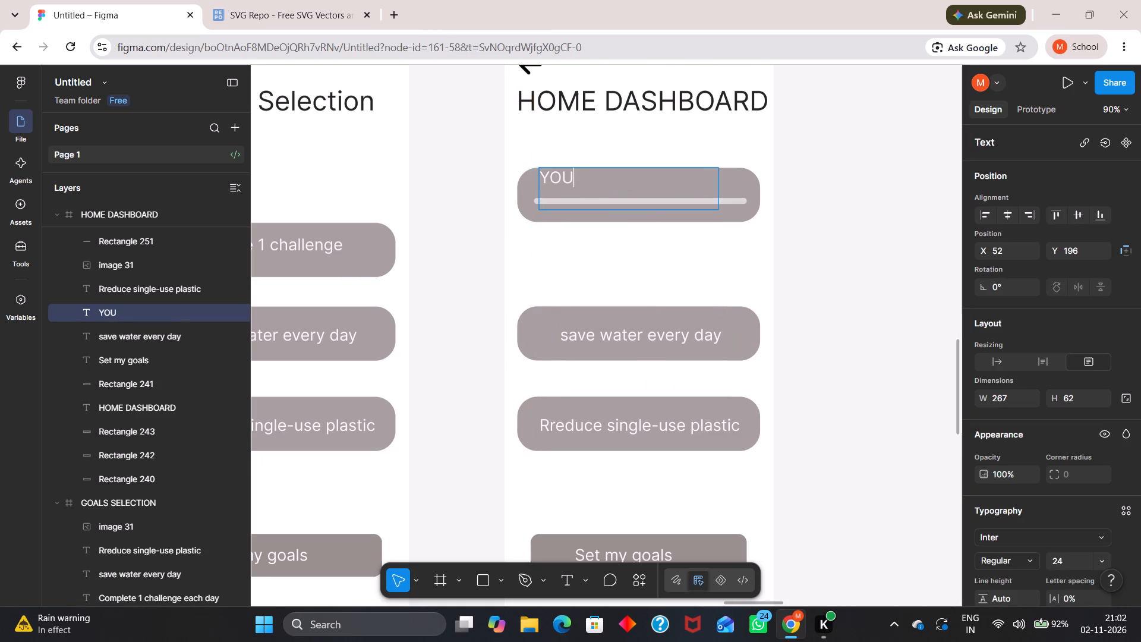
key(BackSpace)
key(BackSpace)
text(our)
key(space)
text(progess)
key(Escape)
key(Escape)
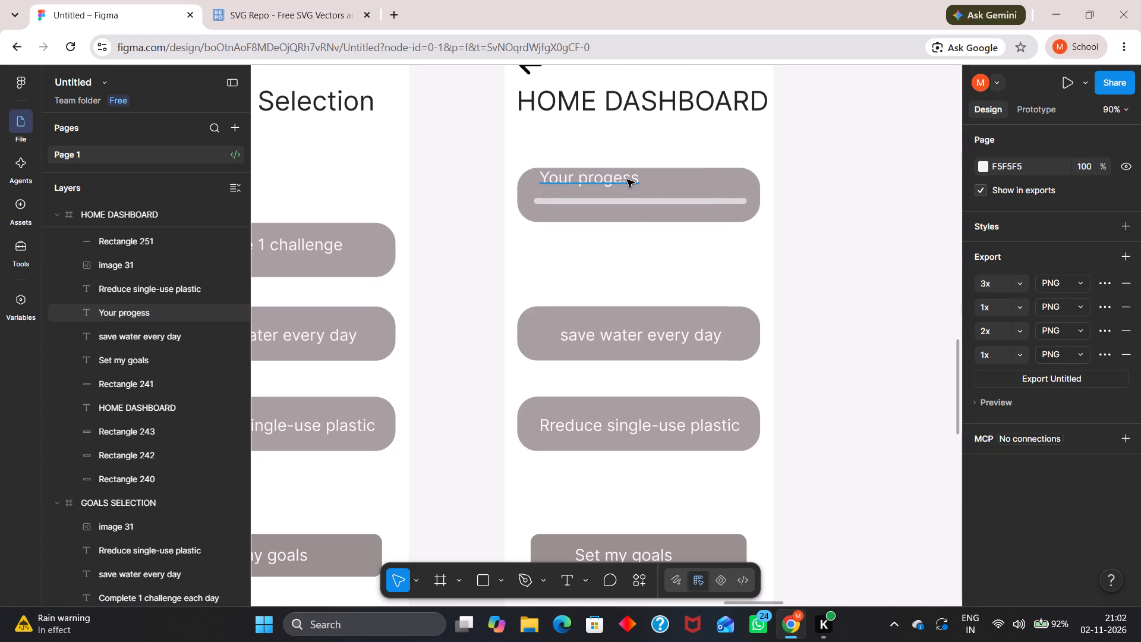
click(806, 215)
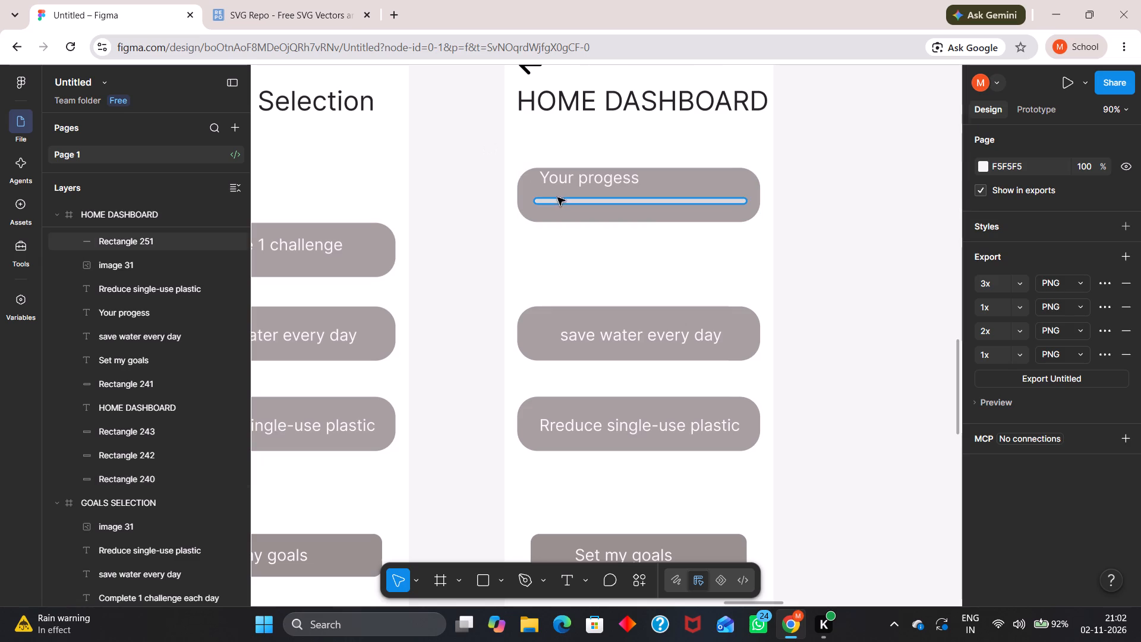
Reposition the thin bar to X 49, Y 252 and align the "Your progess" label above it at X 49, Y 206.
drag(560, 197, 563, 203)
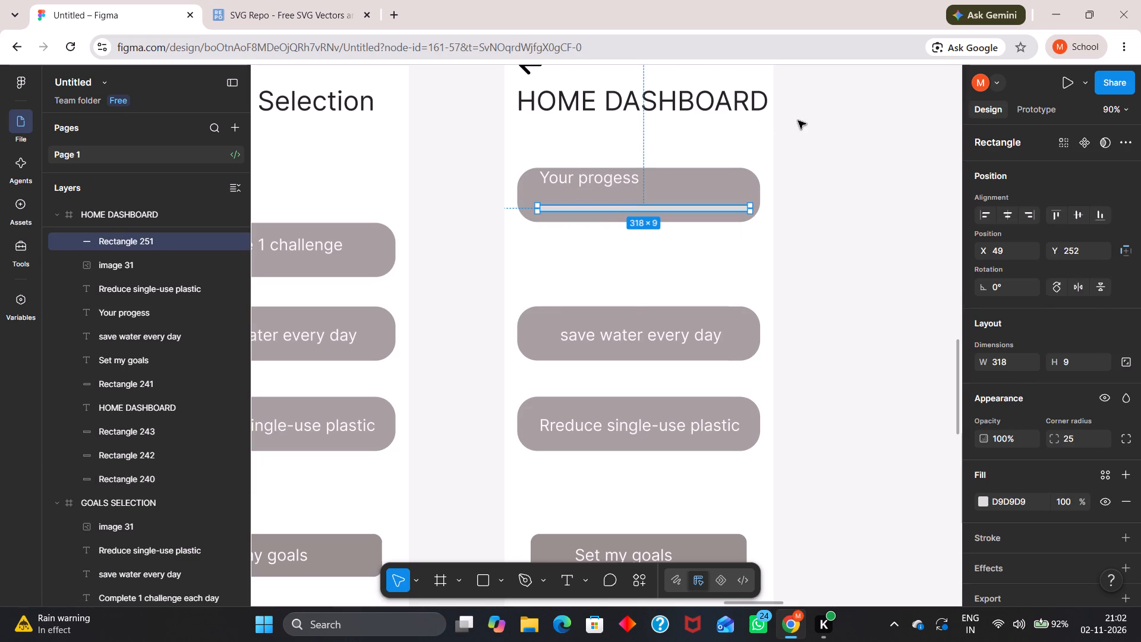
click(798, 121)
drag(575, 175, 573, 181)
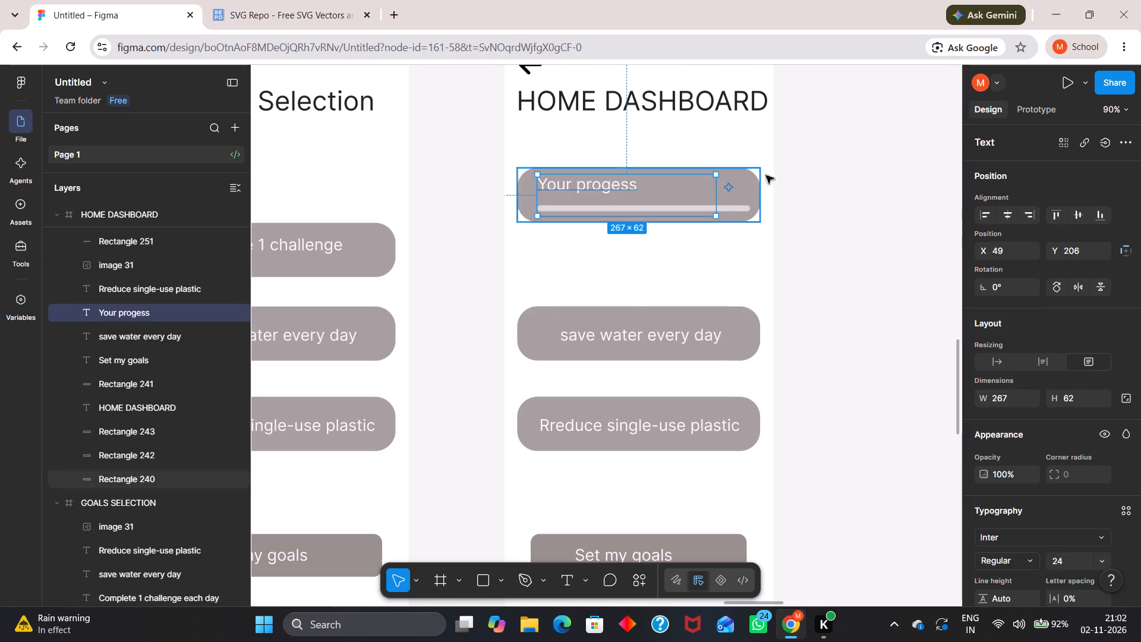
click(793, 168)
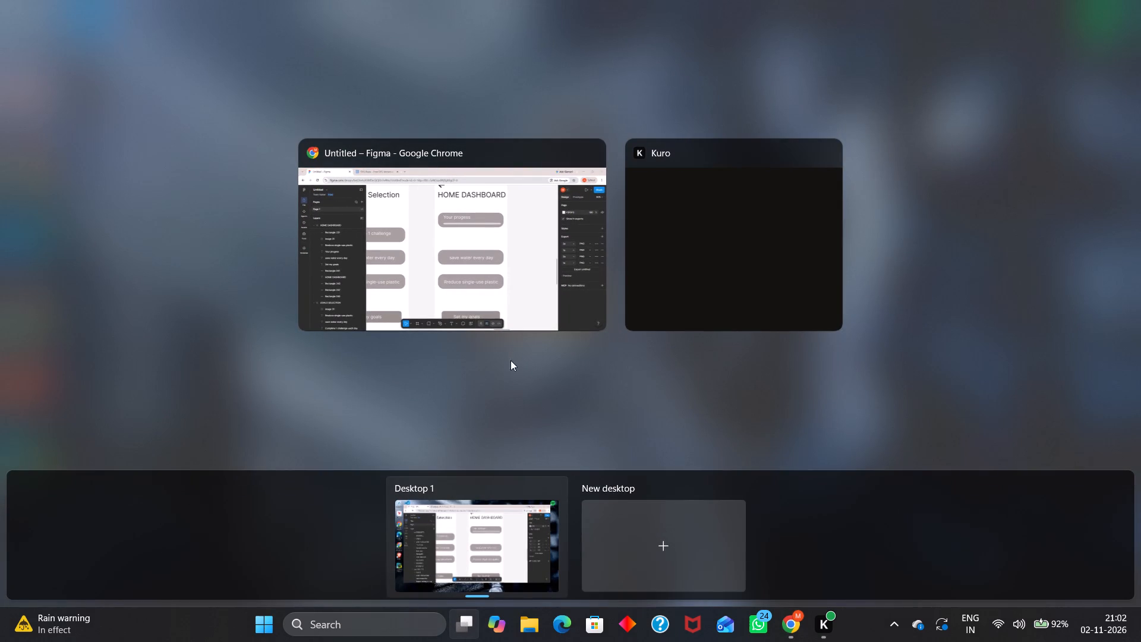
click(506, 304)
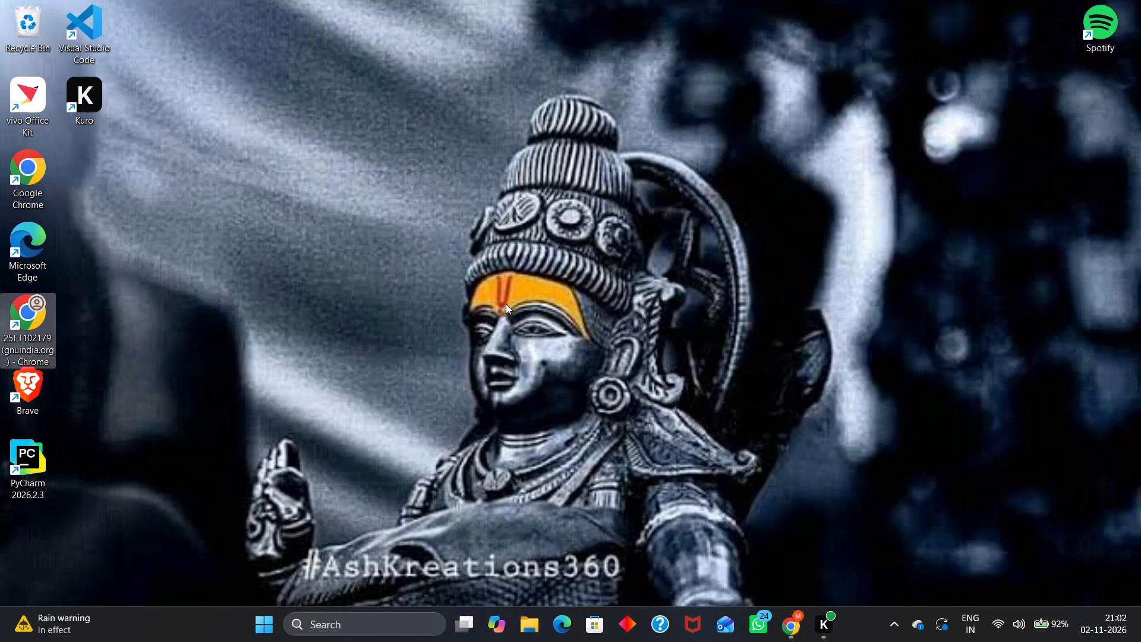
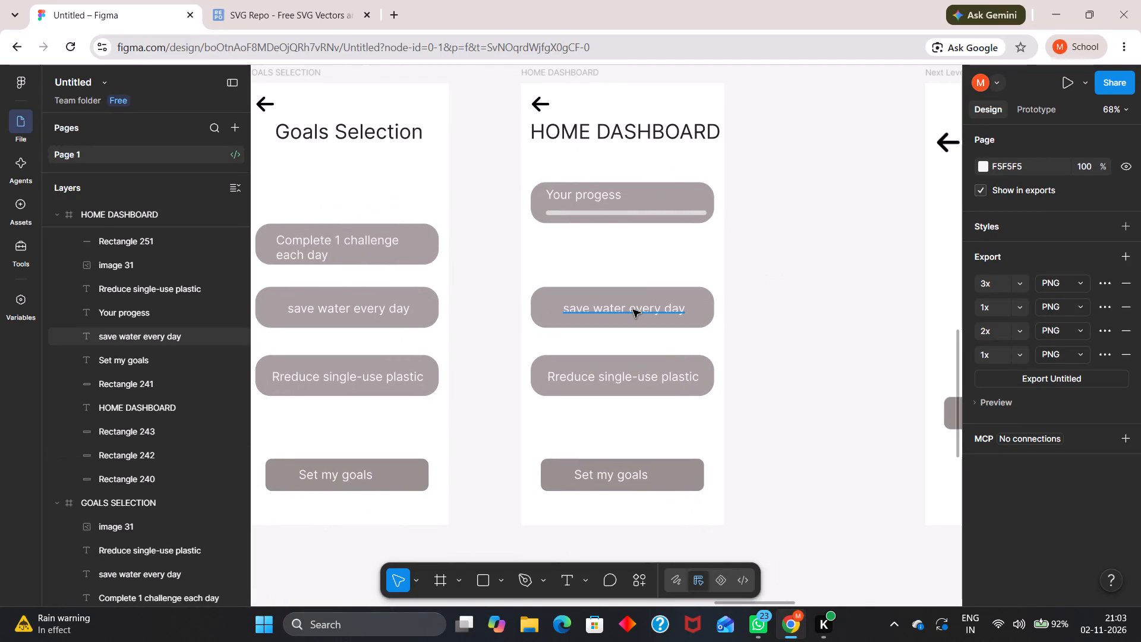
Replace the "save water every day" text in the Home Dashboard's second card with "Good morning".
click(620, 298)
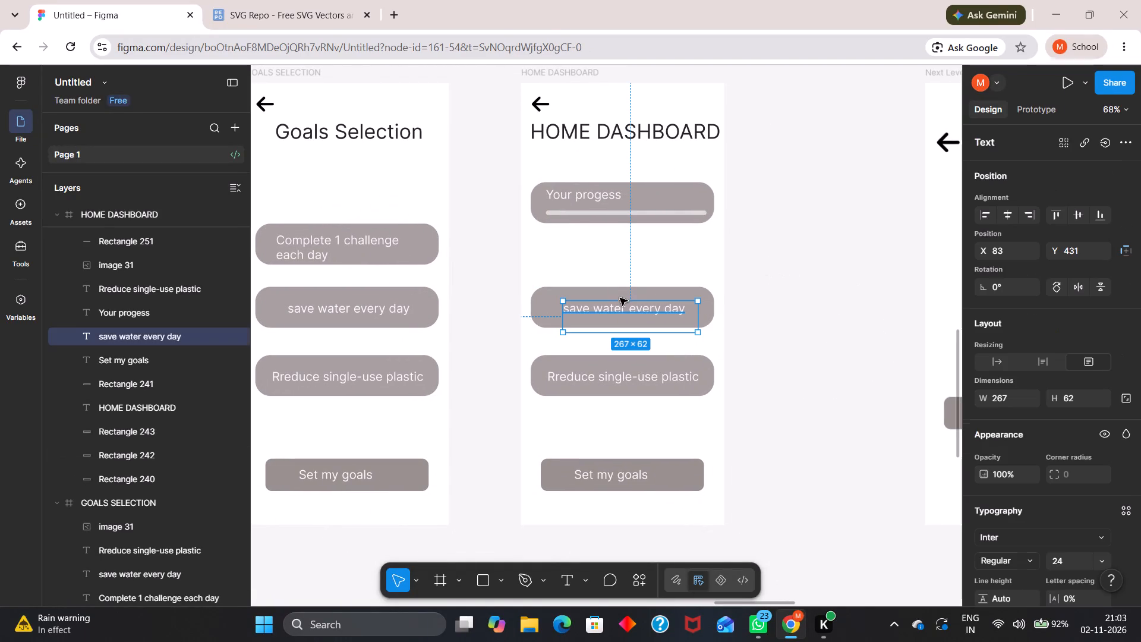
double_click(621, 310)
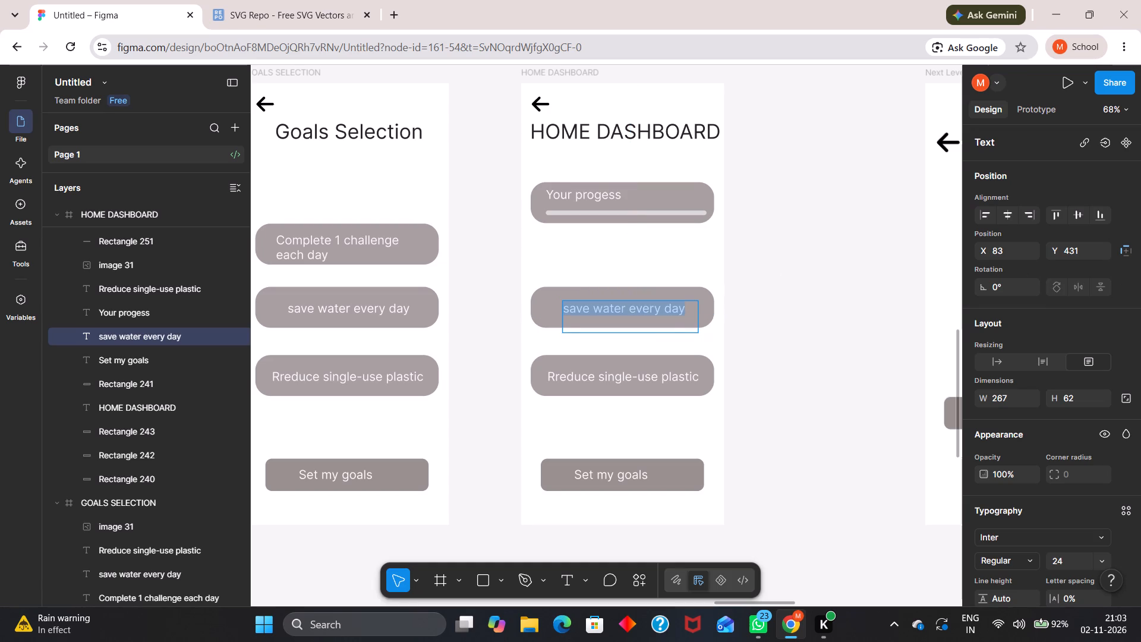
key(g)
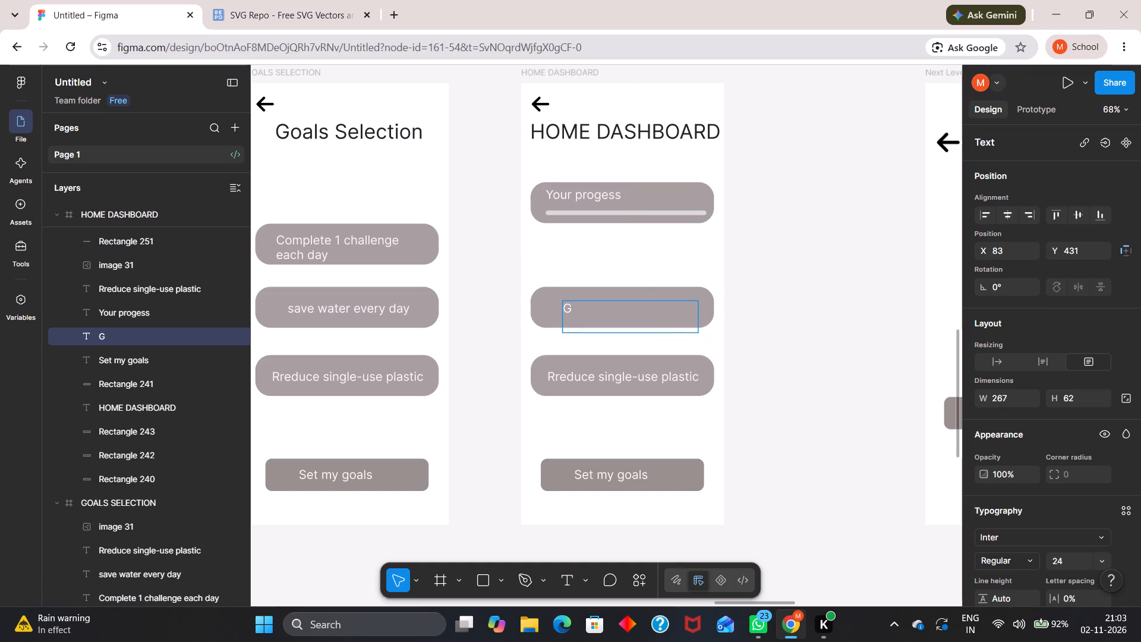
key(o)
key(BackSpace)
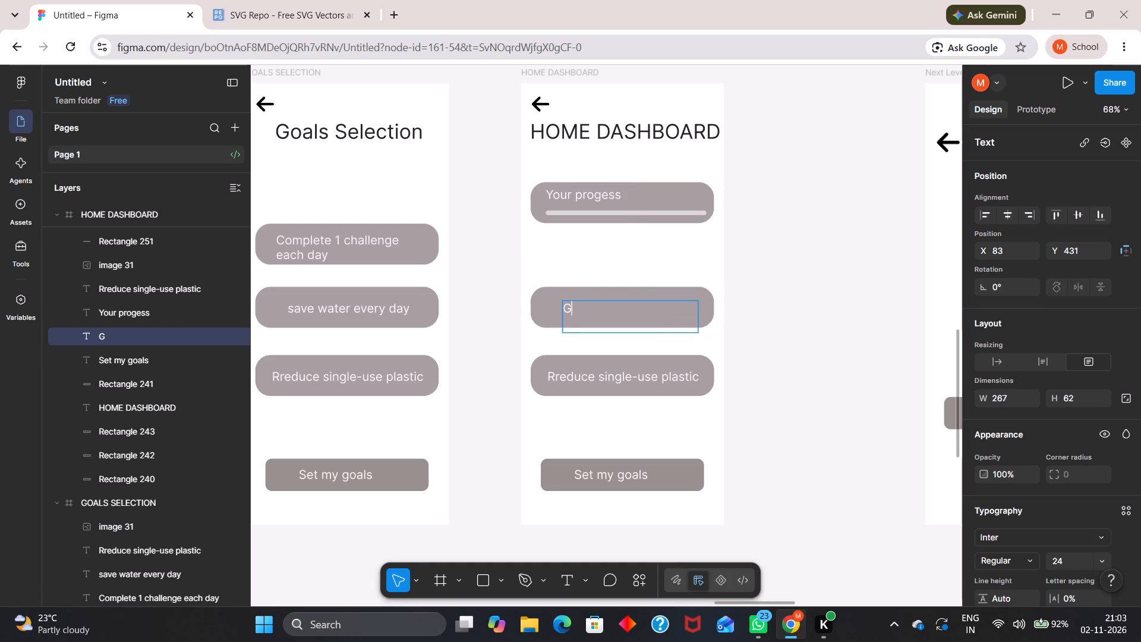
text(ood)
key(space)
text(omo)
key(BackSpace)
key(BackSpace)
key(BackSpace)
text(morning)
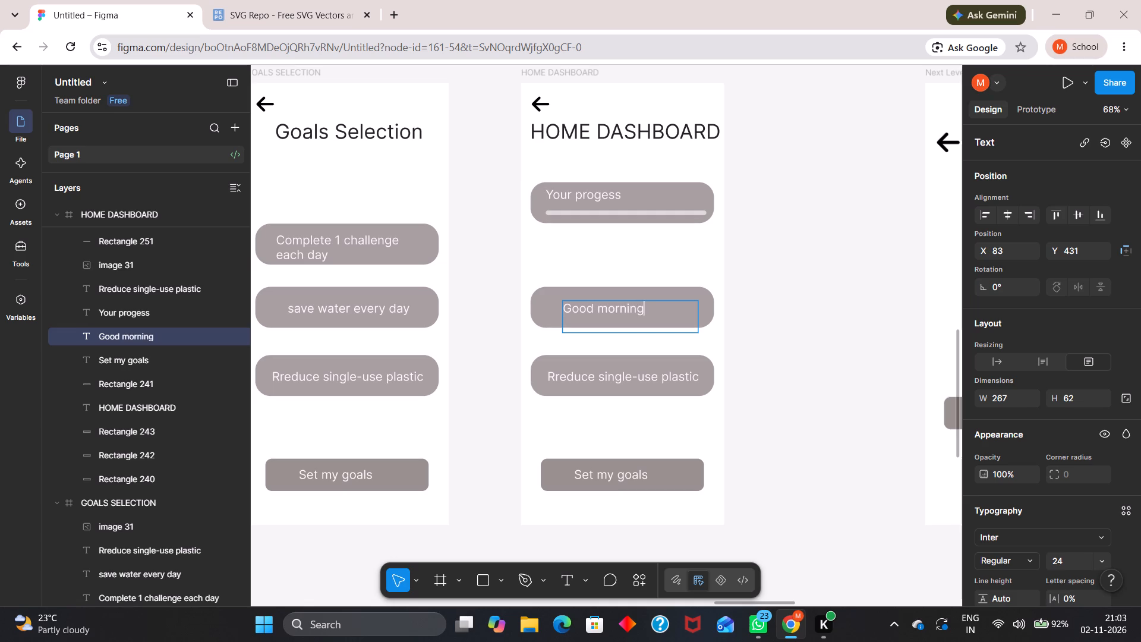
key(Escape)
key(Escape)
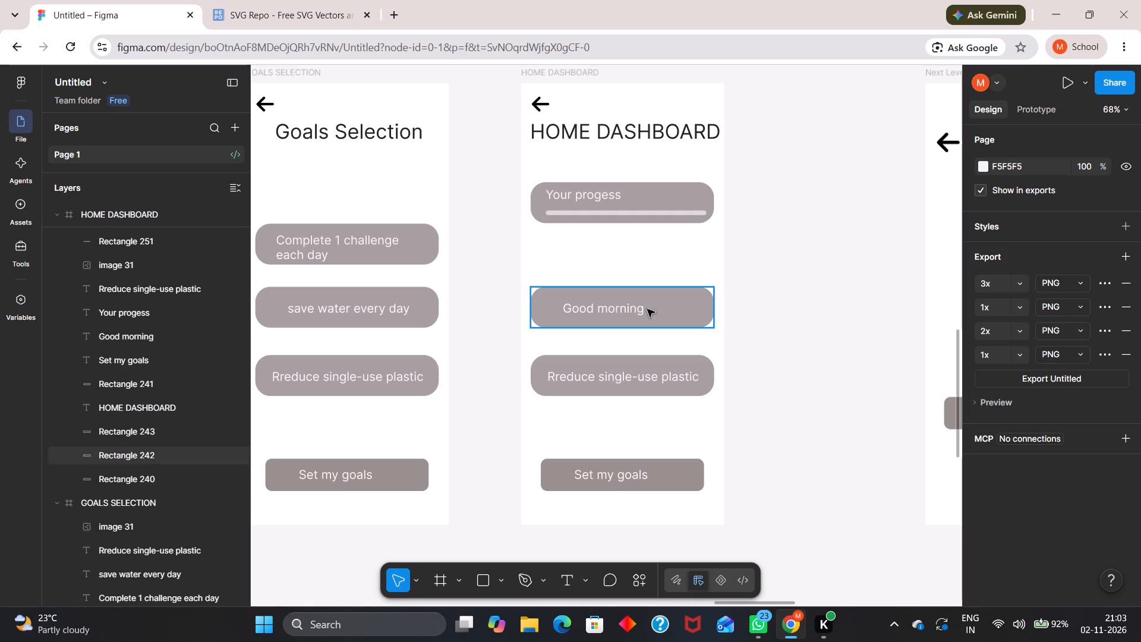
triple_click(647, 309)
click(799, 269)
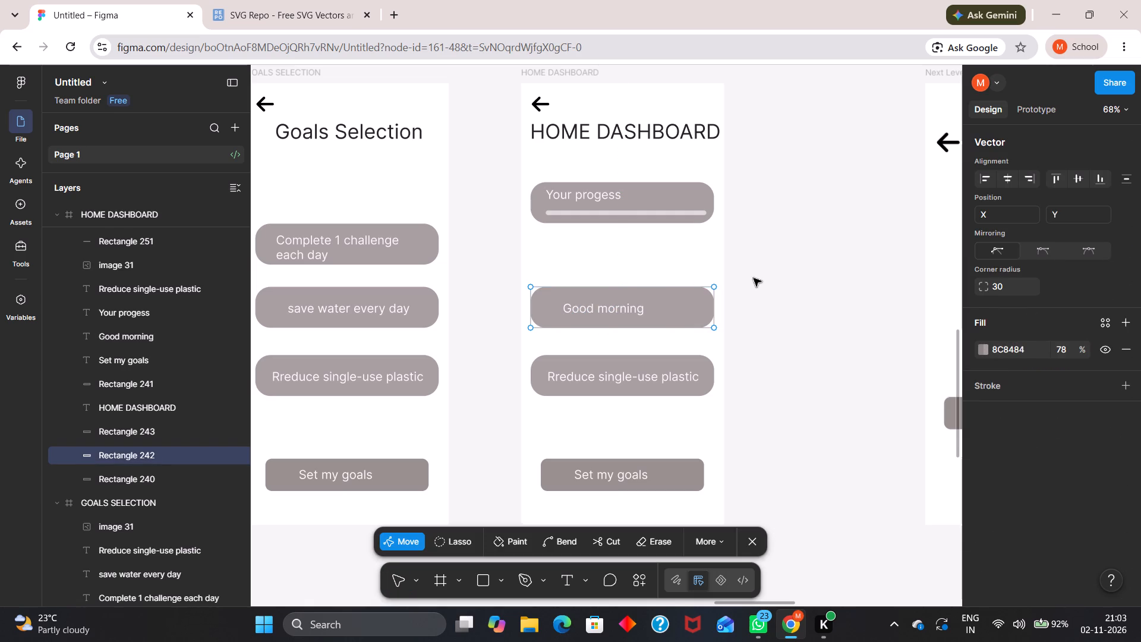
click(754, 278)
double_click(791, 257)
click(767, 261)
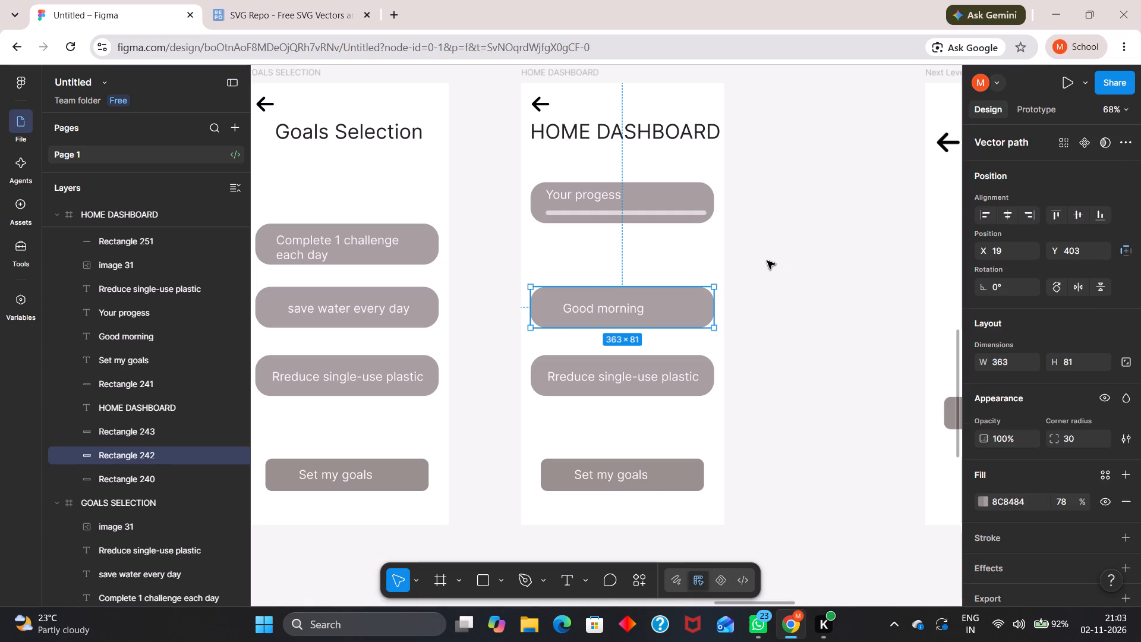
Move the "Good morning" text together with its card up to just below the progress card.
click(606, 310)
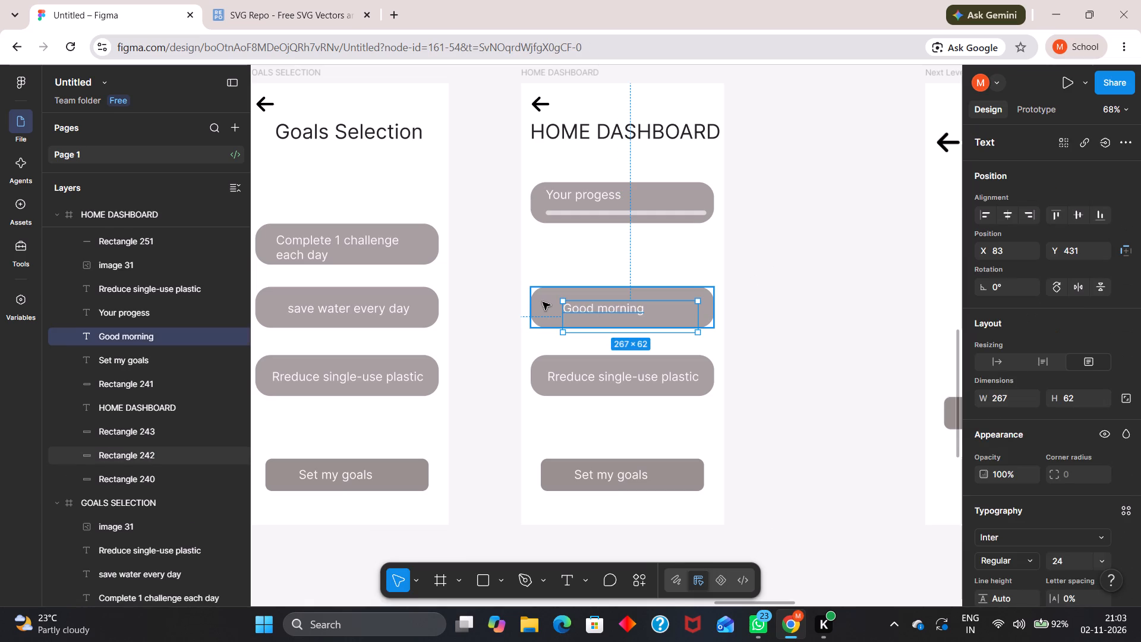
shift+click(543, 302)
drag(576, 304, 575, 260)
click(740, 225)
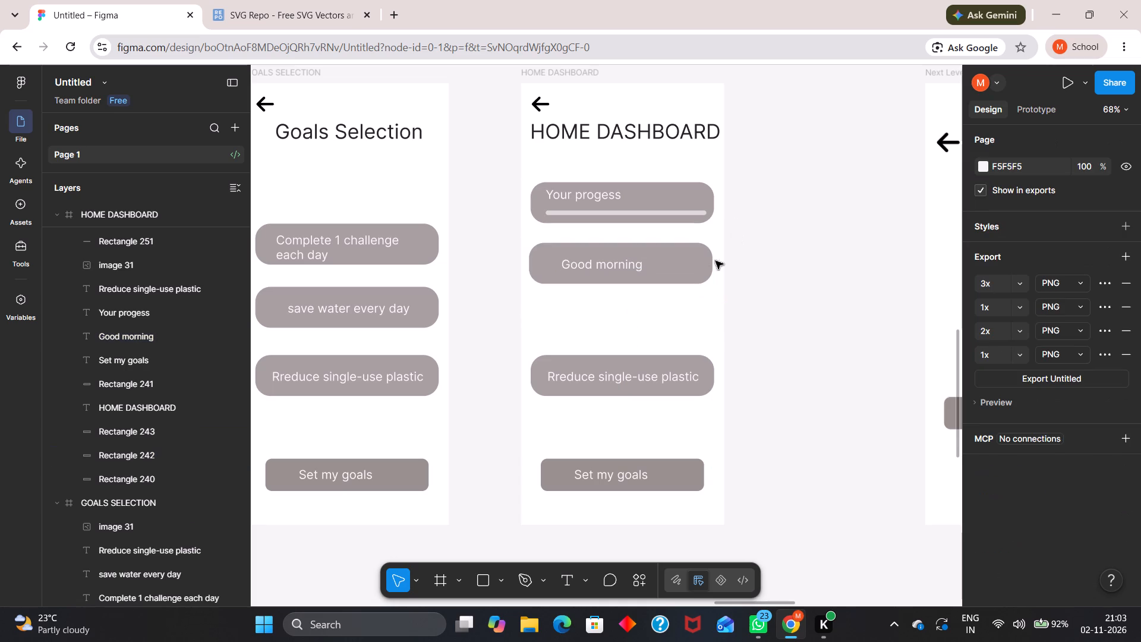
Move the Home Dashboard's "Rreduce single-use plastic" card and text up beneath the "Good morning" card, with the text at about X 51, Y 456.
click(666, 372)
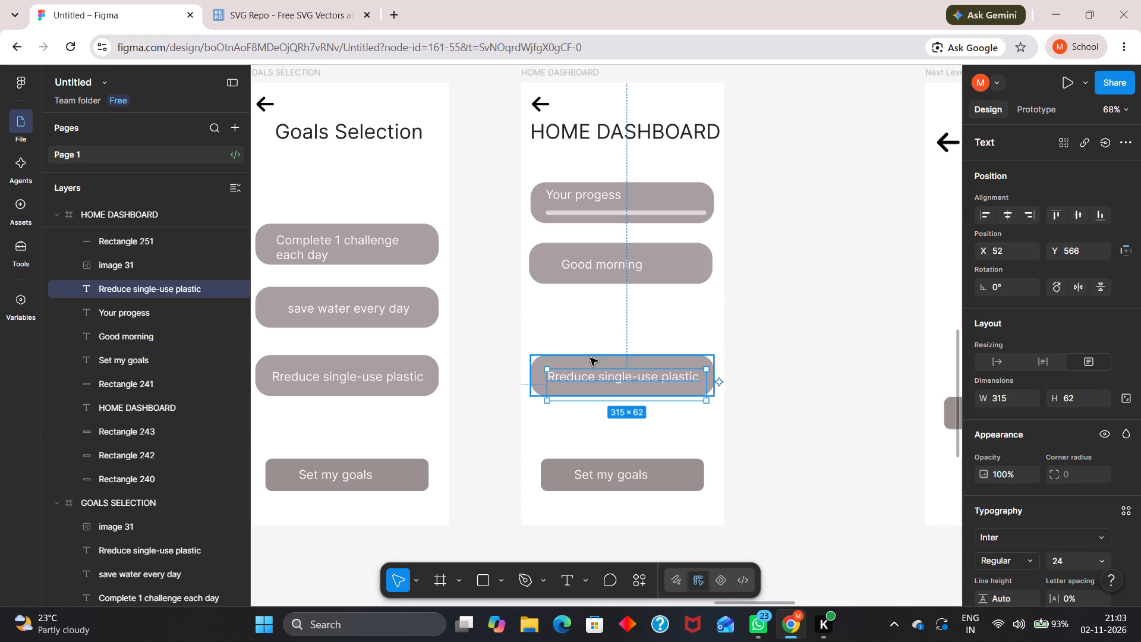
shift+click(590, 358)
drag(601, 375, 606, 355)
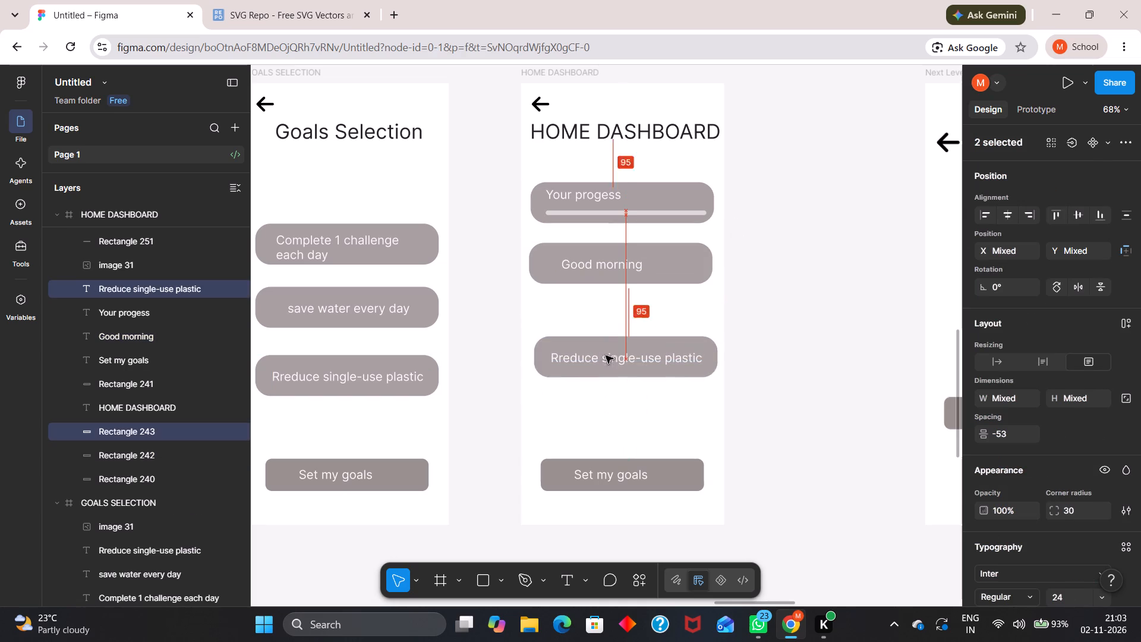
drag(606, 355, 601, 320)
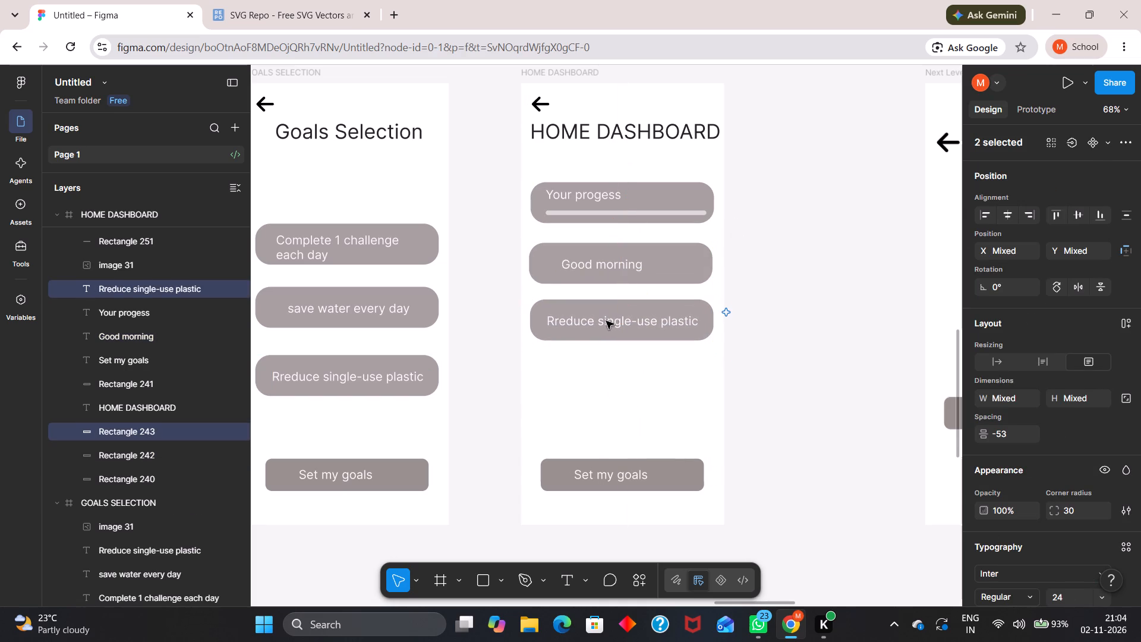
Duplicate the Home Dashboard's "Rreduce single-use plastic" card and text directly below, with the copied text at about X 51, Y 577.
alt+drag(606, 321, 606, 381)
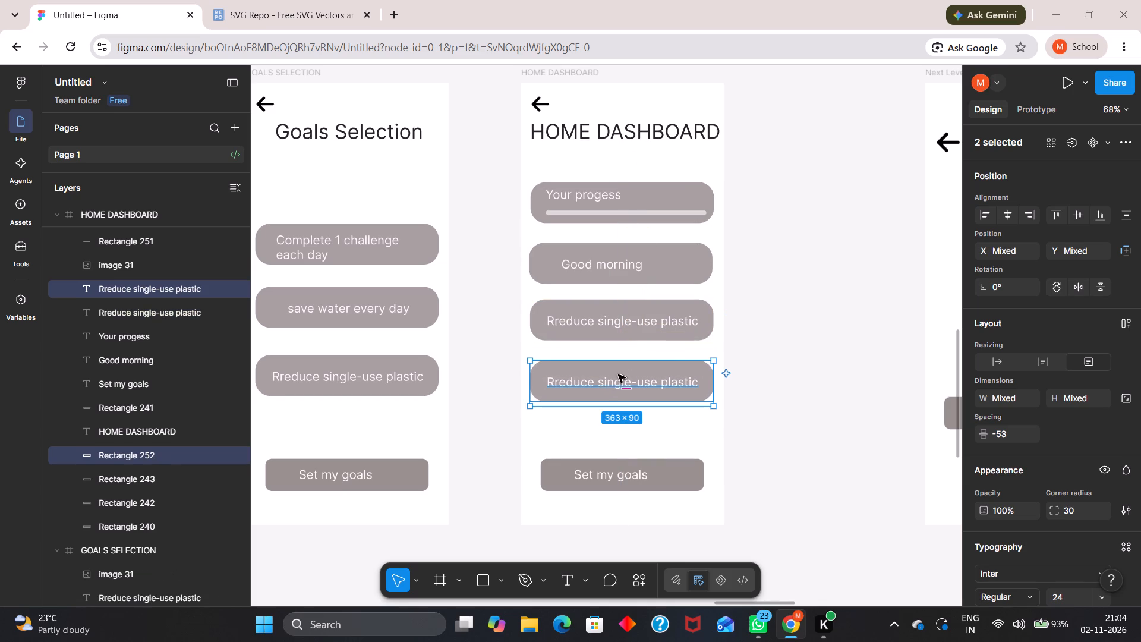
click(848, 275)
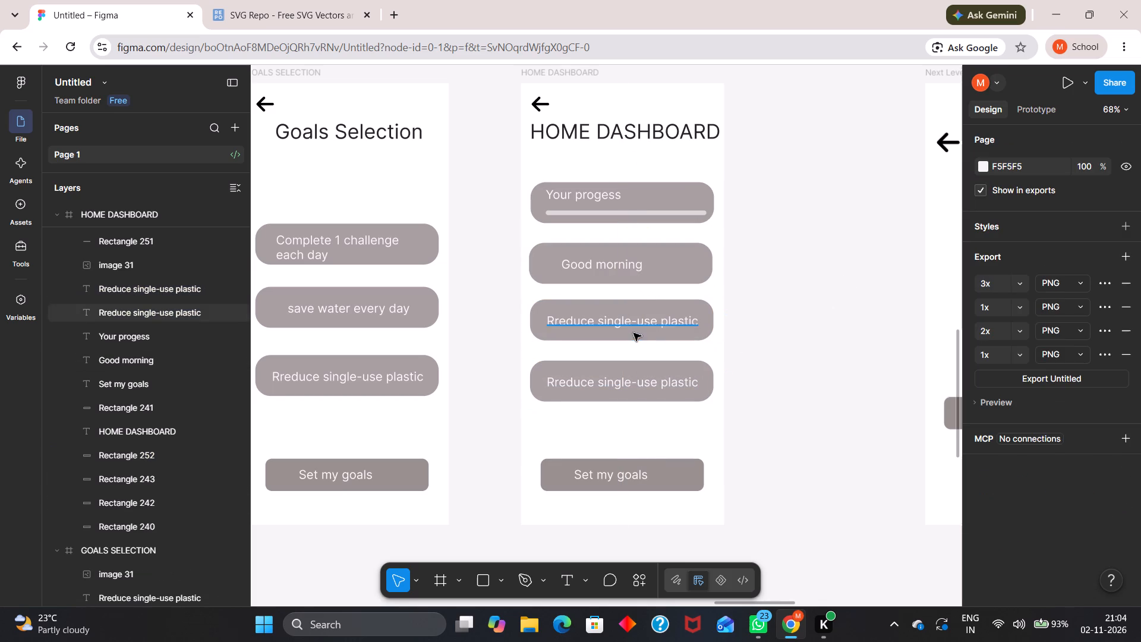
Replace the text in the Home Dashboard's third card with "Daily progess-2of 3 tasks".
double_click(633, 324)
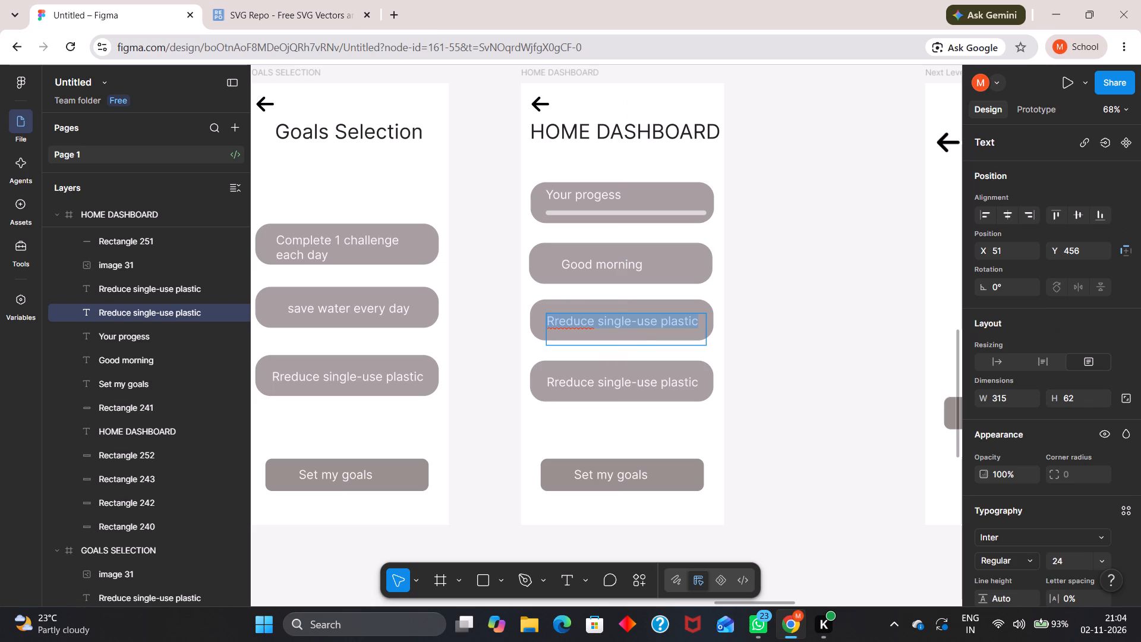
text(Daily)
key(space)
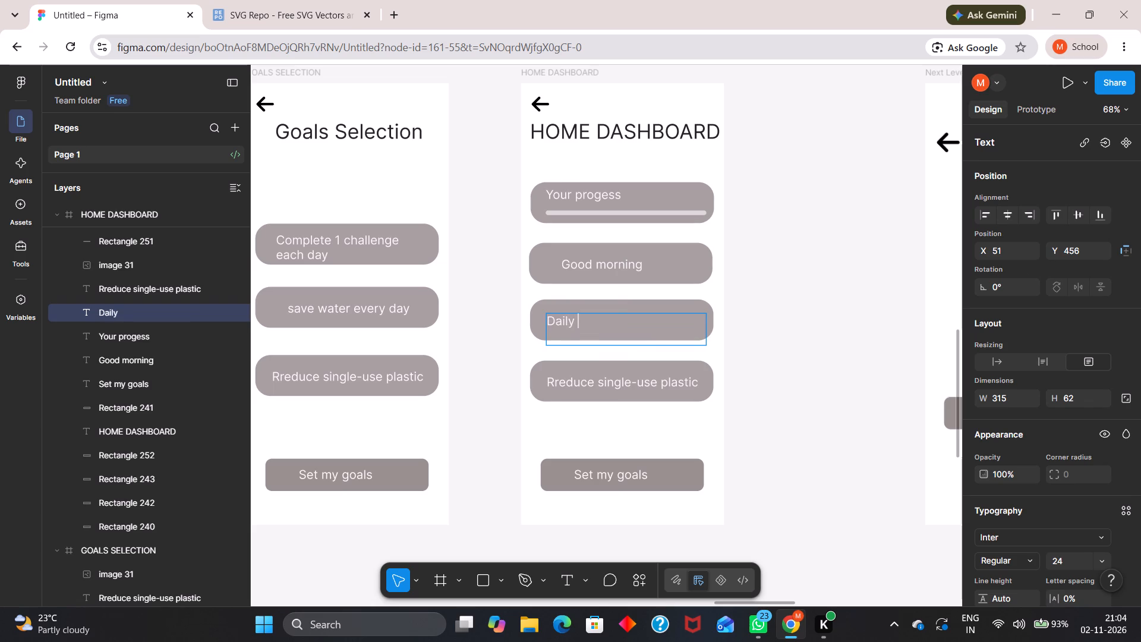
key(bracketleft)
key(BackSpace)
text(progess)
key(space)
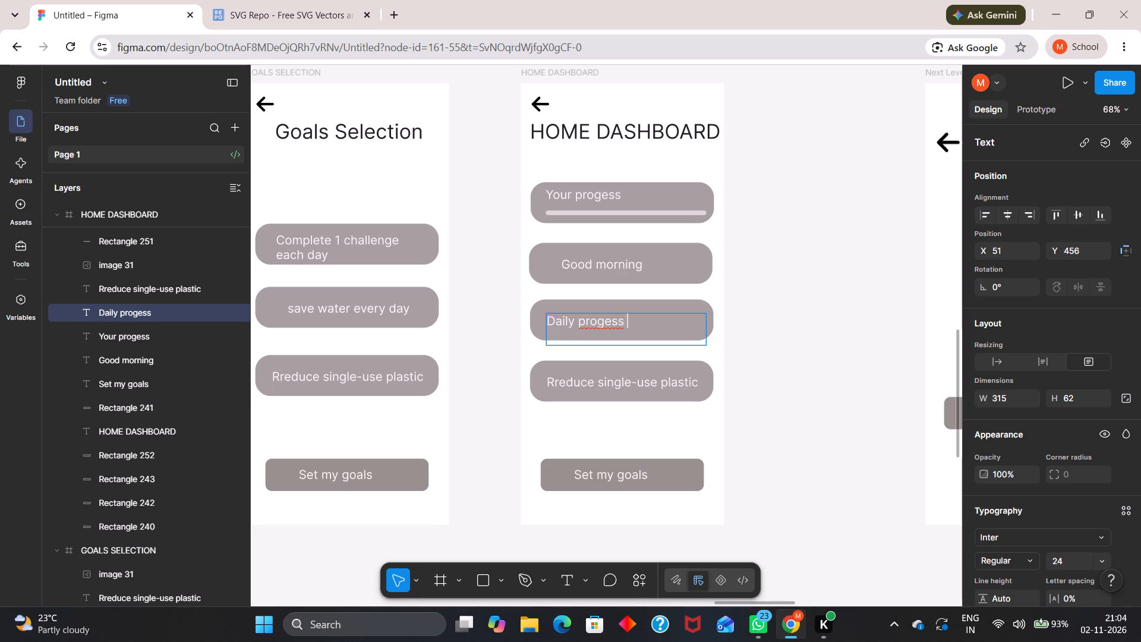
key(BackSpace)
key(minus)
key(2)
text(of 3 tasks)
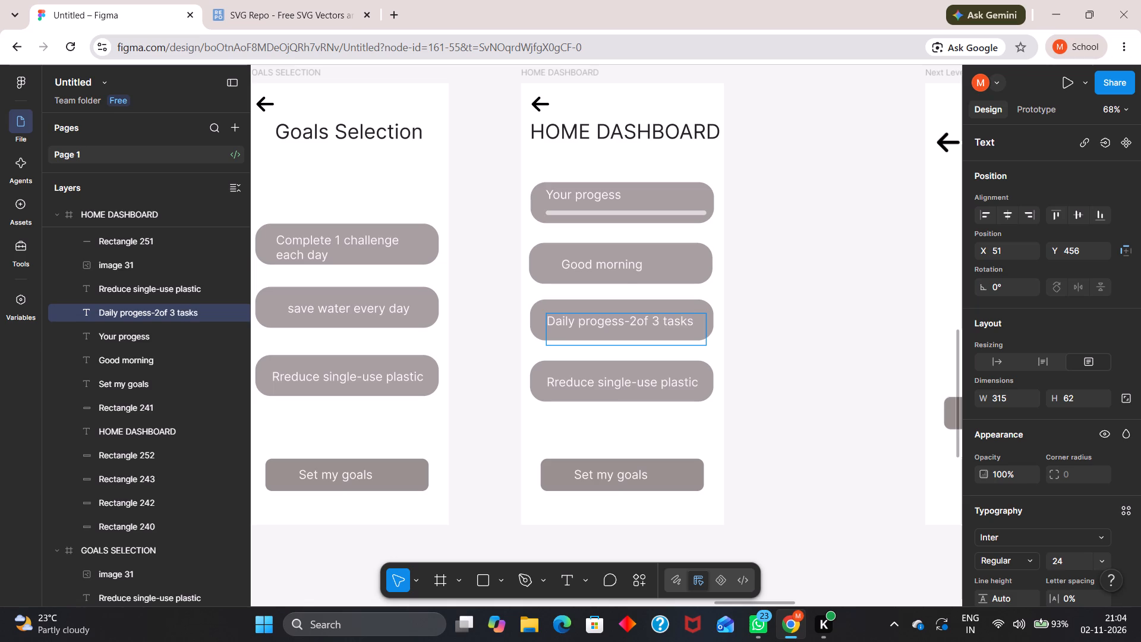
key(Escape)
key(Escape)
Replace the text in the Home Dashboard's fourth card with "Eco points-120".
double_click(632, 380)
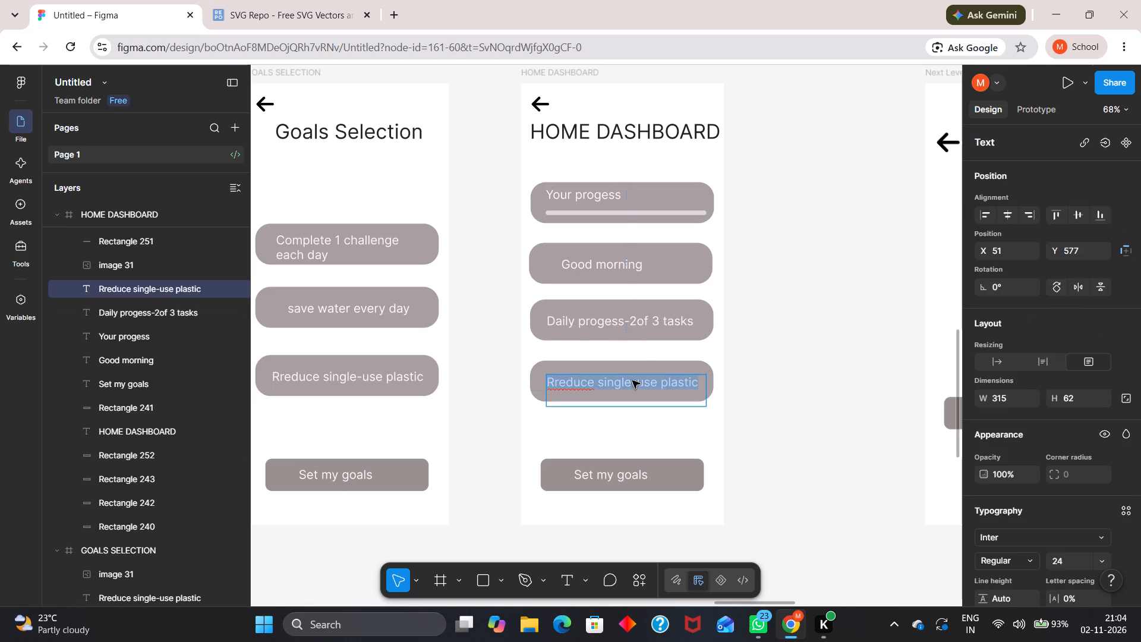
text(Eco)
key(space)
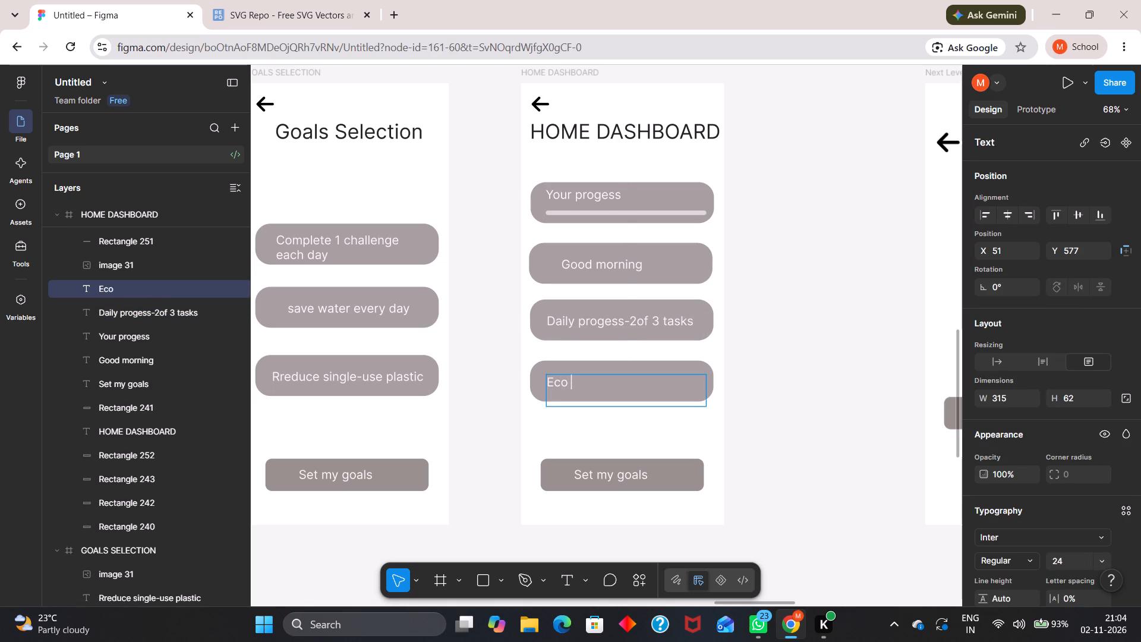
key(bracketleft)
key(BackSpace)
text(points)
text(-120)
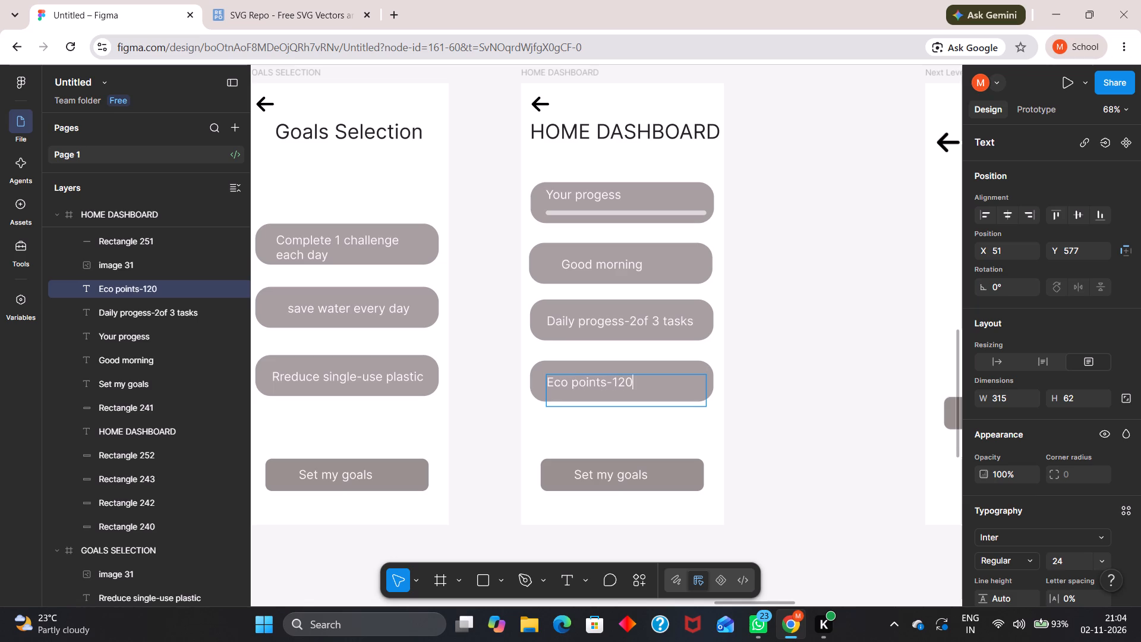
click(788, 391)
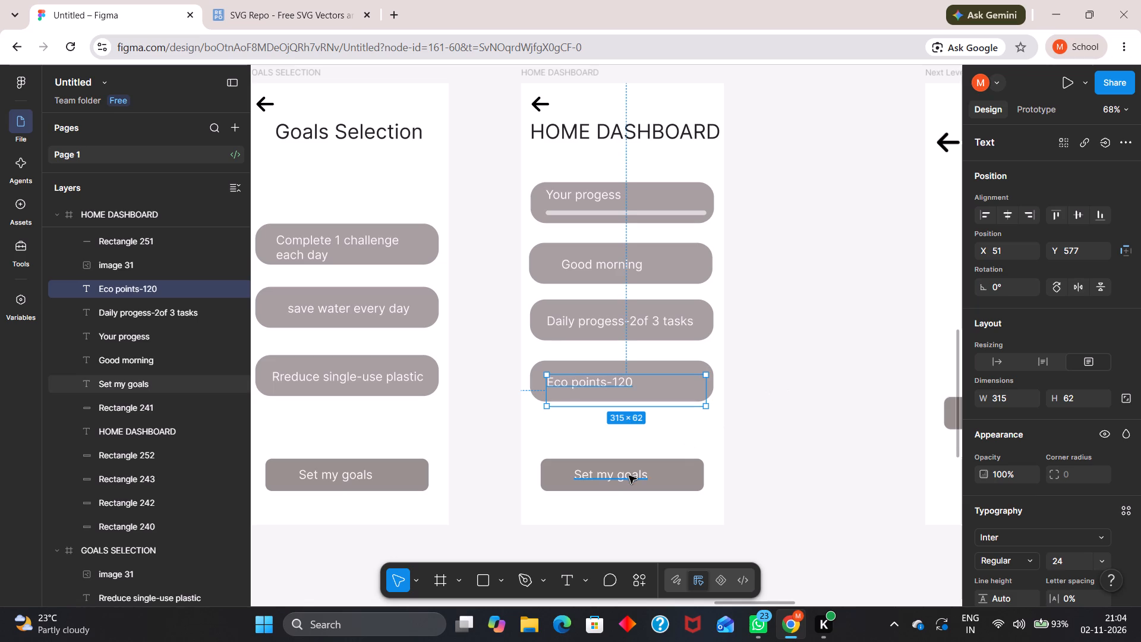
Replace the "Set my goals" button text on the Home Dashboard with "View challenges".
double_click(629, 476)
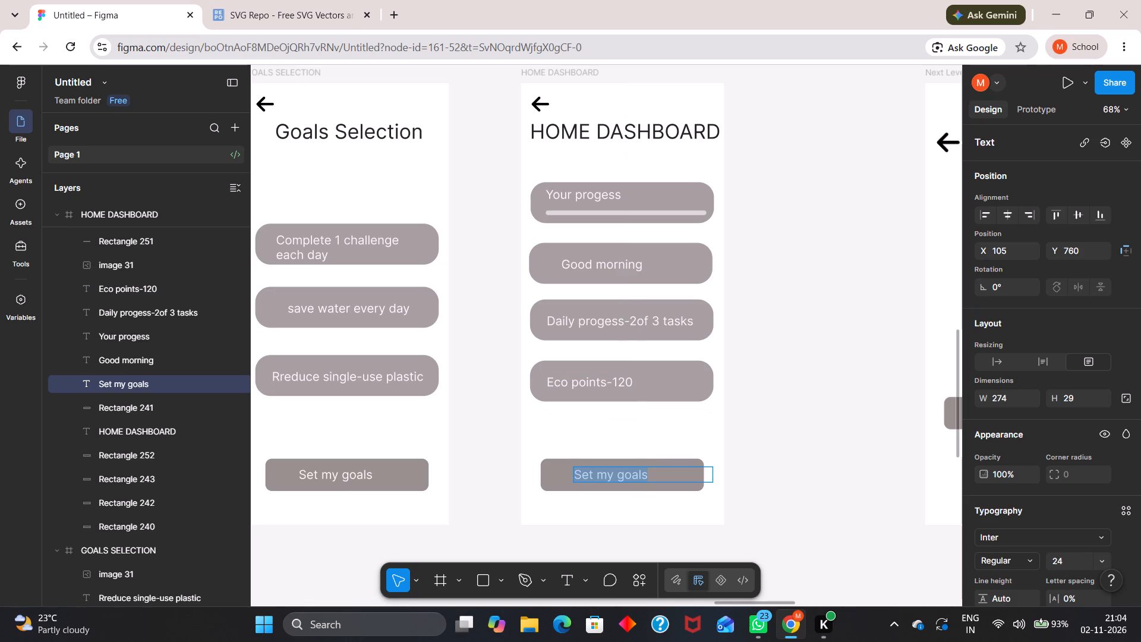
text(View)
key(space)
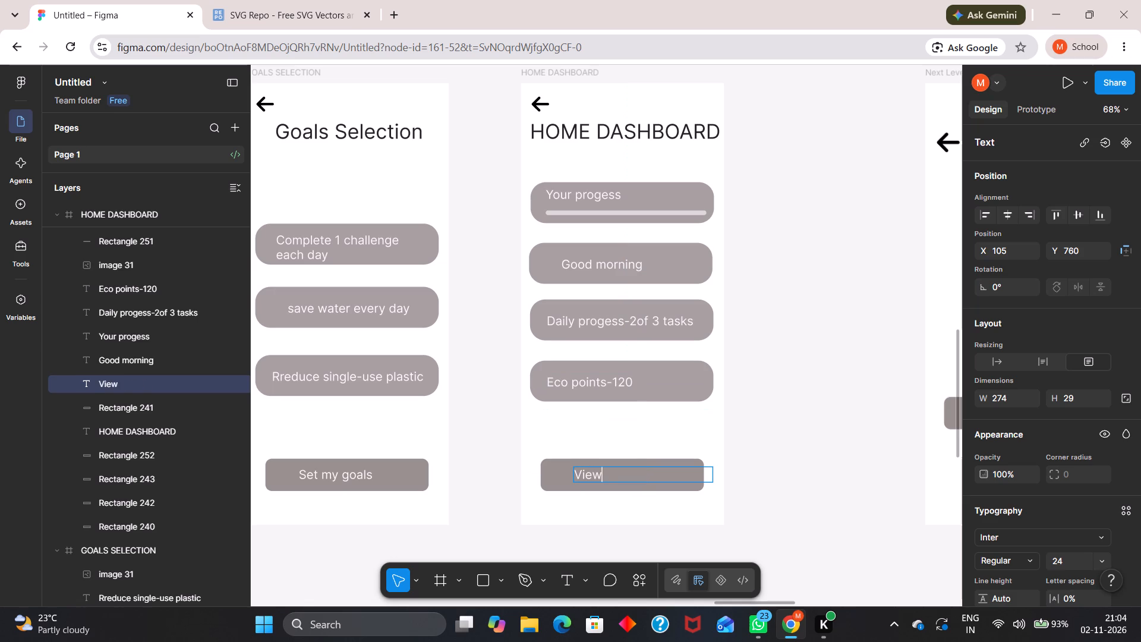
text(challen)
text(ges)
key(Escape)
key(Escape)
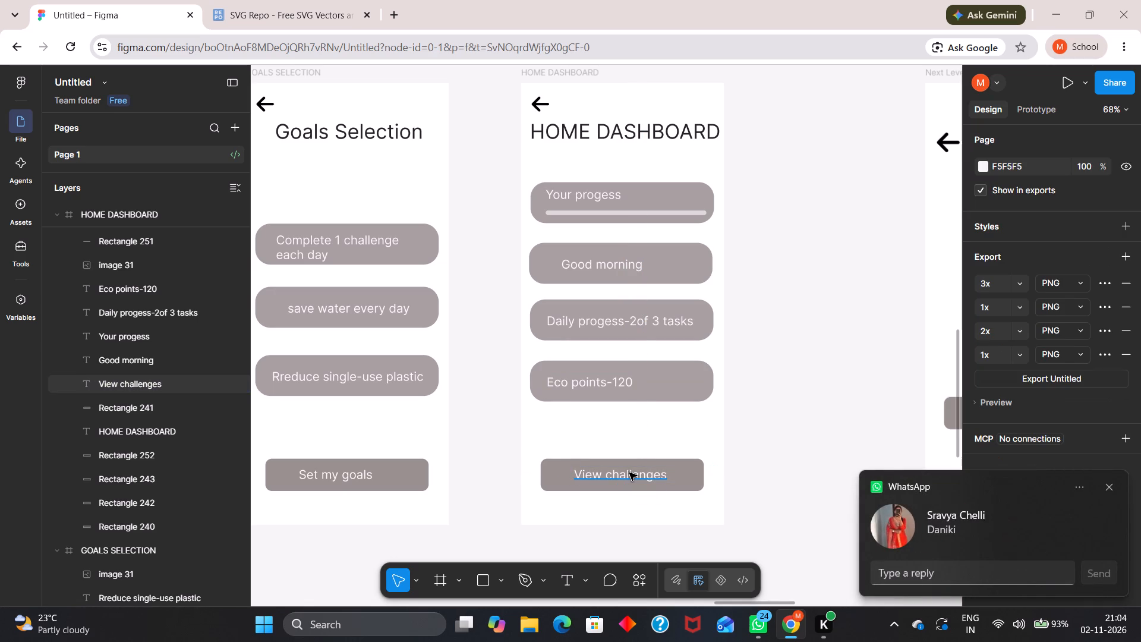
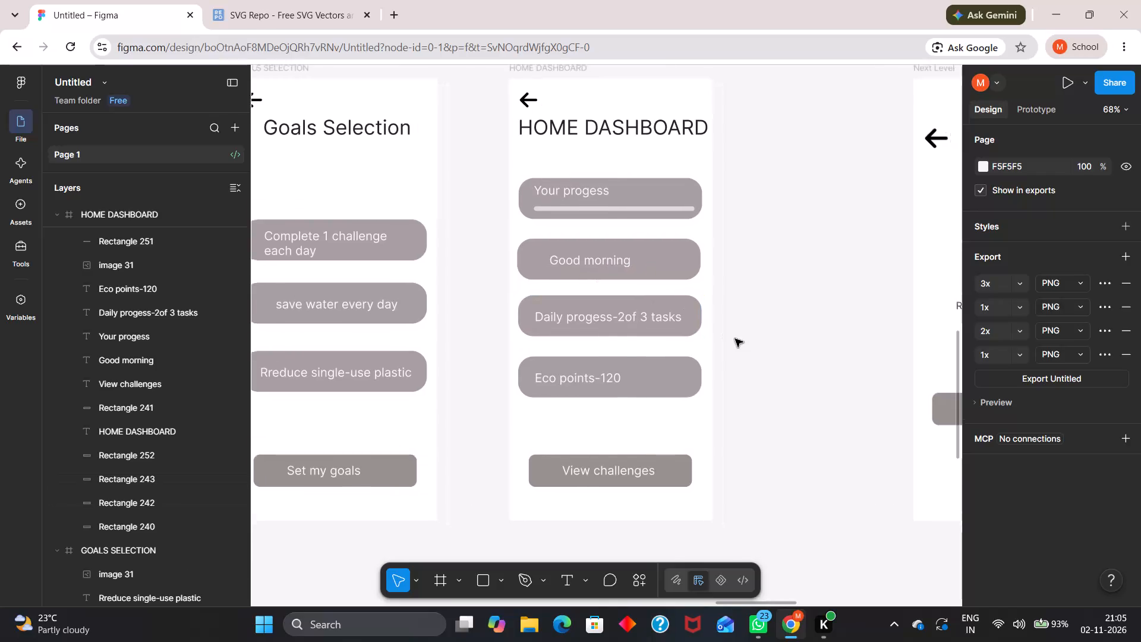
Delete the leftover "Next Level" frame beside the Home Dashboard frame.
scroll(735, 339, left, 1)
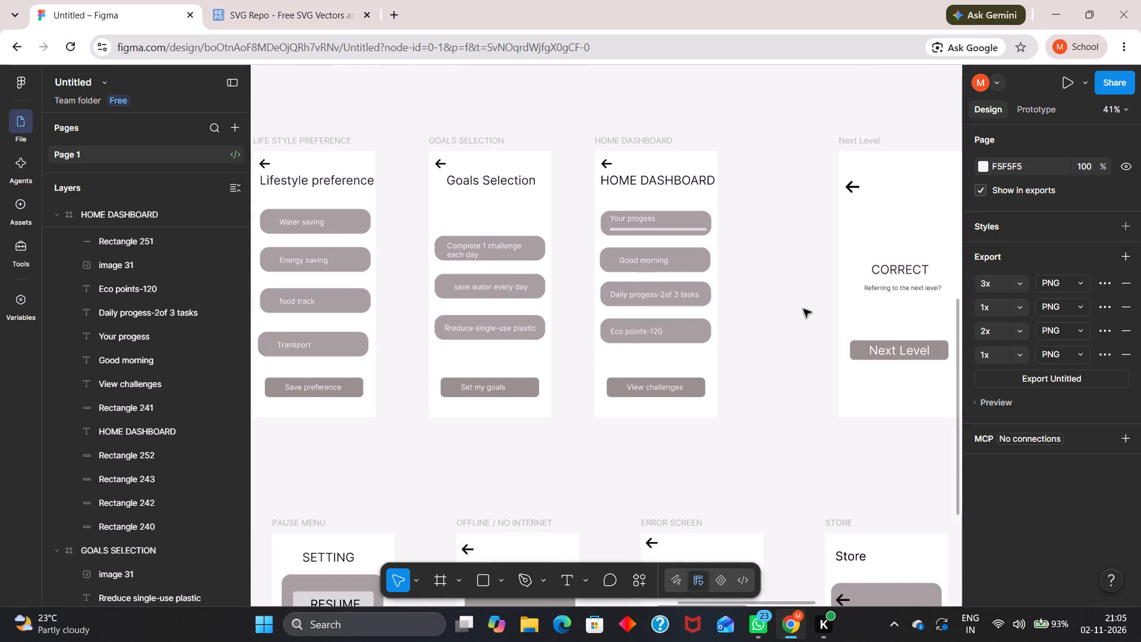
click(874, 140)
key(BackSpace)
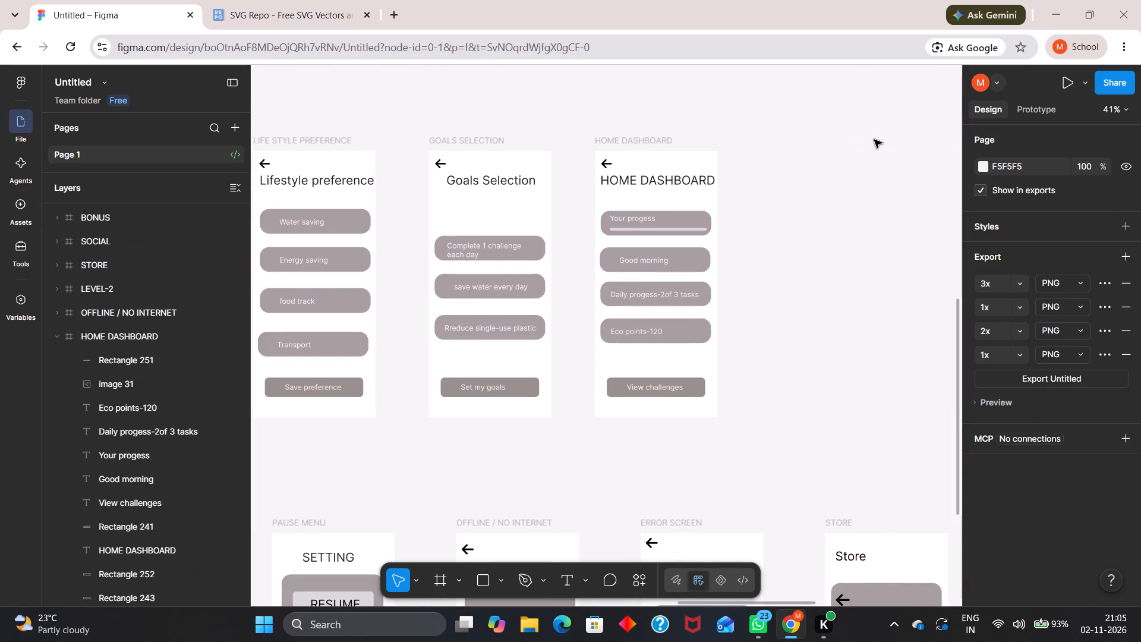
Duplicate the Home Dashboard frame beside the original, at about X 7231, Y 1921.
alt+drag(647, 139, 805, 142)
click(806, 108)
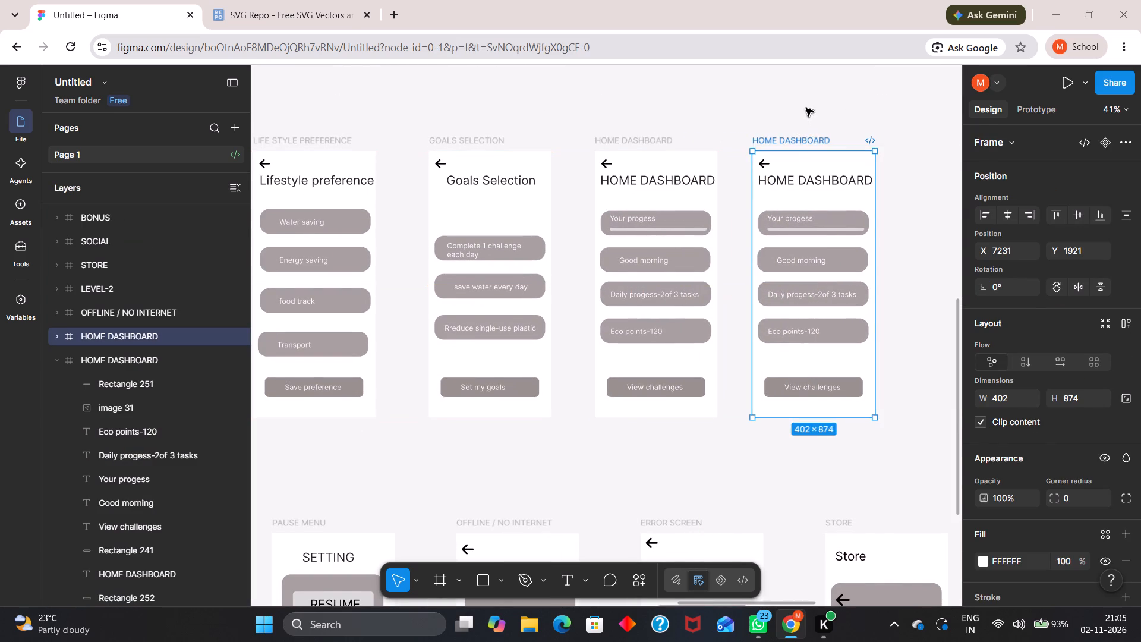
Change the duplicated frame's title to "Daily challenges" and shift it sideways so it sits centred in the frame.
middle_drag(808, 108, 608, 132)
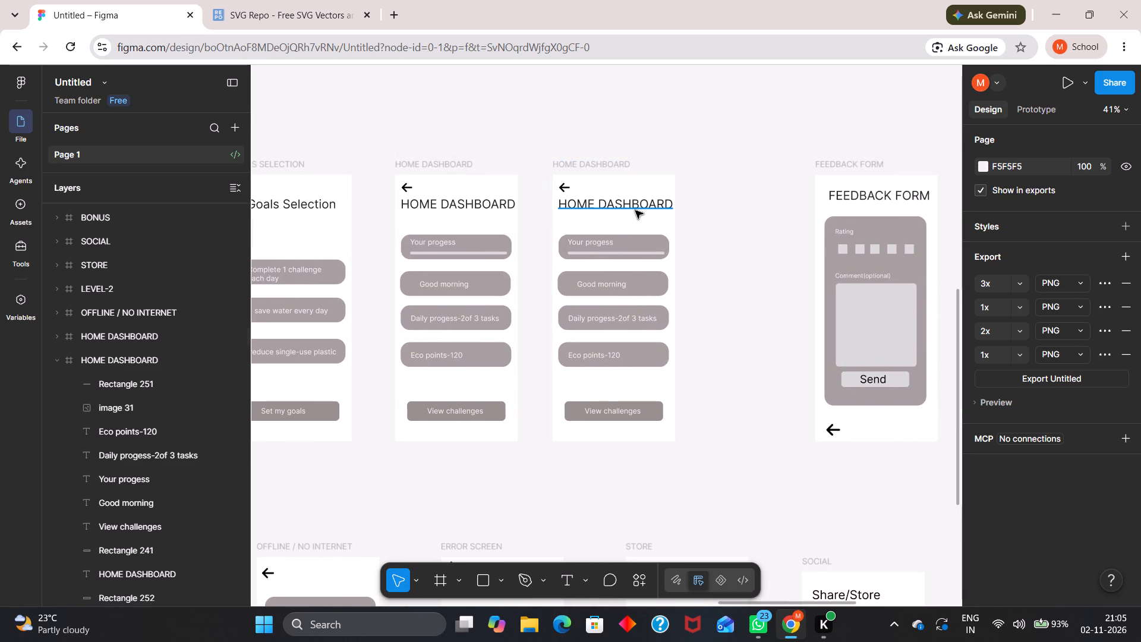
double_click(635, 207)
text(Daily)
key(space)
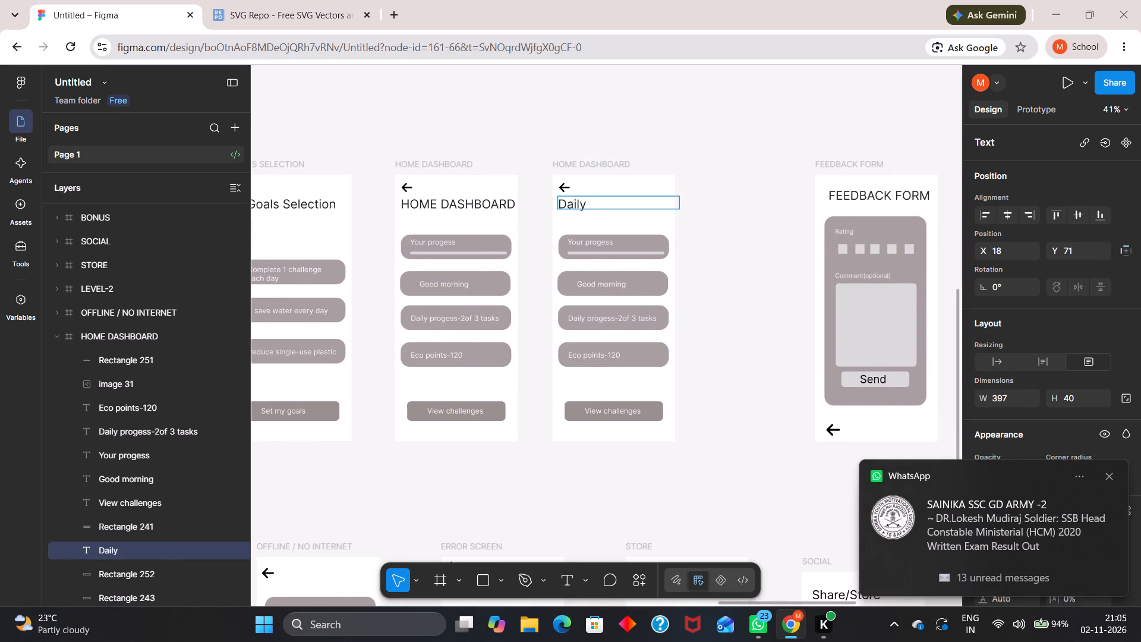
text(challenges)
key(Escape)
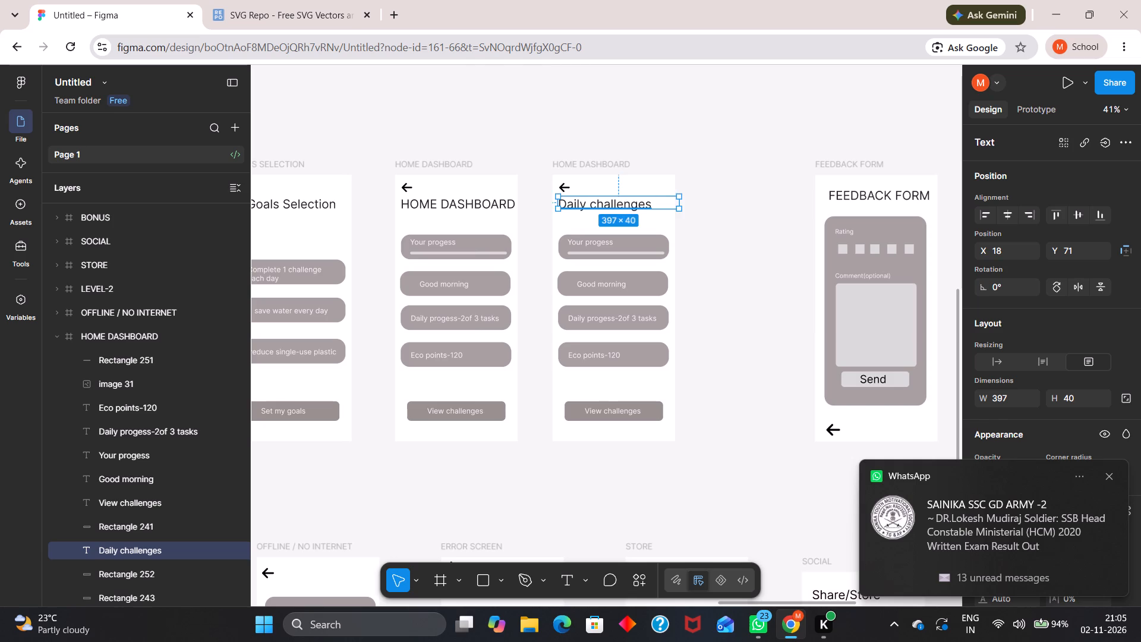
key(Escape)
click(717, 205)
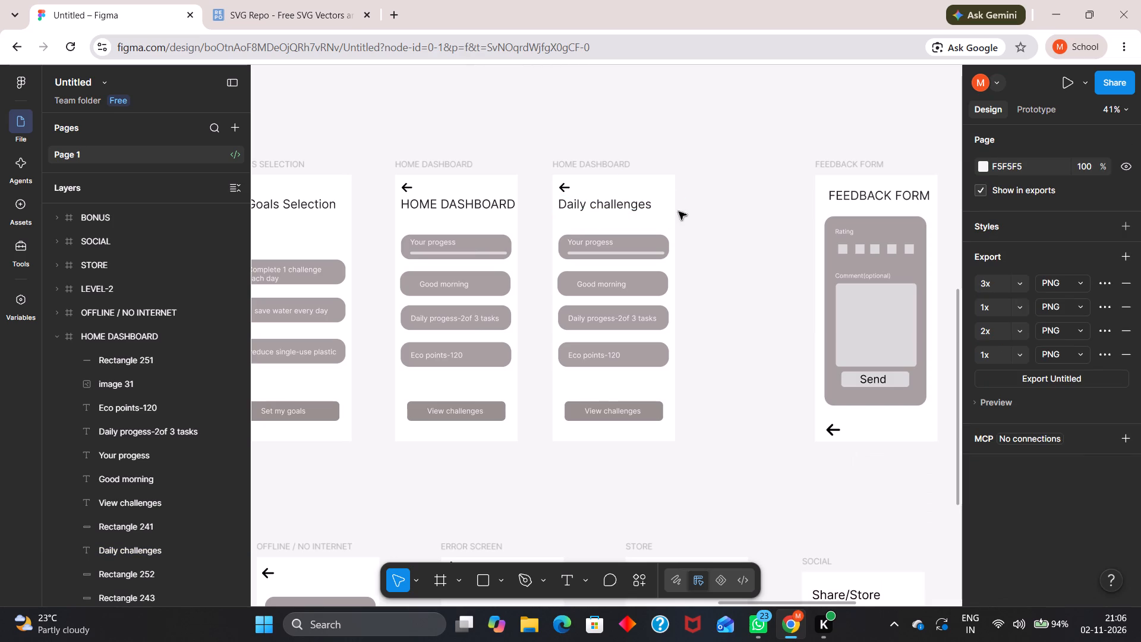
drag(633, 207, 643, 207)
click(702, 238)
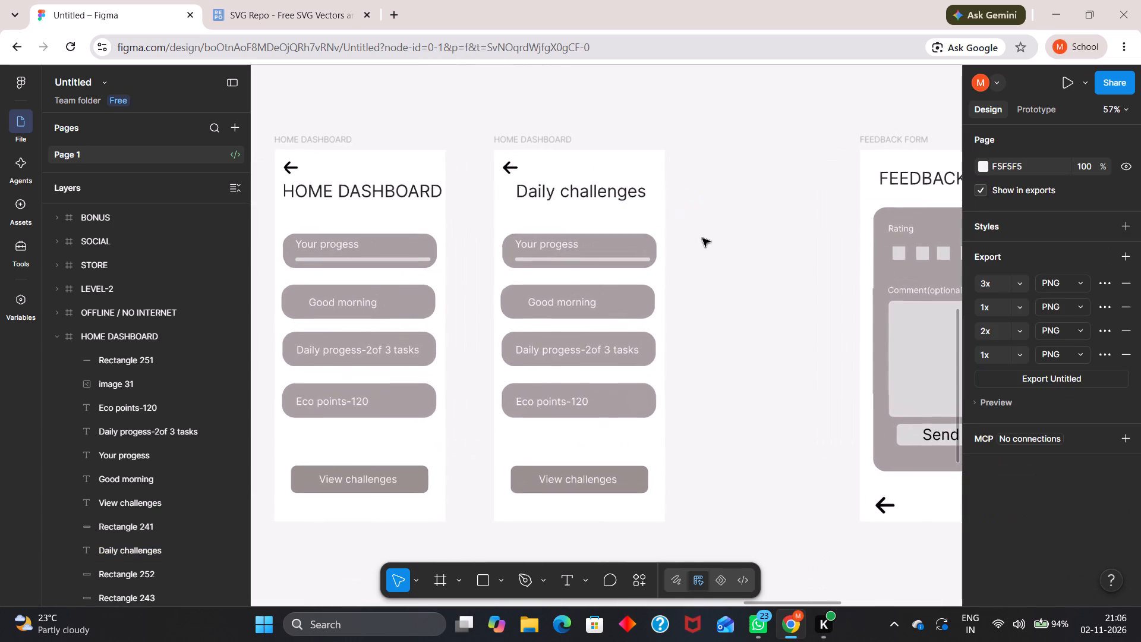
Delete the thin progress bar from the first card of the Daily challenges frame.
click(588, 262)
key(BackSpace)
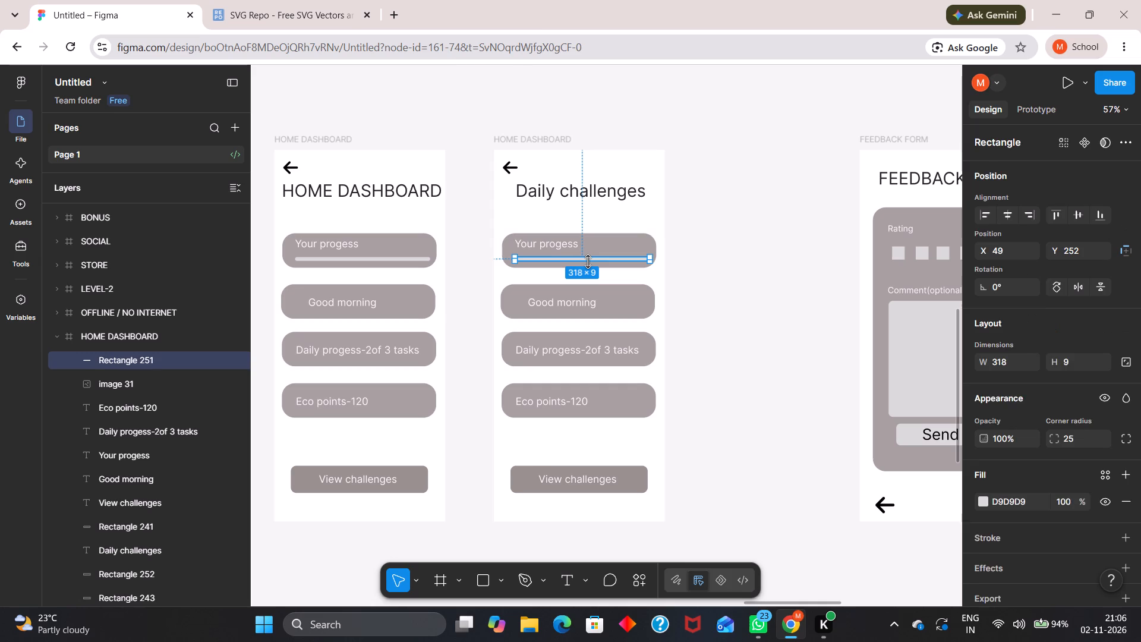
Replace the "Your progess" text in the Daily challenges frame's first card with "Use a refilliable water bottle".
click(548, 242)
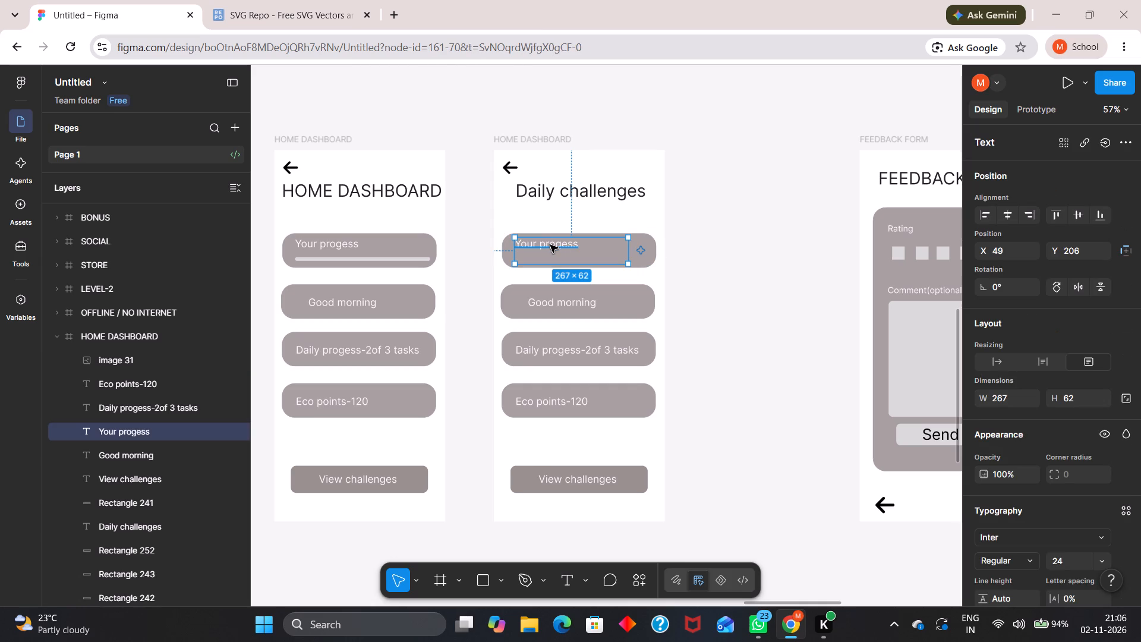
double_click(550, 245)
text(Use a)
key(space)
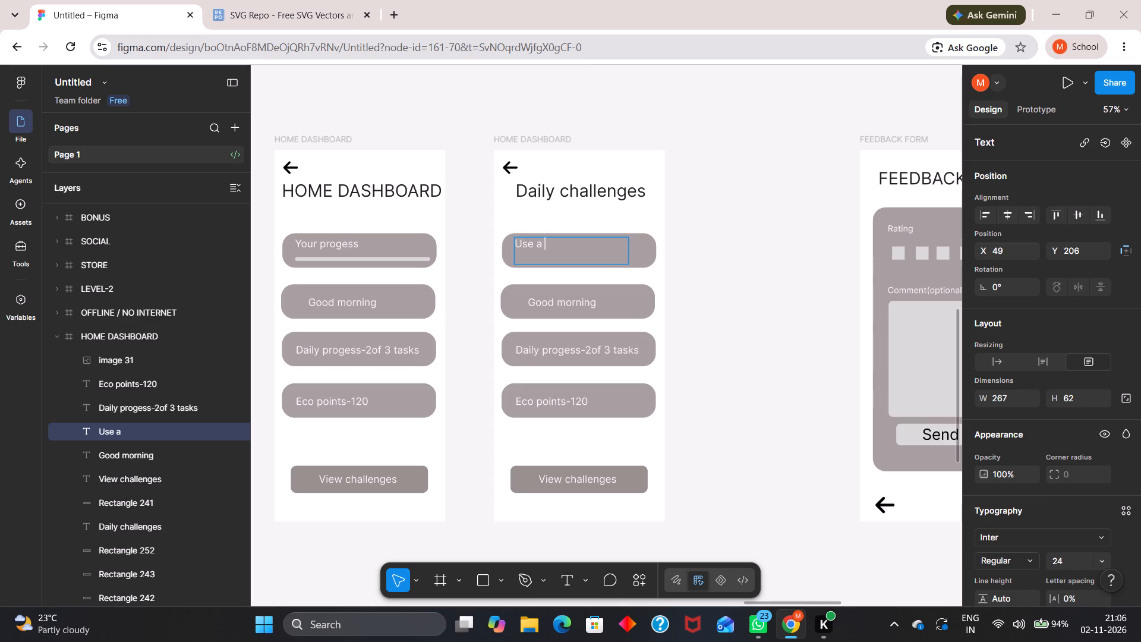
text(re)
text(fi)
text(ll)
text(iabe)
key(Left)
key(Left)
key(Right)
key(l)
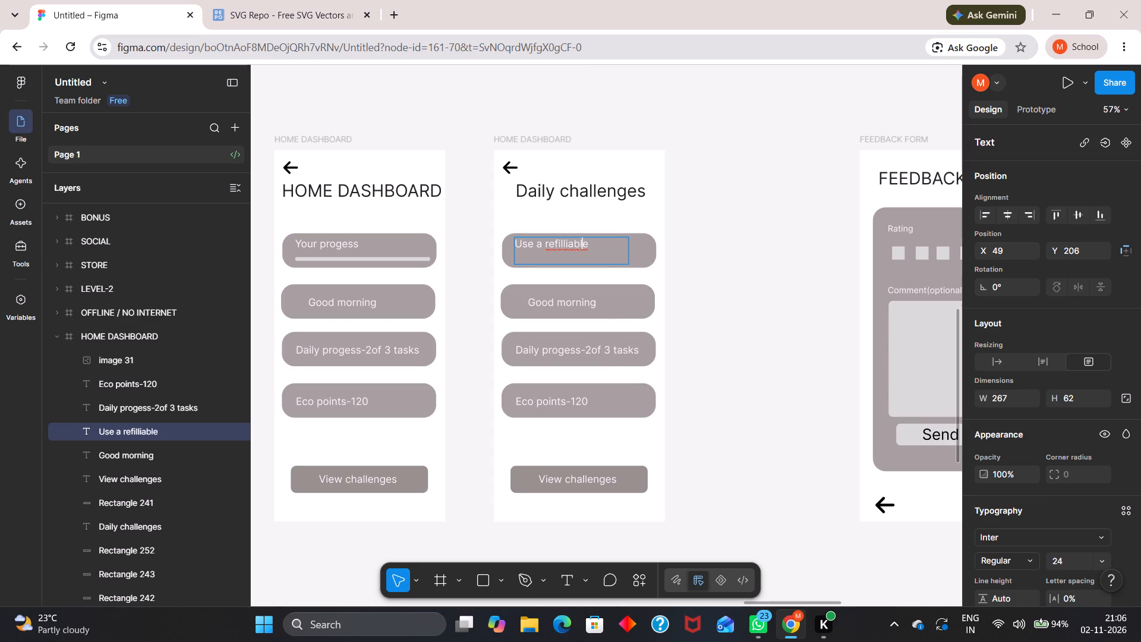
key(Right)
key(Right)
key(space)
text(water)
key(space)
text(bo)
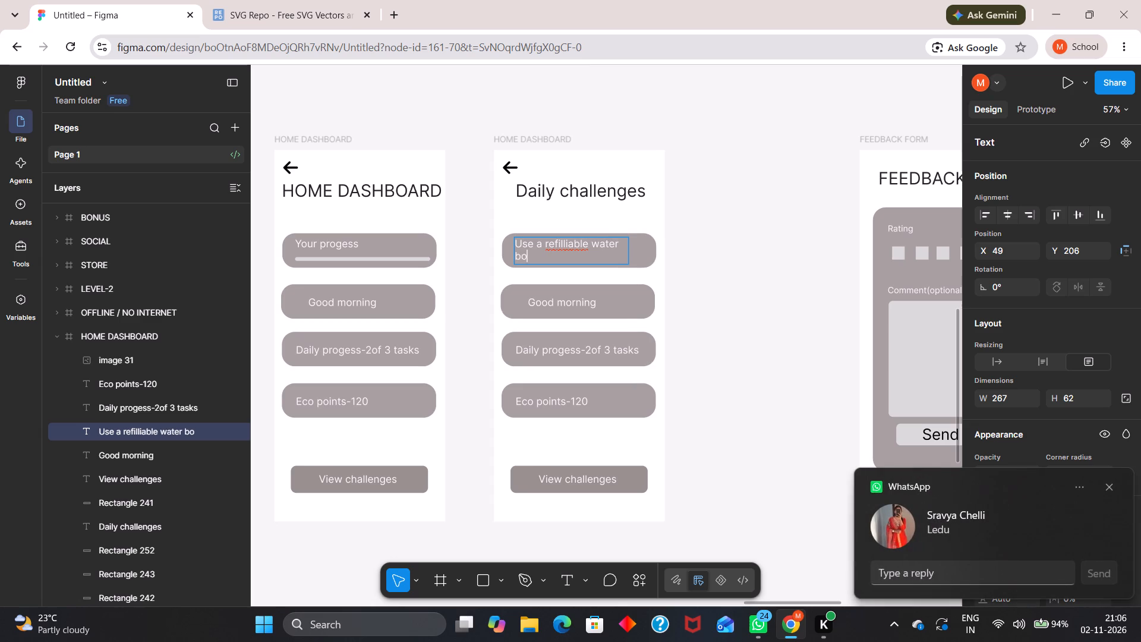
text(ttle)
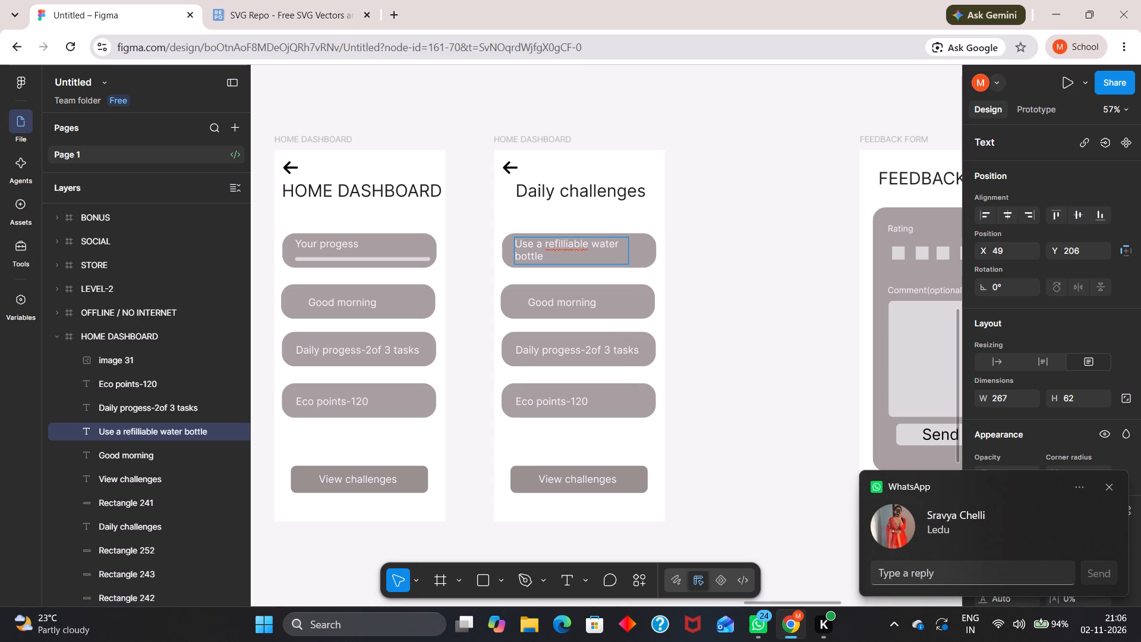
click(745, 265)
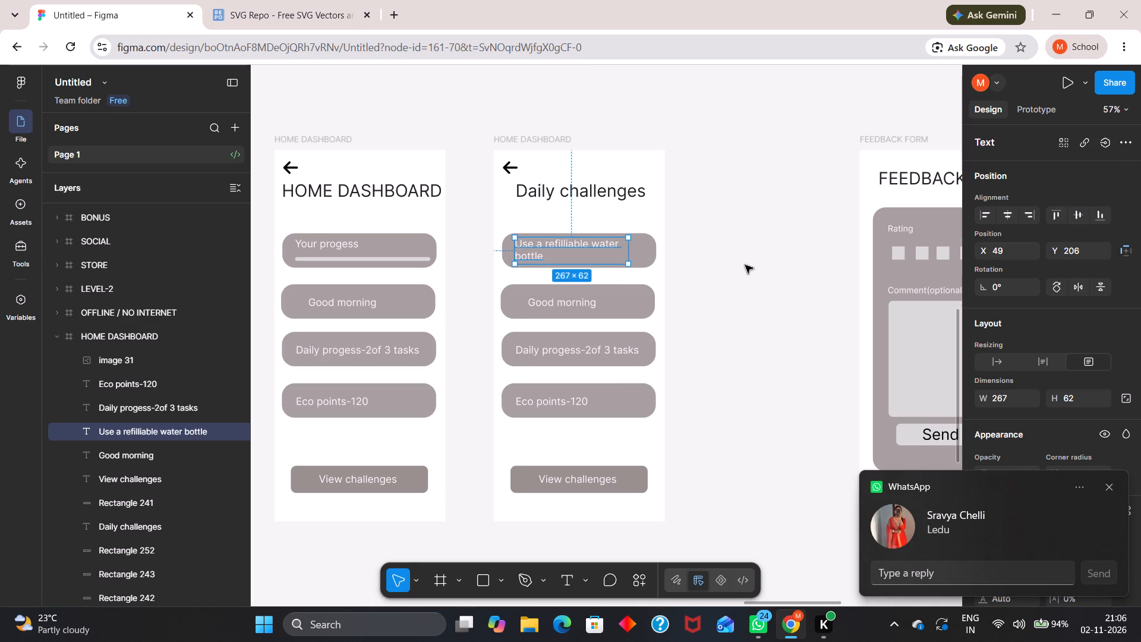
Widen the "Use a refilliable water bottle" text box to 328 so it fits one line, and centre it within the first card.
click(680, 248)
drag(595, 245, 595, 253)
drag(628, 257, 631, 257)
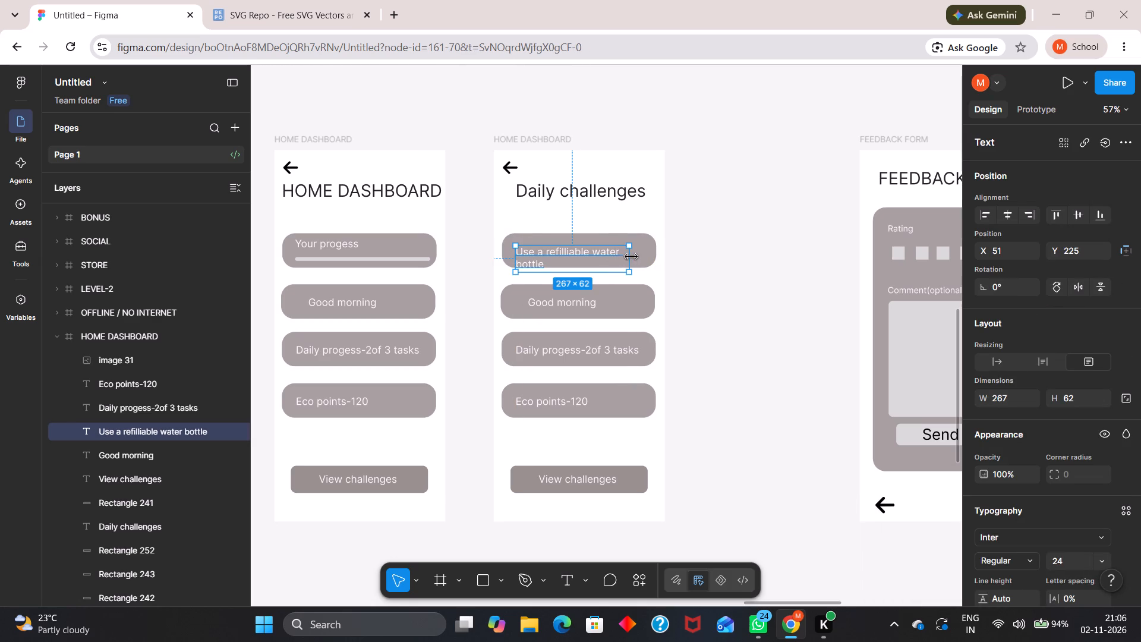
drag(631, 257, 654, 255)
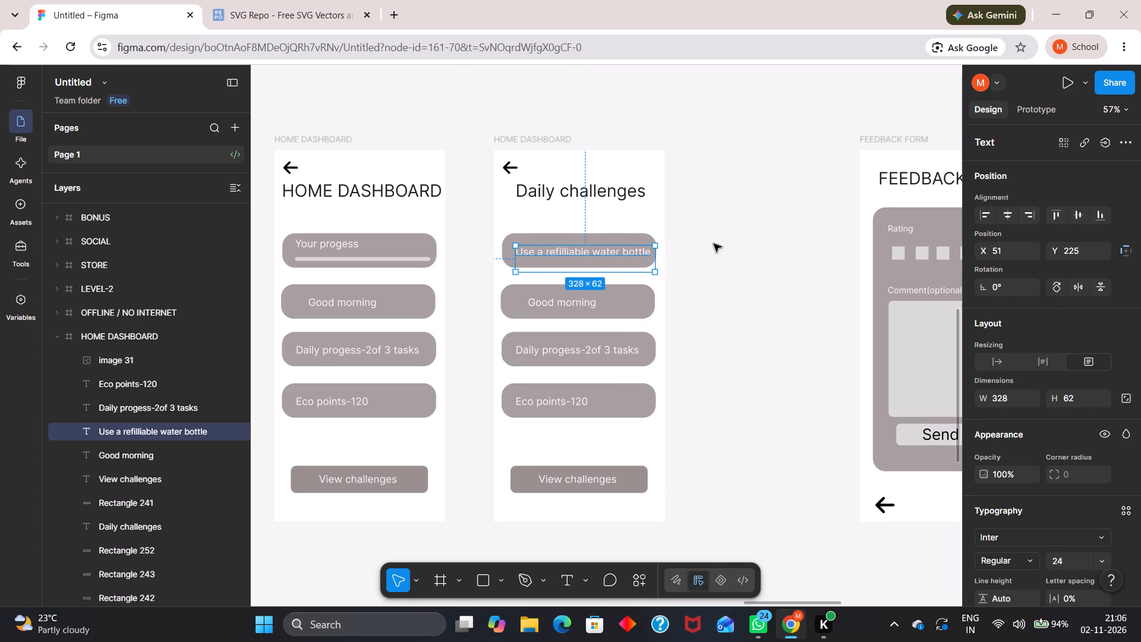
click(714, 244)
drag(620, 251, 611, 251)
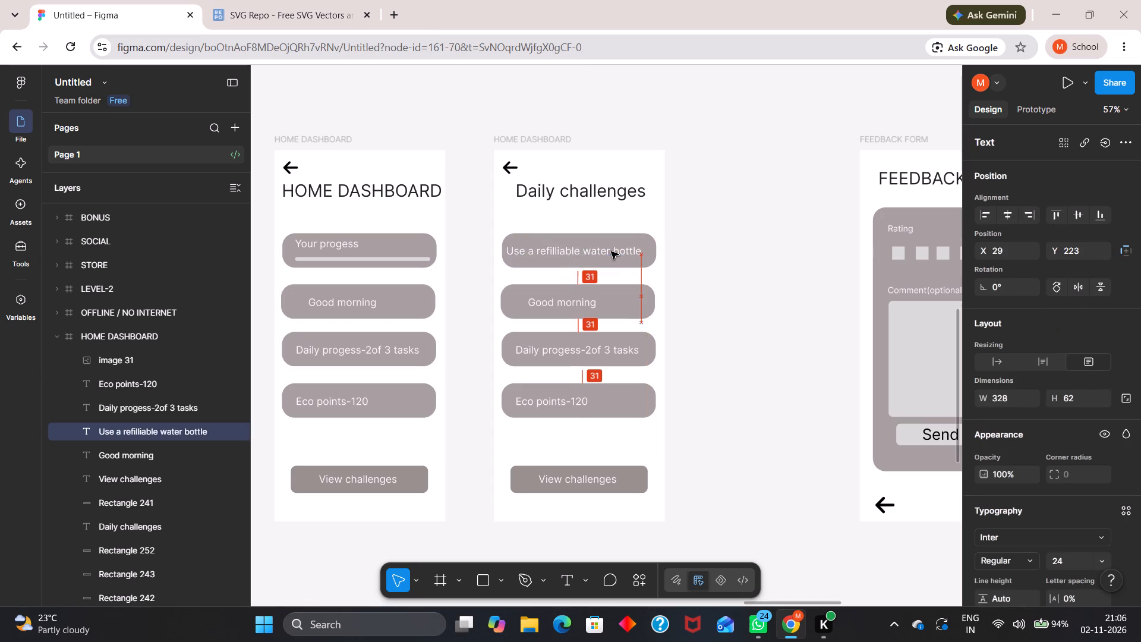
drag(611, 251, 614, 253)
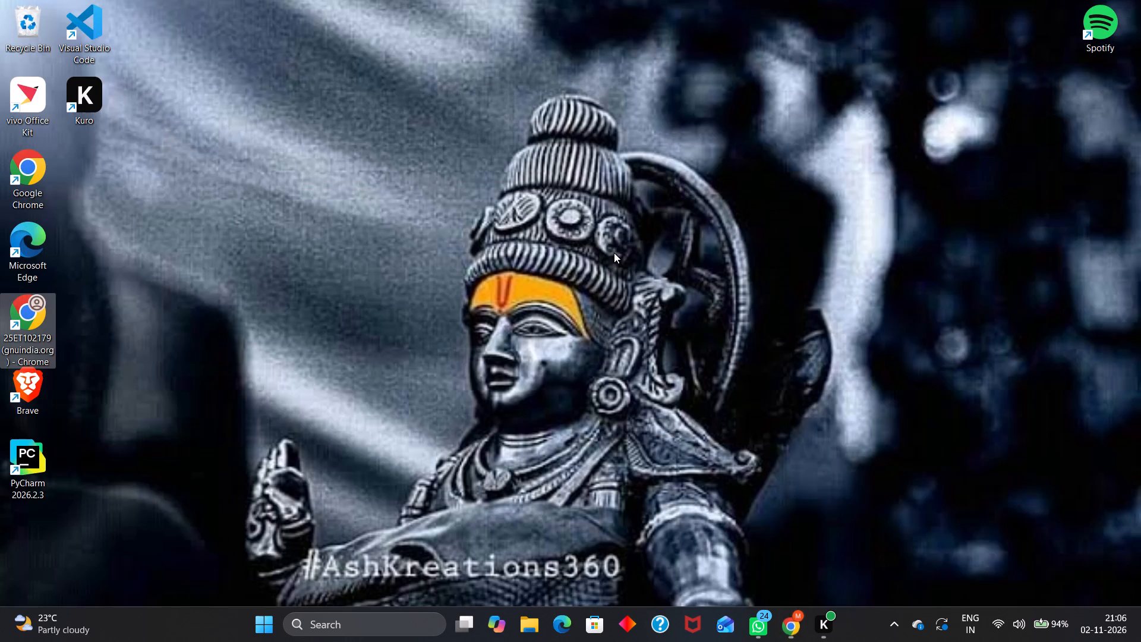
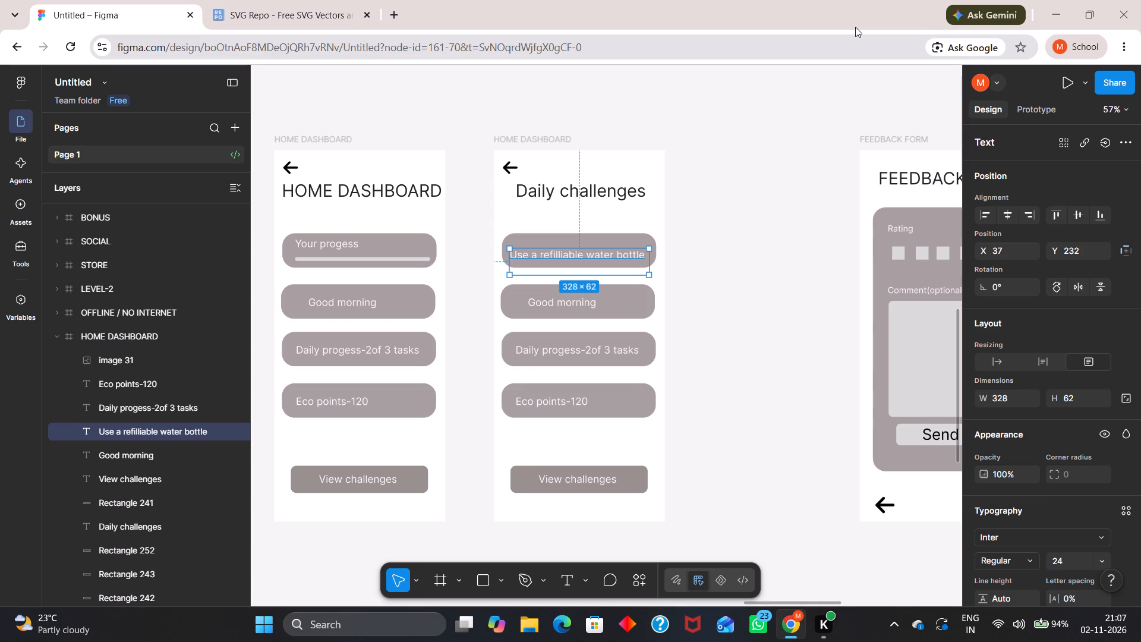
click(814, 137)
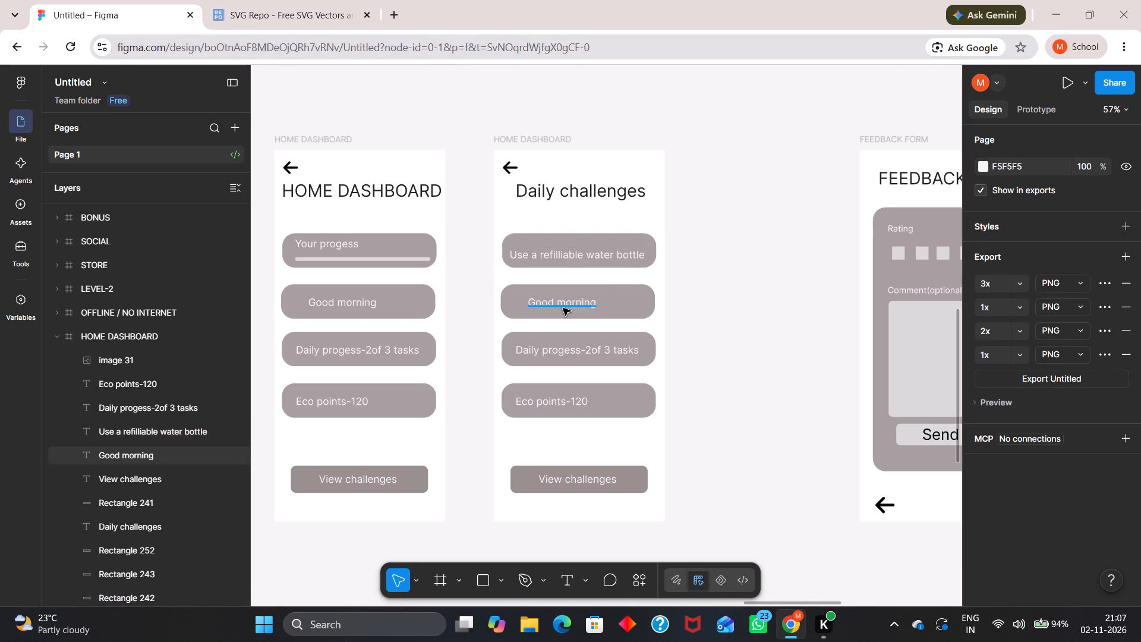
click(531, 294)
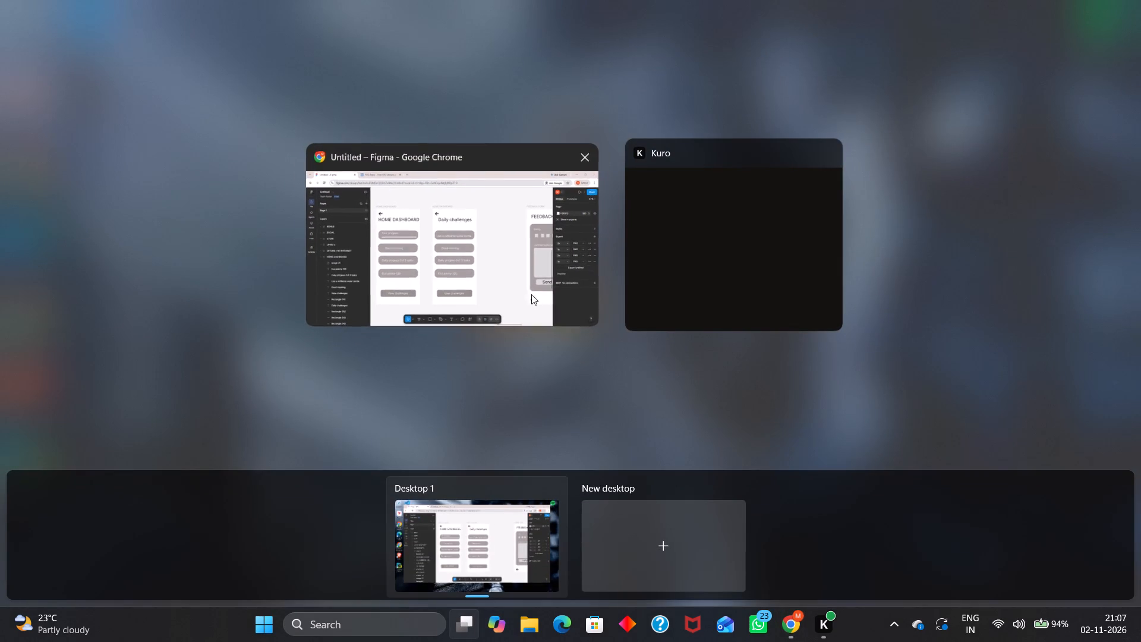
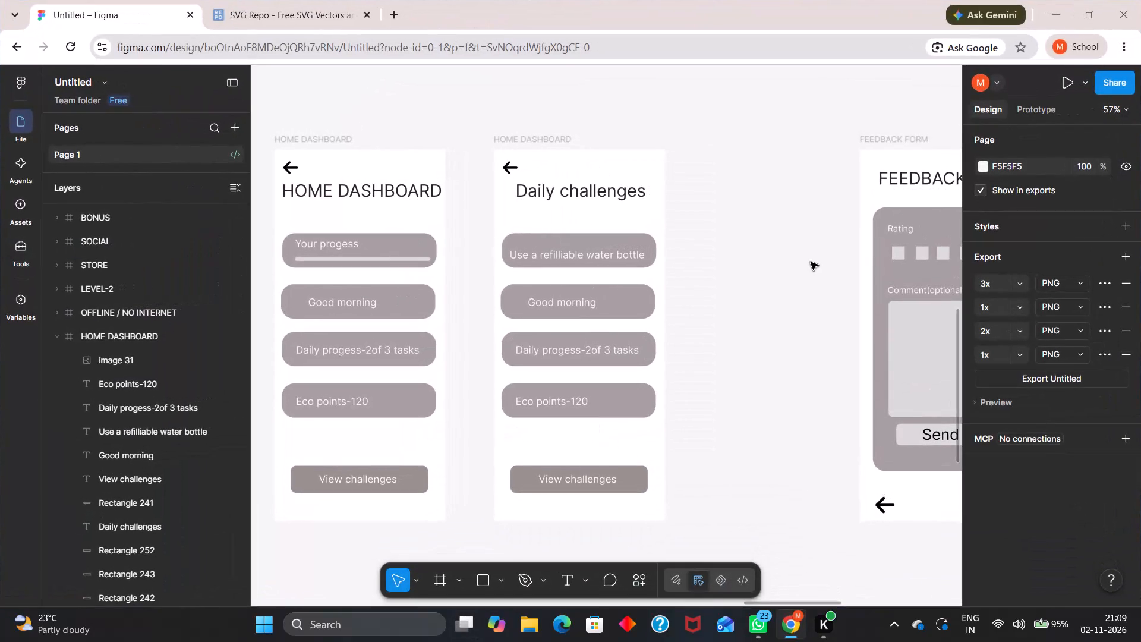
Replace the "Good morning" text on the Daily challenges screen's second card with "Switch off unused lidhts".
click(586, 311)
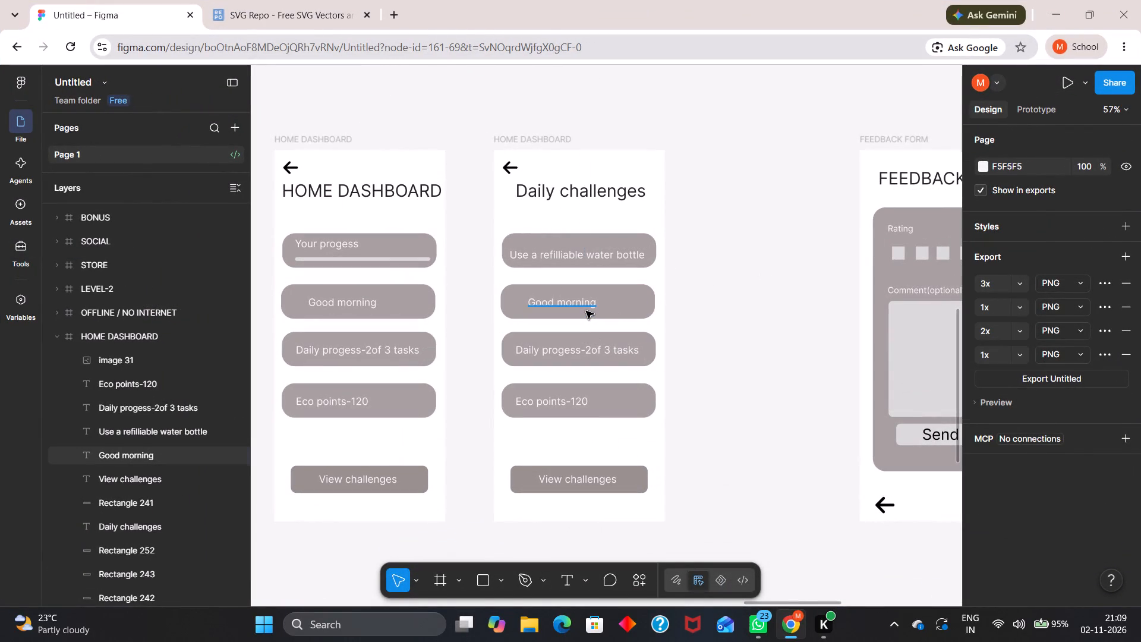
double_click(584, 306)
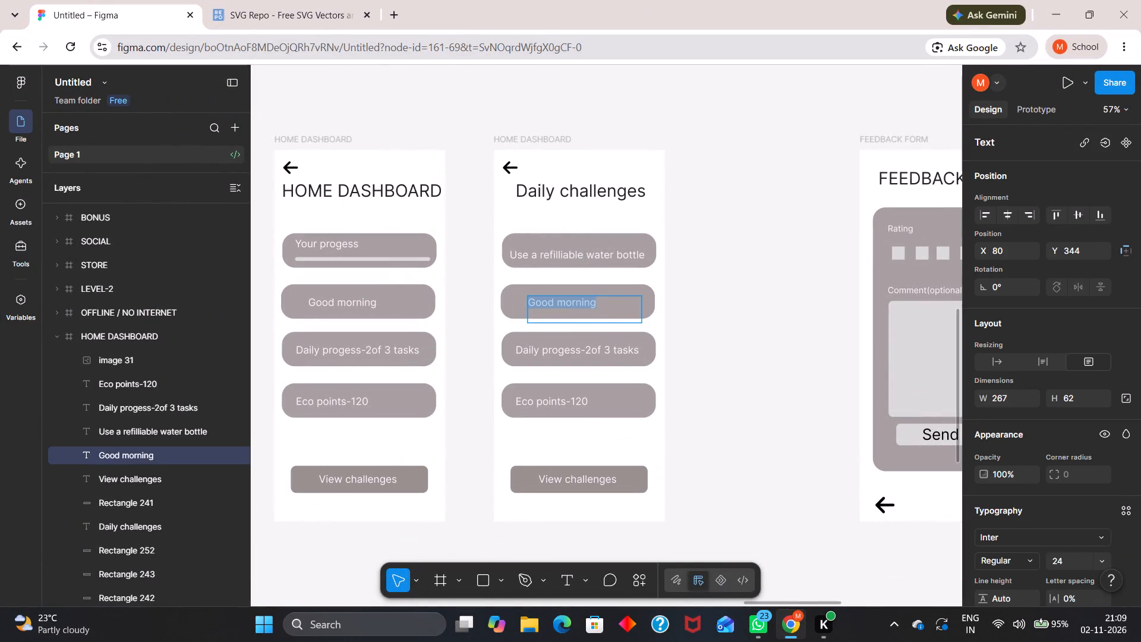
text(Switch)
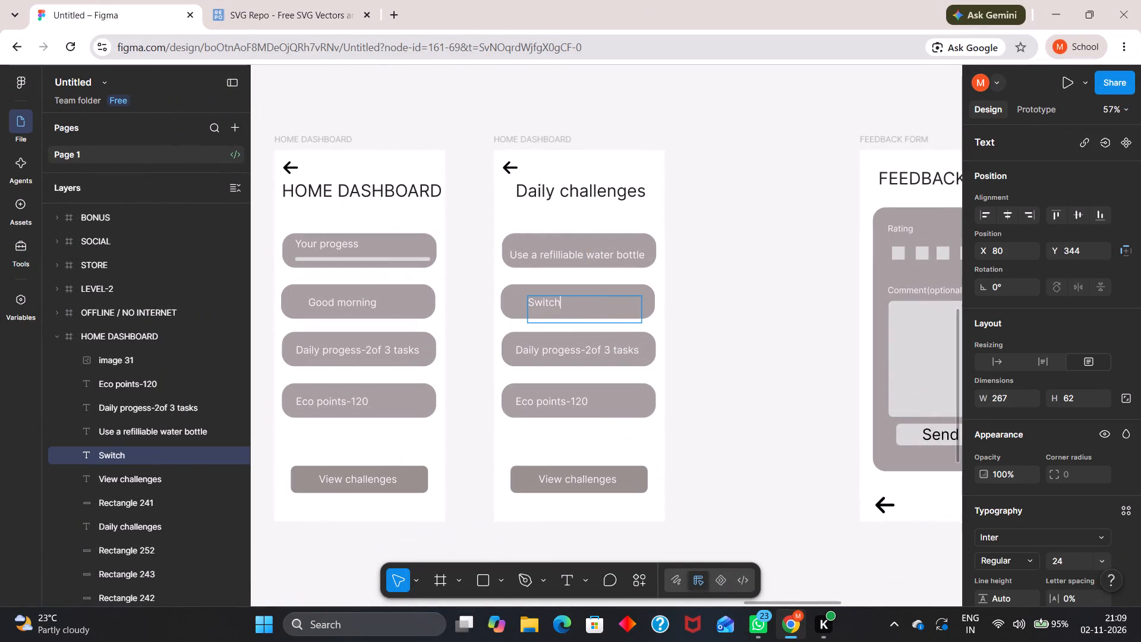
key(space)
text(off)
key(space)
text(un)
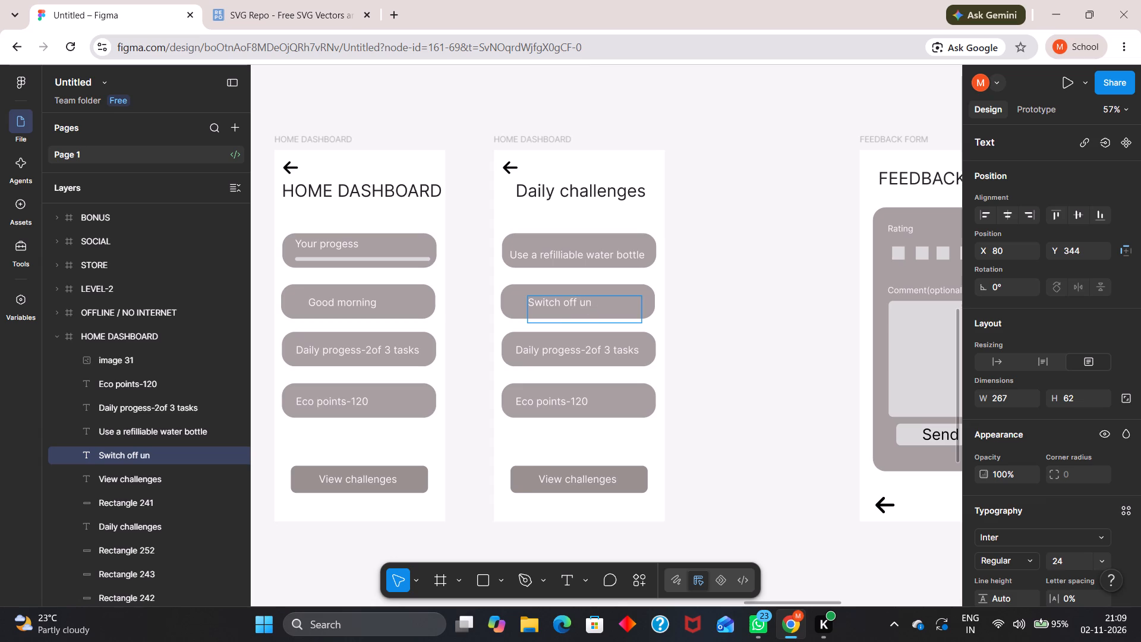
text(user=d)
key(space)
key(BackSpace)
key(BackSpace)
key(BackSpace)
key(BackSpace)
key(BackSpace)
text(ed)
key(space)
text(lidhy)
key(BackSpace)
text(ts)
key(Escape)
key(Escape)
Reposition the "Switch off unused lidhts" text inside its card and widen its text box so it fits on one line.
drag(595, 302, 584, 300)
drag(632, 301, 646, 301)
click(699, 282)
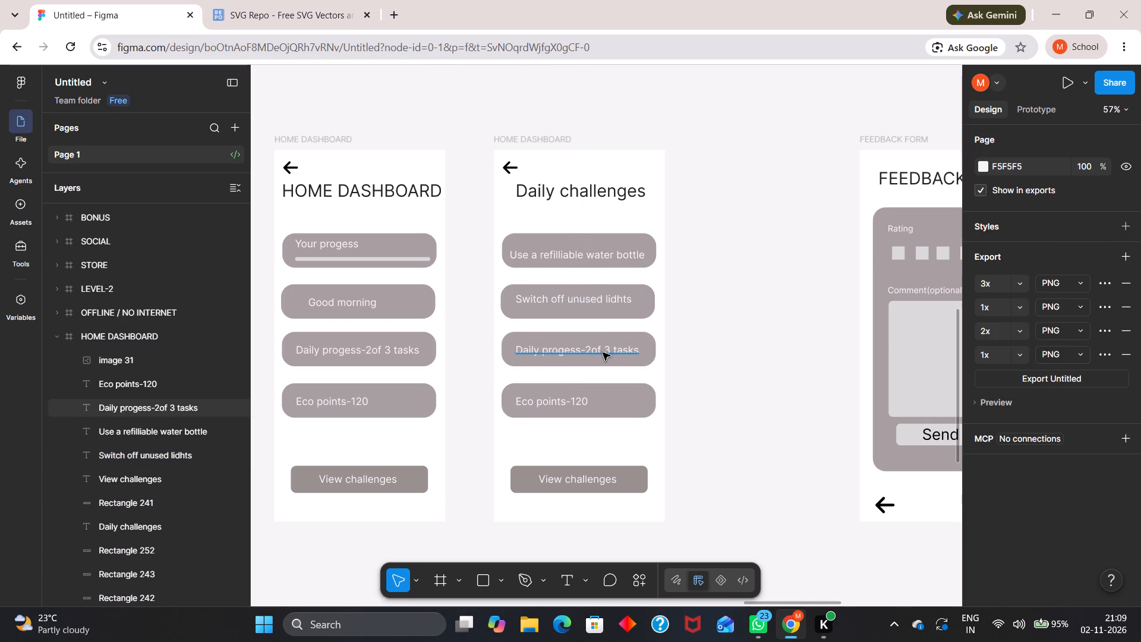
Replace the third card's "Daily progess-2of 3 tasks" text on the Daily challenges screen with "Sort recycling waste".
double_click(602, 353)
text(Sort)
key(space)
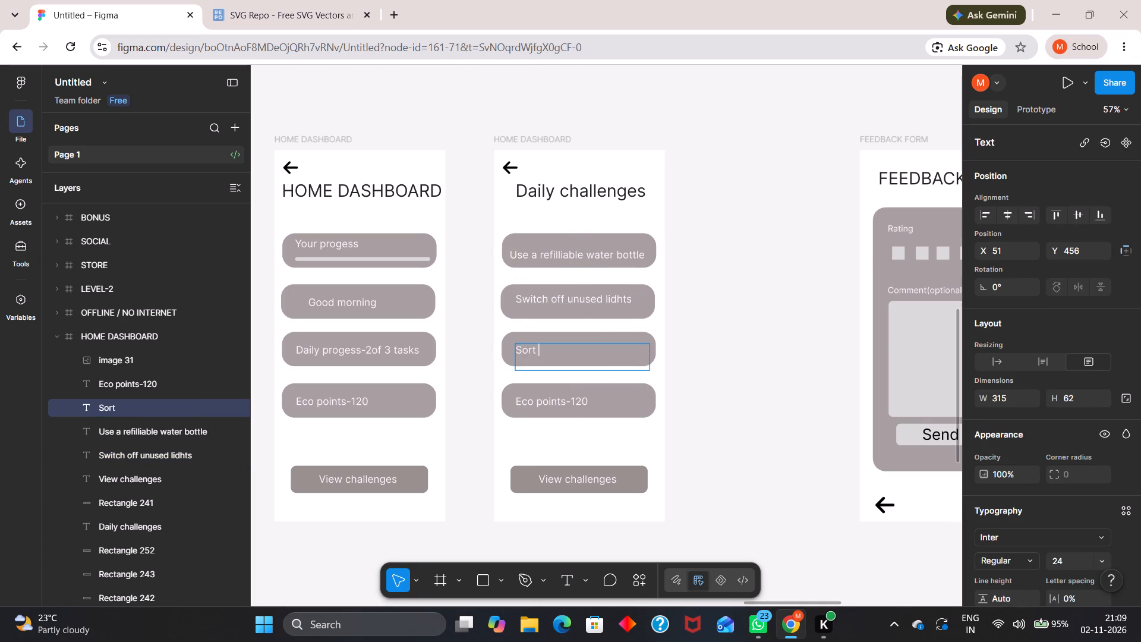
text(recycling)
key(space)
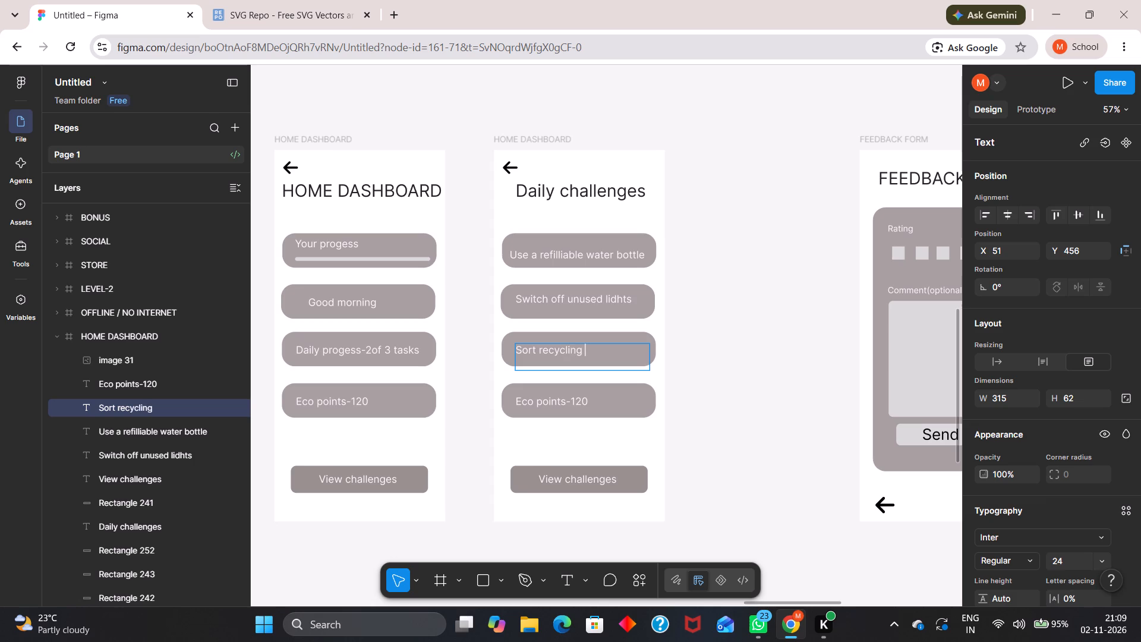
text(waste)
Delete the "Eco points-120" text and its card from the Daily challenges screen.
click(556, 396)
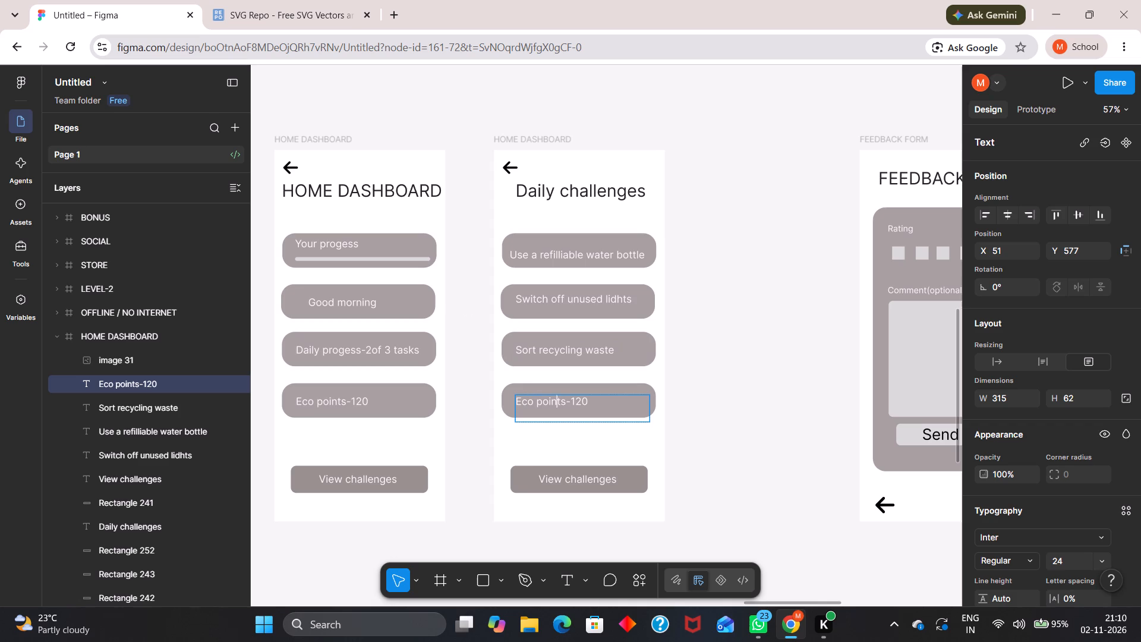
shift+click(508, 387)
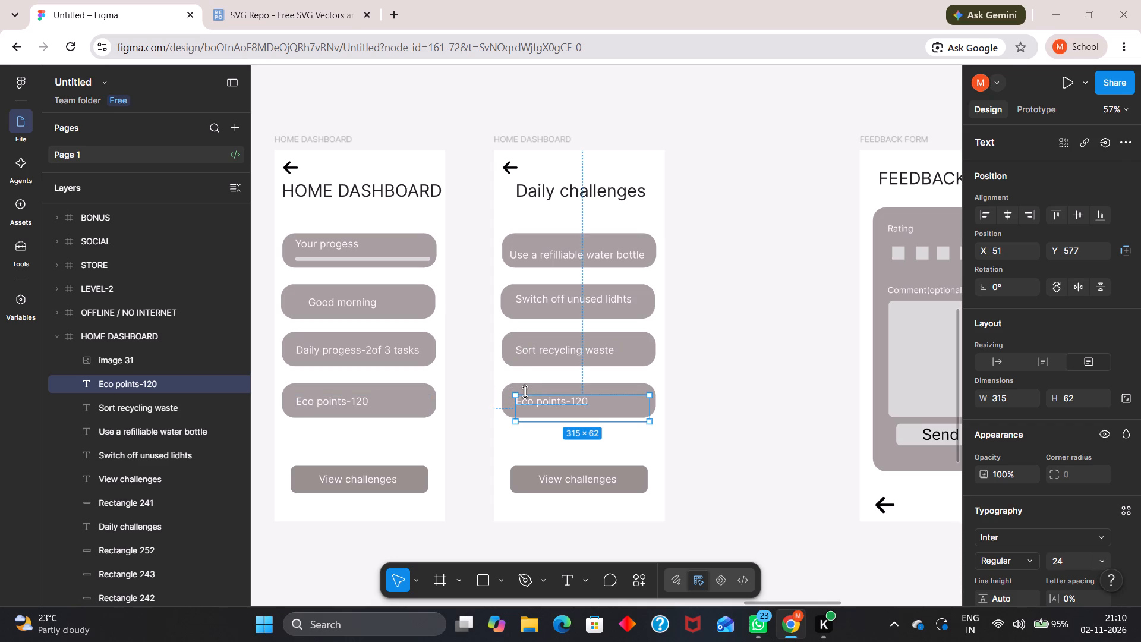
key(BackSpace)
click(542, 401)
key(BackSpace)
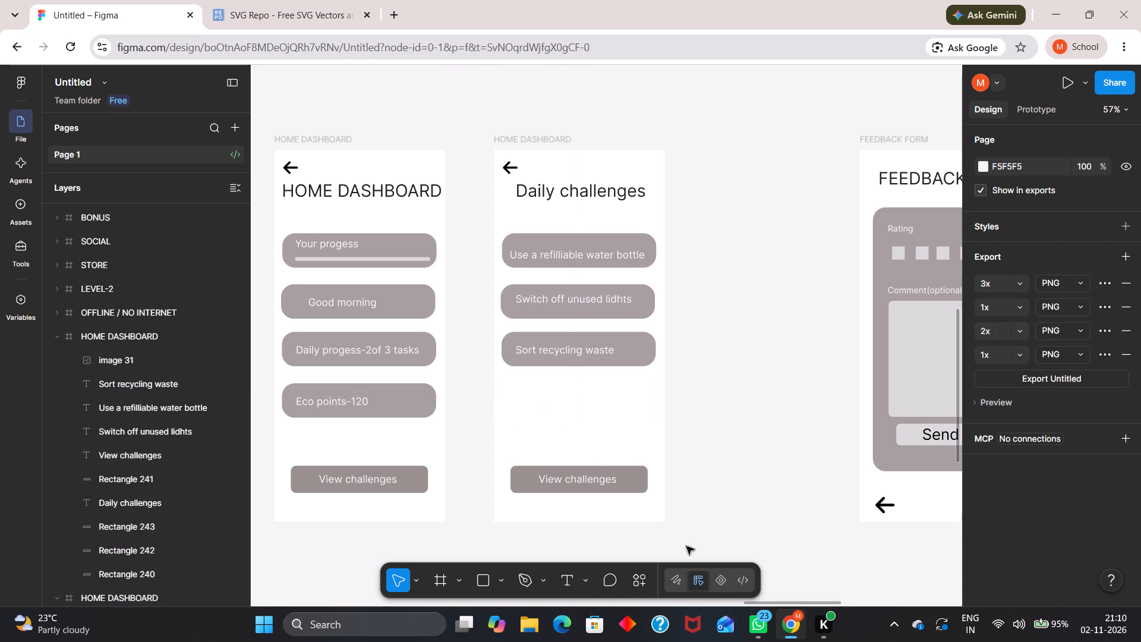
Change the Daily challenges screen's bottom button label to "Explore challenges".
double_click(594, 484)
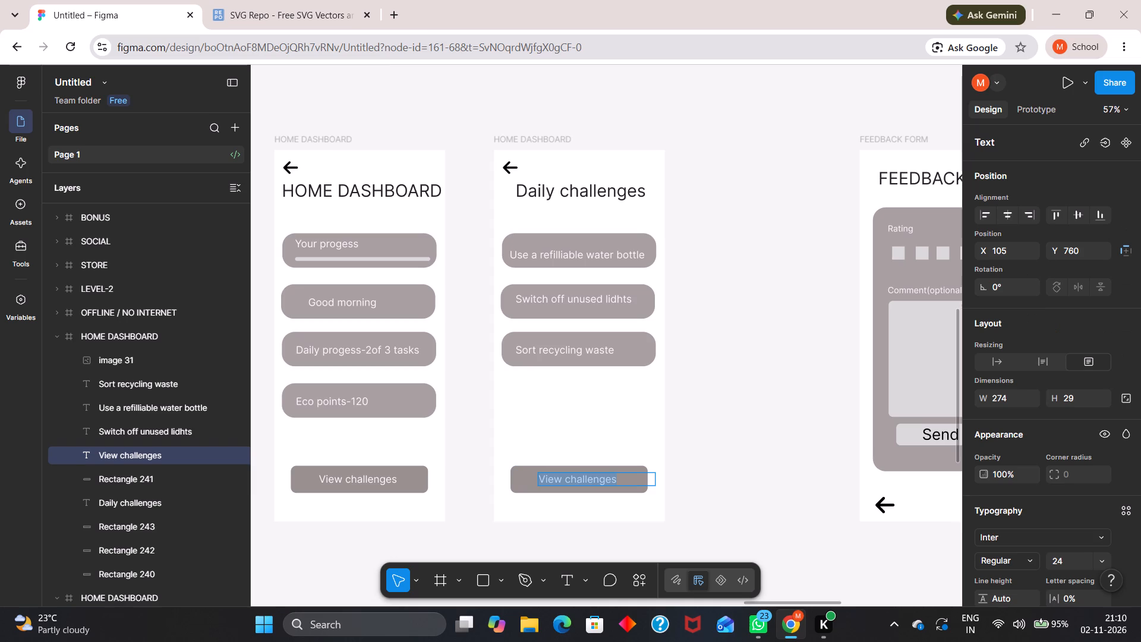
triple_click(562, 477)
click(562, 477)
drag(562, 477, 549, 477)
drag(549, 477, 540, 477)
key(shift+e)
key(x)
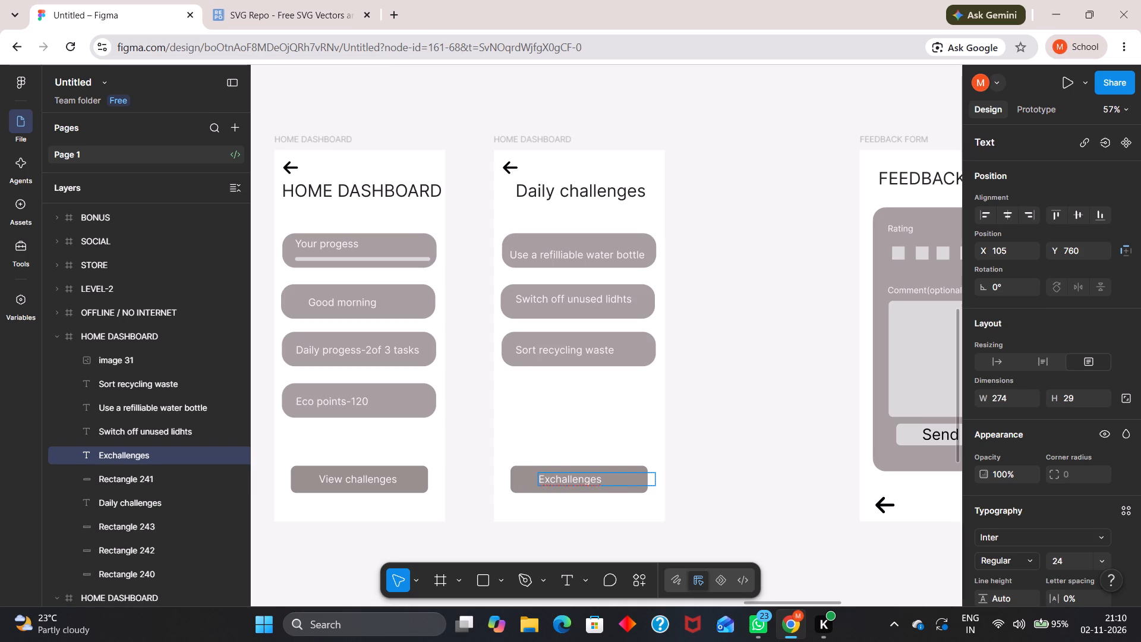
text(pl)
text(ore)
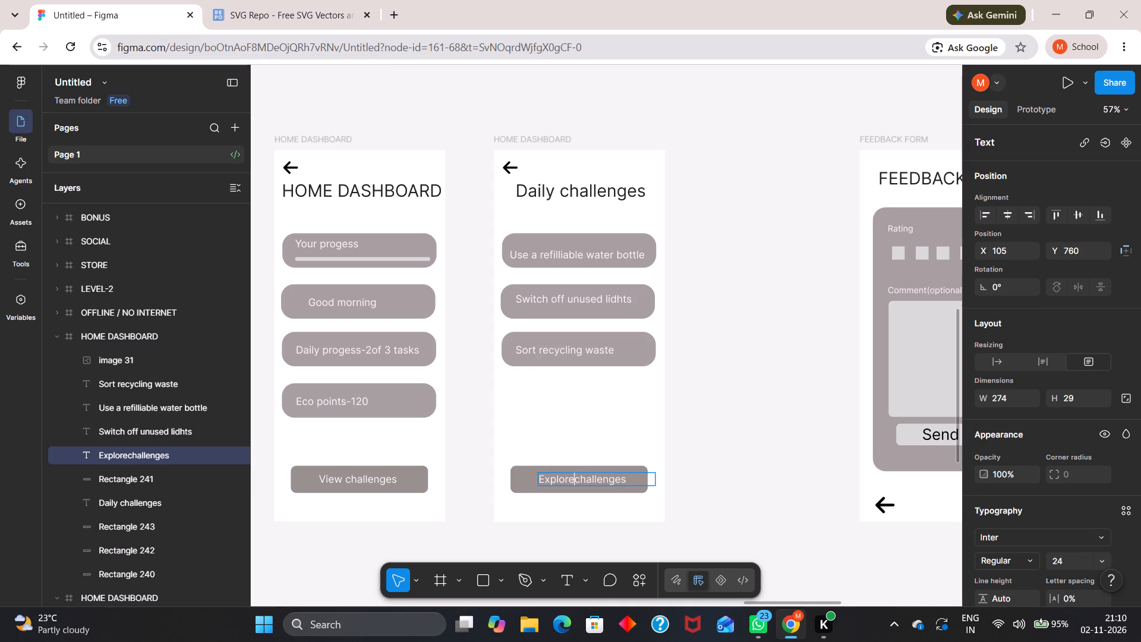
key(space)
click(733, 403)
click(726, 407)
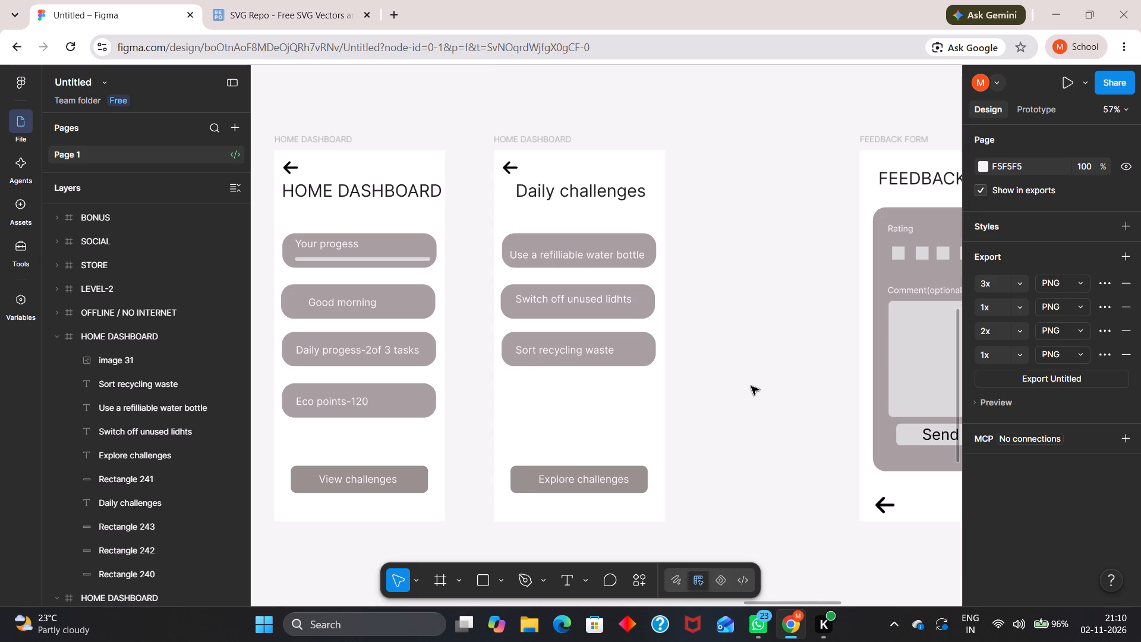
Move the LEVEL-2 and FEEDBACK FORM frames up out of the screen row to clear space beside Daily challenges.
ctrl+scroll(799, 316, down, 3)
middle_drag(800, 309, 436, 304)
scroll(800, 309, down, 1)
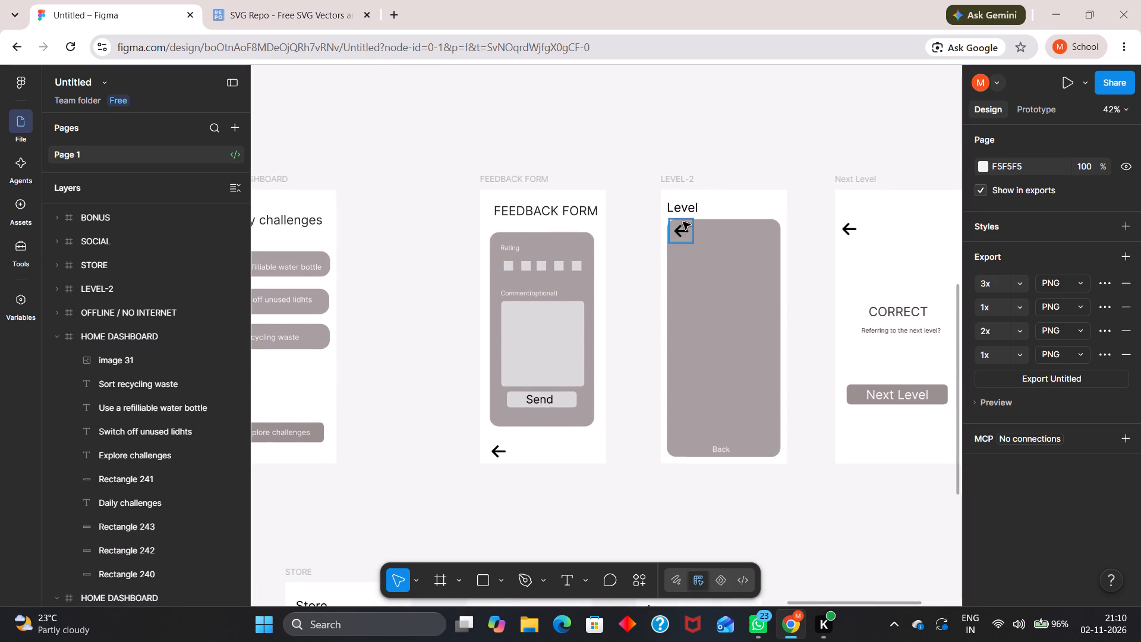
drag(681, 180, 845, 48)
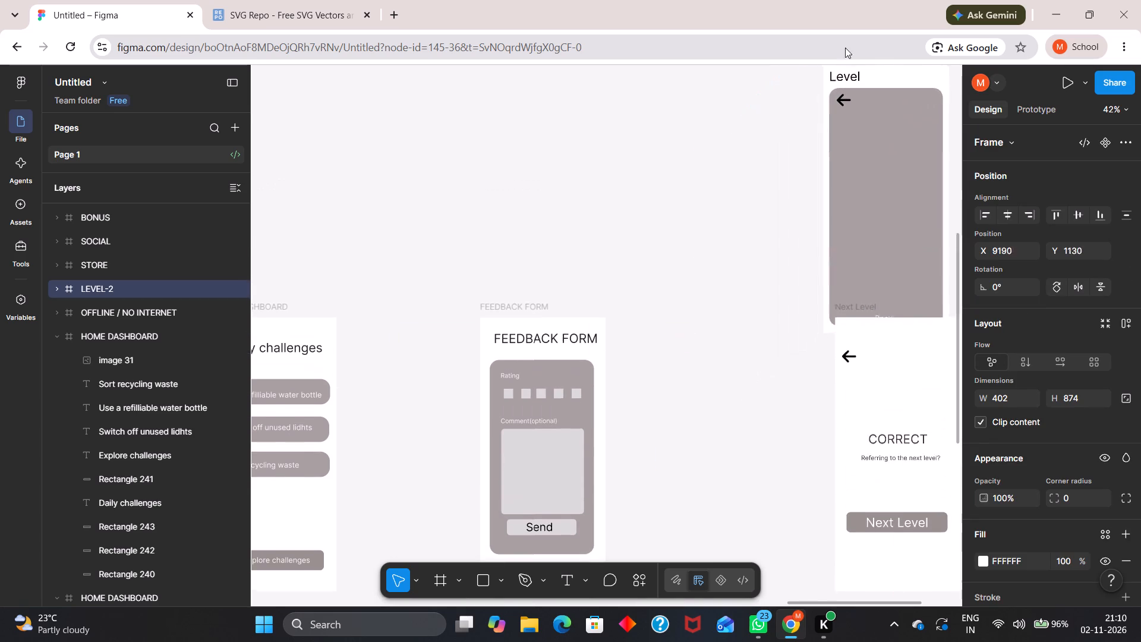
drag(845, 48, 849, 45)
drag(493, 391, 724, 139)
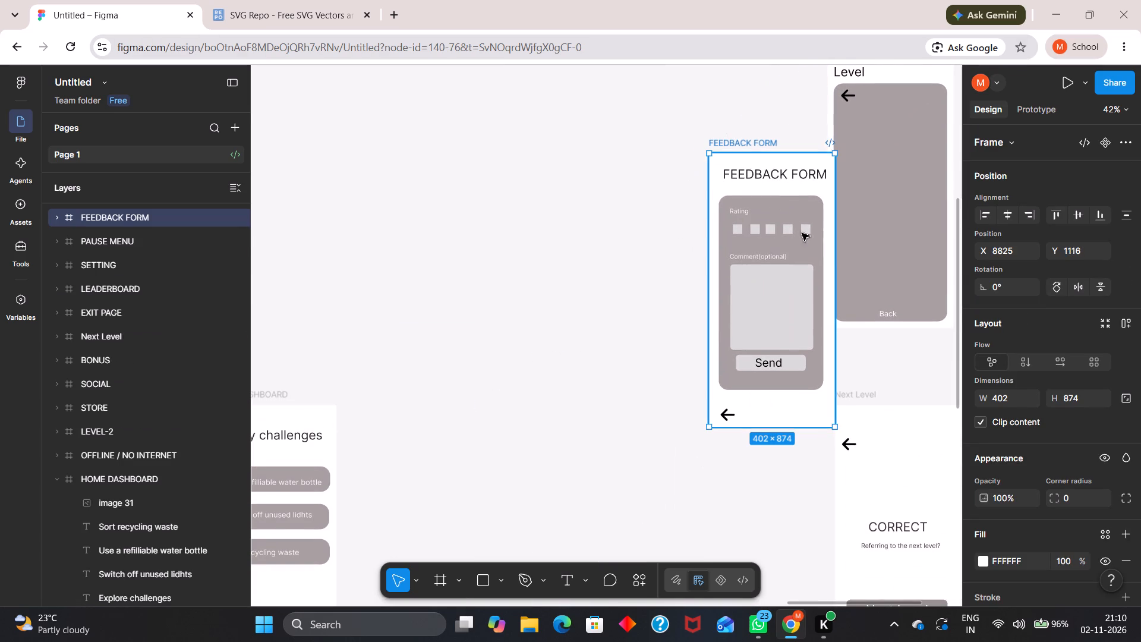
drag(733, 141, 714, 102)
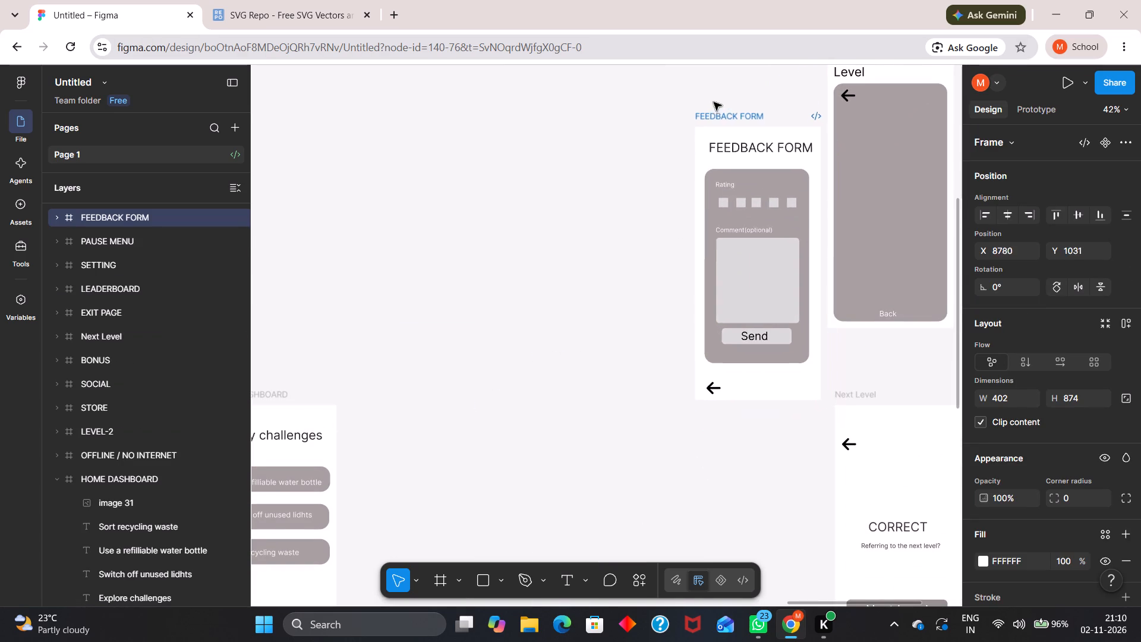
drag(714, 102, 694, 77)
click(558, 249)
Move the Next Level frame into the cleared space beside the Daily challenges screen.
ctrl+scroll(556, 243, down, 2)
scroll(557, 251, down, 2)
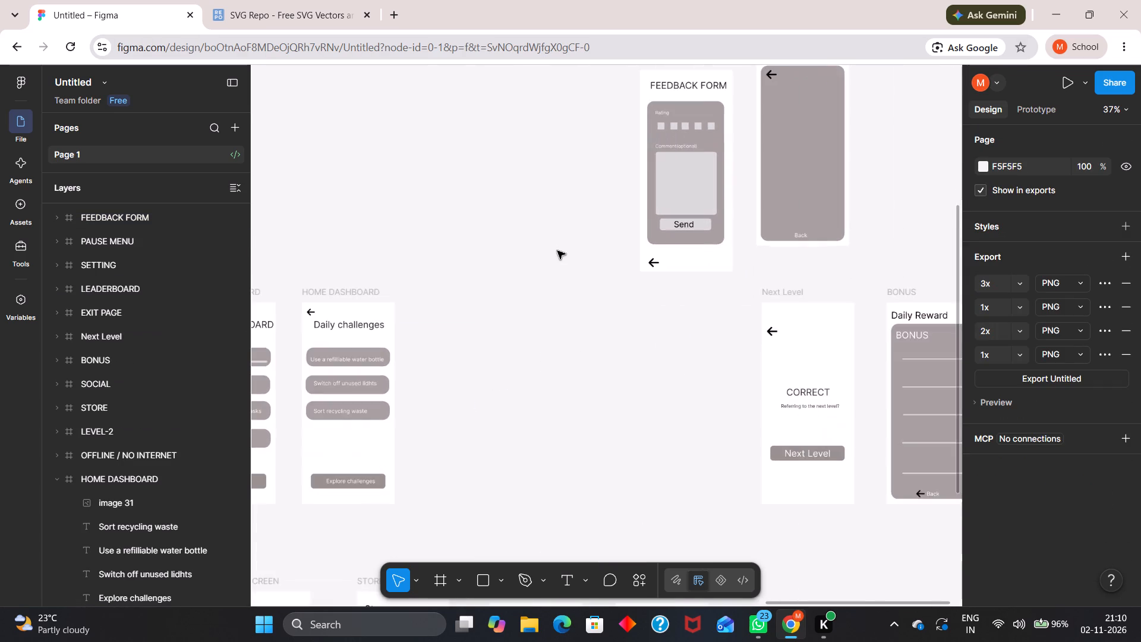
scroll(557, 251, down, 4)
drag(744, 283, 466, 289)
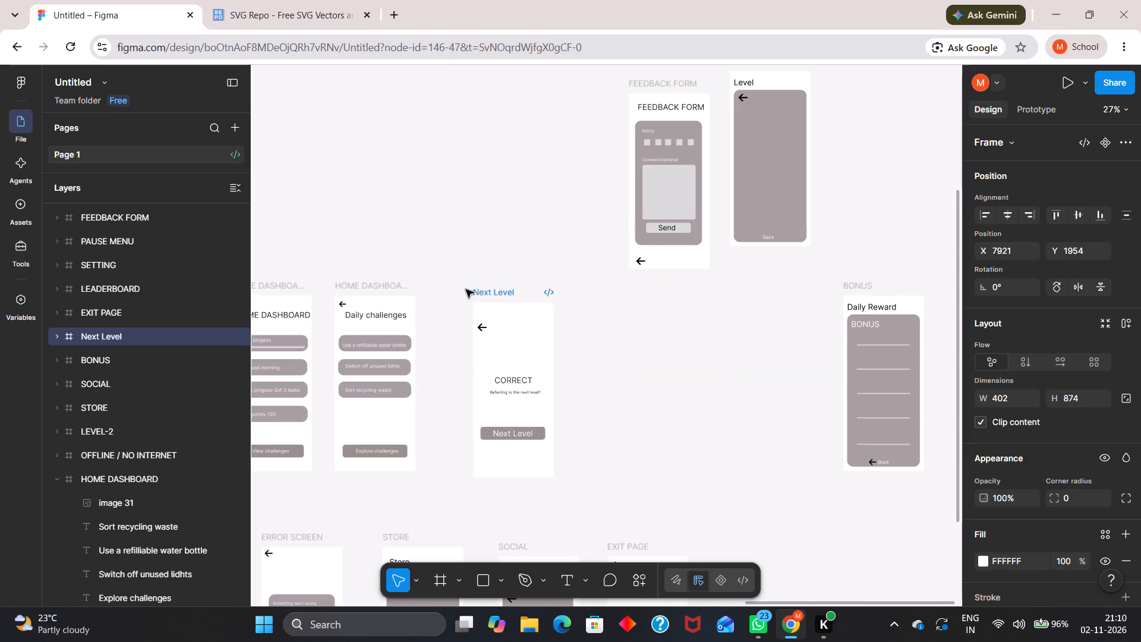
drag(466, 289, 466, 281)
click(504, 206)
Copy the "Daily challenges" title into the Next Level frame, placing it above the CORRECT text.
ctrl+middle_drag(555, 338, 600, 354)
ctrl+scroll(557, 340, down, 1)
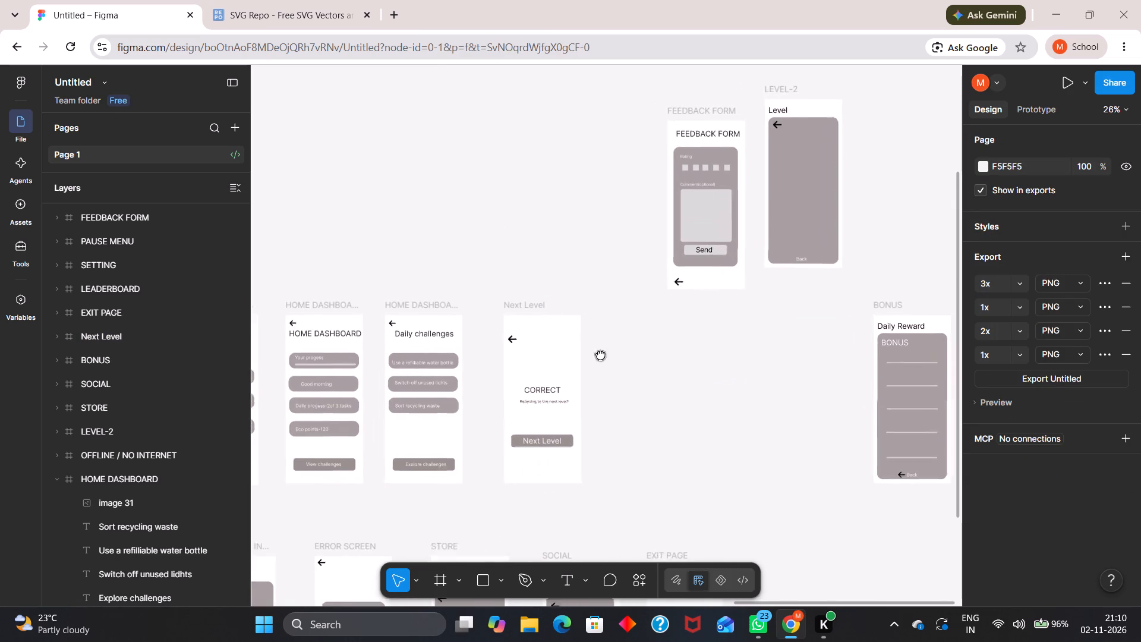
ctrl+middle_drag(600, 354, 629, 347)
ctrl+scroll(640, 397, up, 7)
middle_drag(626, 345, 674, 319)
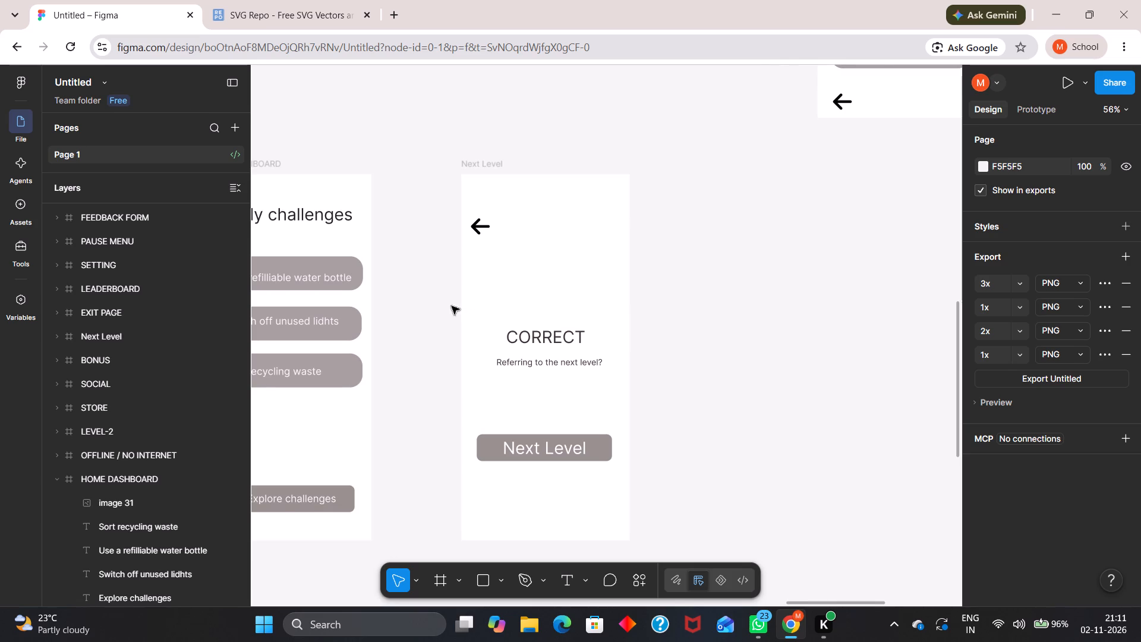
ctrl+scroll(443, 304, down, 2)
alt+drag(339, 228, 483, 242)
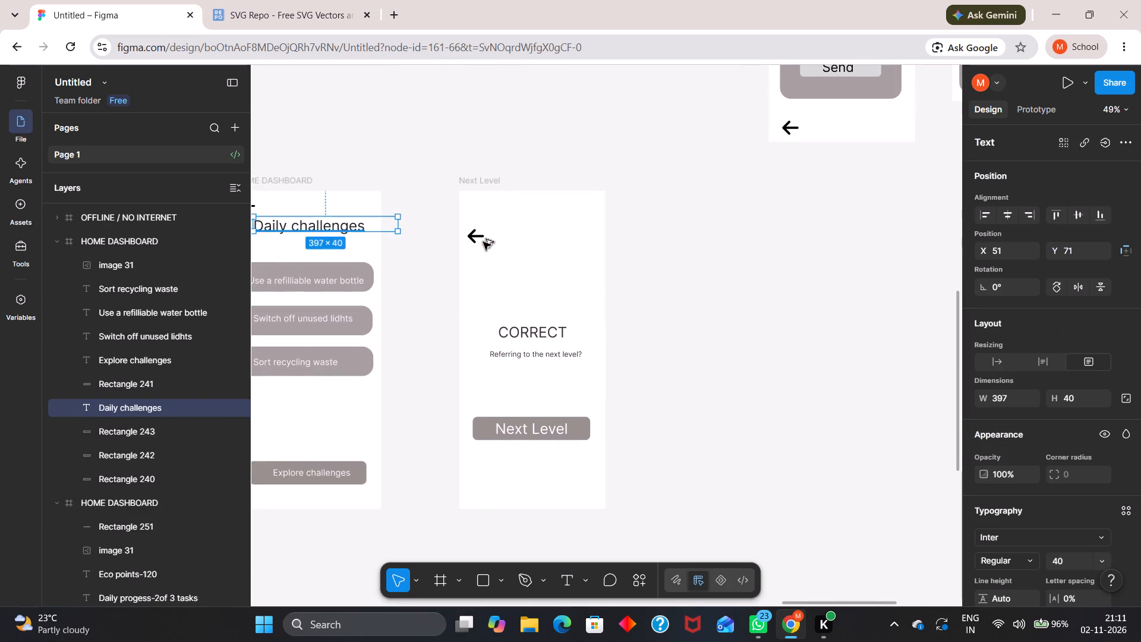
alt+drag(483, 242, 554, 266)
Replace the Next Level frame's back arrow with a copy of the Daily challenges screen's smaller arrow in the frame's upper-left corner.
drag(475, 239, 477, 218)
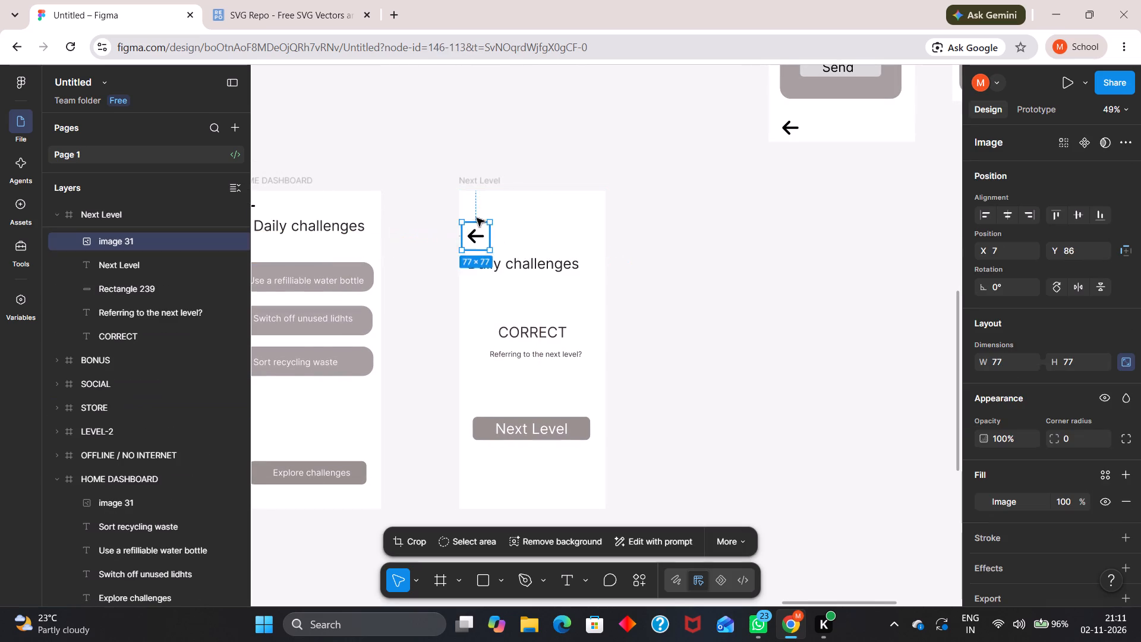
drag(477, 218, 477, 215)
click(476, 215)
key(BackSpace)
scroll(483, 221, down, 1)
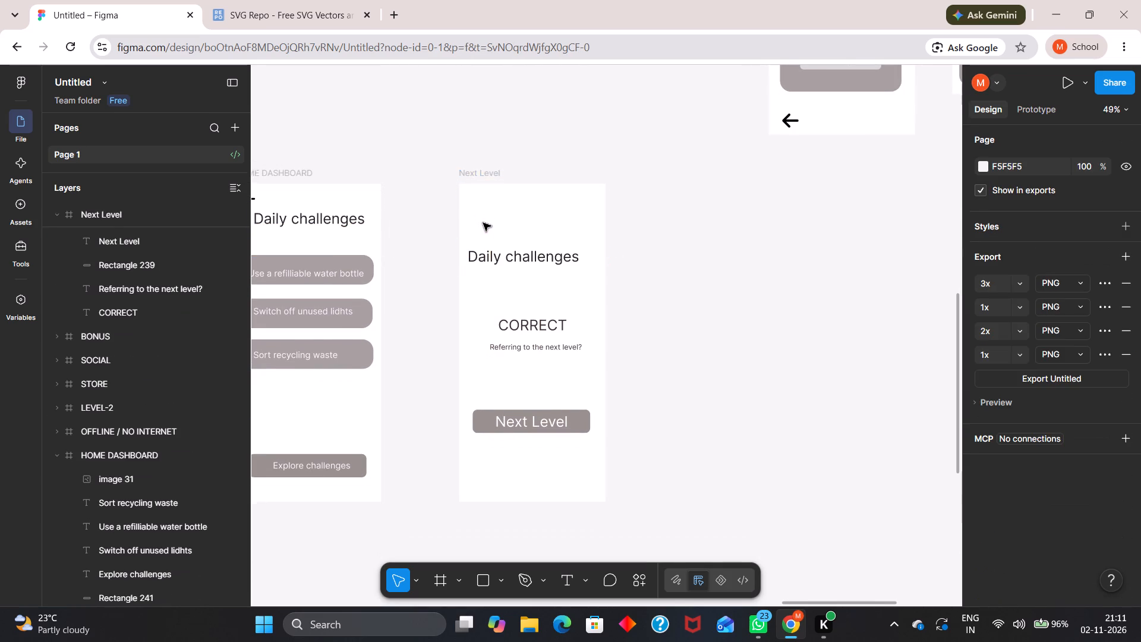
scroll(483, 223, down, 3)
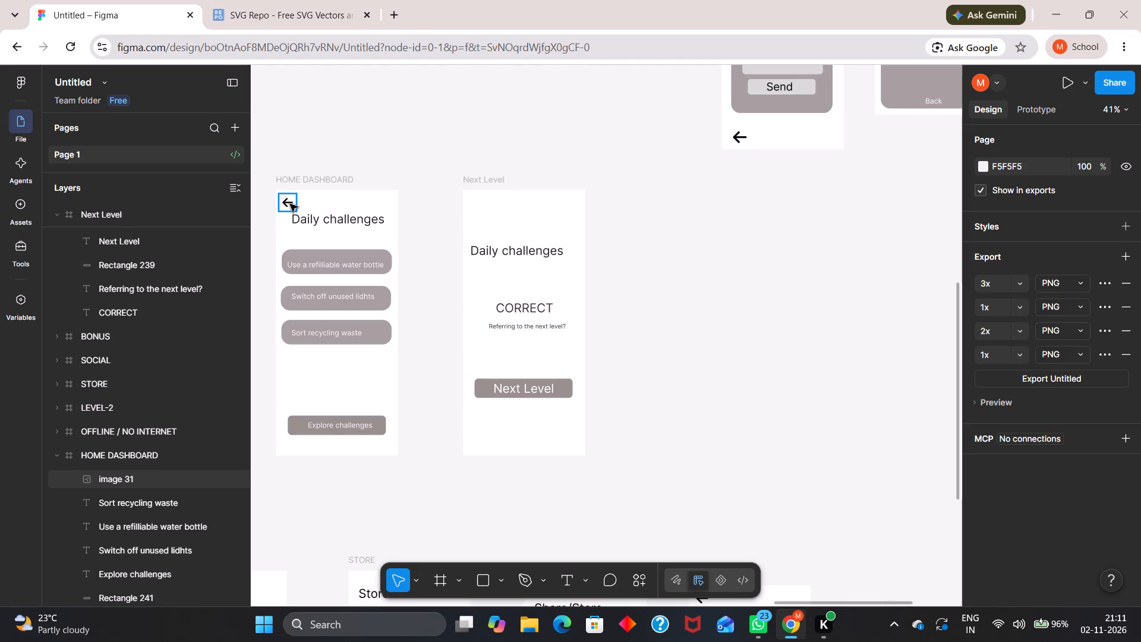
alt+drag(290, 204, 474, 200)
click(483, 163)
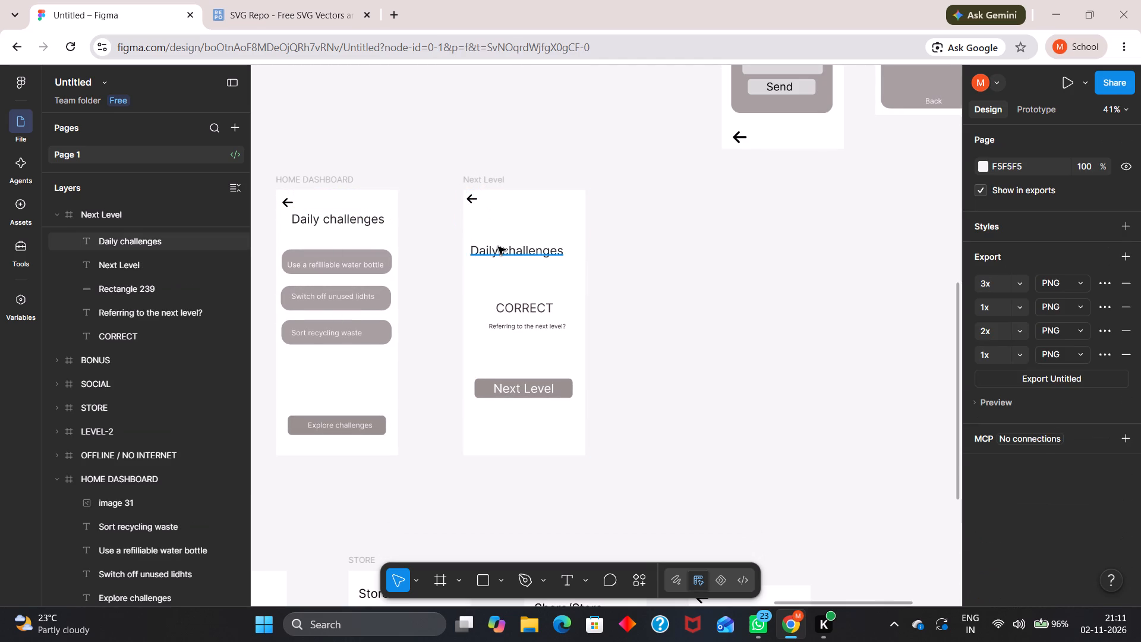
Change the copied title in the Next Level frame to read "Complete challenges".
double_click(498, 247)
double_click(498, 249)
drag(498, 249, 482, 249)
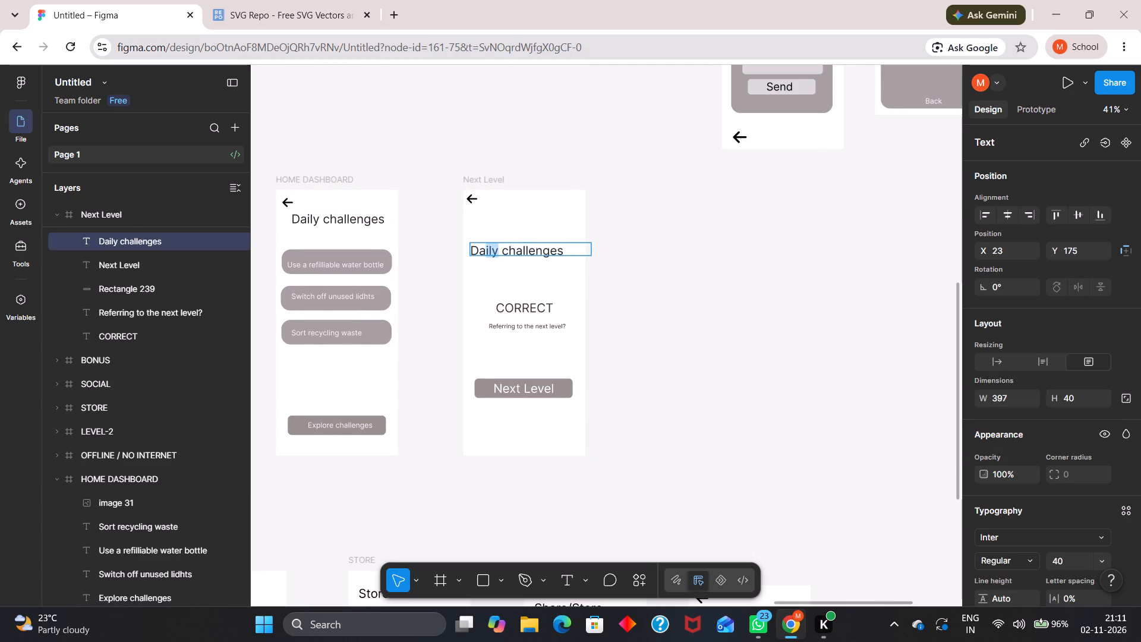
drag(482, 249, 469, 249)
text(Complete)
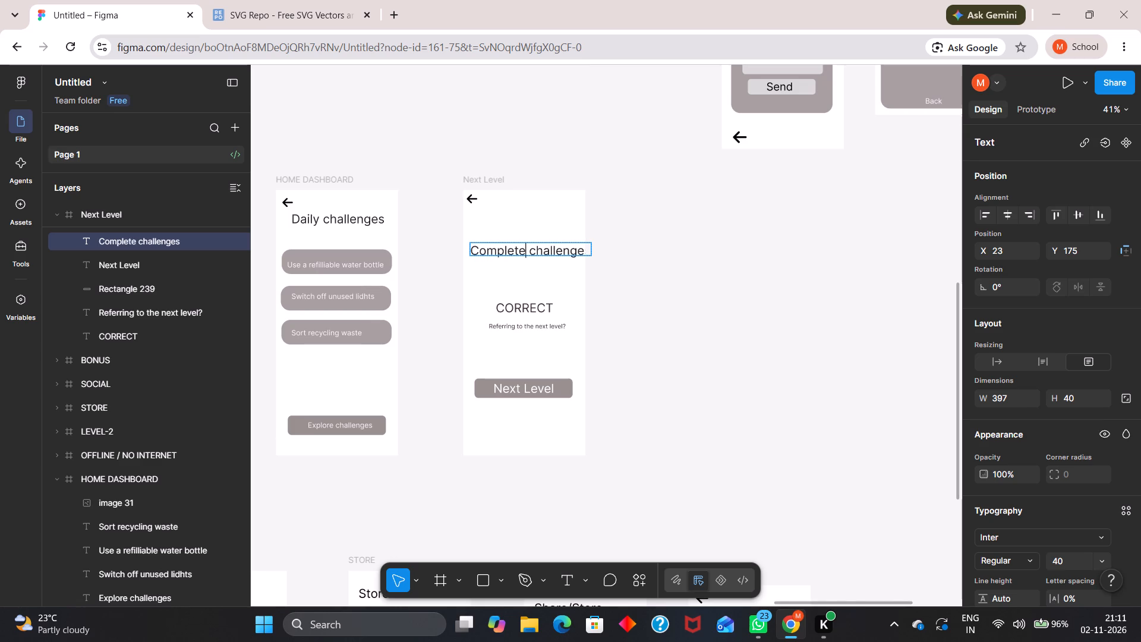
key(Escape)
key(Escape)
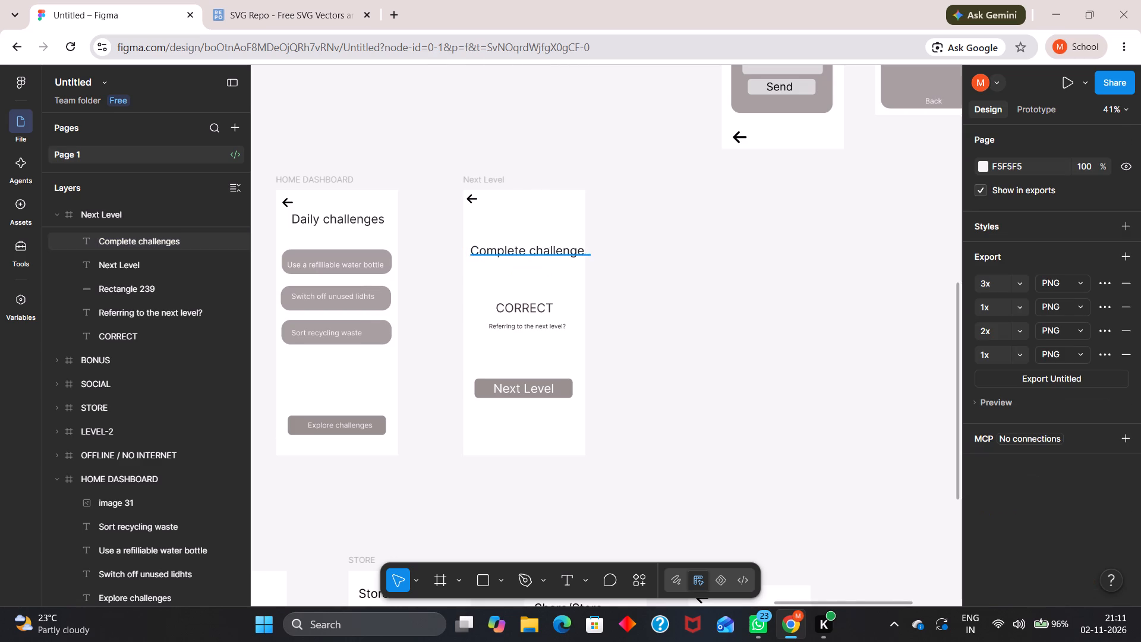
Move the "Complete challenges" title up to just below the back arrow in the Next Level frame, at about X 6, Y 82.
drag(546, 254, 542, 231)
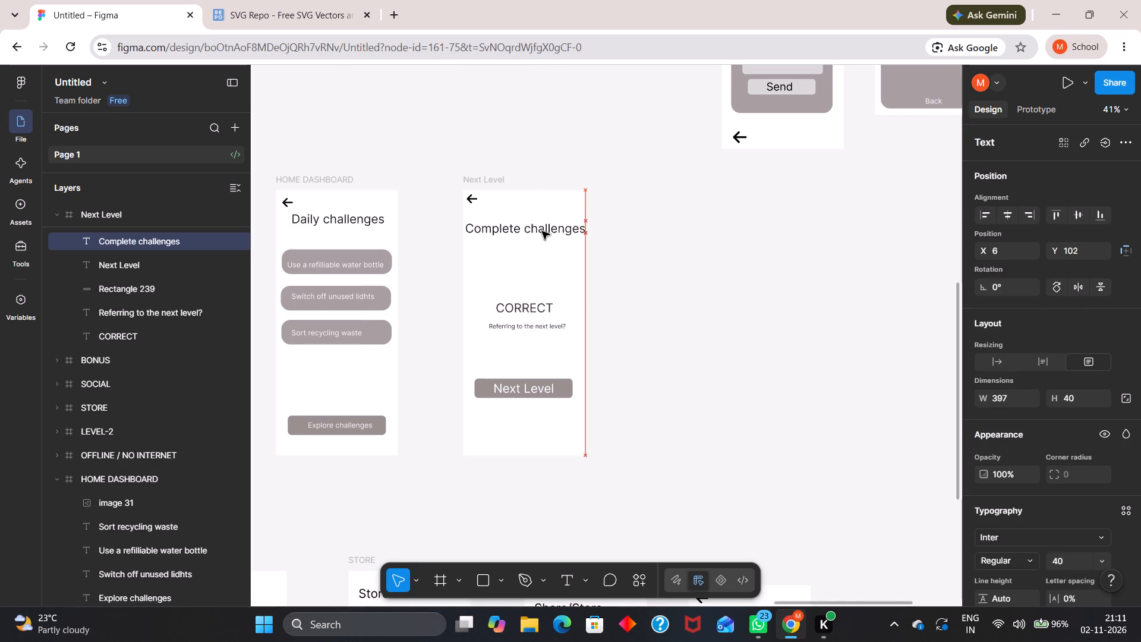
drag(542, 231, 543, 226)
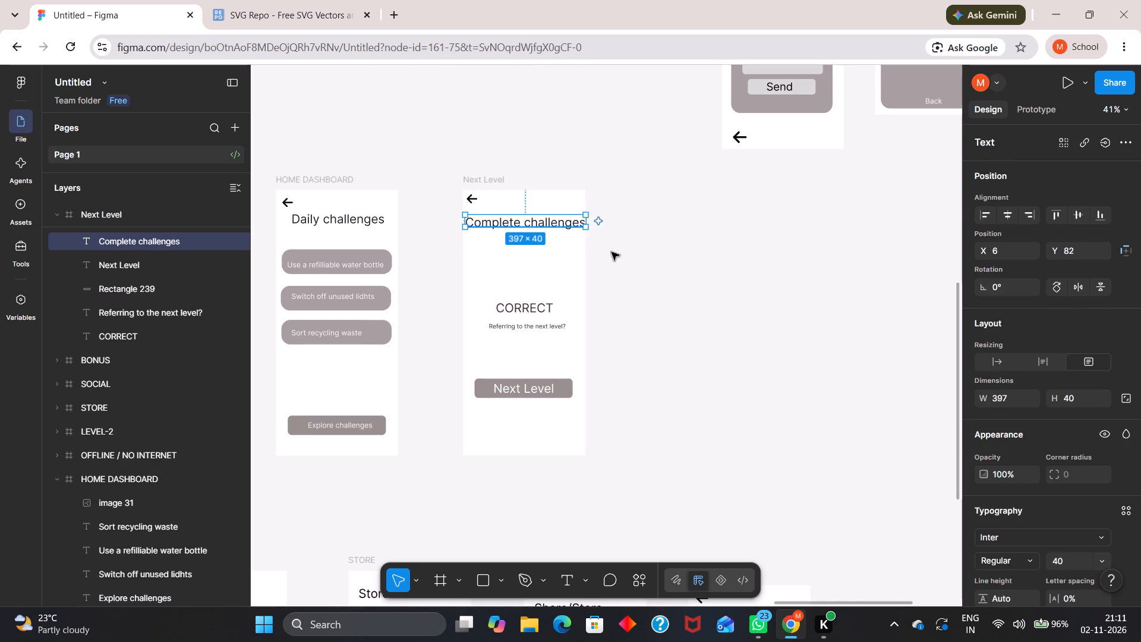
click(614, 252)
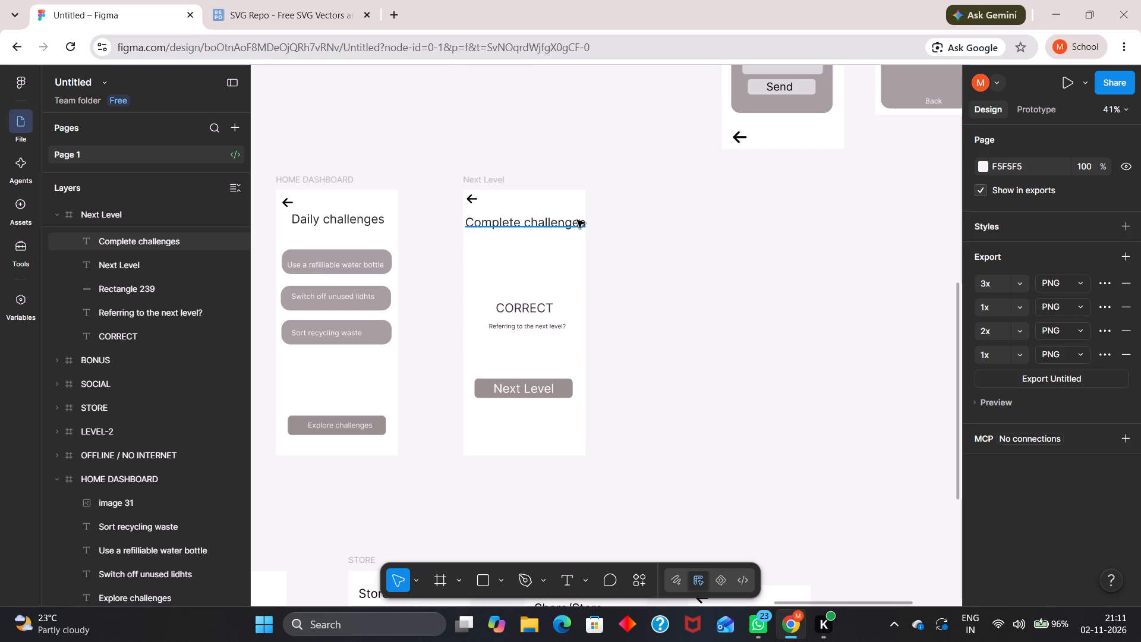
Shorten the Next Level frame's title to read "Complete challenge".
triple_click(577, 220)
click(577, 220)
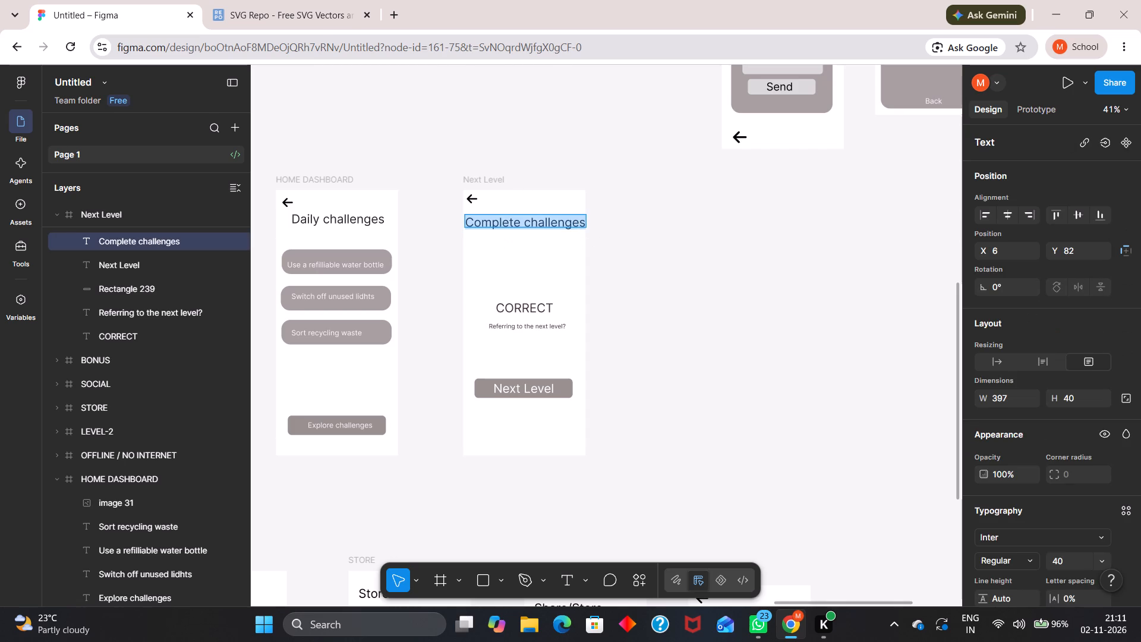
click(582, 222)
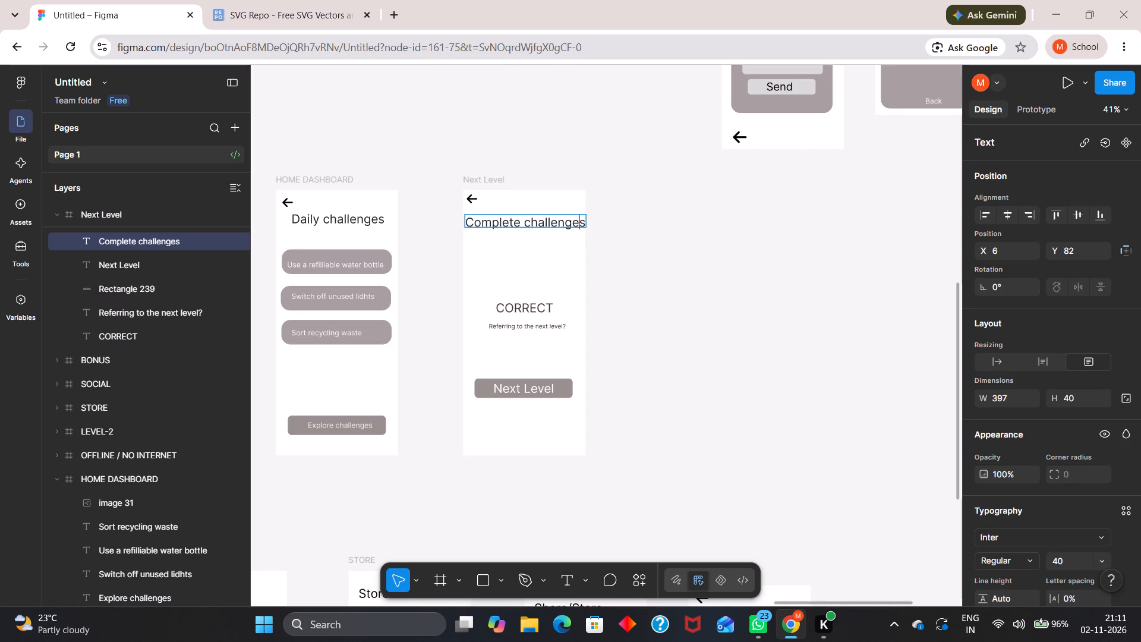
key(Right)
key(BackSpace)
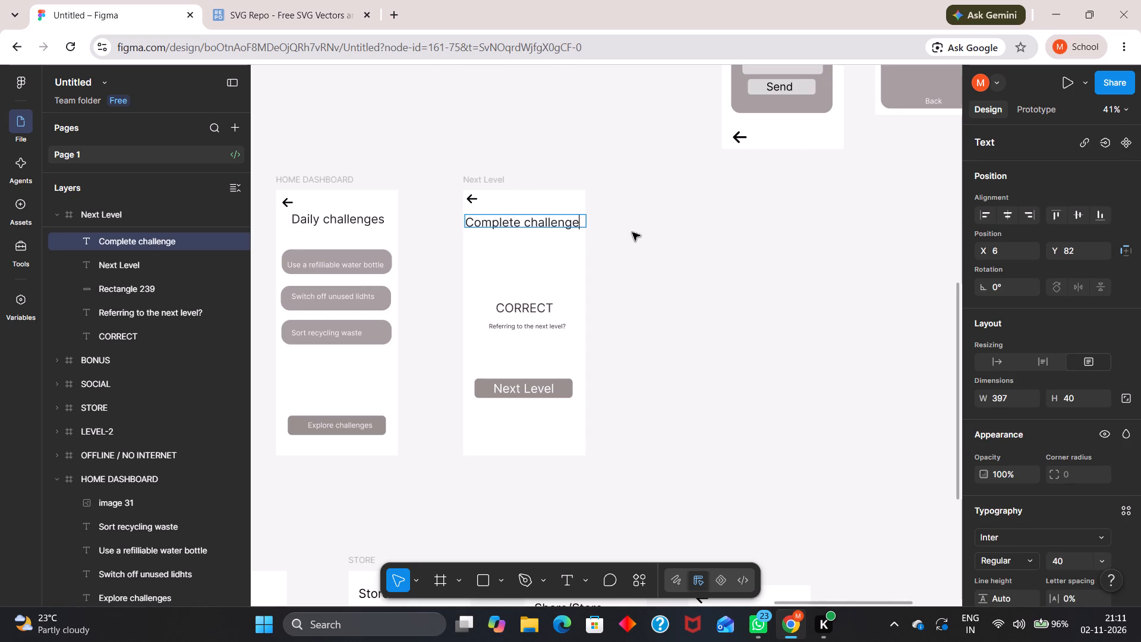
click(632, 232)
click(614, 228)
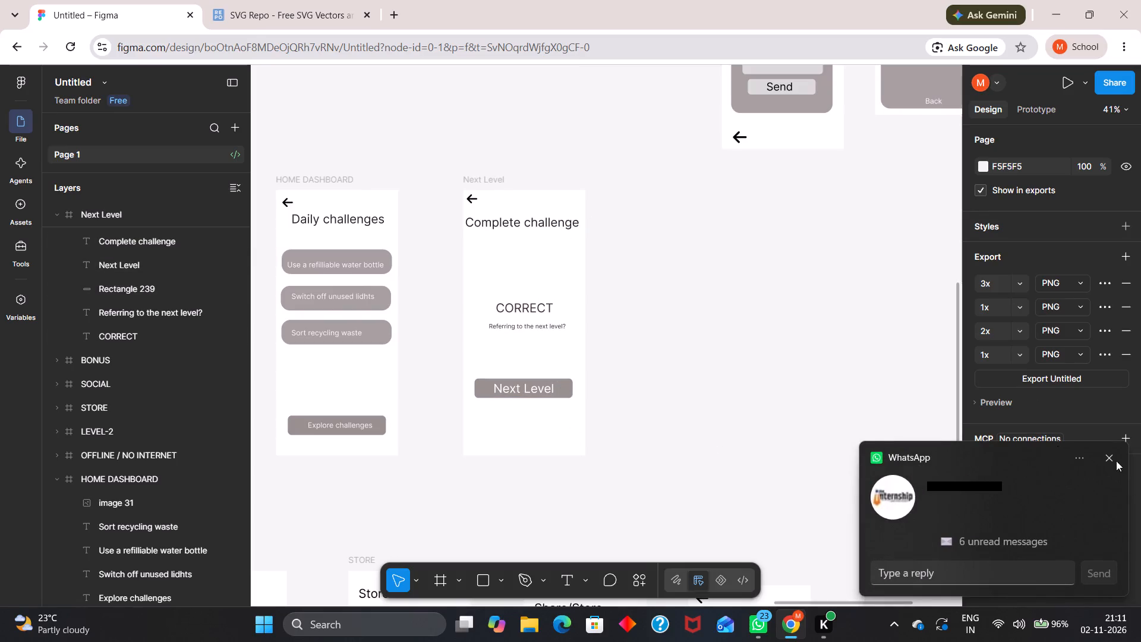
click(1116, 461)
Change the "Next Level" button label in the Next Level frame to "Mark complete".
double_click(552, 392)
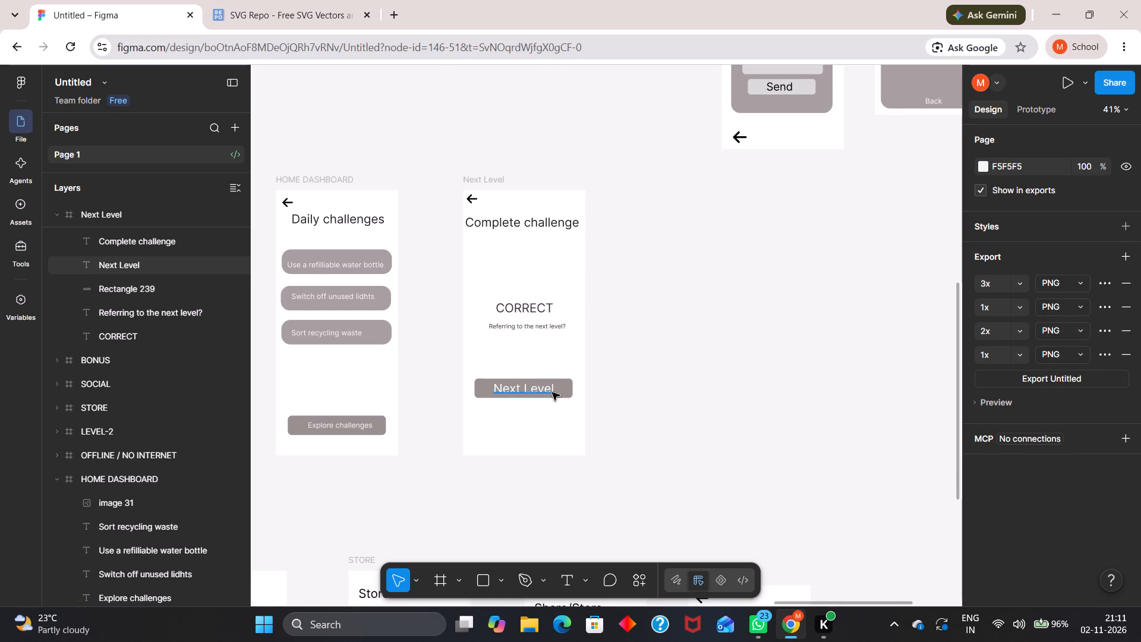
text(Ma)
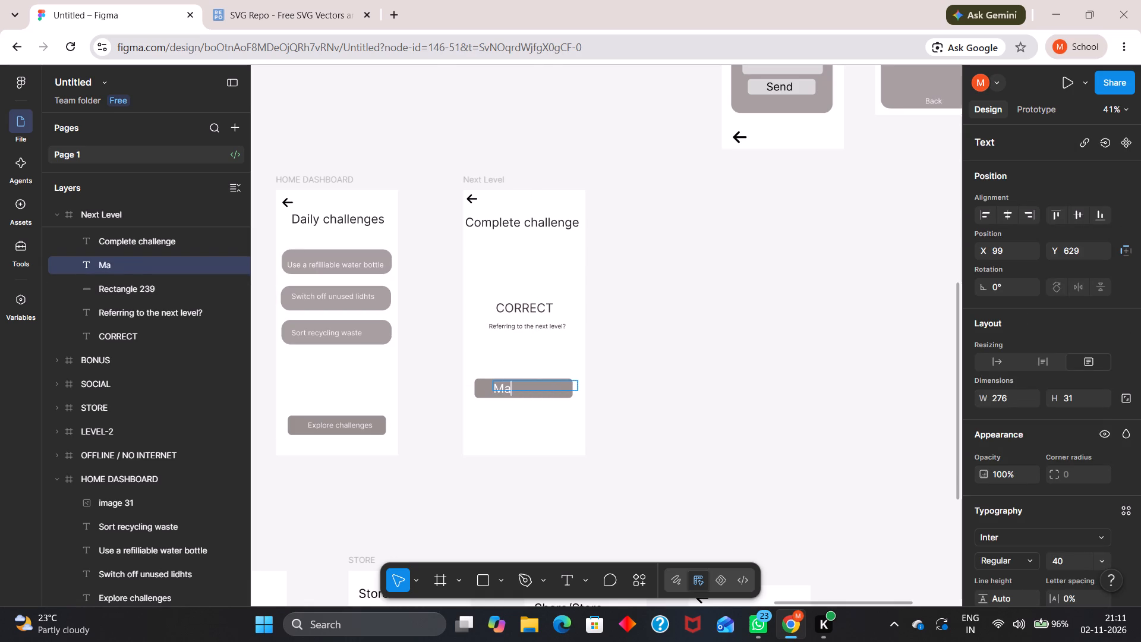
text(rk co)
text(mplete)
Widen the "Mark complete" text box to about 303 and shift it to about X 70, fitting the label on its button.
drag(604, 382, 578, 386)
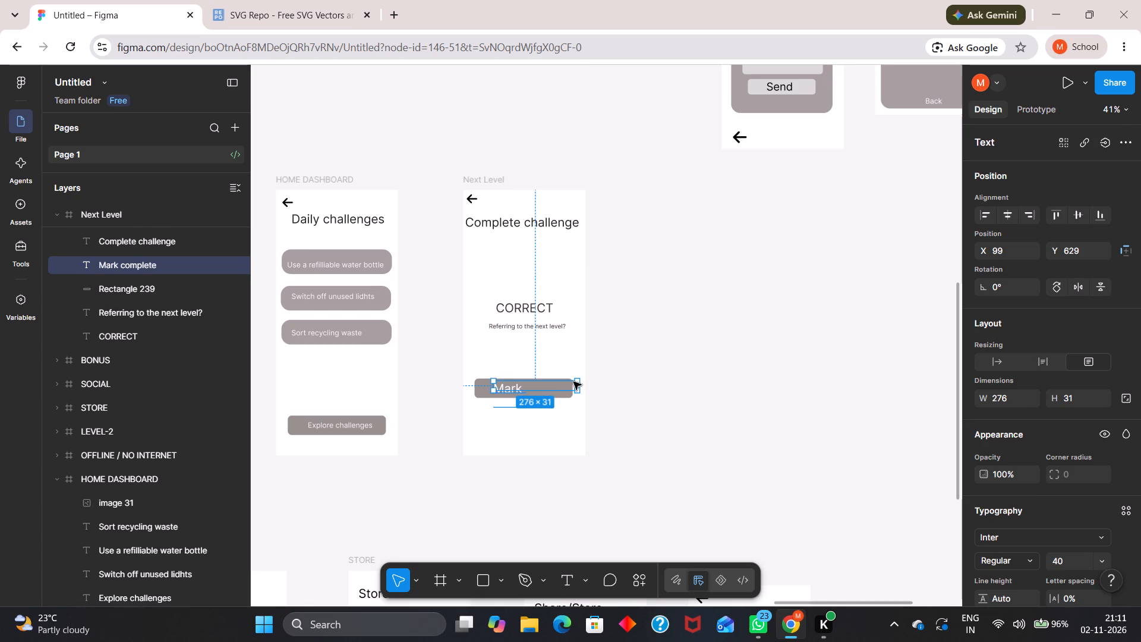
drag(581, 389, 594, 390)
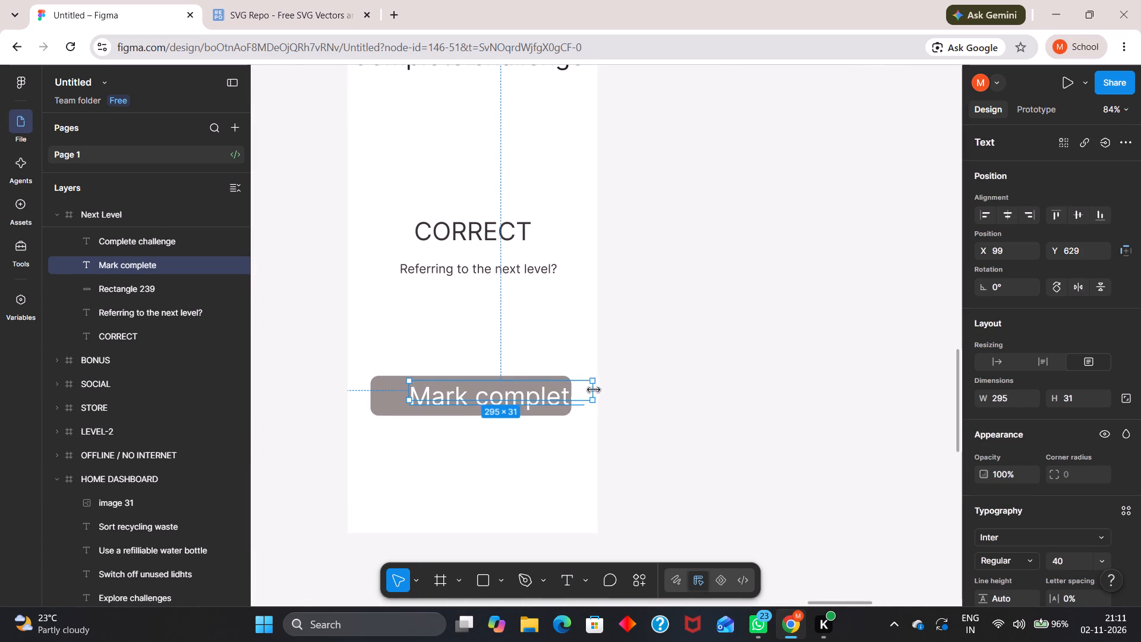
drag(594, 390, 597, 390)
click(644, 389)
drag(527, 397, 518, 397)
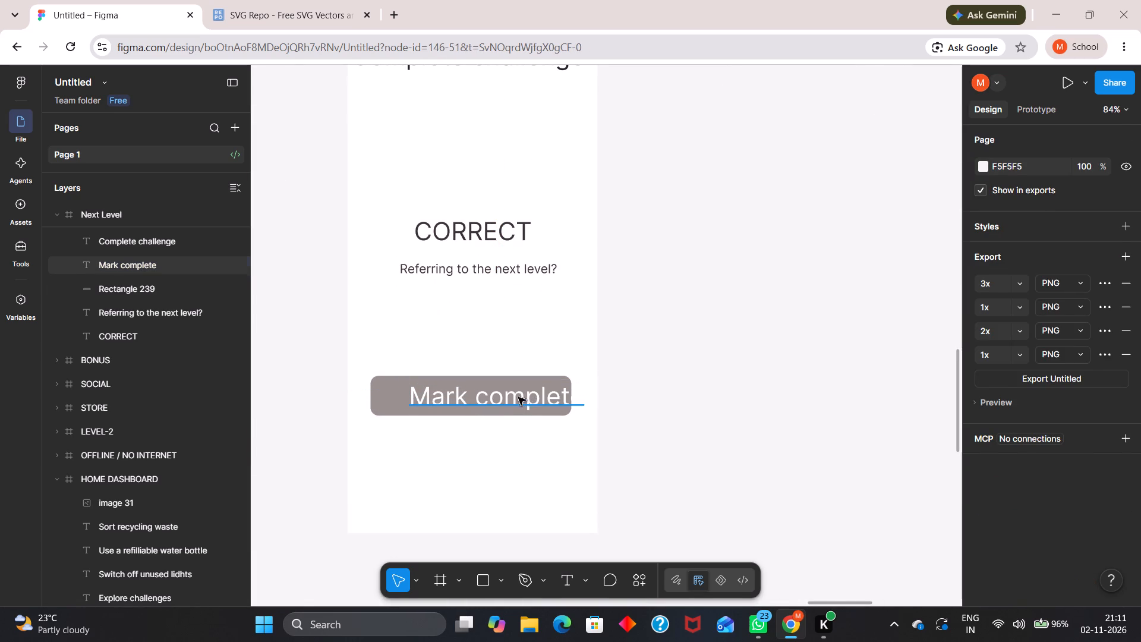
drag(518, 397, 507, 397)
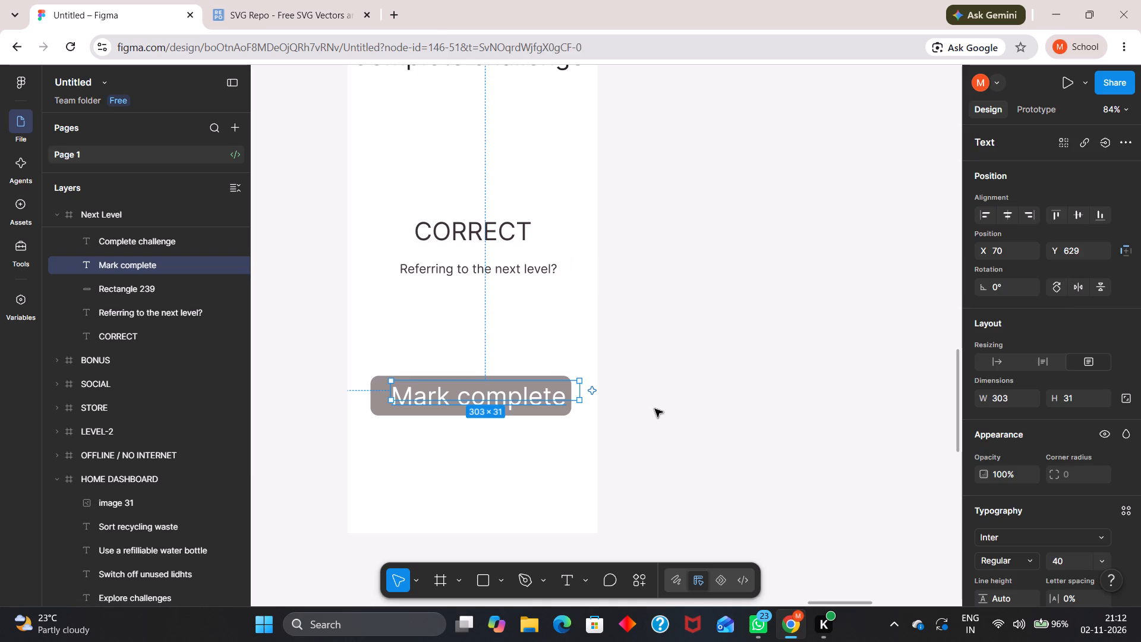
click(655, 409)
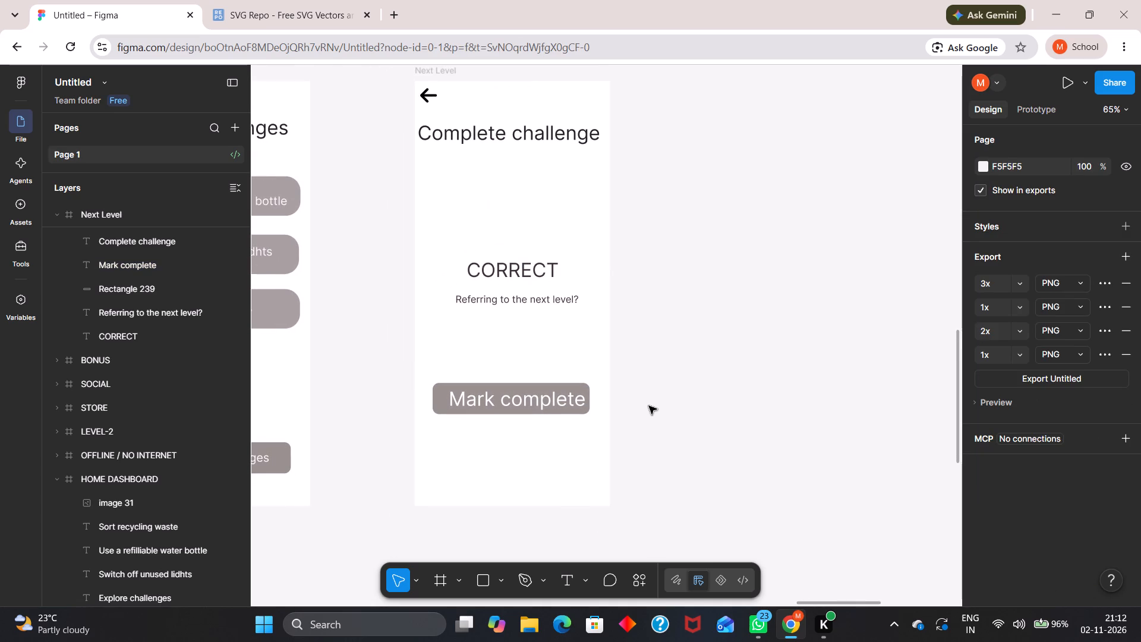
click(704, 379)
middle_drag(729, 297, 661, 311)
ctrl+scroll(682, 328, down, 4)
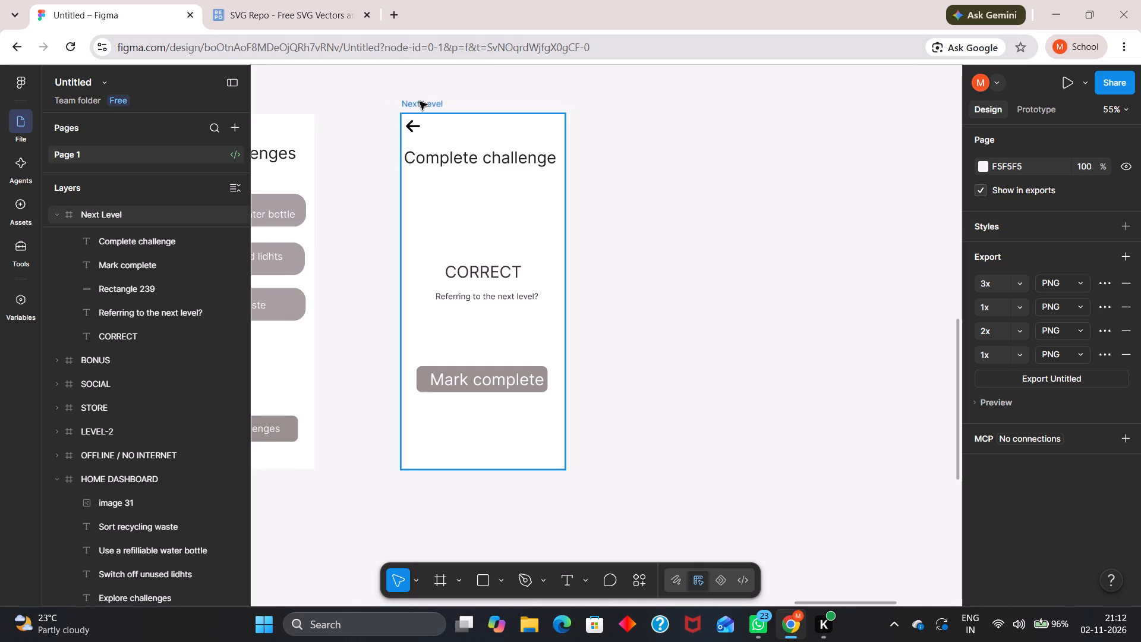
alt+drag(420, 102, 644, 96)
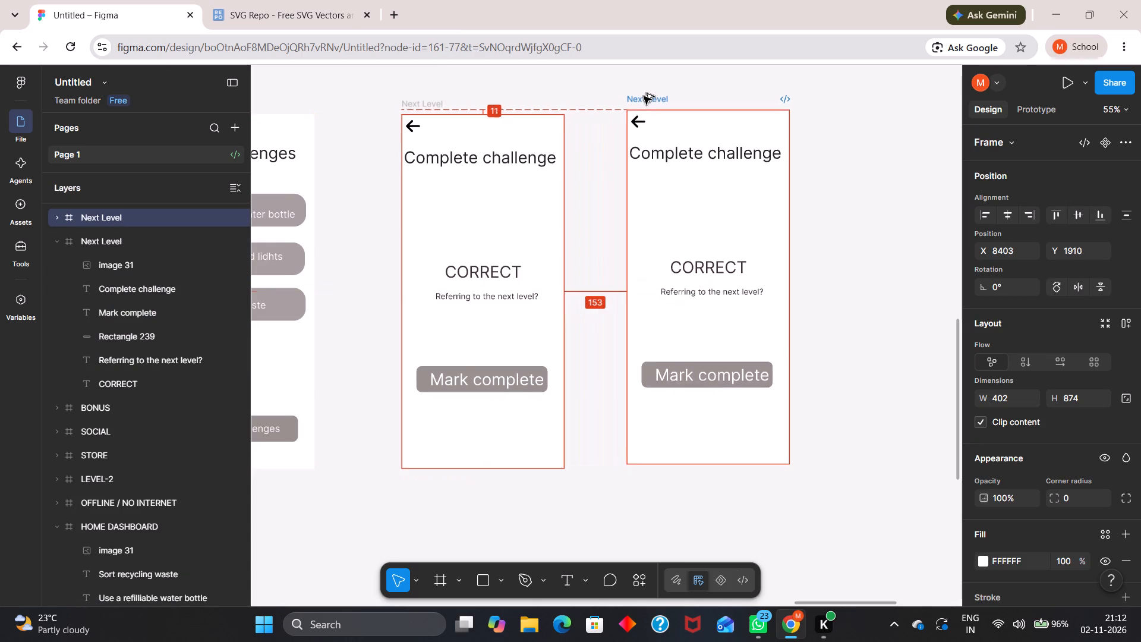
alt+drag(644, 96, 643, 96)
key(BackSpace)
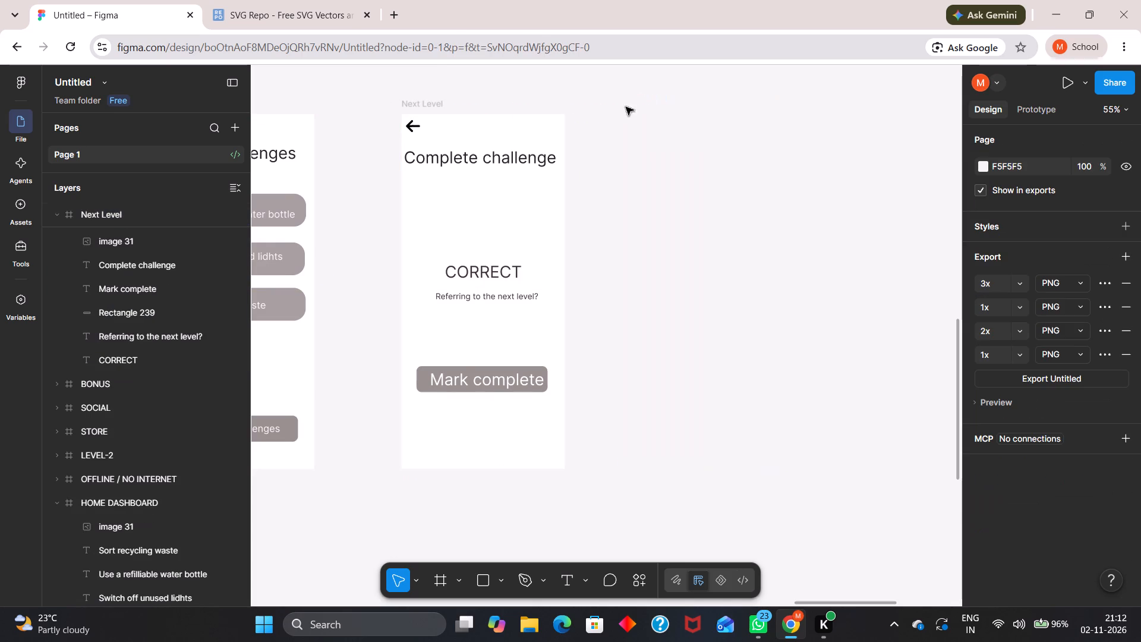
Duplicate the Daily challenges frame and place the copy beside the Complete challenge screen, level with it.
ctrl+scroll(376, 156, down, 2)
scroll(376, 156, down, 1)
middle_drag(376, 156, 400, 176)
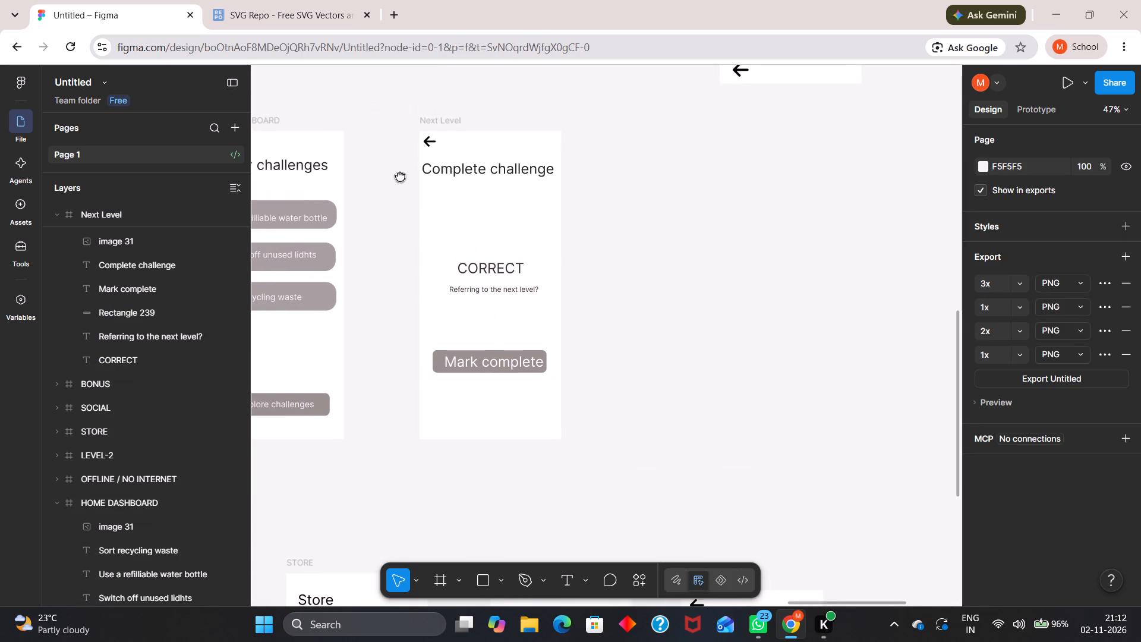
middle_drag(400, 176, 404, 176)
alt+drag(271, 122, 340, 125)
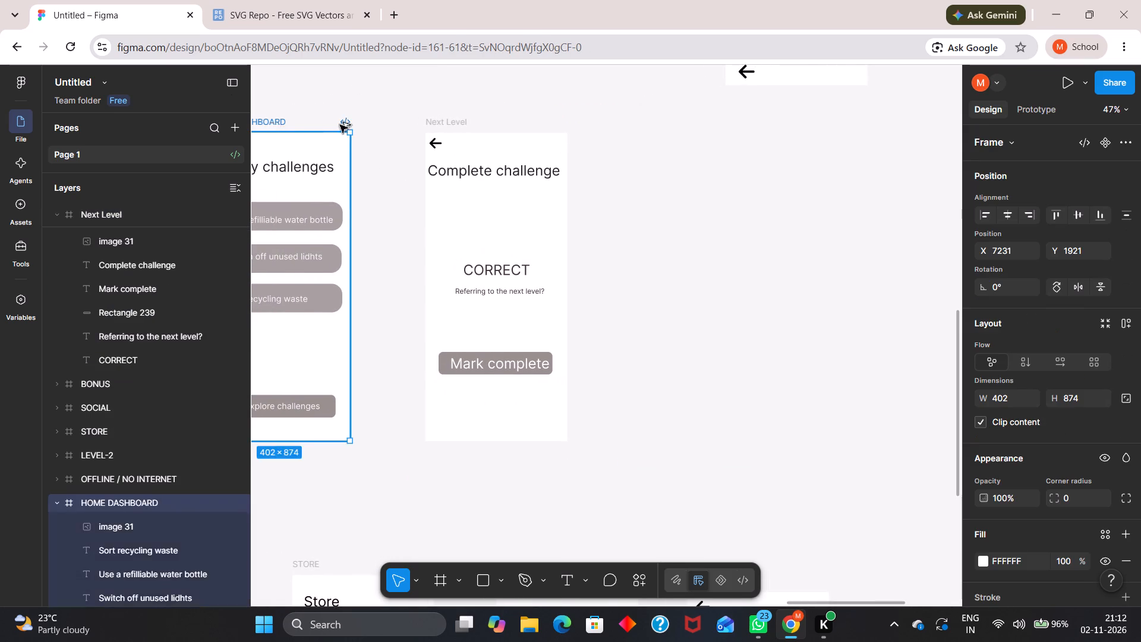
alt+drag(340, 125, 681, 121)
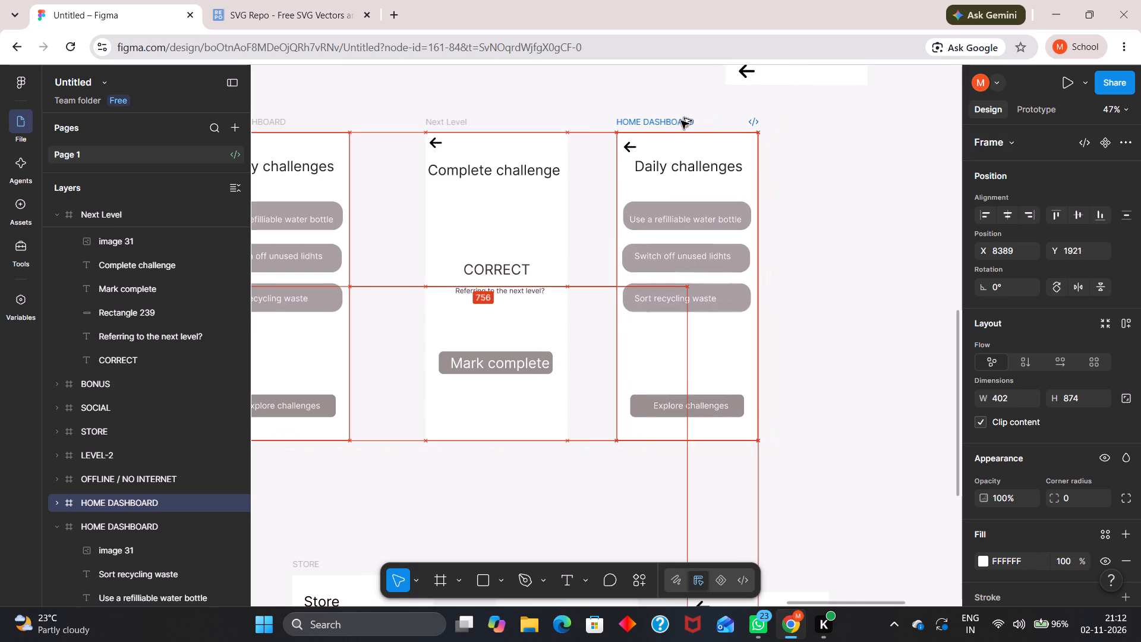
click(783, 148)
Change the duplicated frame's "Daily challenges" title to "Waste Reduction".
ctrl+scroll(773, 188, down, 1)
ctrl+scroll(777, 196, up, 7)
ctrl+middle_drag(777, 196, 738, 202)
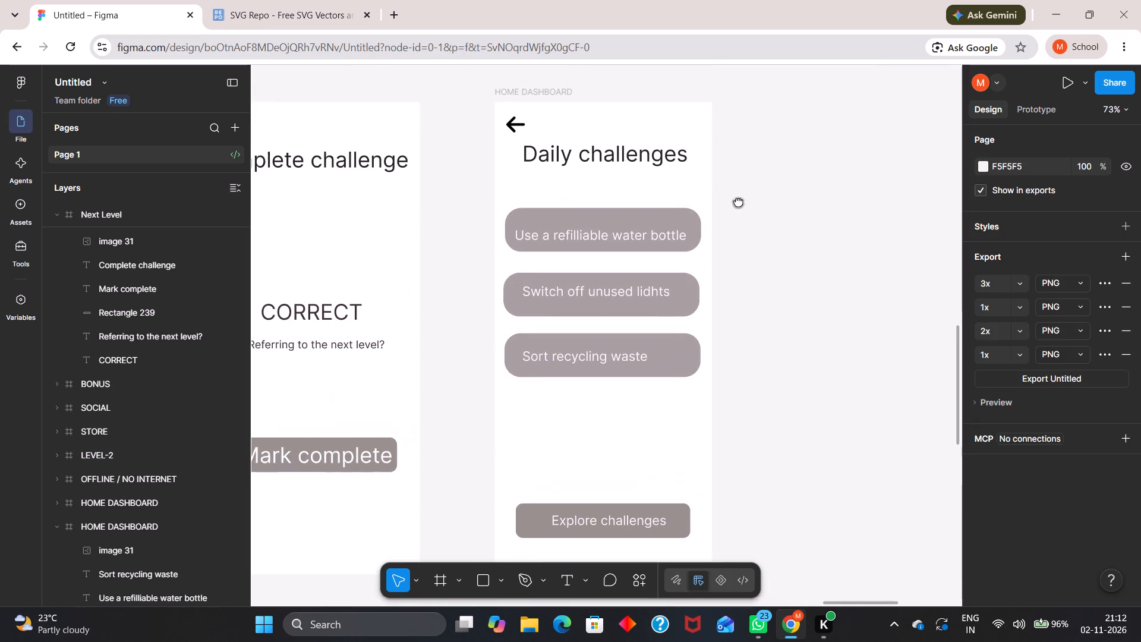
ctrl+middle_drag(738, 202, 696, 207)
double_click(549, 161)
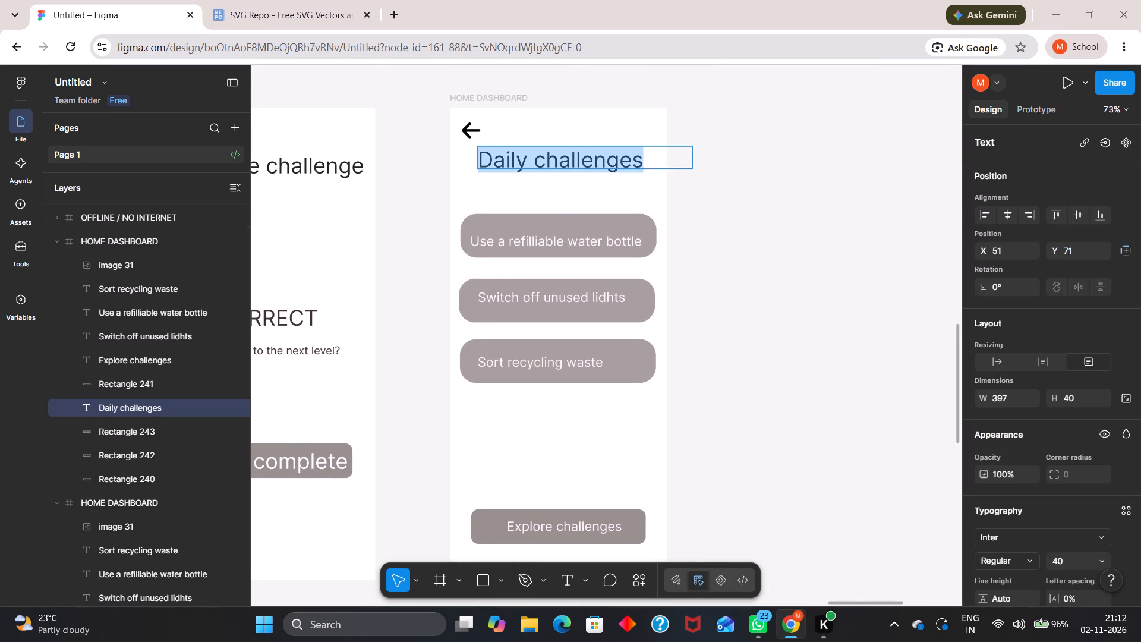
text(Waste)
key(space)
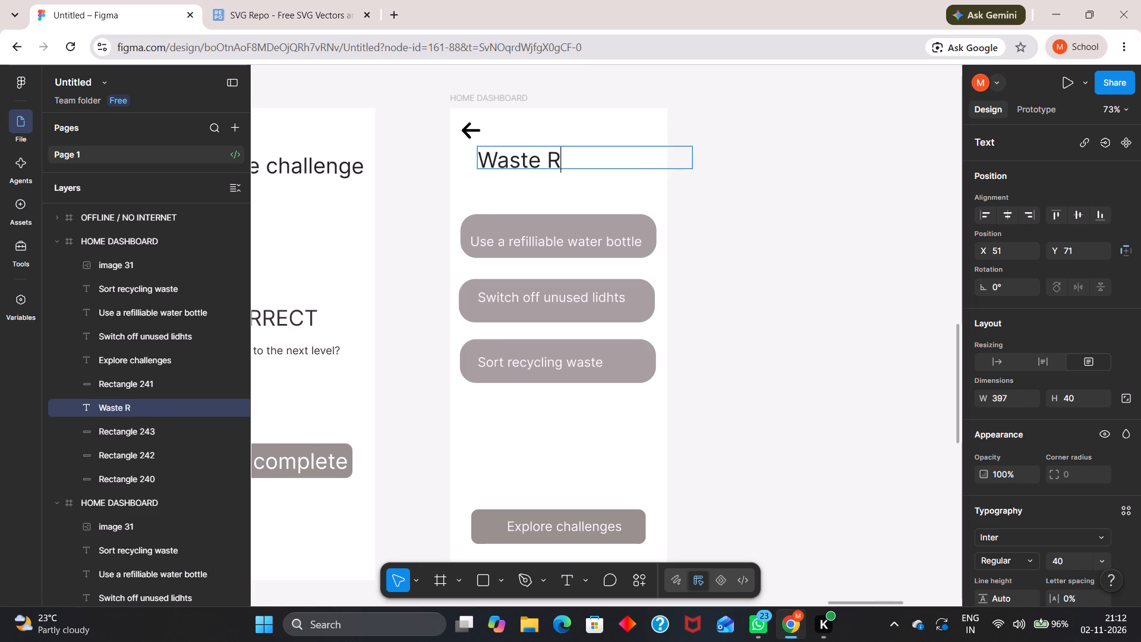
key(BackSpace)
key(e)
text(eduction)
key(space)
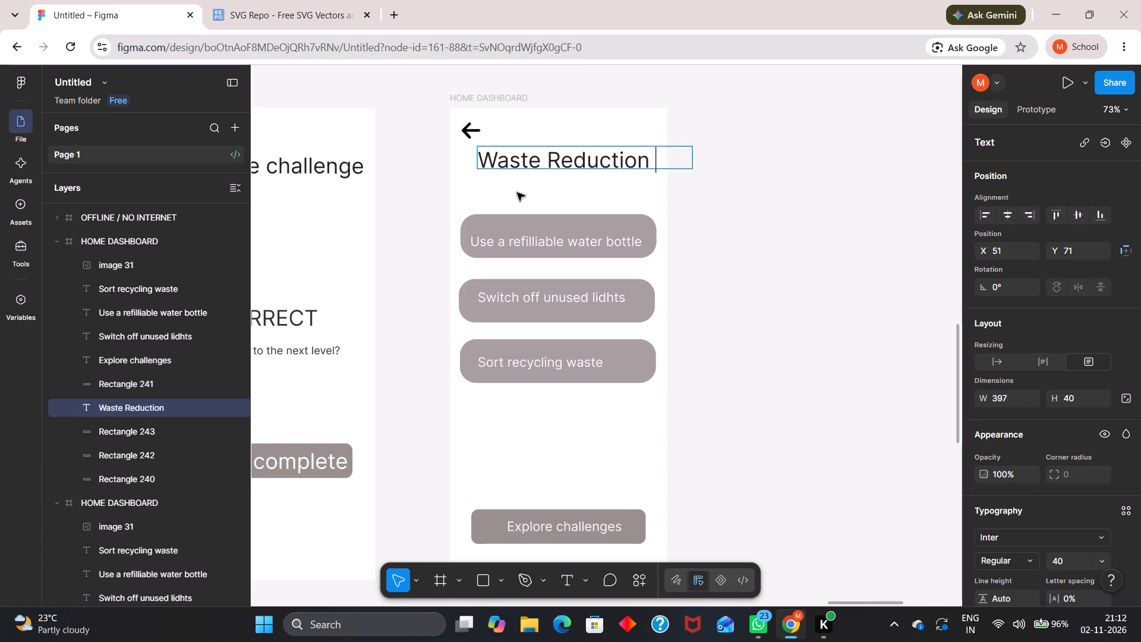
Replace the first challenge's text on the Waste Reduction screen with "carry reusable bags".
double_click(528, 243)
key(ctrl+a)
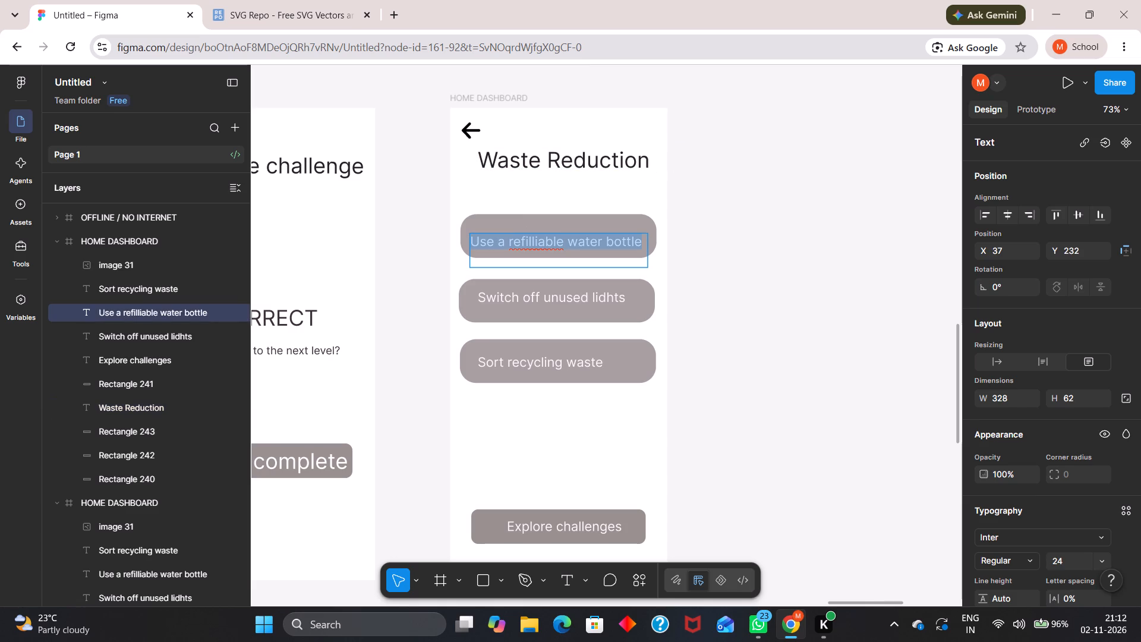
text(carry)
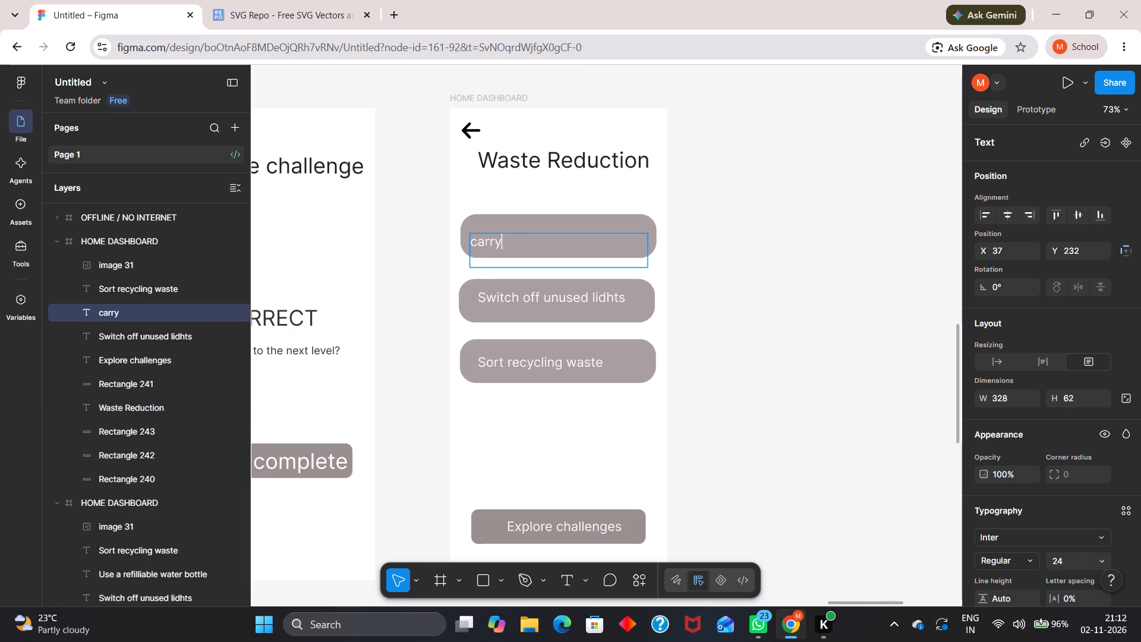
key(space)
text(reusac)
key(BackSpace)
key(v)
key(BackSpace)
text(blr)
key(BackSpace)
text(e)
key(space)
text(bags)
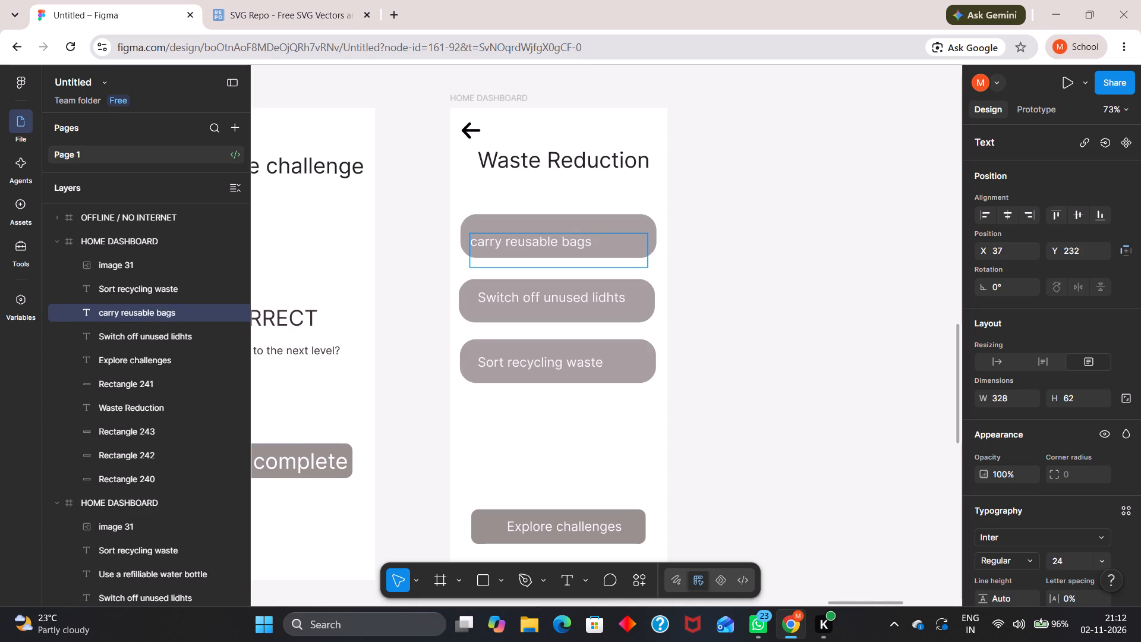
Replace the second challenge's text on the Waste Reduction screen with "Avoid excess packing".
double_click(544, 296)
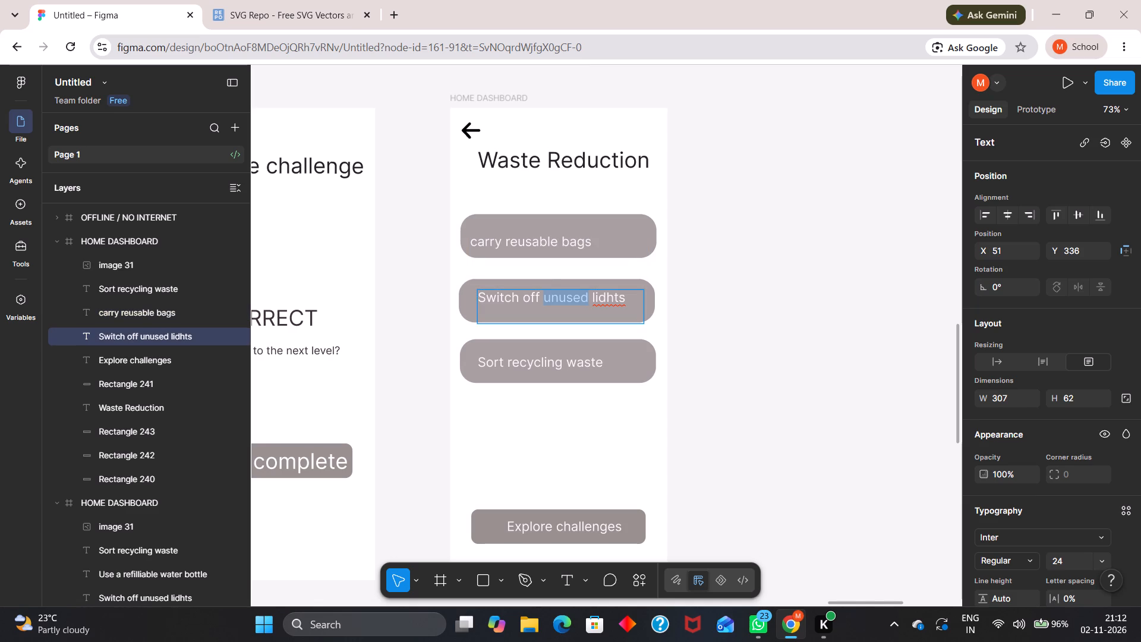
key(ctrl+a)
text(Avoid)
key(space)
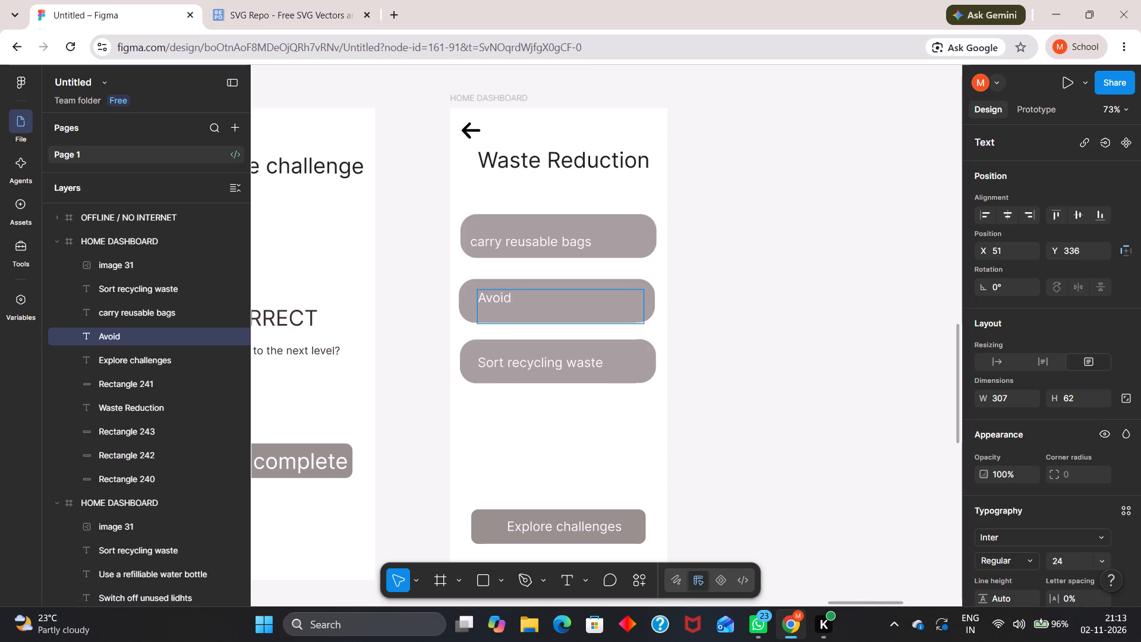
text(exce)
text(ss)
key(space)
text(packing)
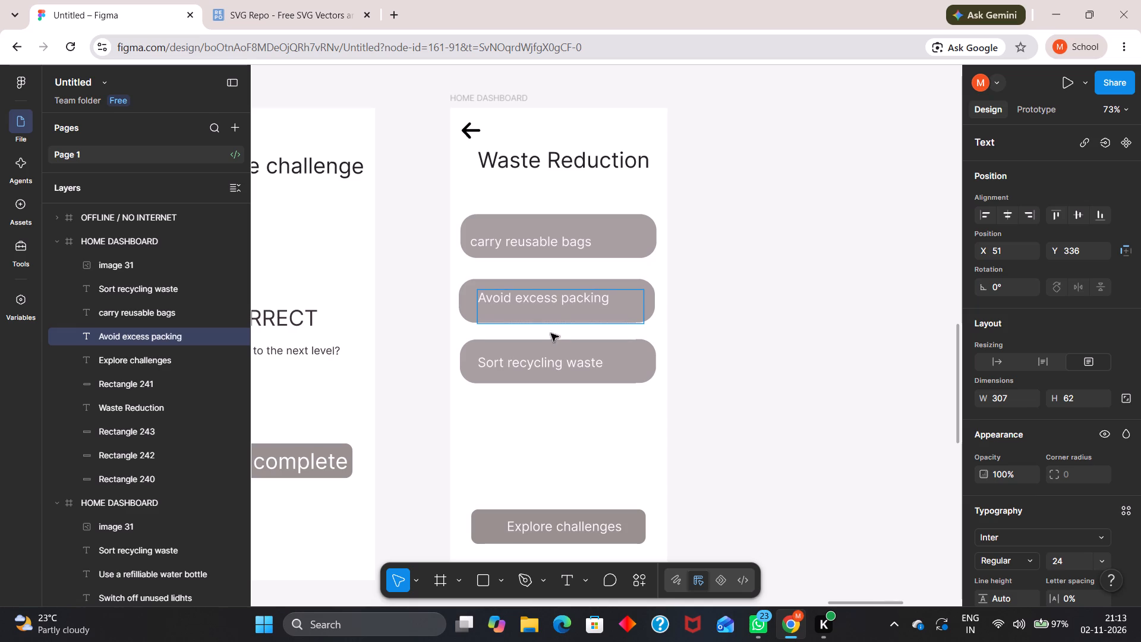
Replace the third challenge's text on the Waste Reduction screen with "saperate wet and dry waste".
double_click(548, 360)
key(ctrl+a)
text(saperaten)
key(space)
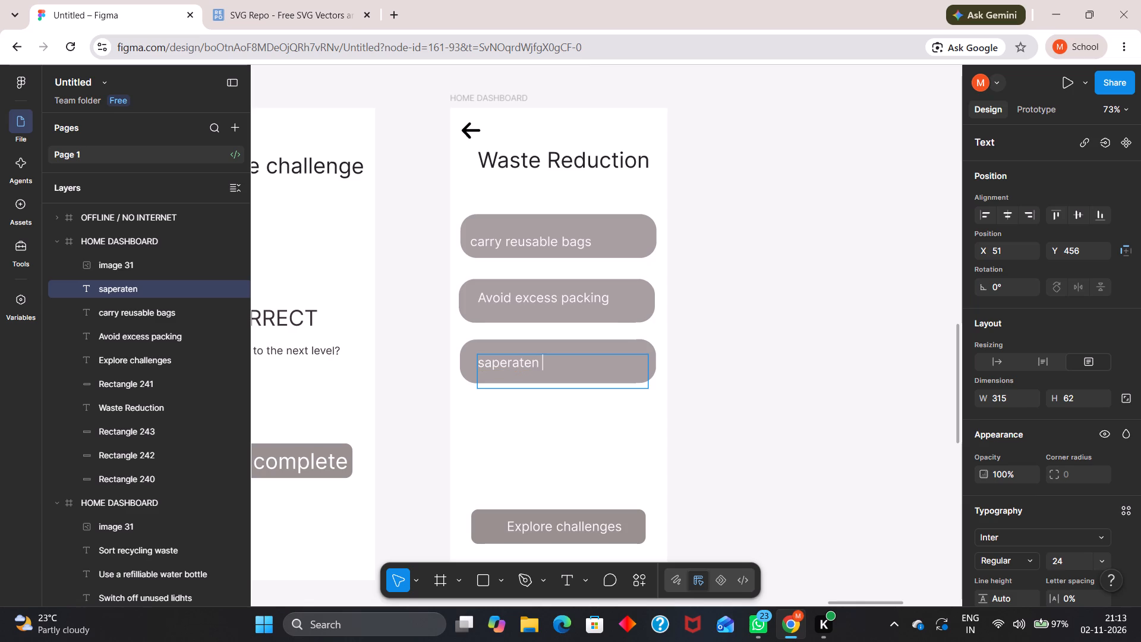
key(BackSpace)
key(BackSpace)
key(space)
text(wa)
key(BackSpace)
text(et)
key(space)
text(and)
key(space)
text(dry)
key(space)
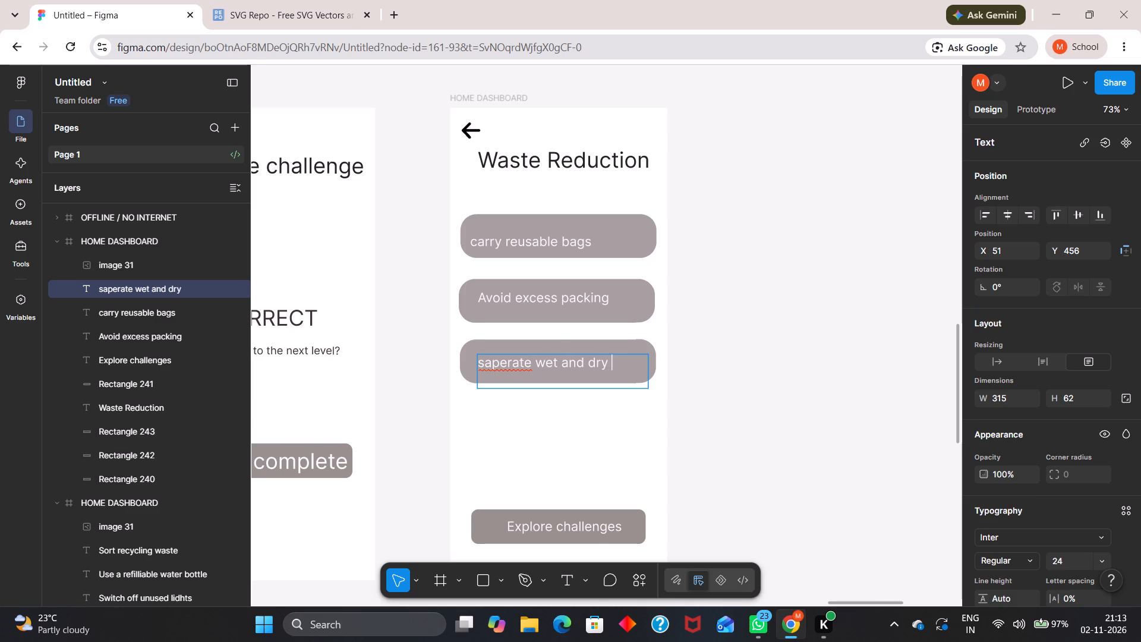
text(waste)
key(Escape)
key(Escape)
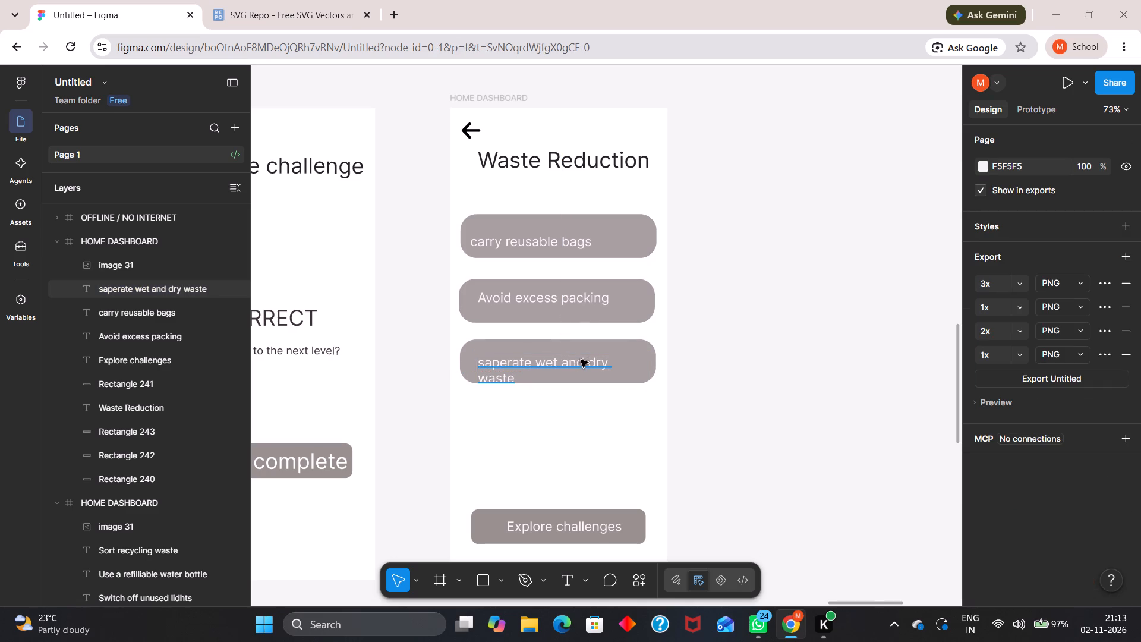
Widen the third challenge's text box to about 329 so it fits one line, and reposition it within its bar at about X 41, Y 446.
drag(573, 361, 569, 348)
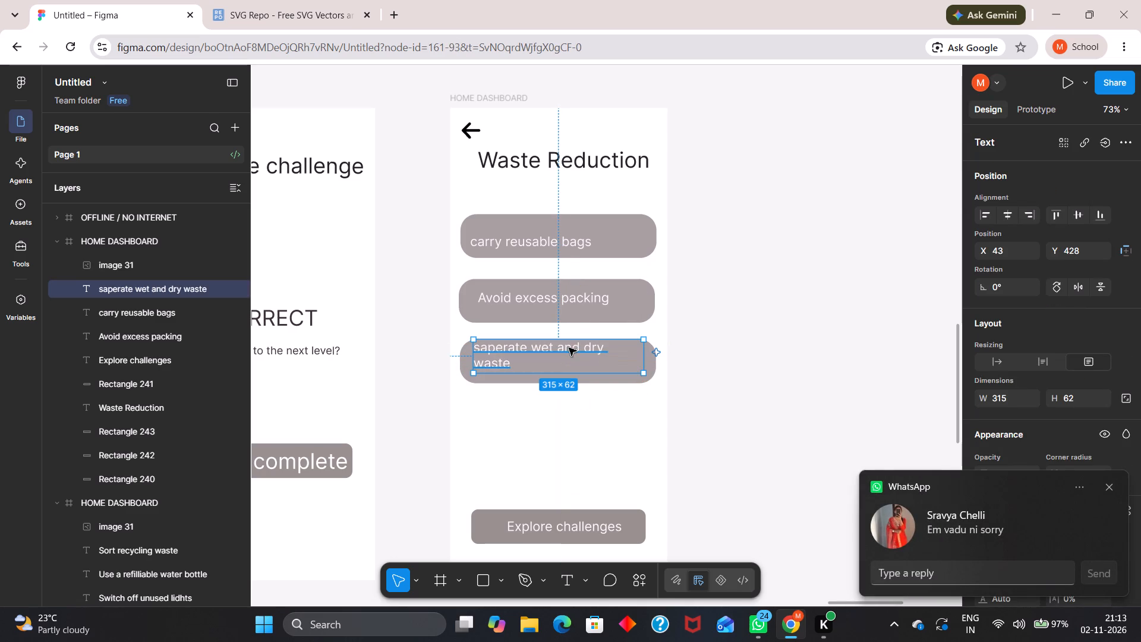
drag(642, 362, 651, 363)
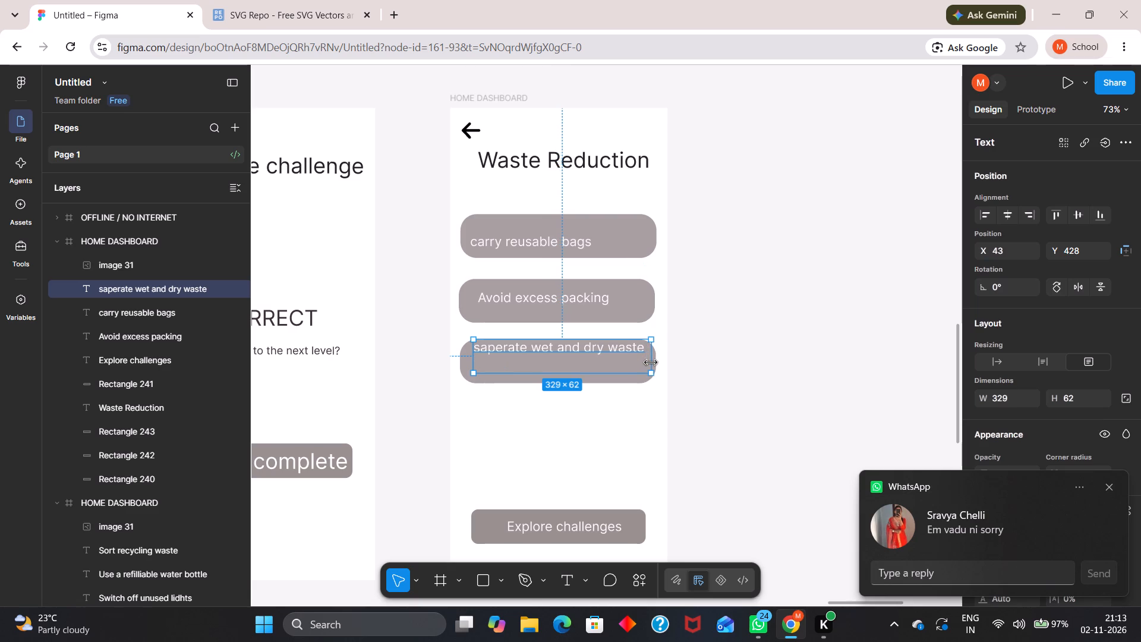
drag(713, 337, 625, 345)
click(625, 345)
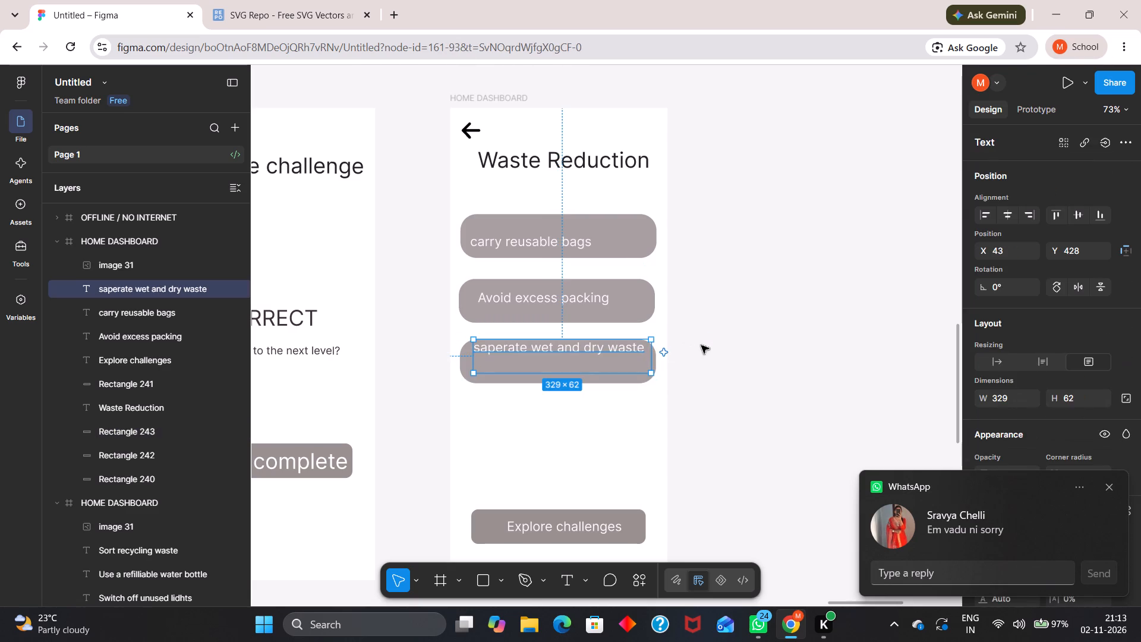
click(701, 345)
drag(623, 348, 623, 357)
Change the first word of the third challenge's text to "seperate".
double_click(488, 353)
click(485, 354)
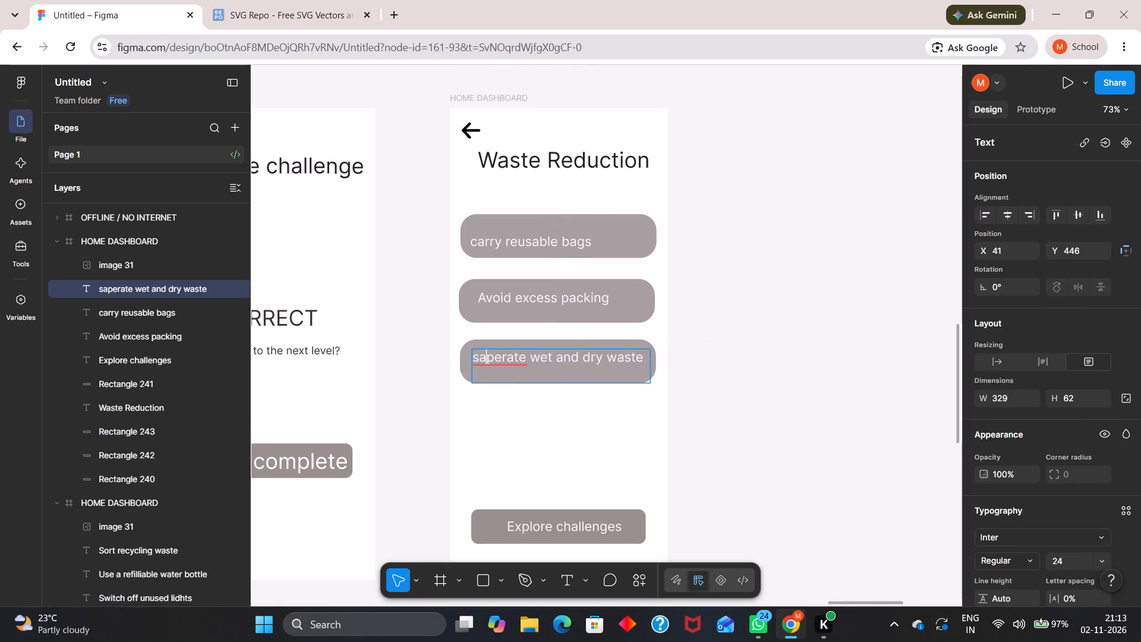
key(BackSpace)
key(e)
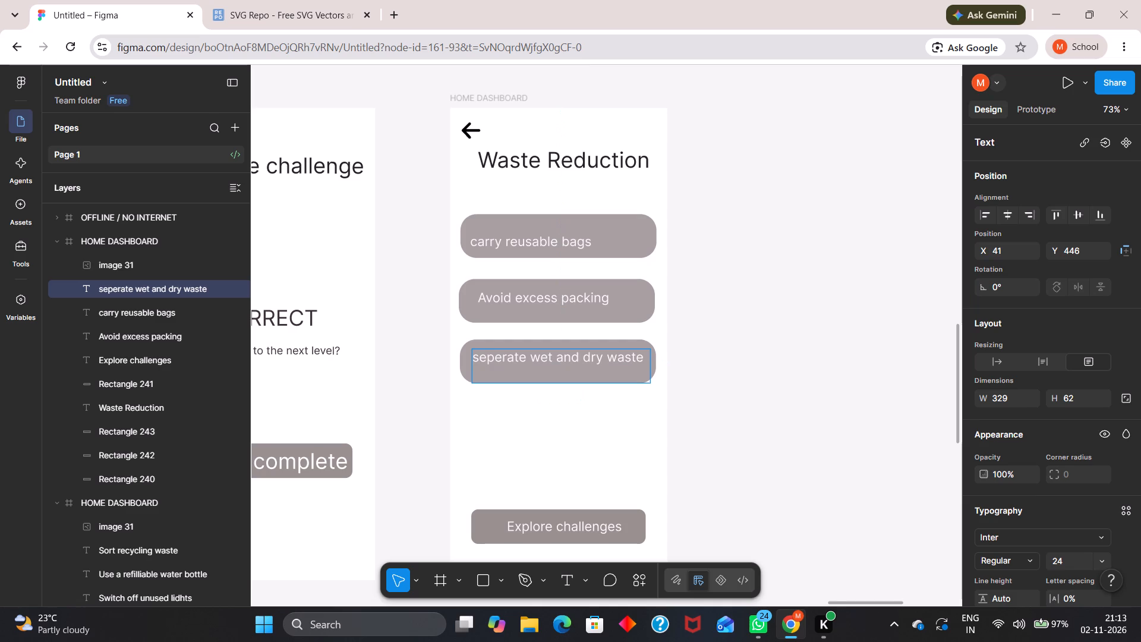
click(780, 358)
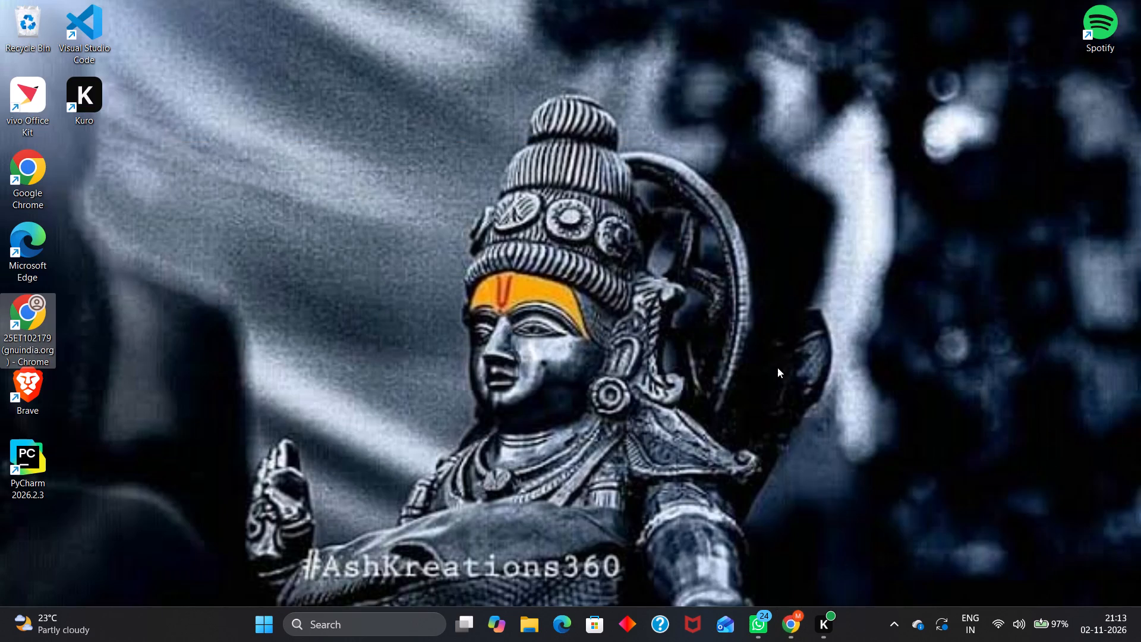
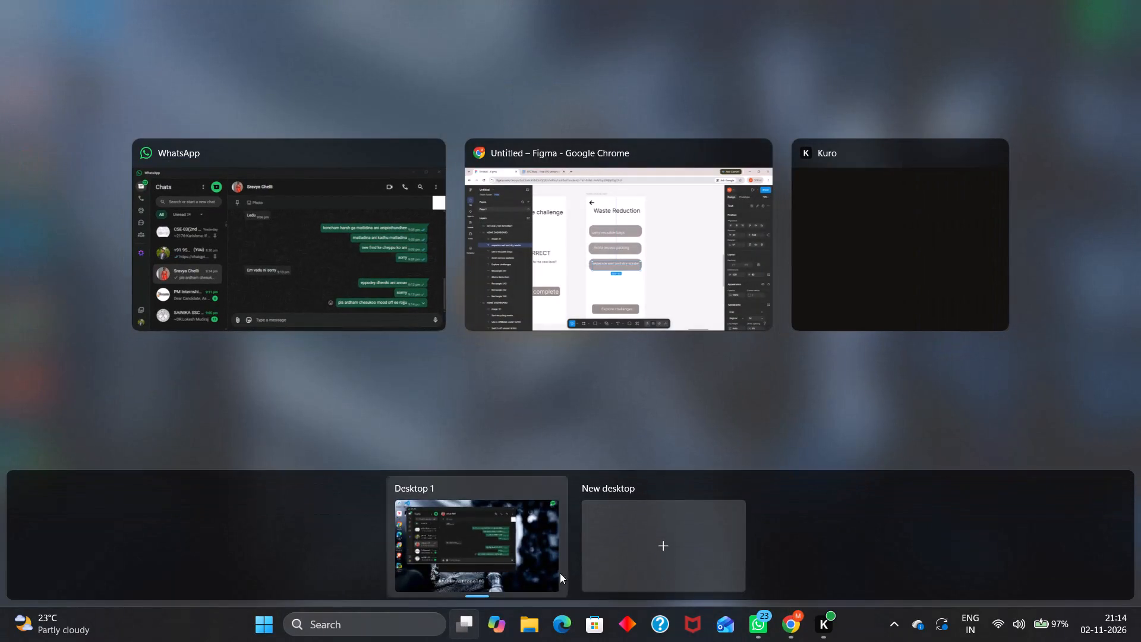
Return to the Figma file and replace the Waste Reduction screen's bottom button label with "save my progess".
click(658, 295)
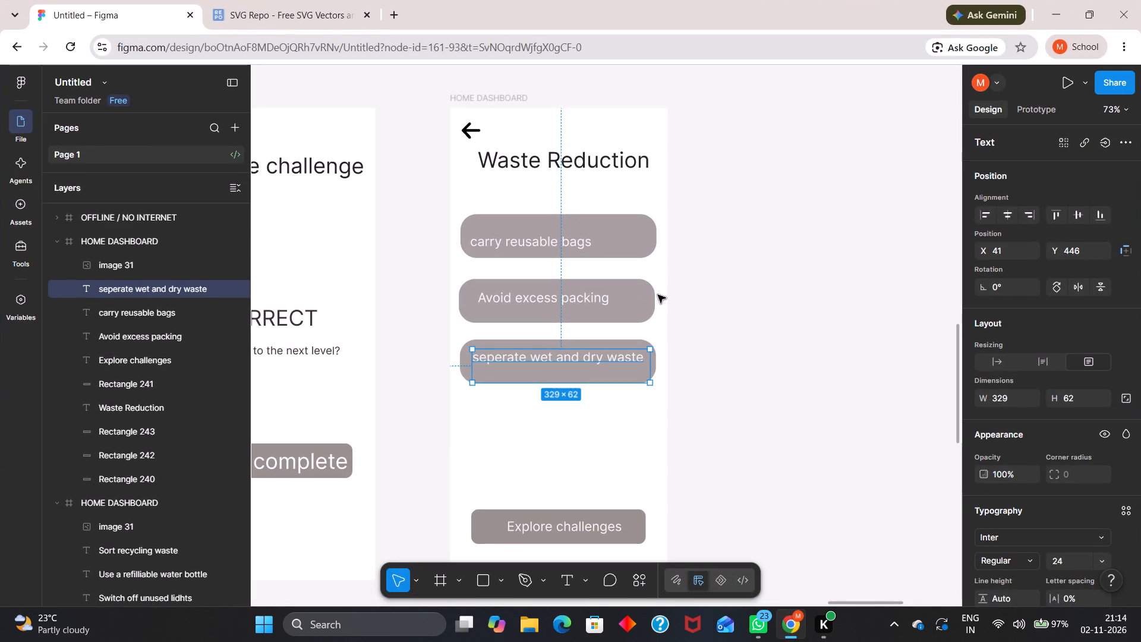
click(754, 411)
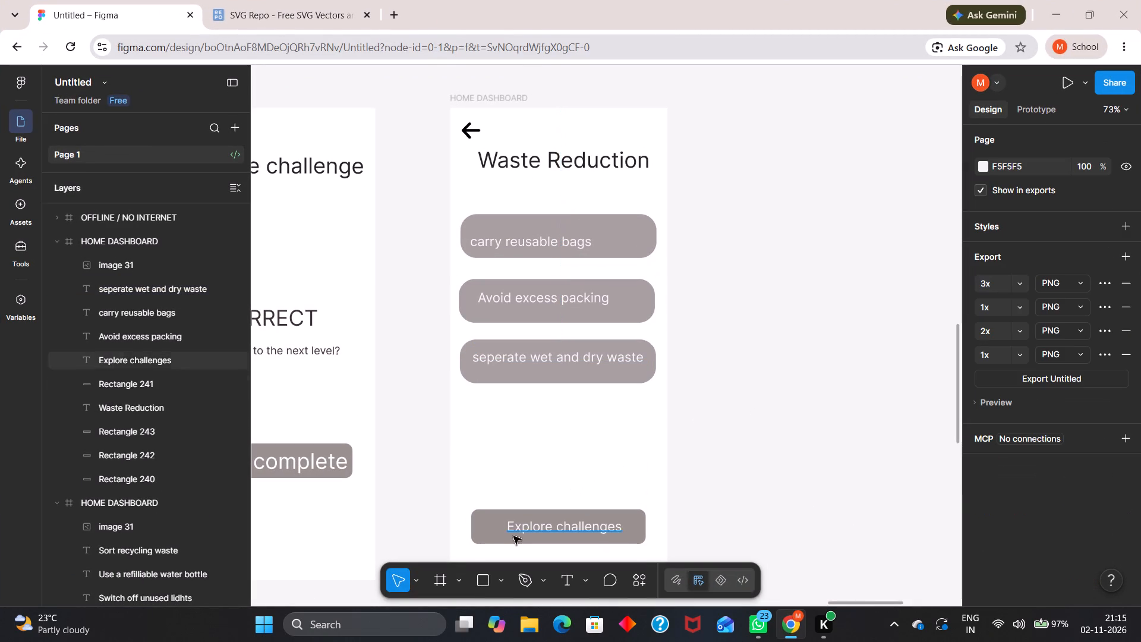
double_click(534, 527)
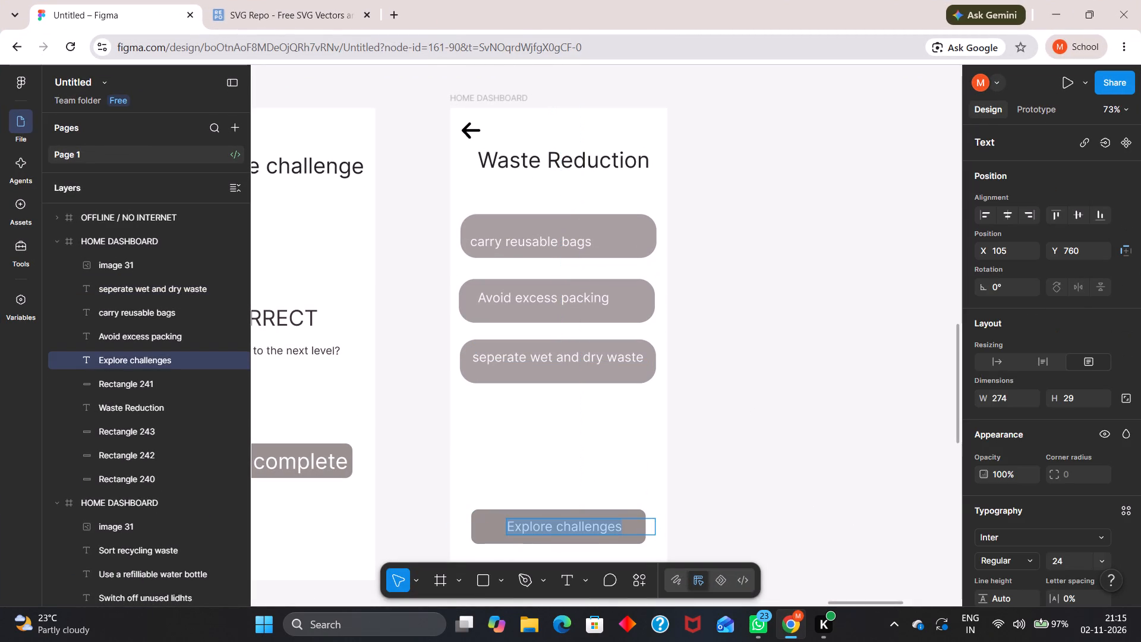
text(save)
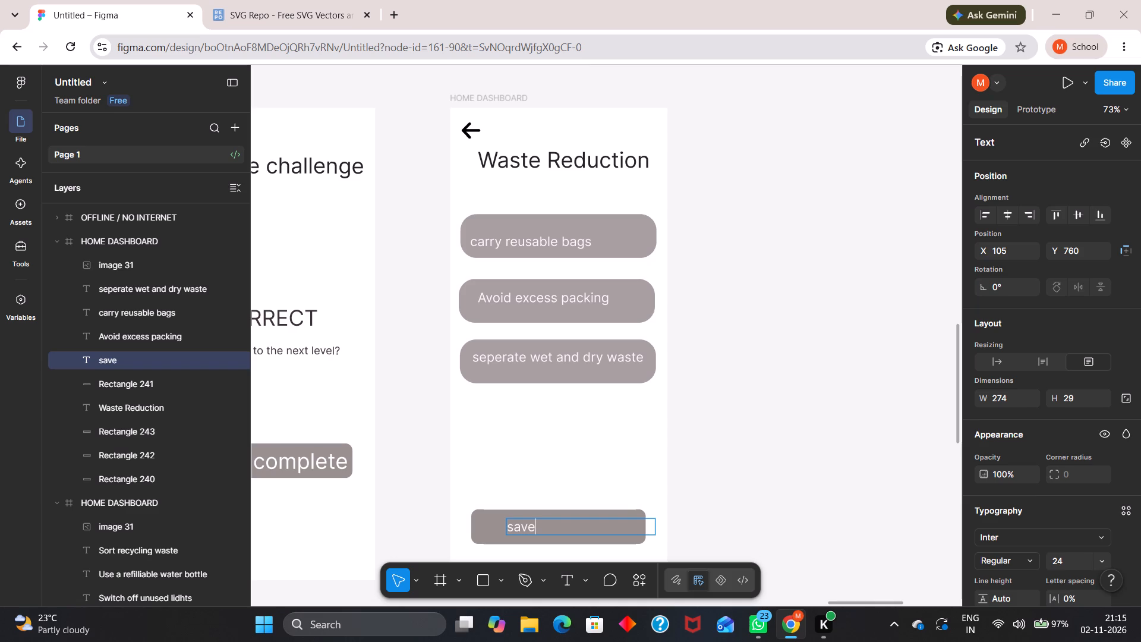
key(space)
text(my)
key(space)
text(progess)
key(Escape)
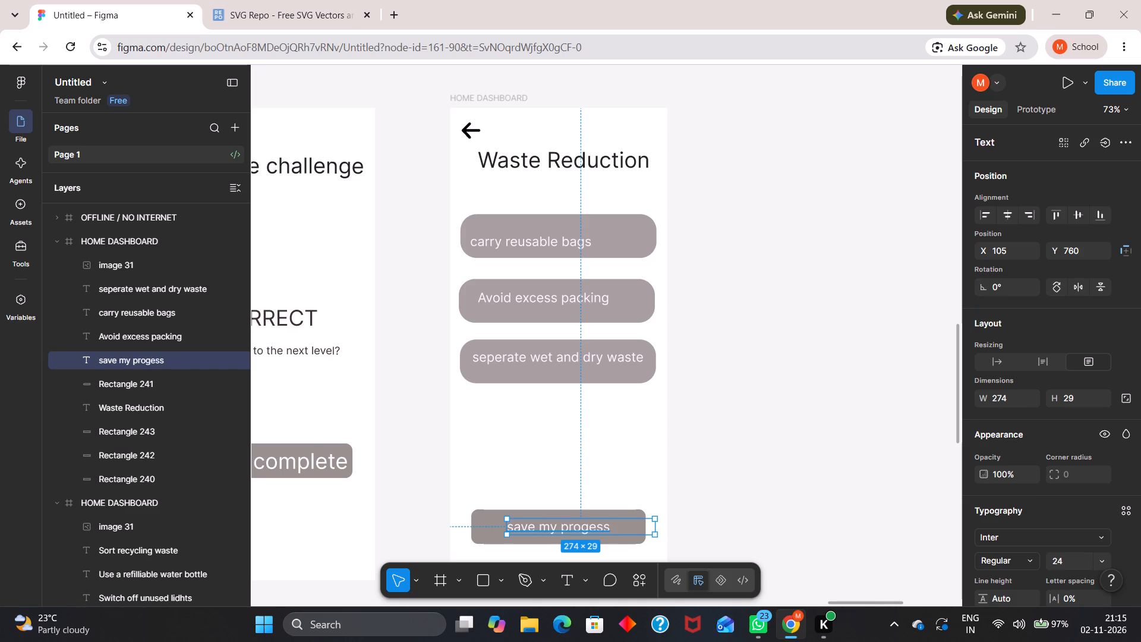
click(735, 485)
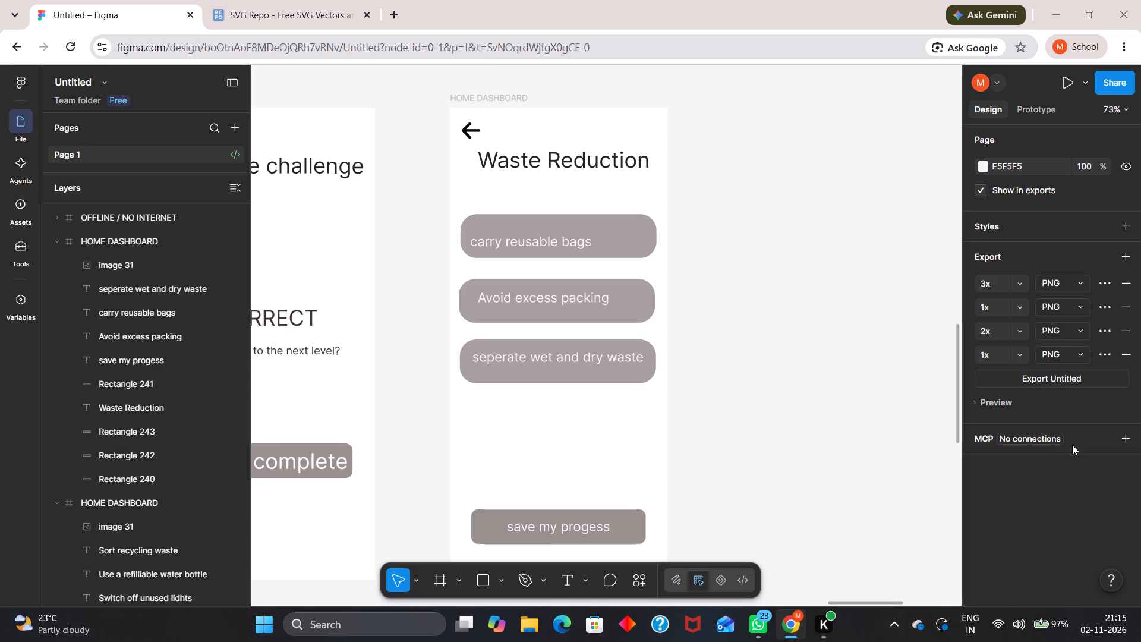
Move all three challenge bars with their texts down together, into the space between the Waste Reduction title and the bottom button.
click(773, 330)
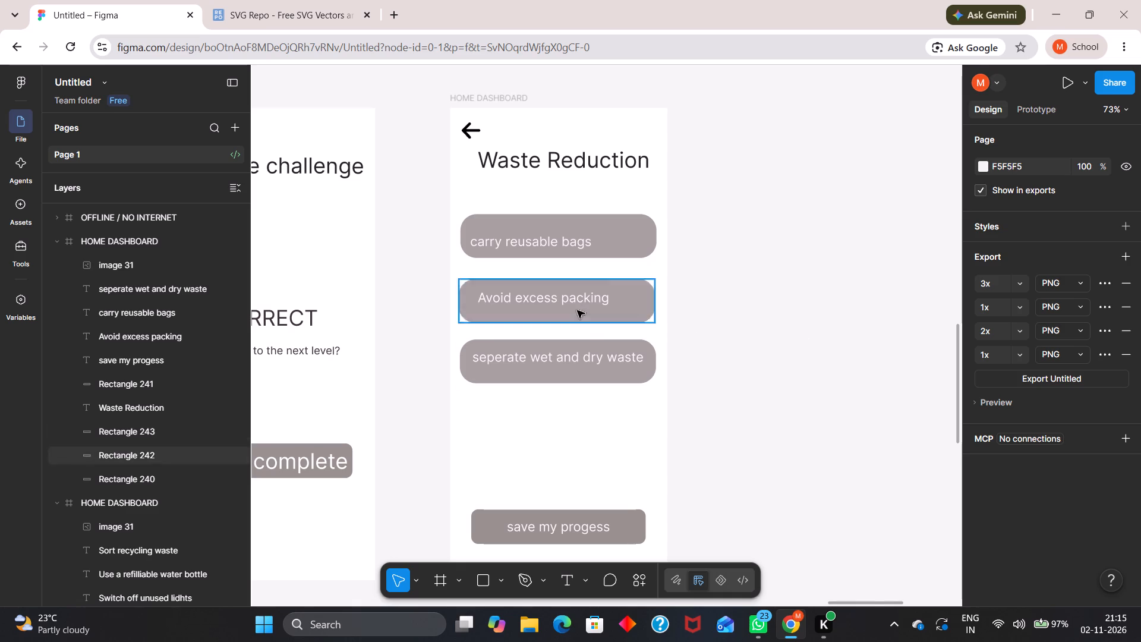
click(576, 303)
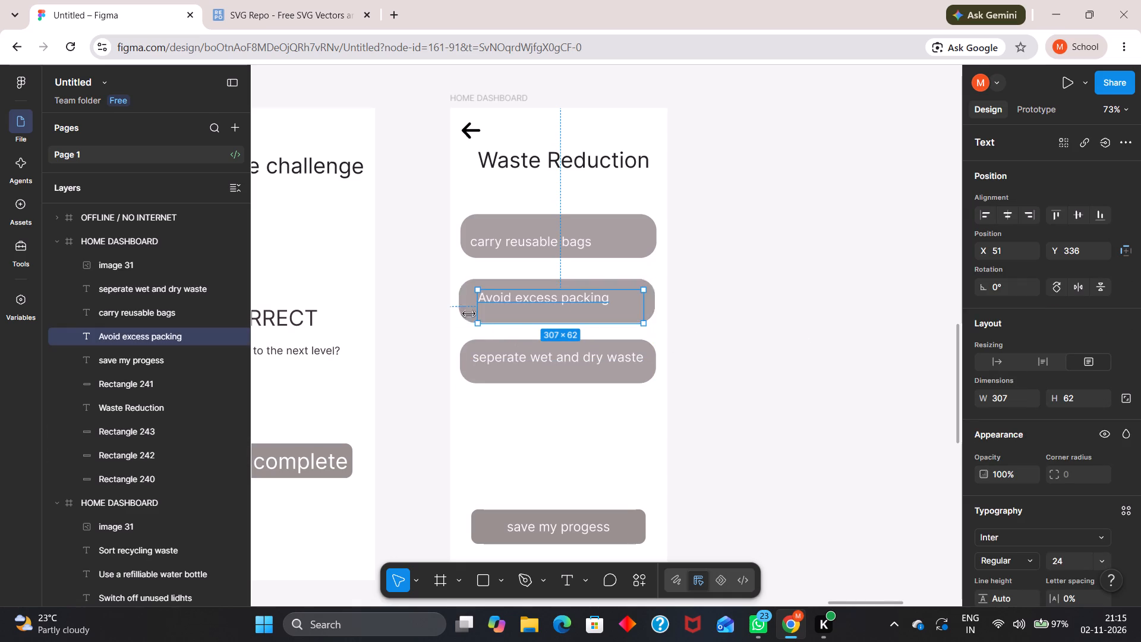
shift+click(464, 308)
shift+click(488, 357)
shift+click(475, 373)
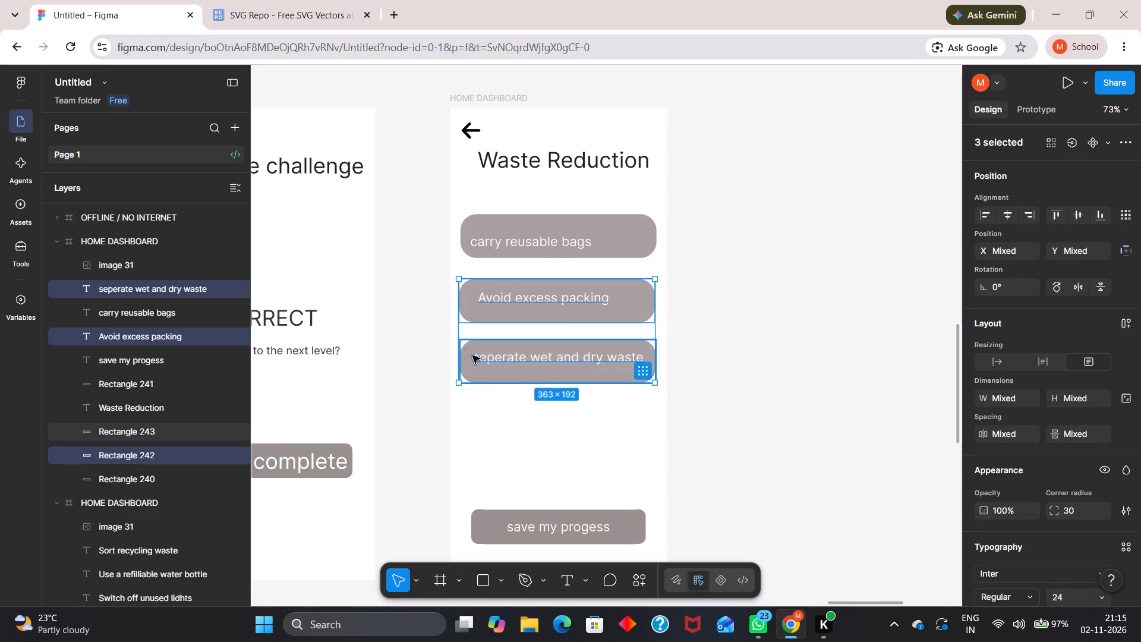
shift+click(491, 243)
shift+click(497, 212)
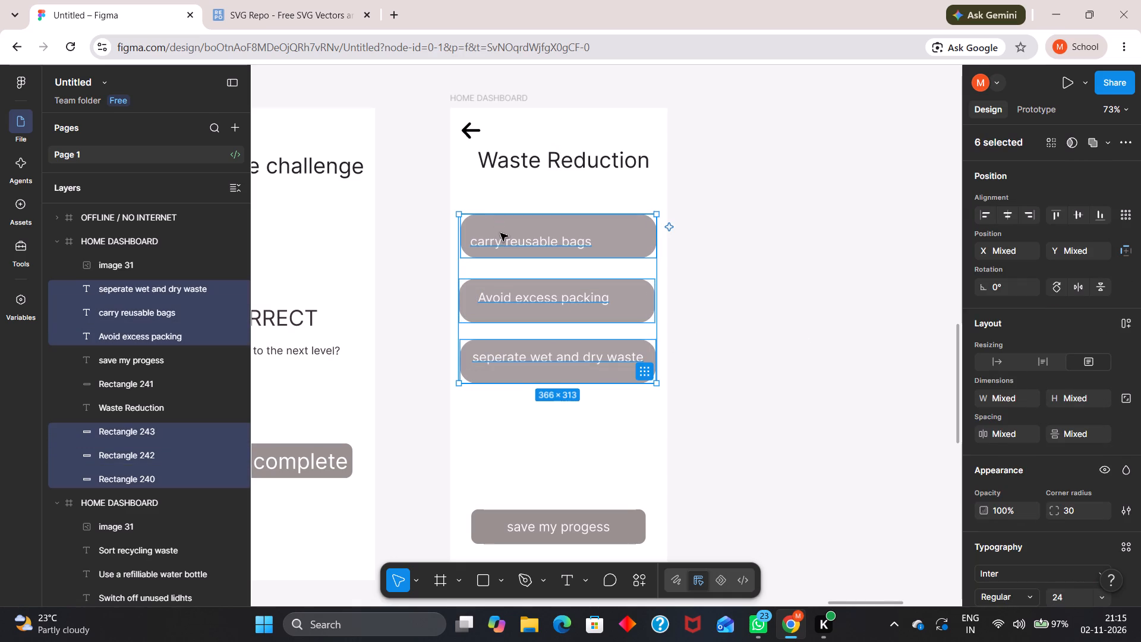
drag(501, 232, 500, 286)
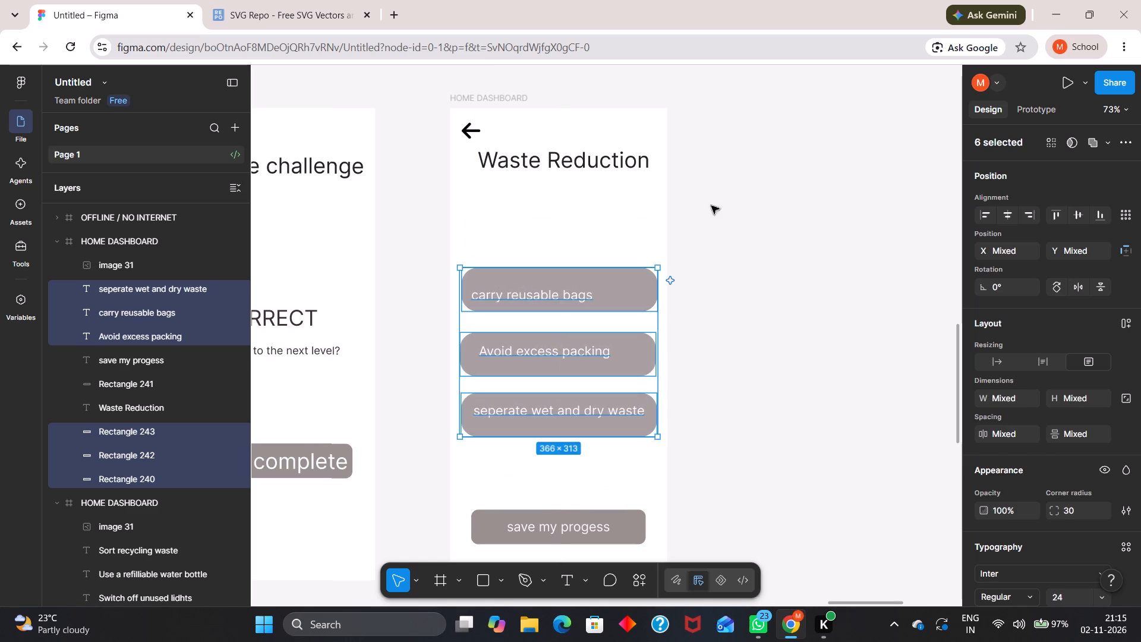
click(725, 198)
Reposition the "carry reusable bags" text within its bar at about X 68, Y 322.
ctrl+scroll(744, 218, down, 5)
drag(636, 269, 646, 266)
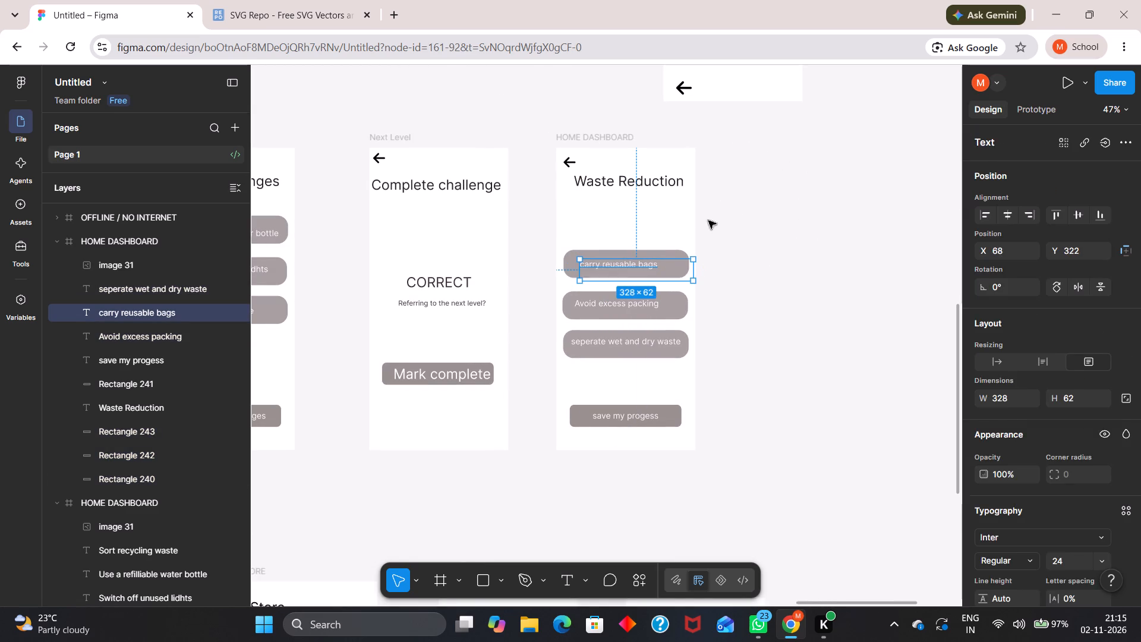
click(712, 218)
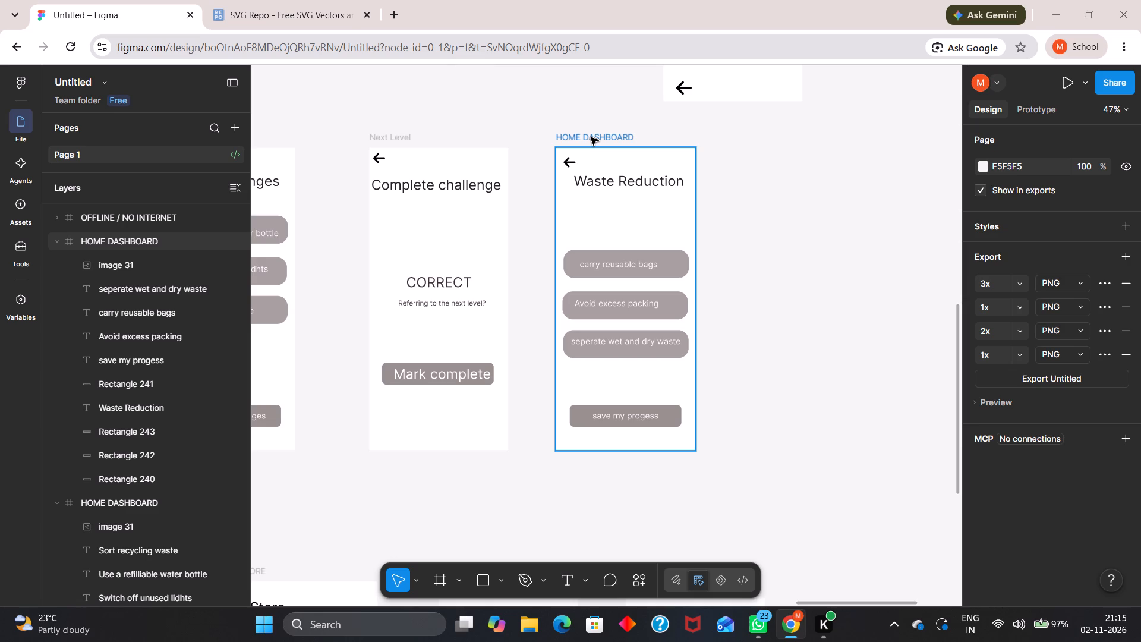
Rename the screen's frame as "Waste Reduction", reusing its title text.
click(591, 137)
double_click(603, 179)
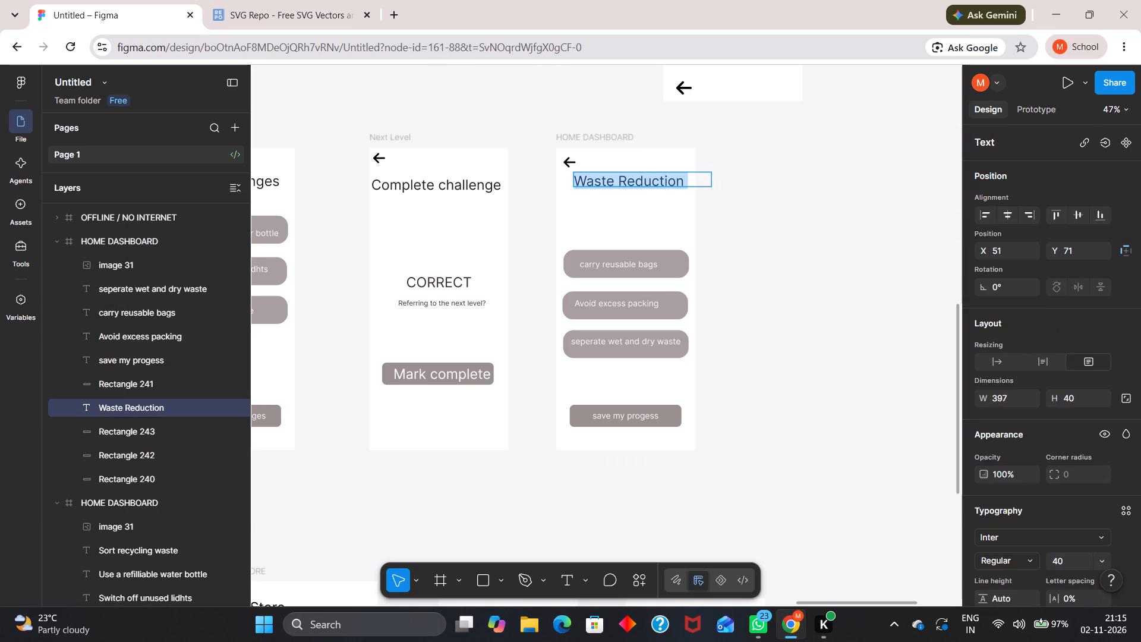
key(ctrl+c)
double_click(606, 136)
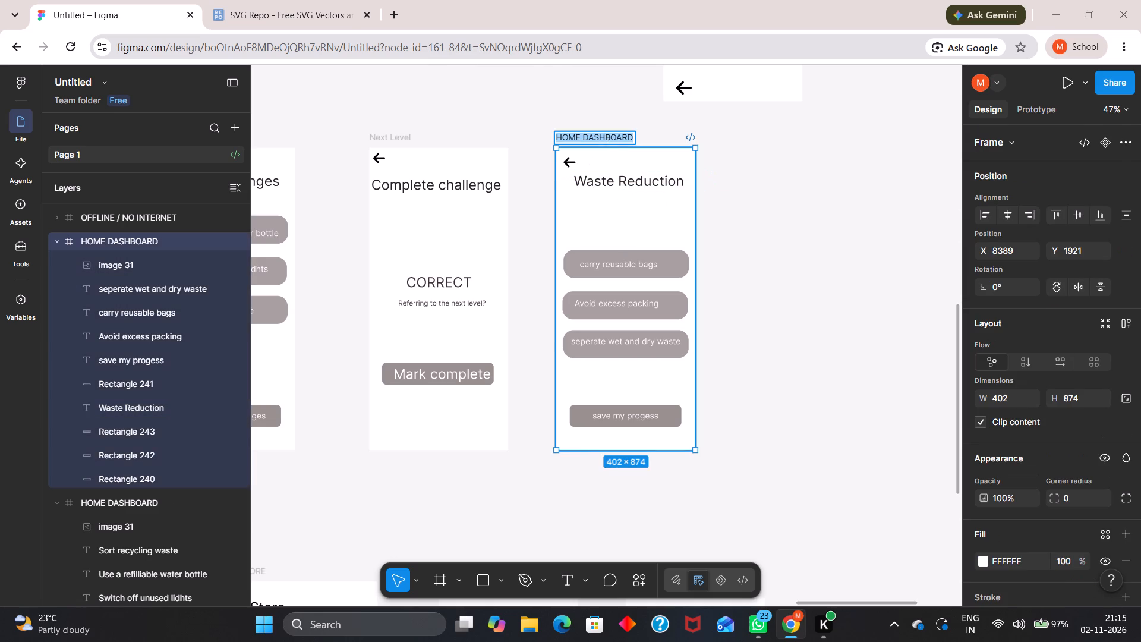
key(ctrl+v)
click(732, 160)
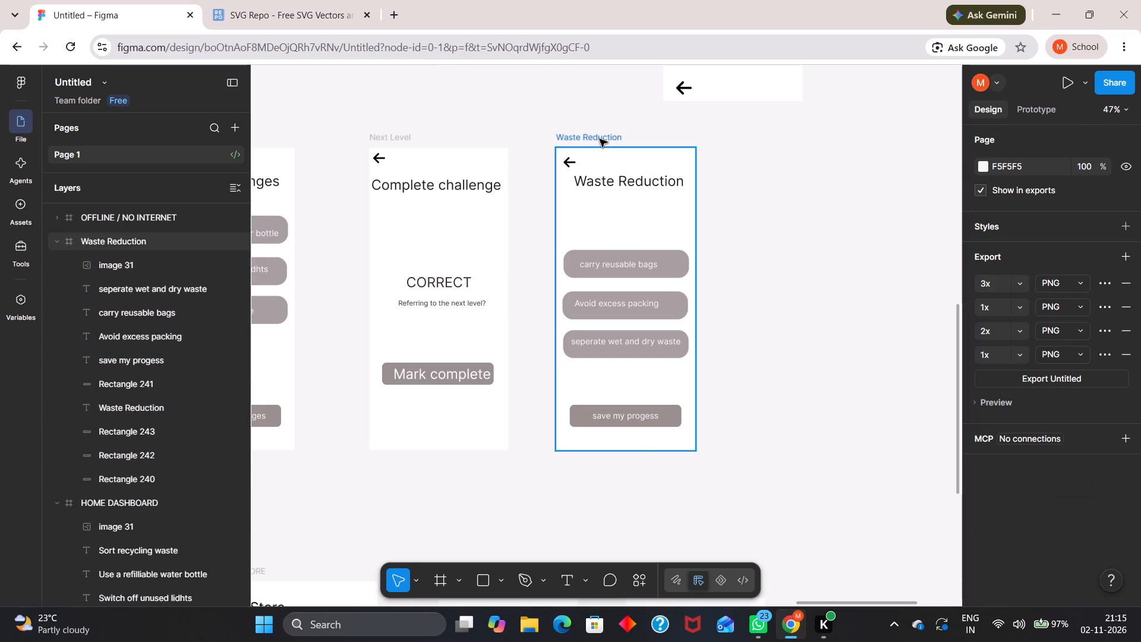
Duplicate the Waste Reduction frame beside the original at about X 8900, Y 1921.
alt+drag(600, 139, 777, 135)
click(839, 103)
Replace the title on the duplicated screen with "Plastic-free challenge".
middle_drag(840, 168, 698, 162)
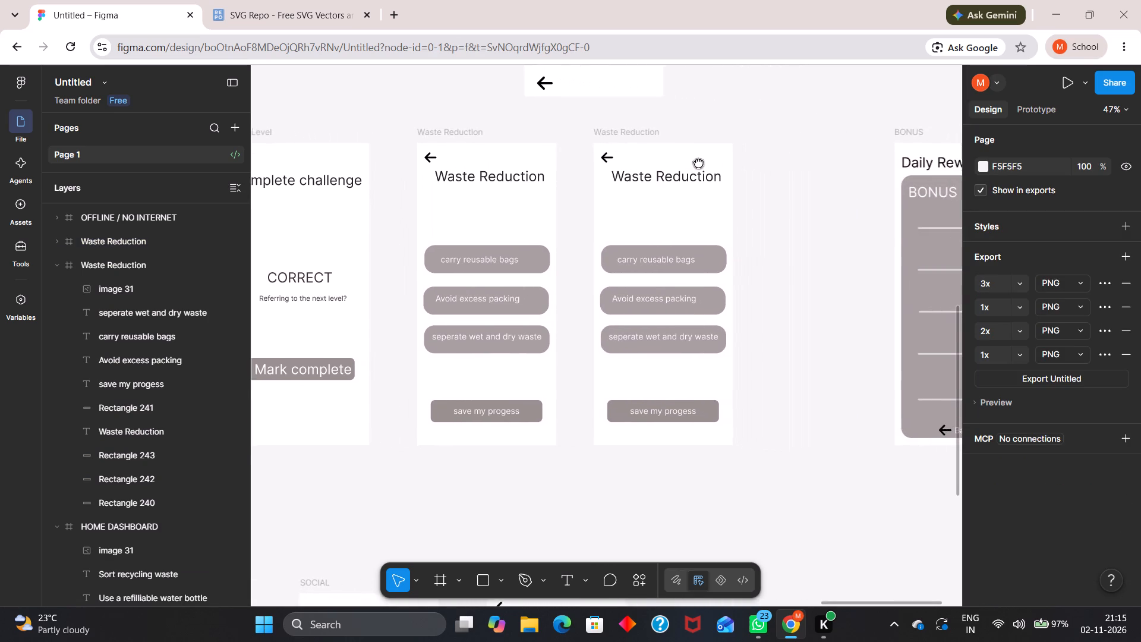
middle_drag(698, 162, 663, 156)
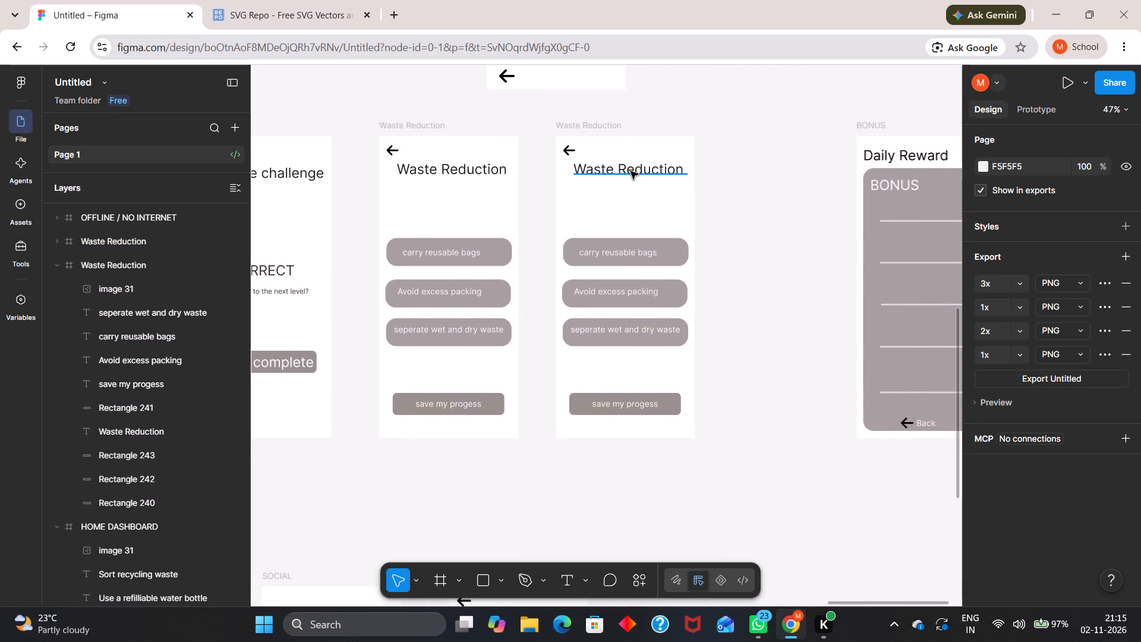
double_click(631, 171)
text(Pla)
text(stic)
key(space)
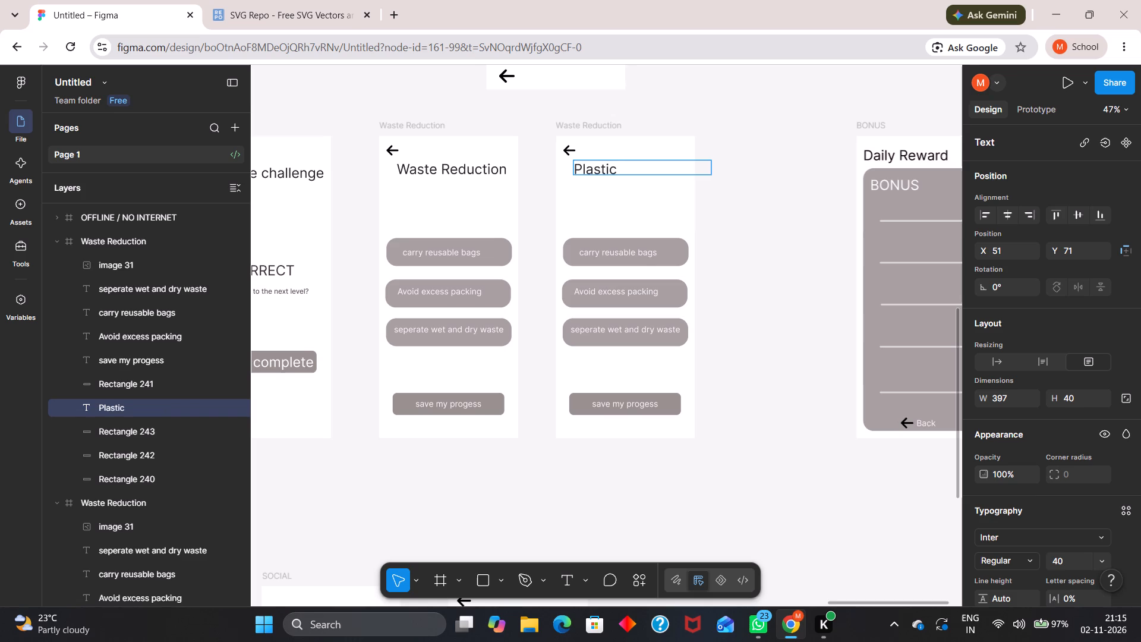
key(BackSpace)
key(minus)
text(free)
key(space)
text(challenge)
key(Escape)
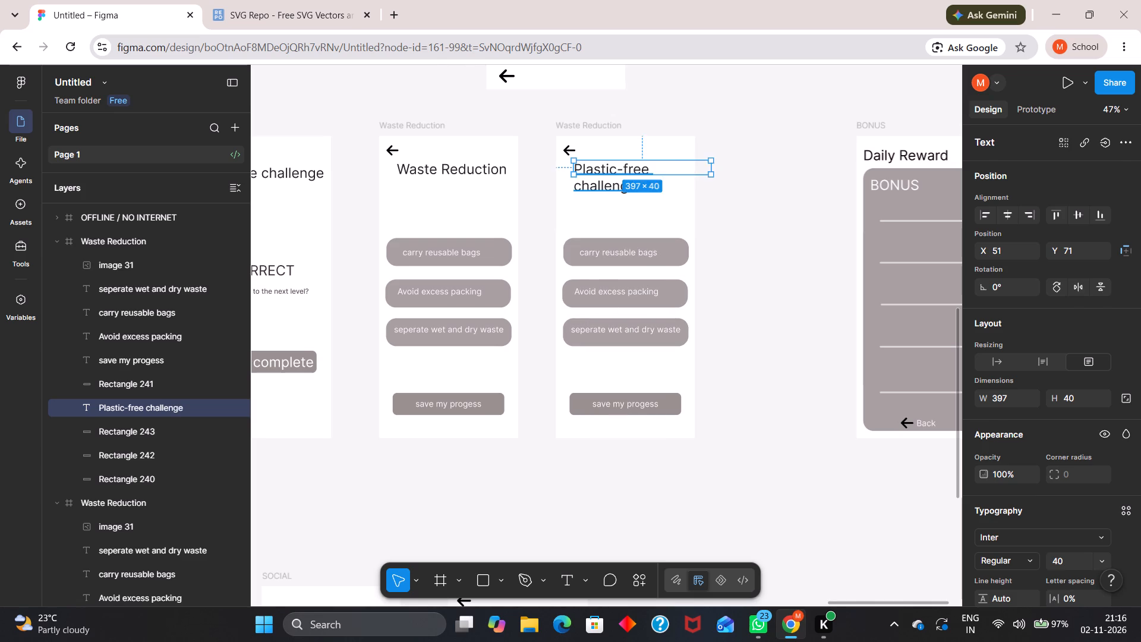
key(Escape)
key(Escape)
Fit the new title's text box to its text on one line and move it to about X 2, Y 71.
double_click(616, 178)
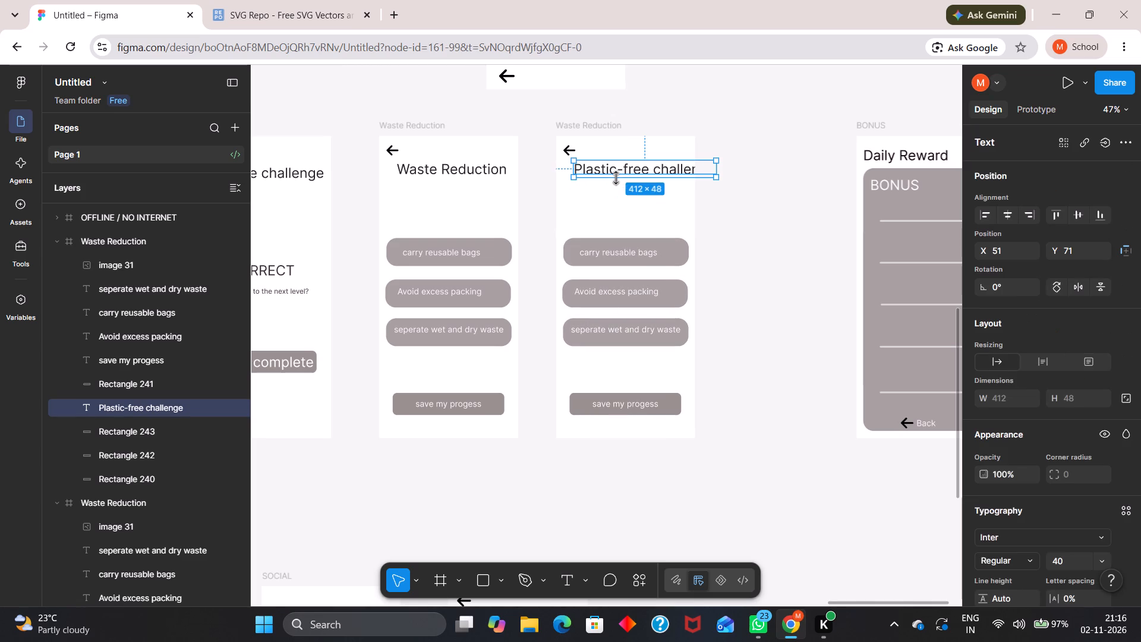
click(731, 127)
drag(661, 172, 650, 172)
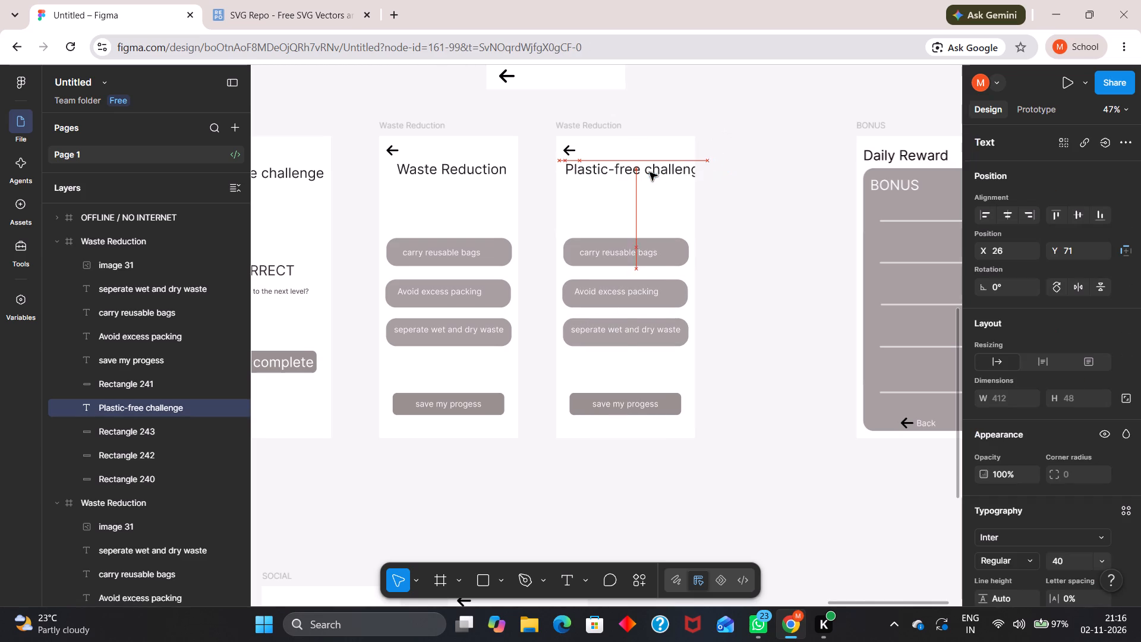
drag(650, 172, 644, 172)
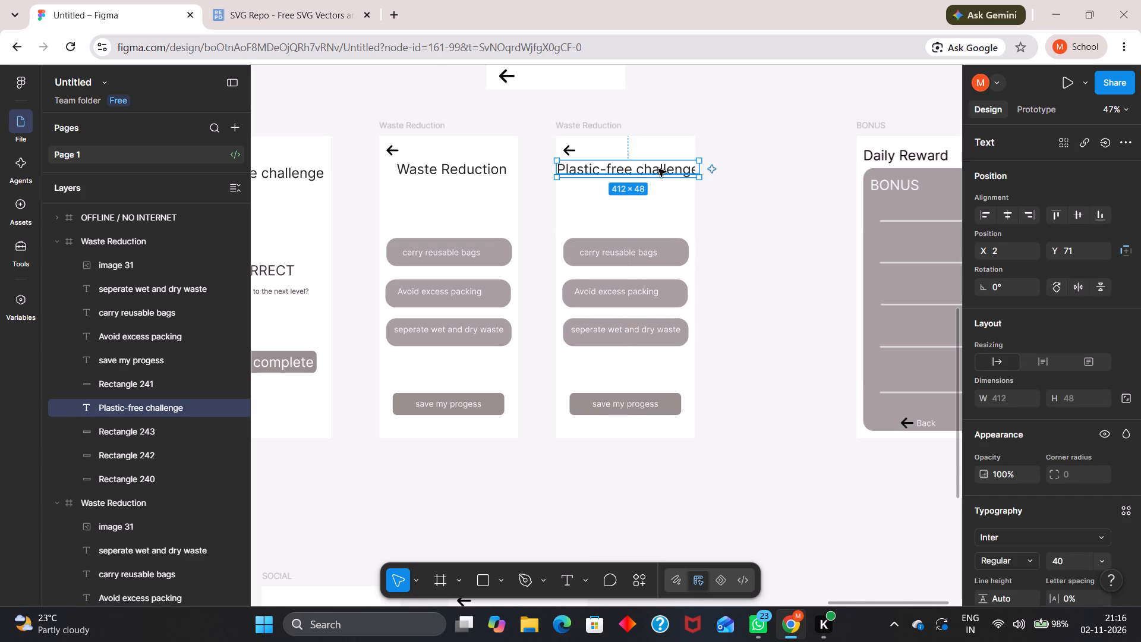
Break the title into two lines before "challenge" and move it to about X 26, Y 71.
click(638, 169)
double_click(635, 169)
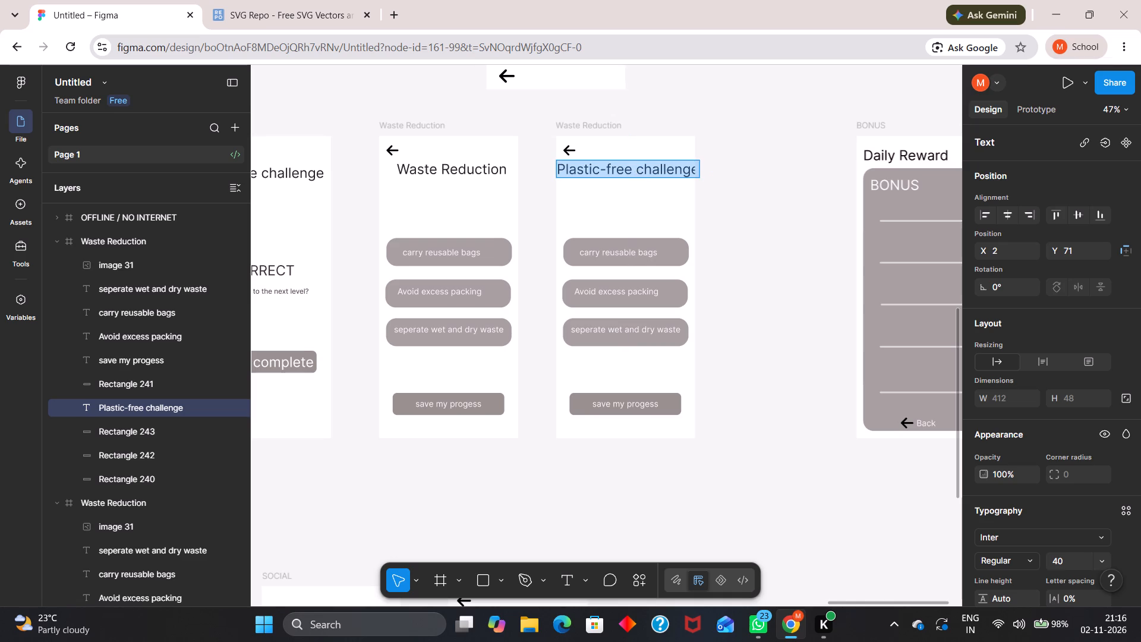
click(635, 169)
key(Return)
click(739, 164)
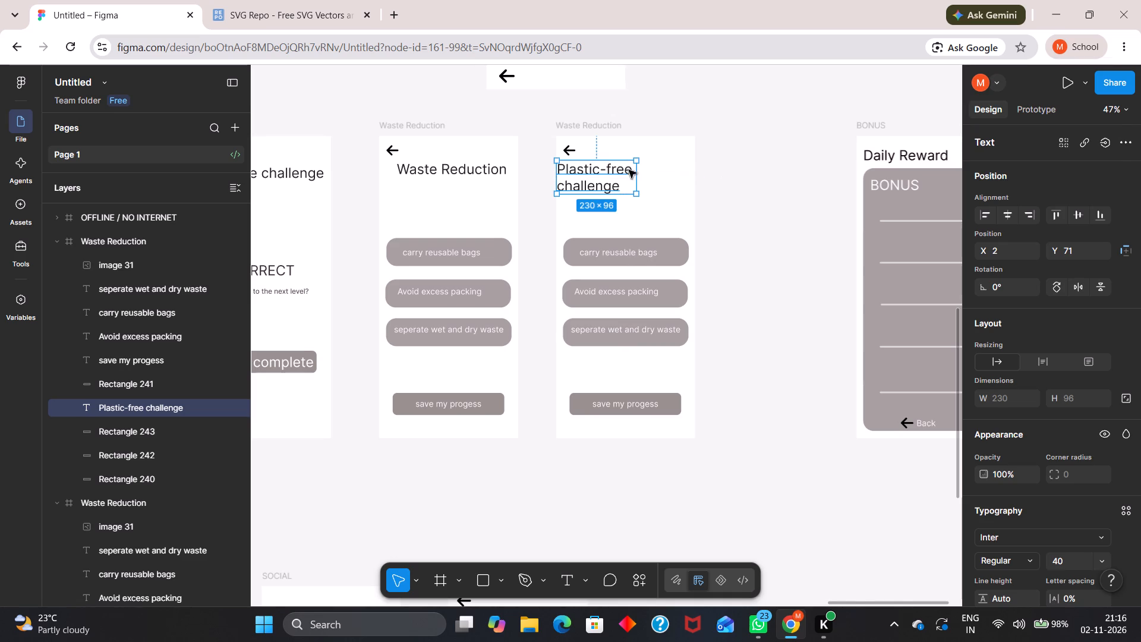
click(716, 168)
drag(597, 170, 605, 172)
Rename the duplicated frame as "Plastic-free challenge", reusing its title text.
double_click(604, 172)
key(ctrl+c)
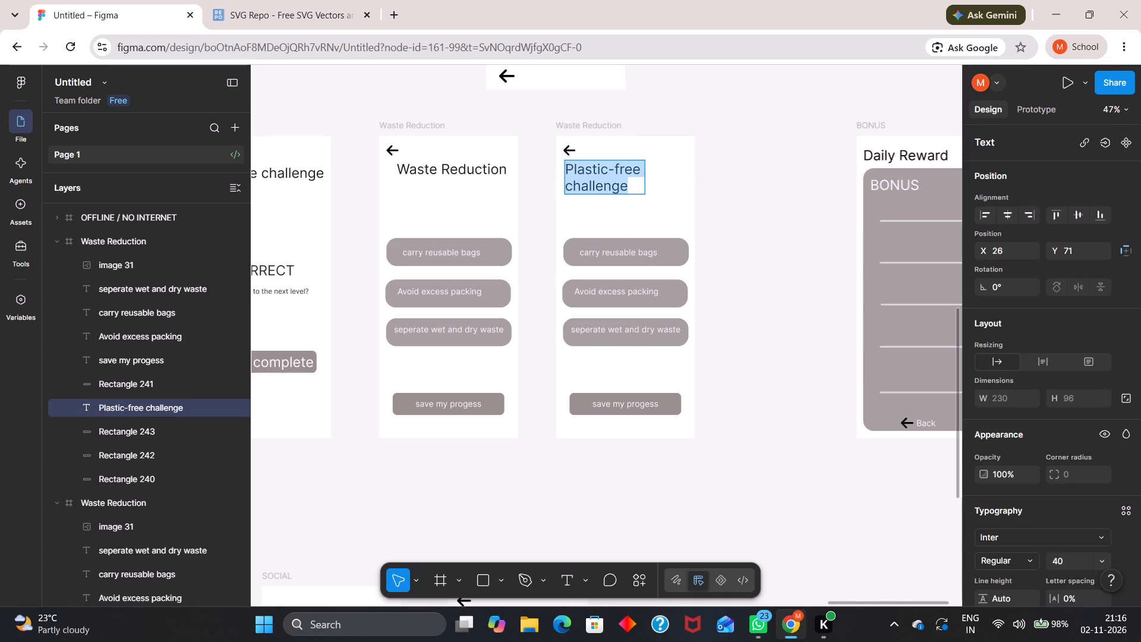
double_click(610, 122)
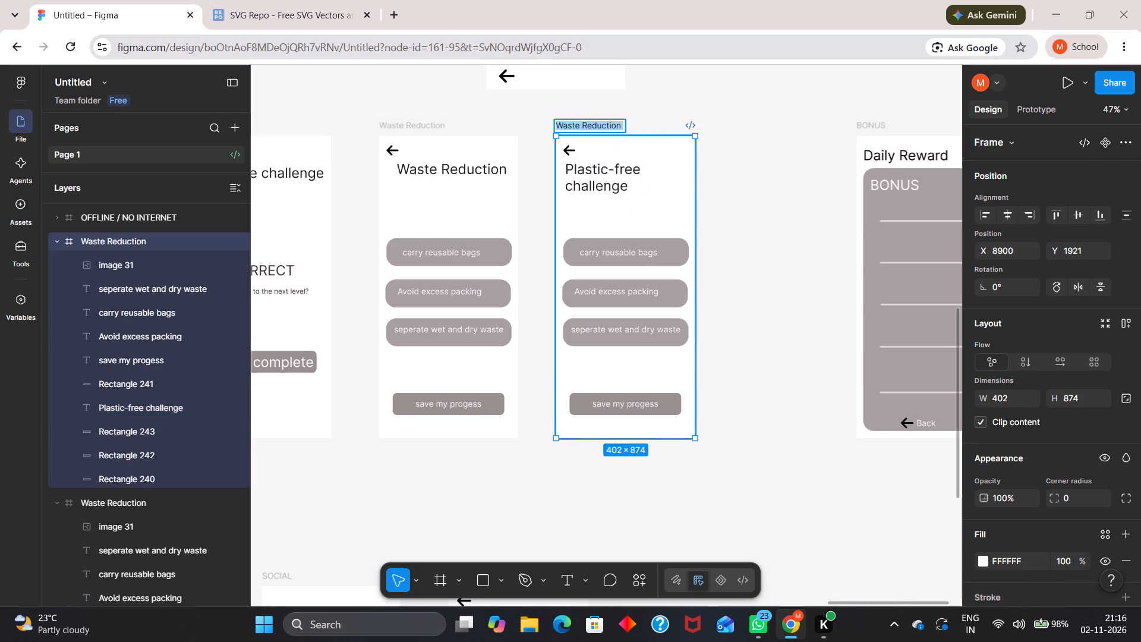
key(ctrl+v)
click(755, 153)
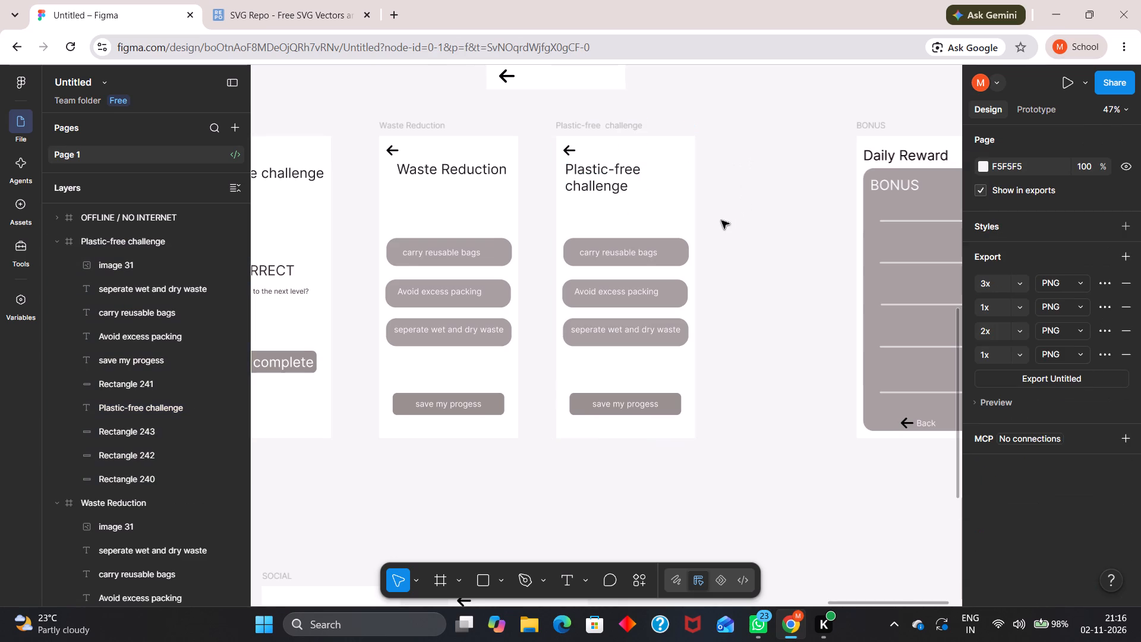
Replace the first option's text on the Plastic-free challenge screen with "Bring a reusable bottle".
double_click(625, 253)
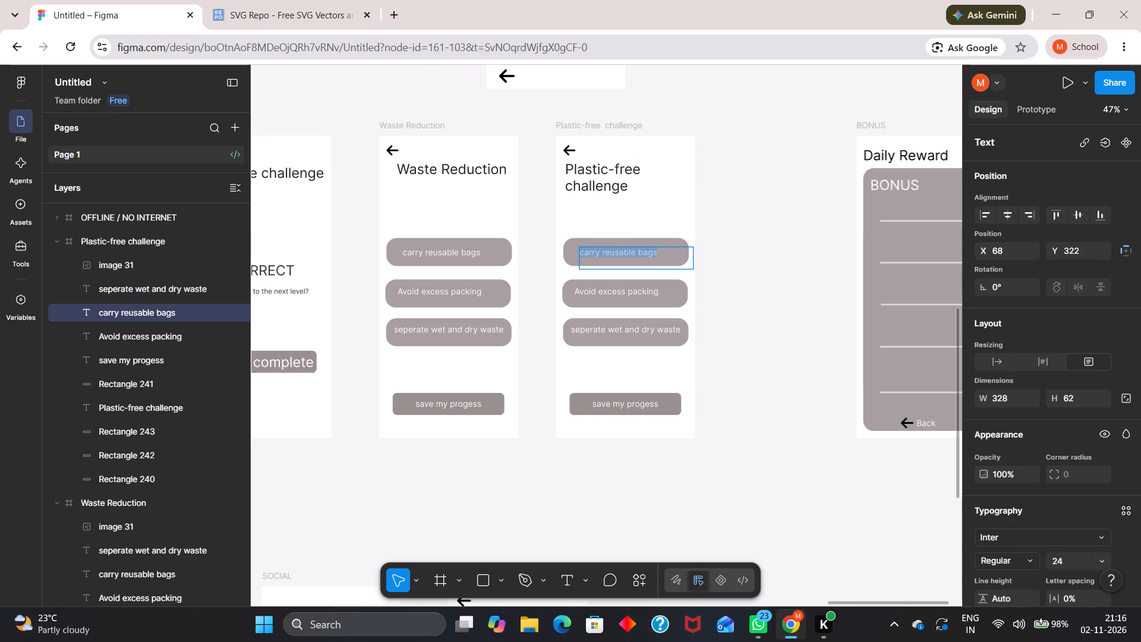
text(Bring a)
key(space)
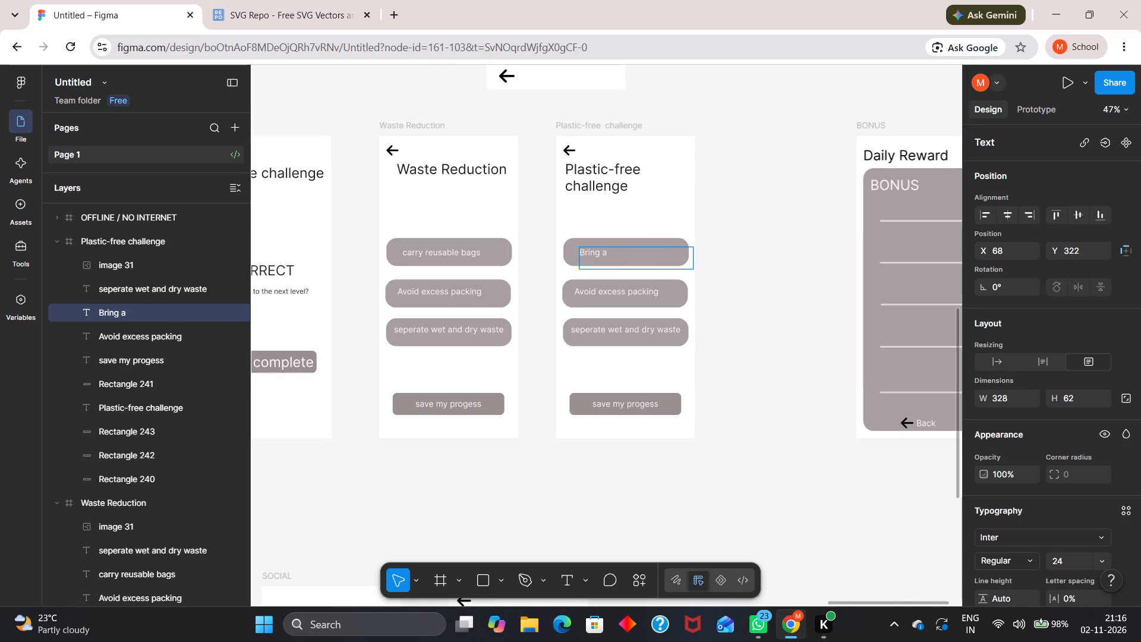
text(reusablr)
key(BackSpace)
text(e)
key(space)
text(bottlw)
key(BackSpace)
key(e)
Replace the second option's text on the Plastic-free challenge screen with "say no to disposal cutlery".
double_click(597, 298)
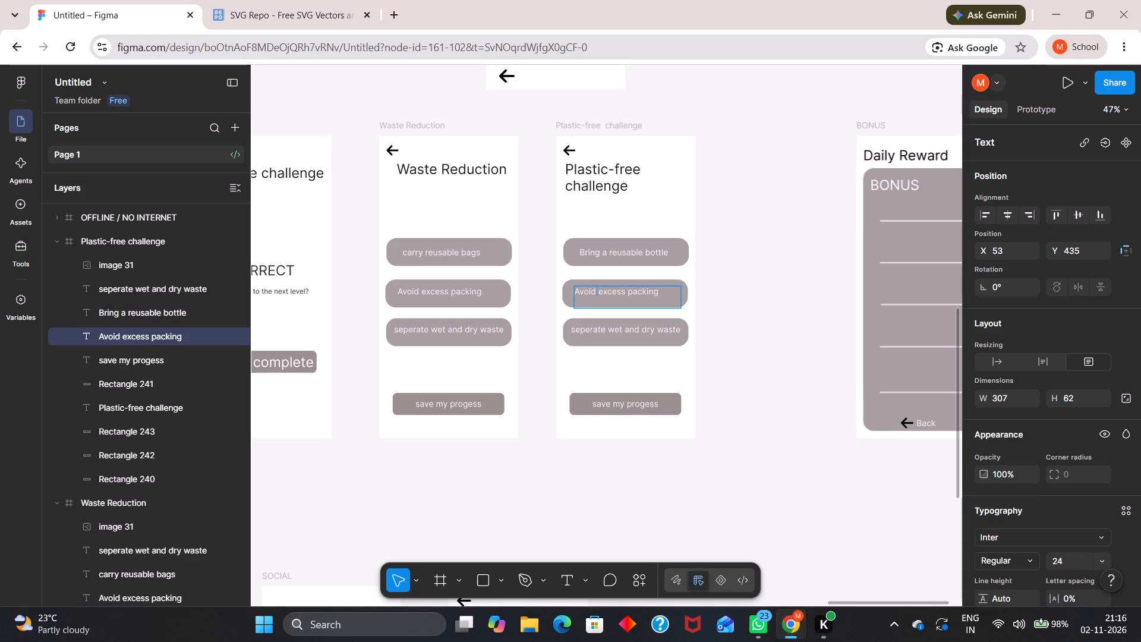
key(ctrl+a)
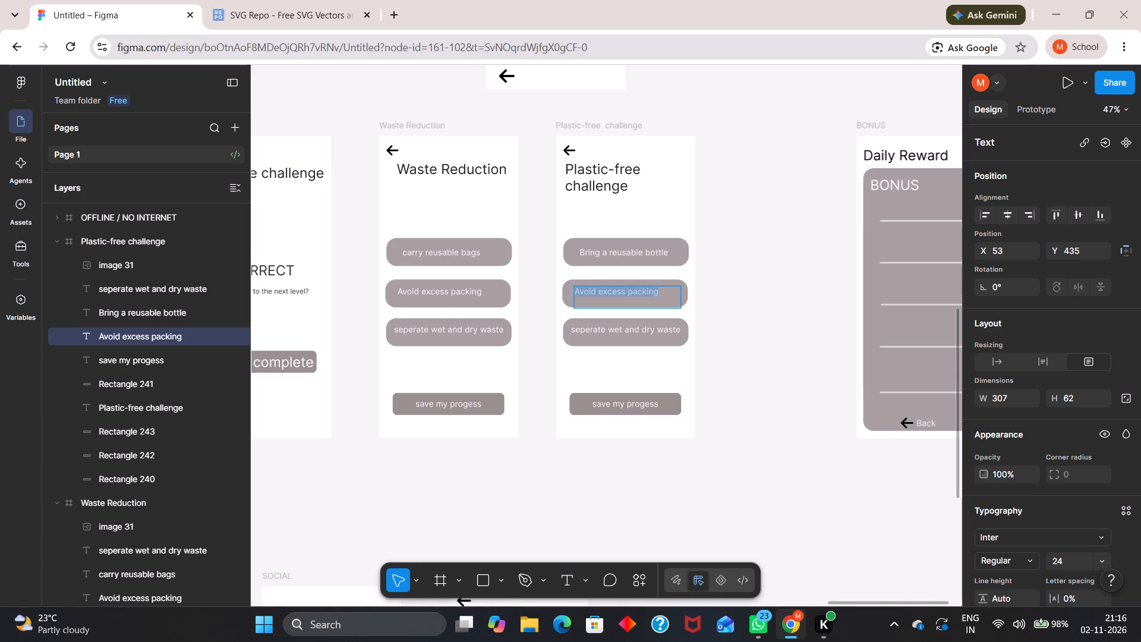
text(say no)
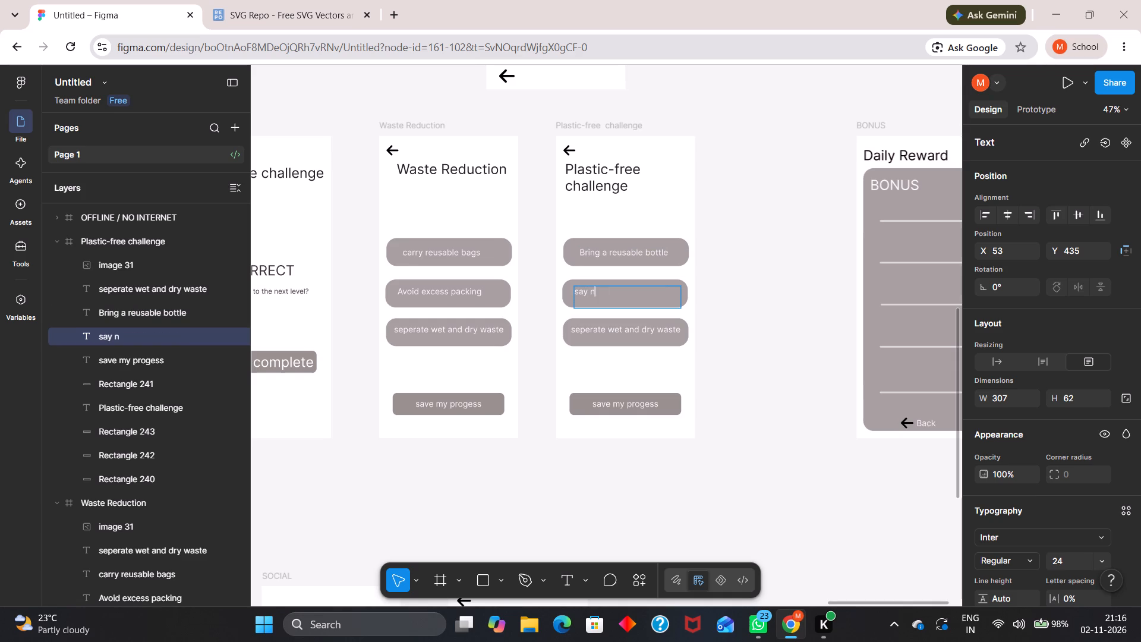
key(space)
text(to di)
text(sposal)
key(space)
text(cu)
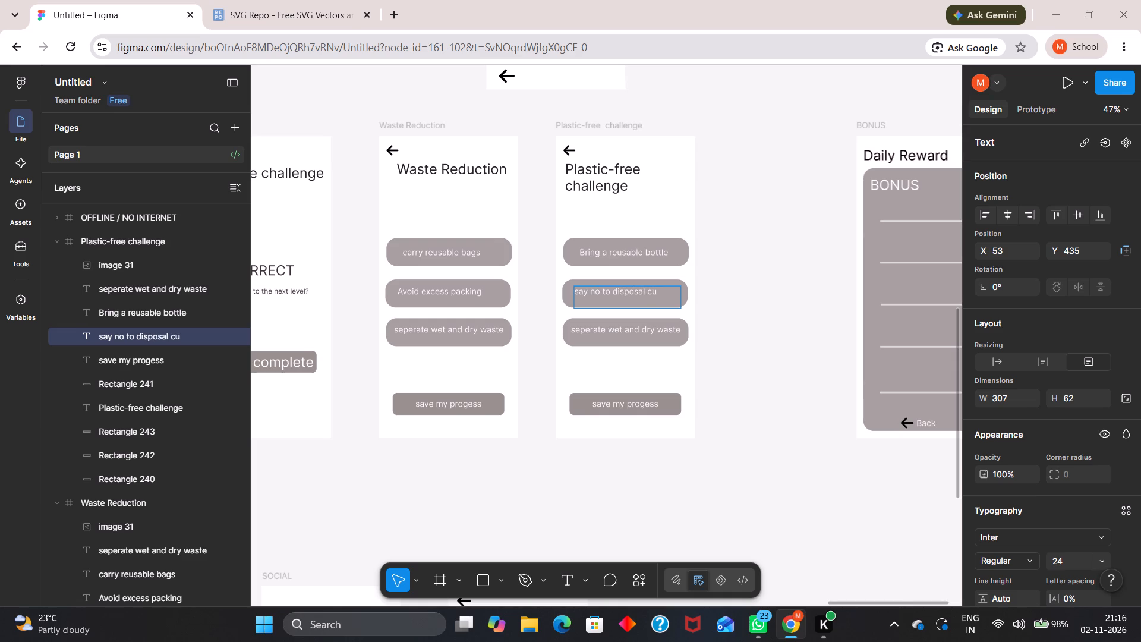
text(tlery)
Replace the third option's text on the Plastic-free challenge screen with "Choose product with less packingg".
double_click(606, 331)
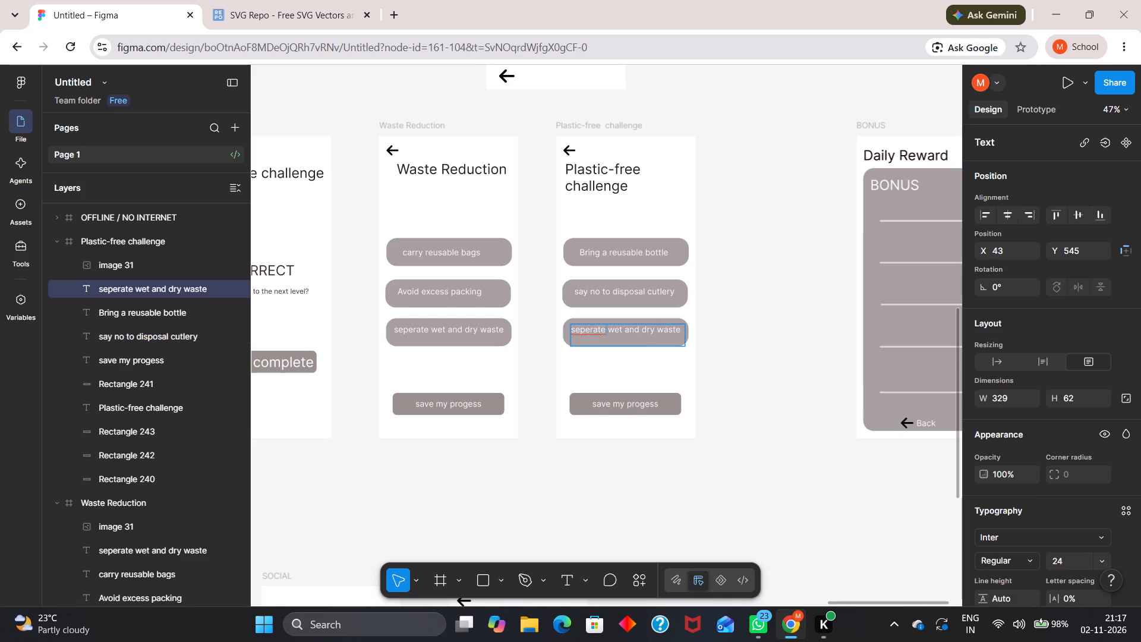
key(ctrl+a)
text(Ck)
key(BackSpace)
text(hoose)
key(space)
text(product)
key(space)
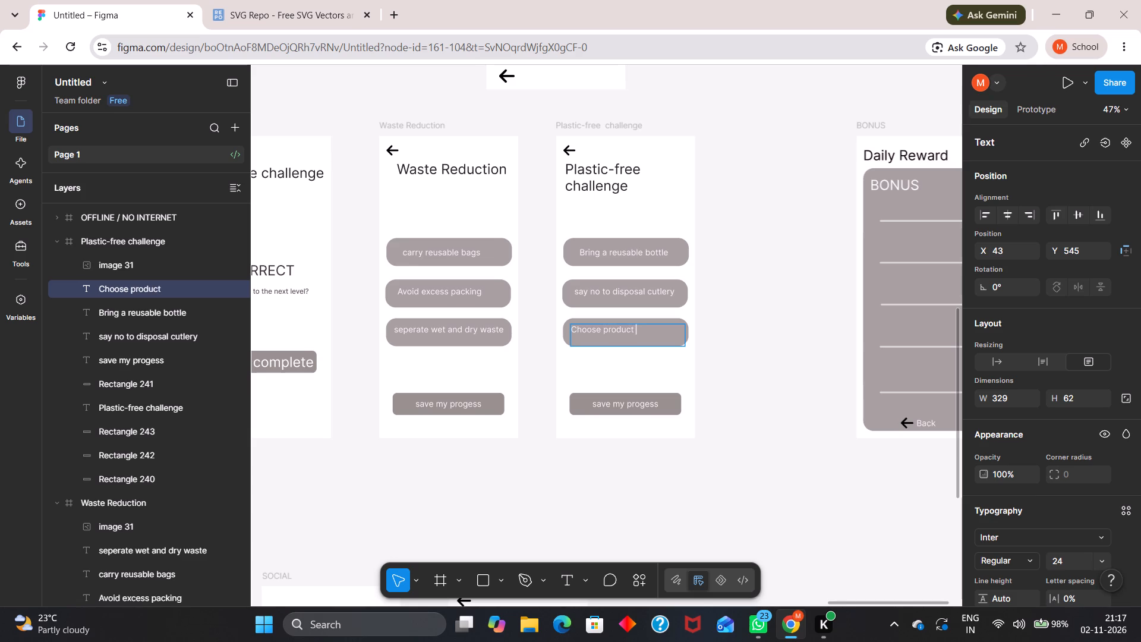
text(with less)
key(space)
text(packingg)
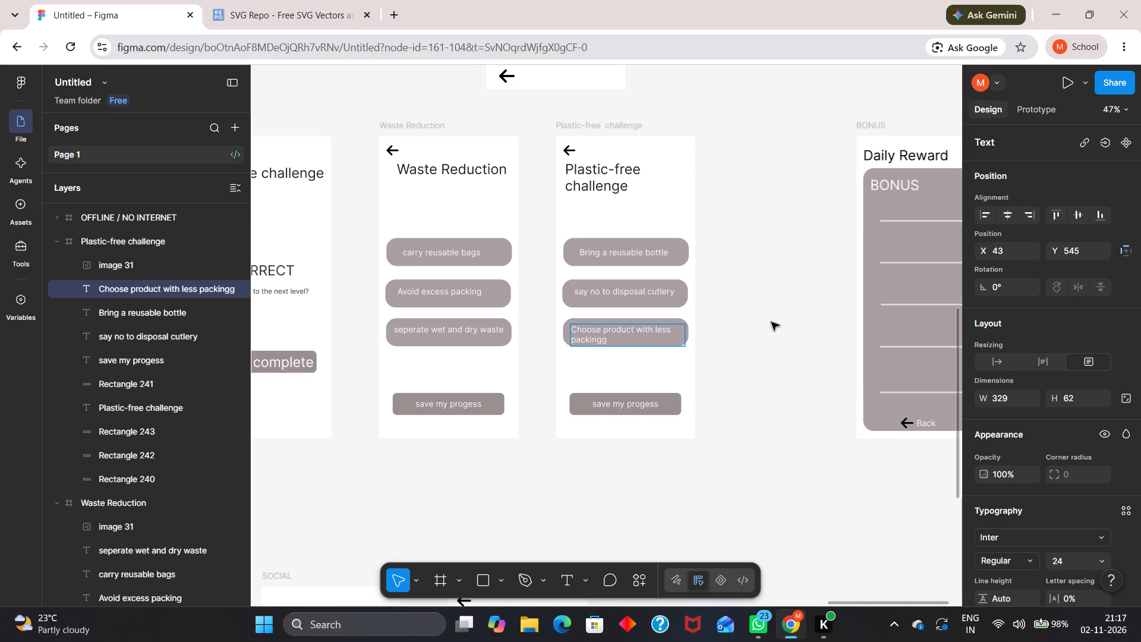
key(Escape)
key(Escape)
Correct the last word of the third option's text to "packing".
triple_click(614, 344)
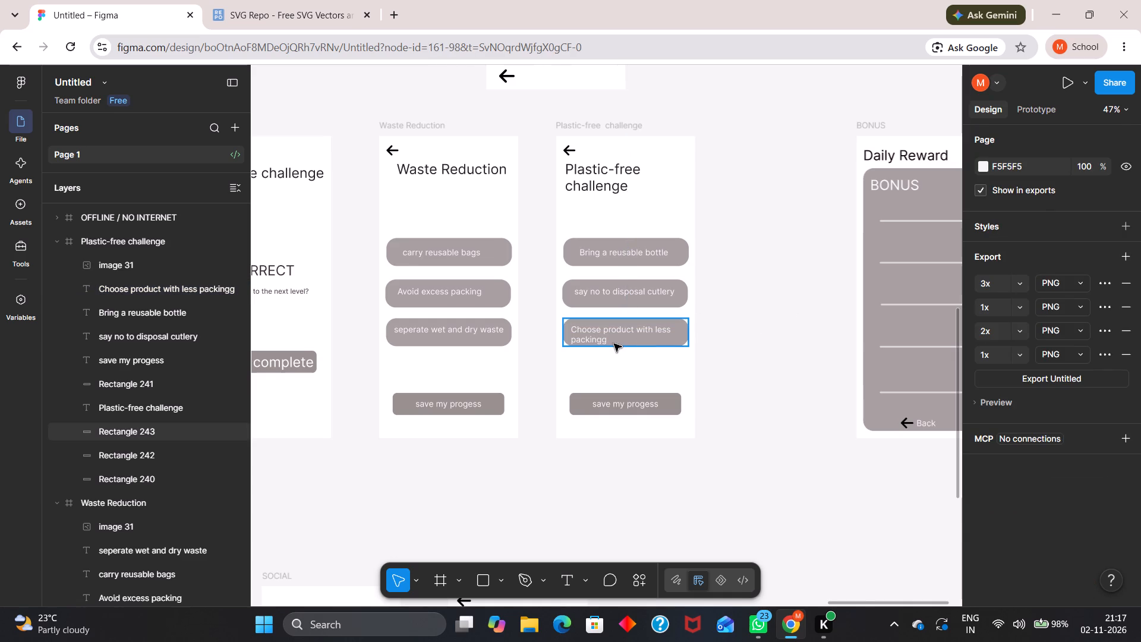
click(614, 344)
click(610, 339)
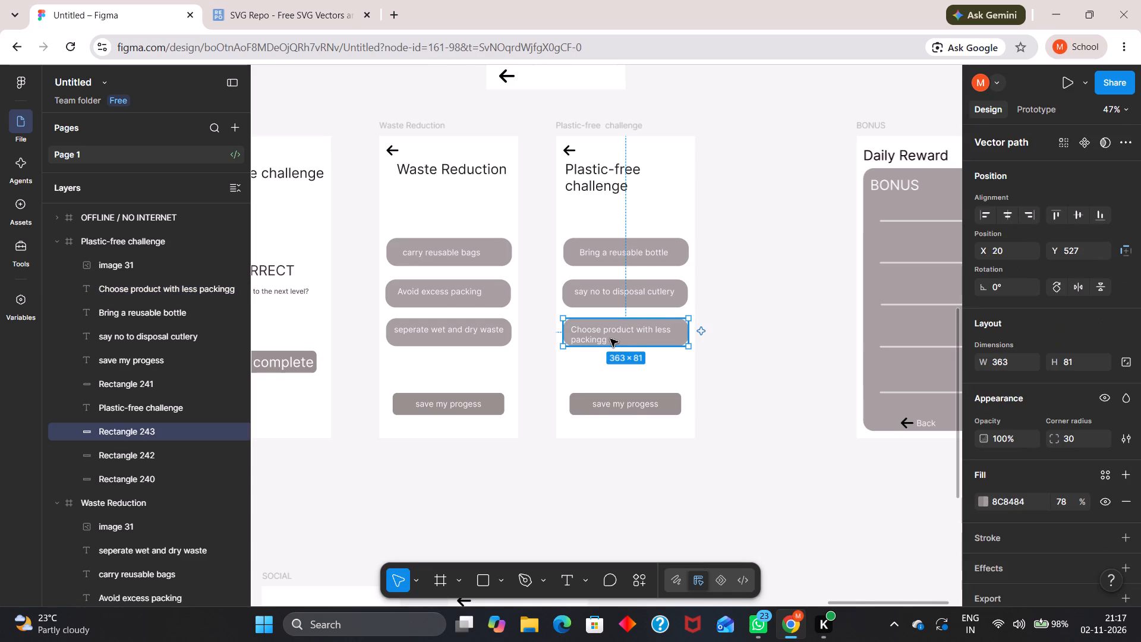
click(616, 329)
click(610, 339)
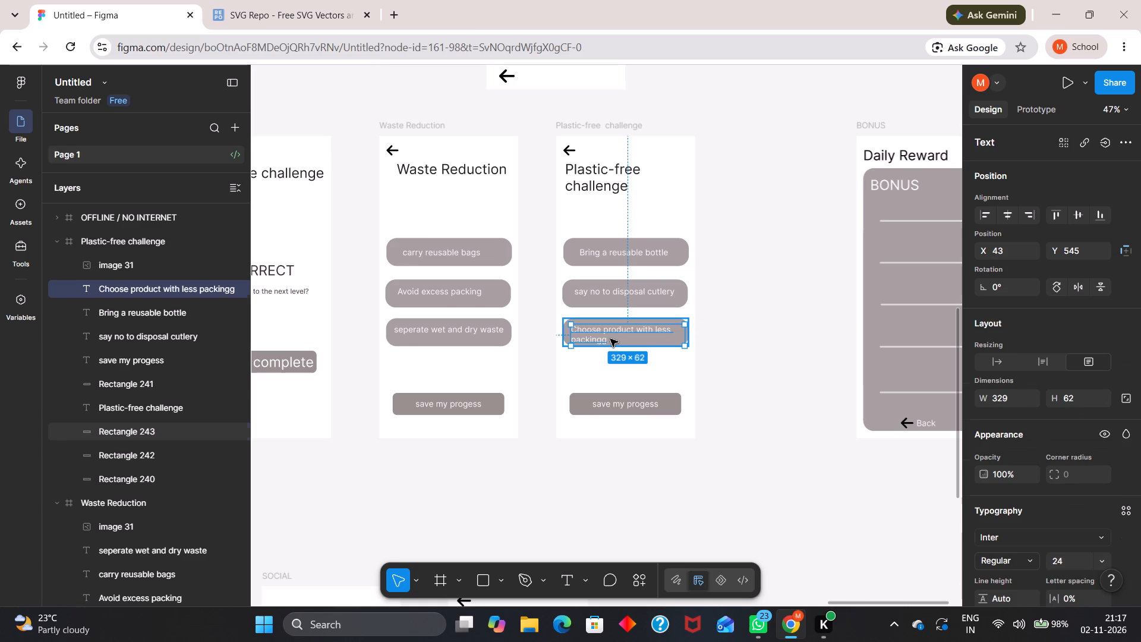
click(610, 339)
key(Escape)
key(Escape)
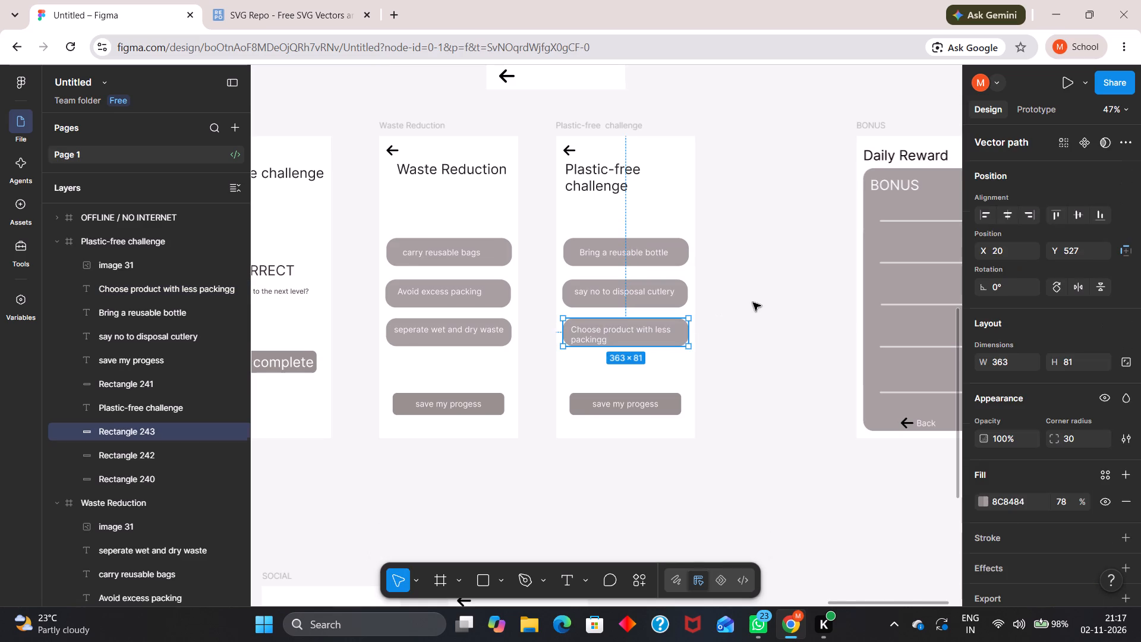
key(Escape)
click(615, 332)
triple_click(610, 338)
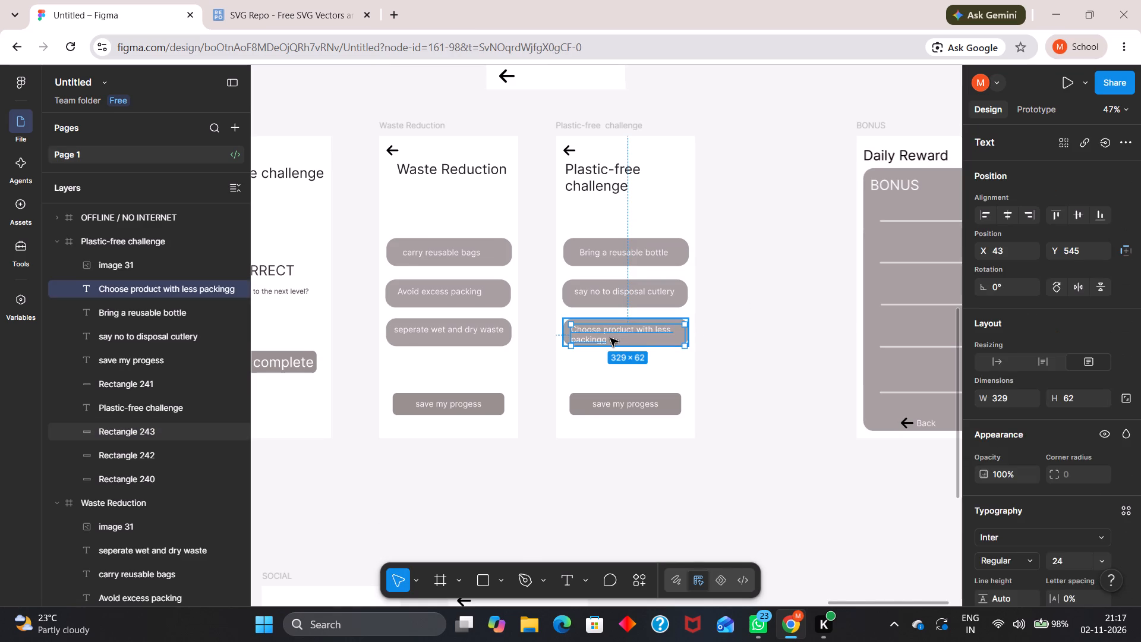
key(Escape)
key(Escape)
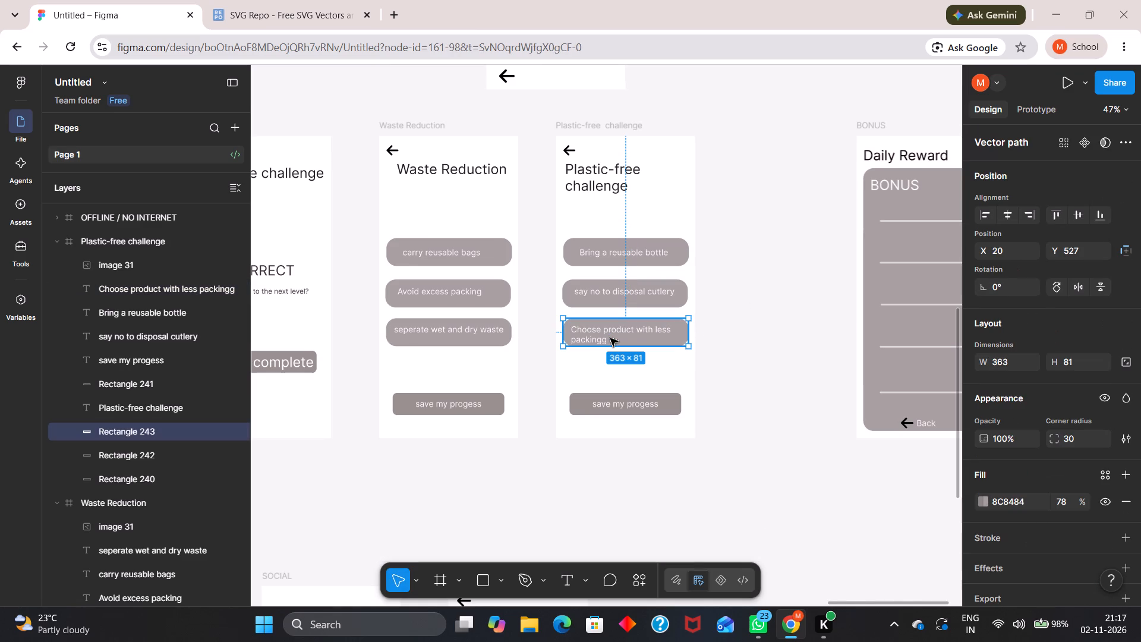
click(610, 338)
double_click(600, 339)
click(606, 340)
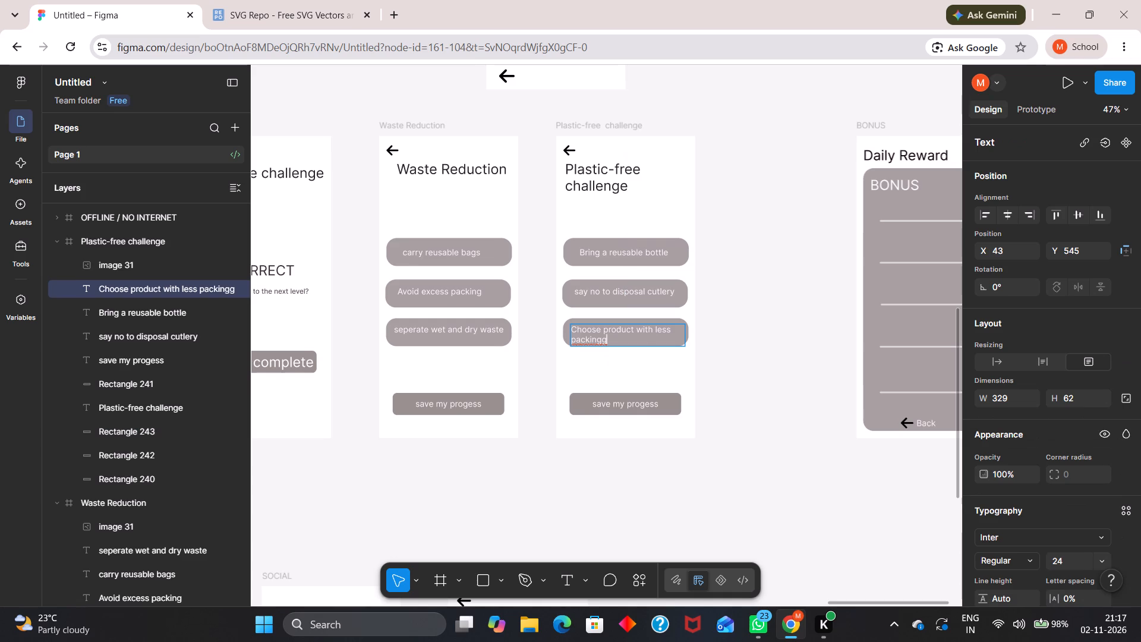
key(BackSpace)
click(732, 313)
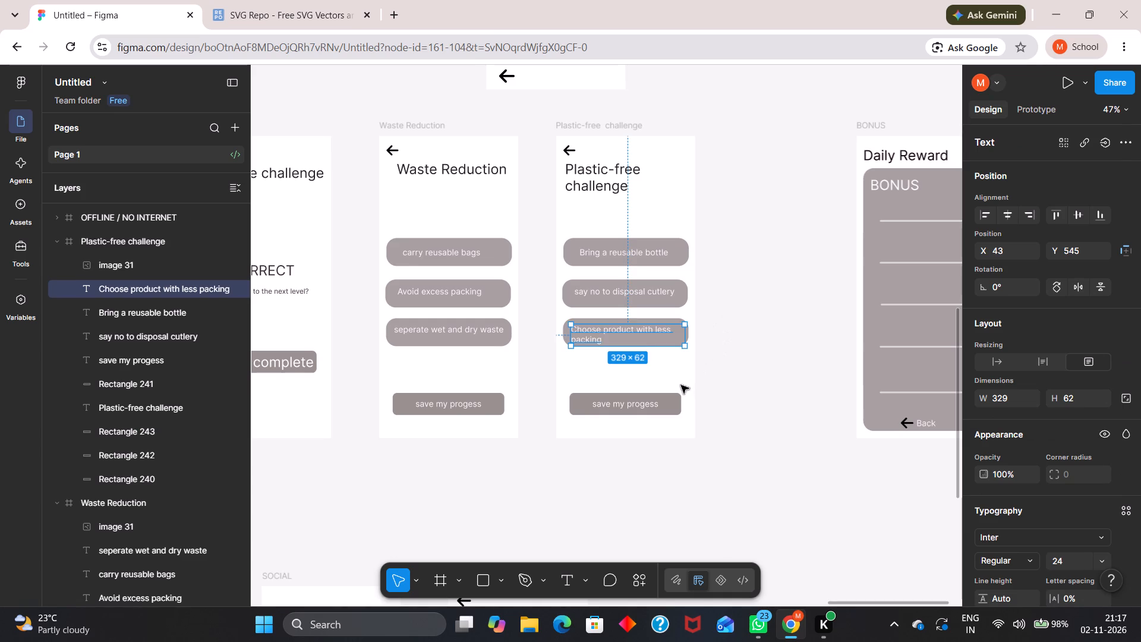
Replace the bottom button's label on the Plastic-free challenge screen with "Take the challenge".
double_click(648, 410)
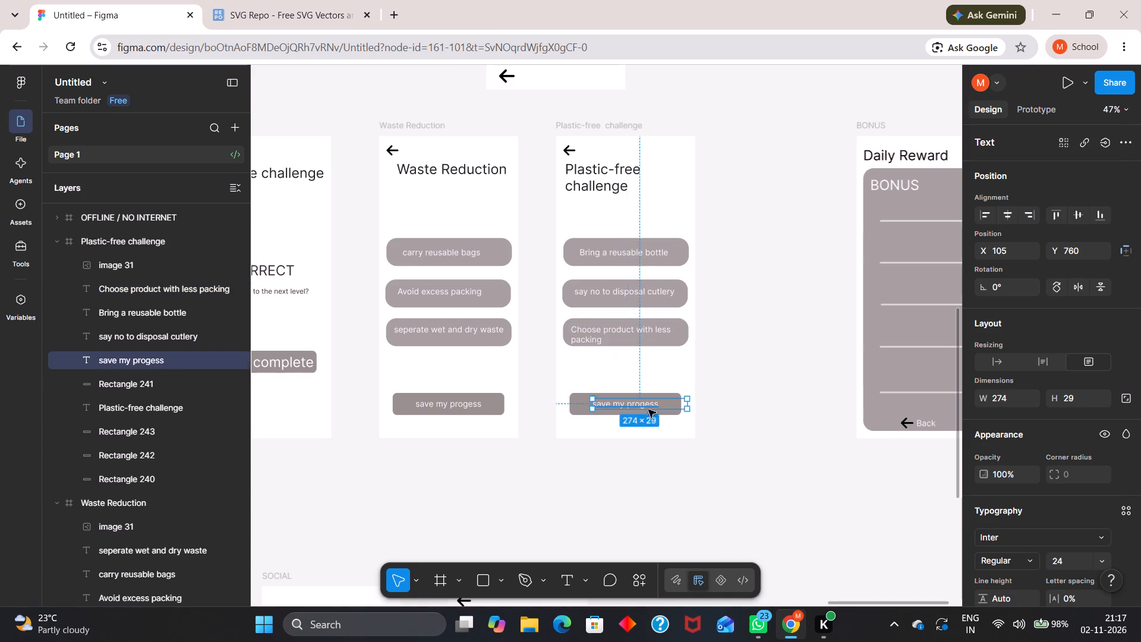
text(Ta)
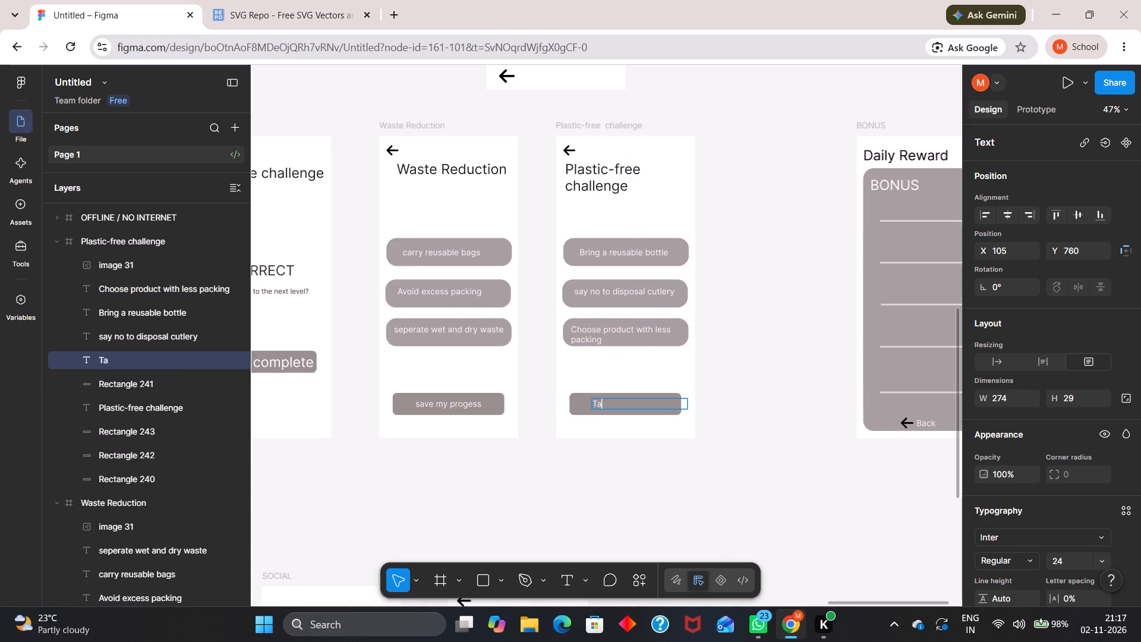
text(ke)
key(space)
text(the challem)
key(BackSpace)
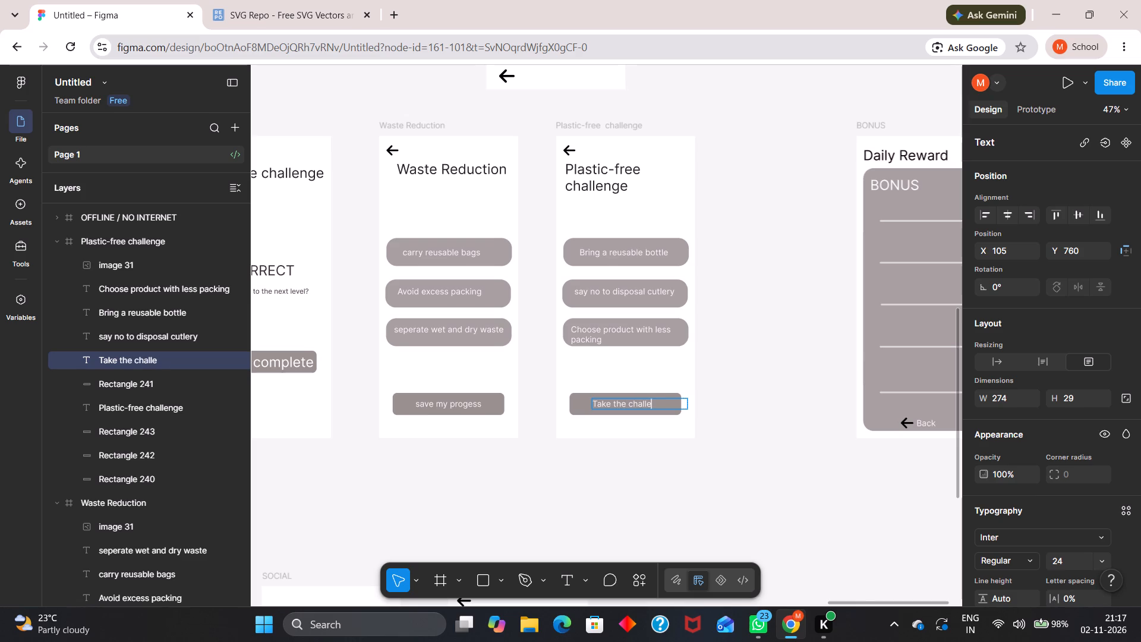
text(nge)
key(Escape)
key(Escape)
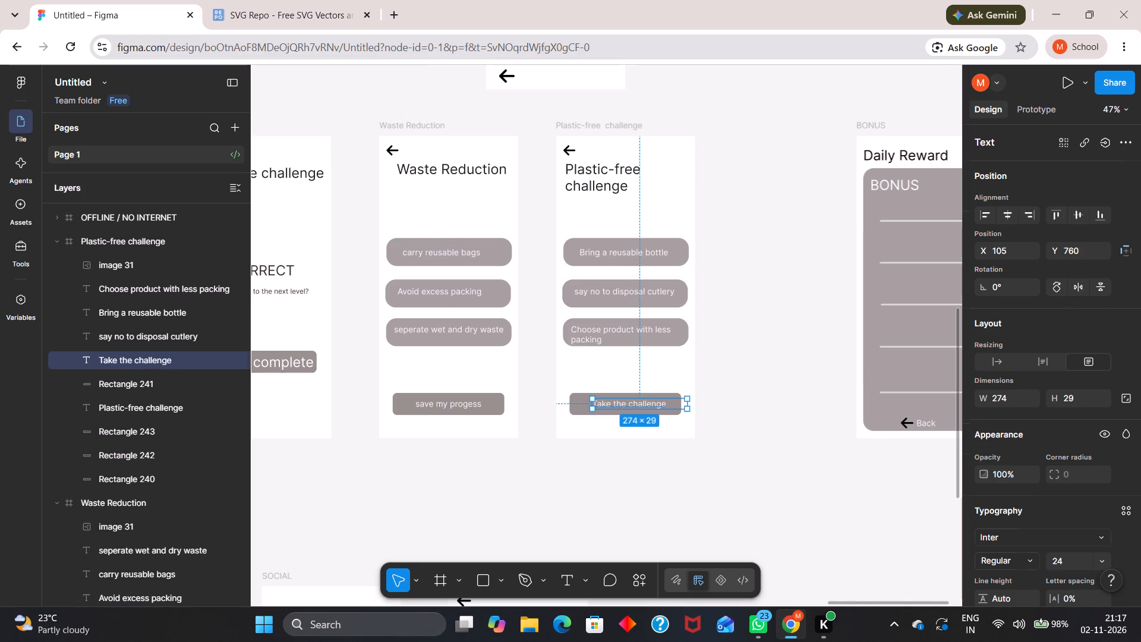
Move the BONUS frame farther from the Plastic-free challenge frame, to about X 10230, Y 1947.
scroll(790, 382, left, 1)
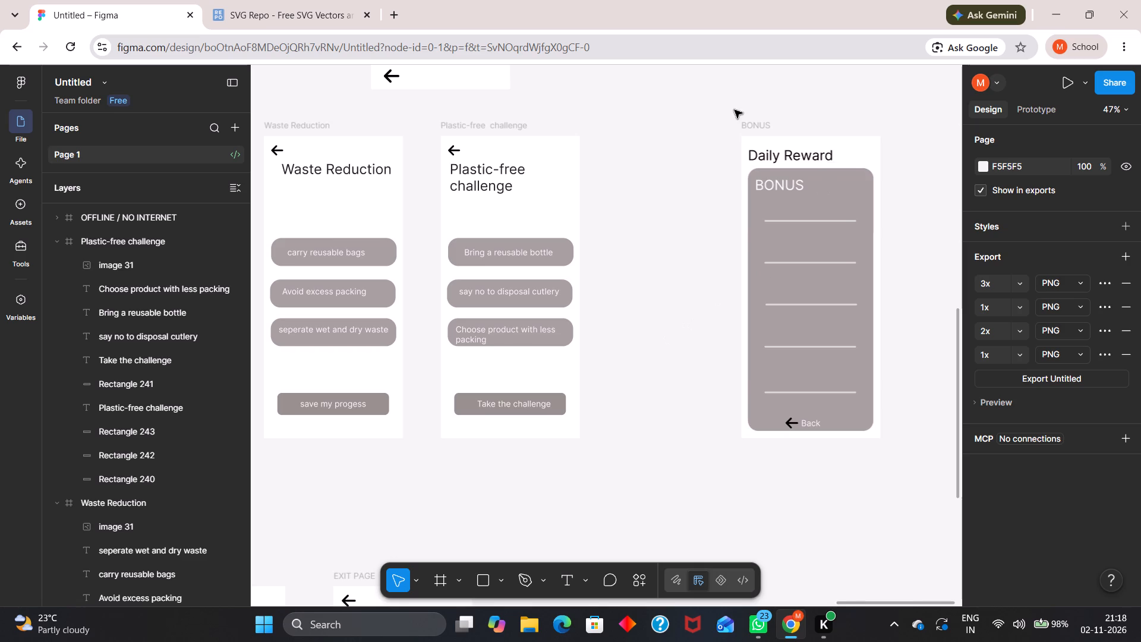
drag(745, 122, 904, 131)
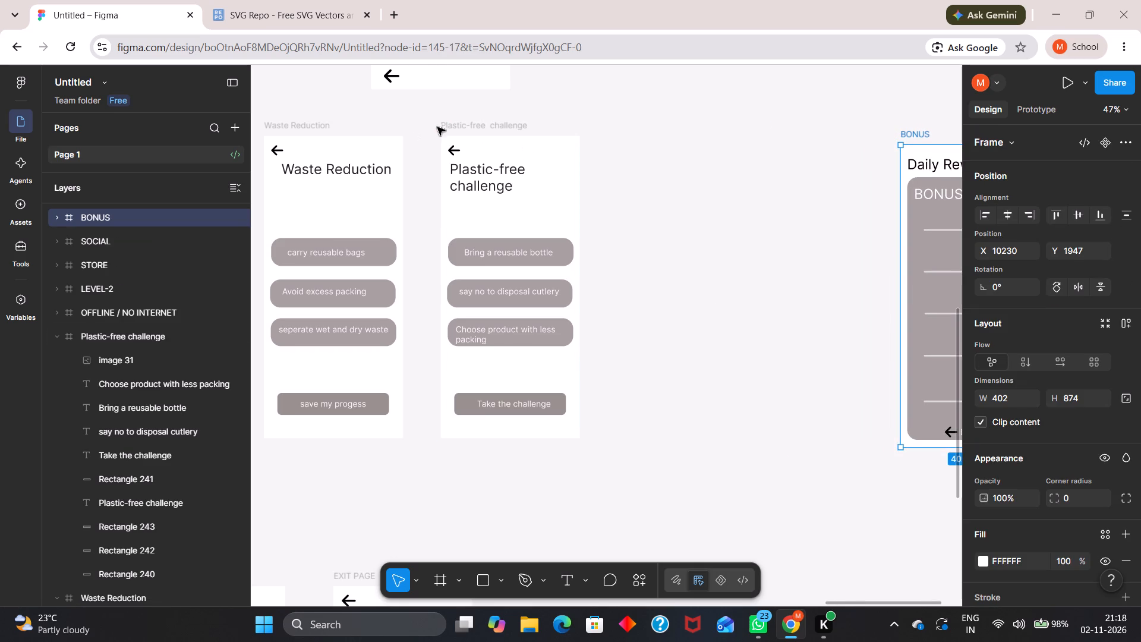
Duplicate the Plastic-free challenge frame into the gap before BONUS, at about X 9448, Y 1921.
alt+drag(465, 121, 654, 124)
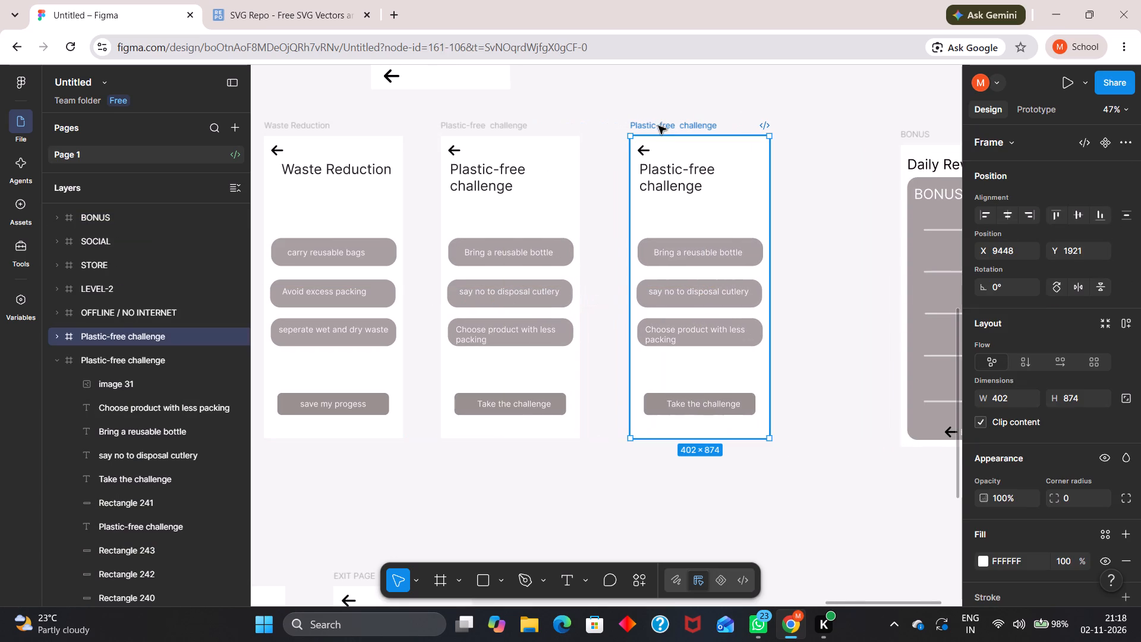
Rename the duplicated Plastic-free challenge frame as "SUSTAINABLE FOOD".
double_click(658, 126)
text(SUSTAINABLE)
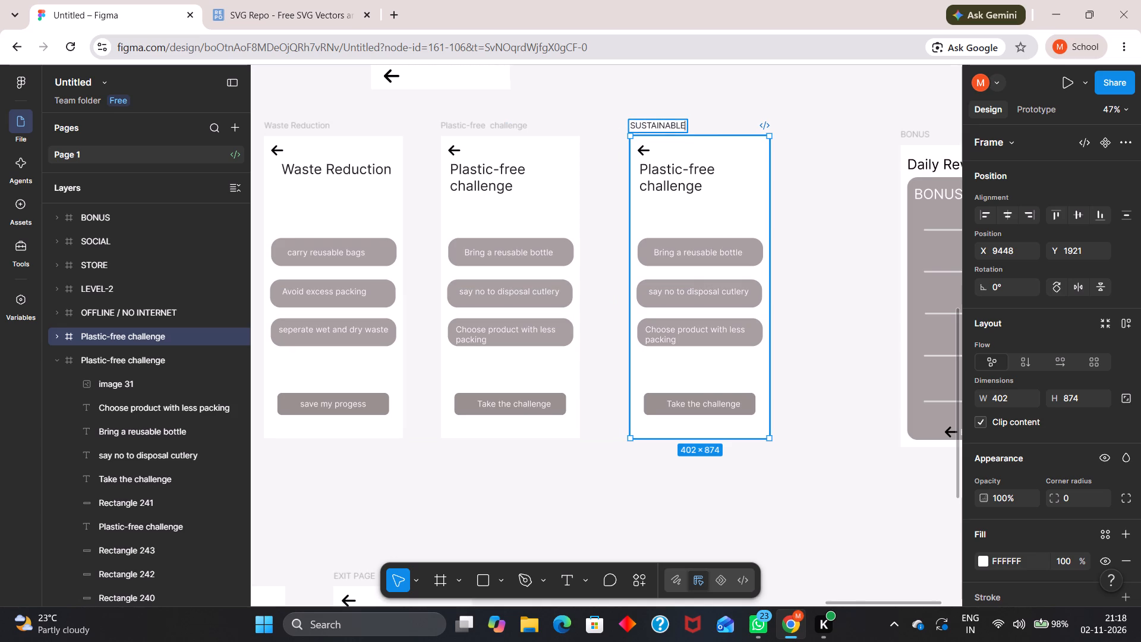
key(space)
text(FOOD)
key(Escape)
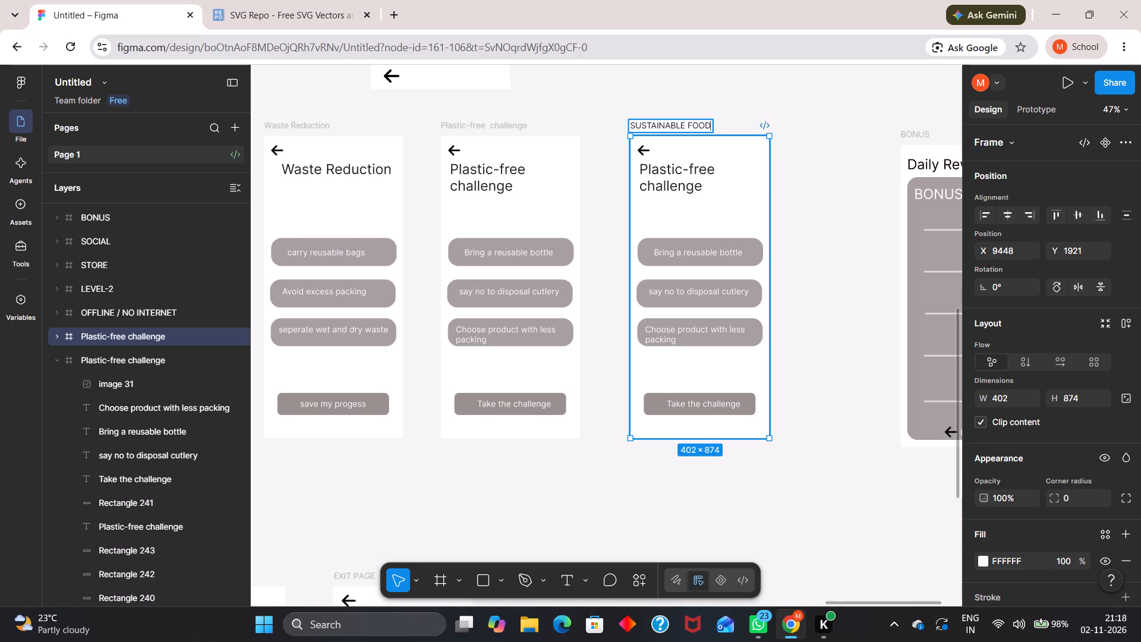
Replace the heading on the SUSTAINABLE FOOD screen with the frame's name, "SUSTAINABLE FOOD", and nudge it to fit within the frame.
key(Escape)
click(672, 132)
double_click(672, 124)
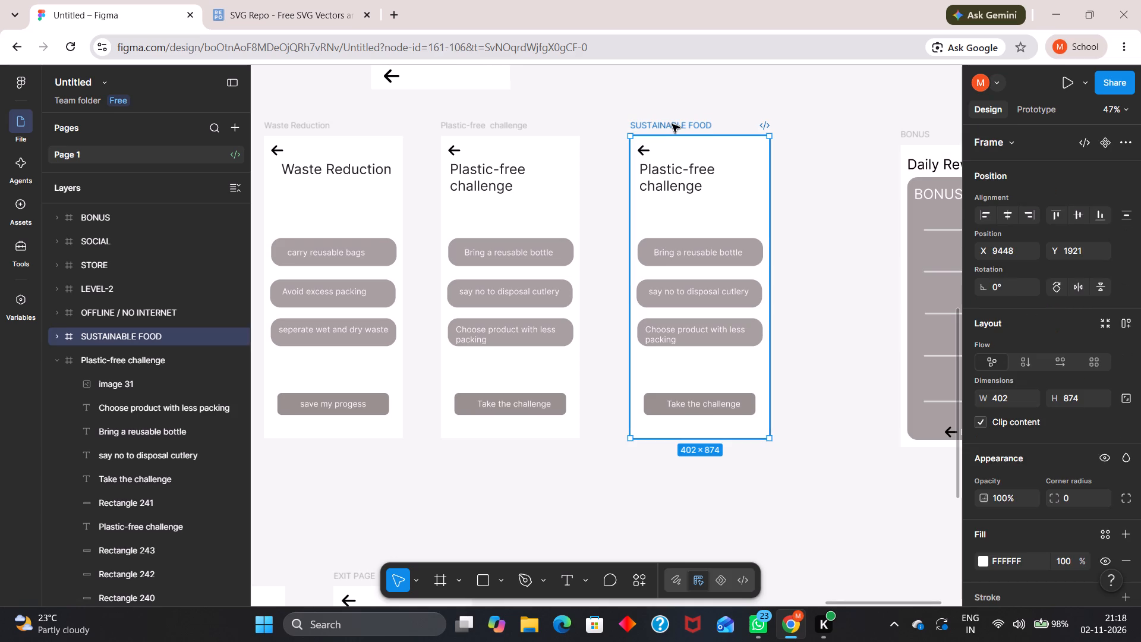
key(ctrl+c)
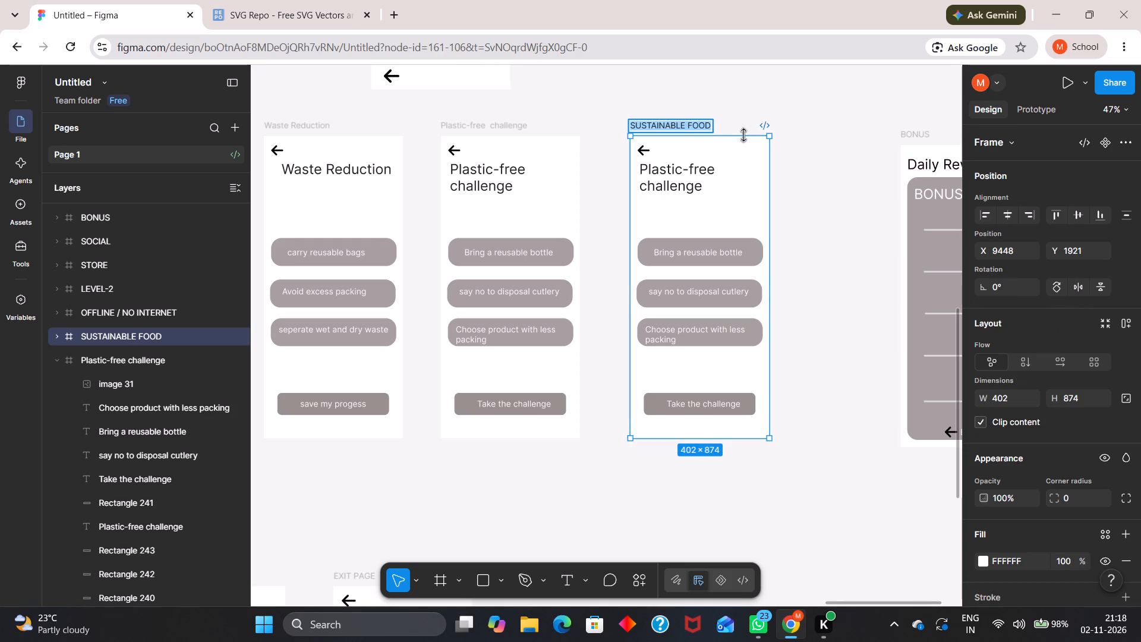
click(800, 121)
double_click(664, 181)
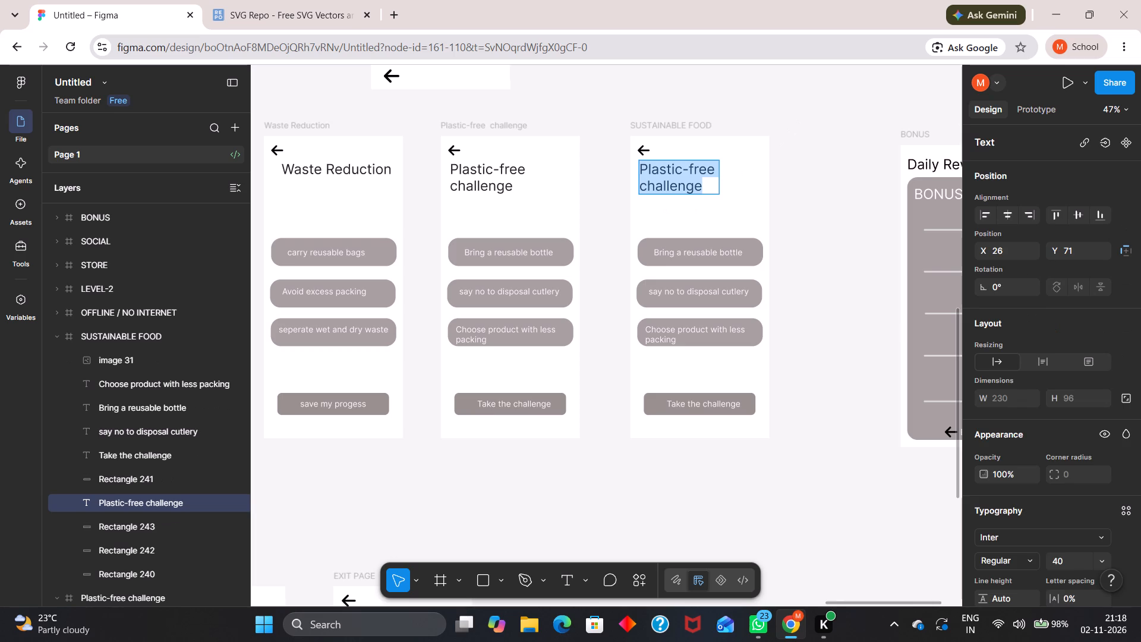
key(ctrl+v)
click(793, 182)
drag(746, 167, 740, 170)
click(792, 149)
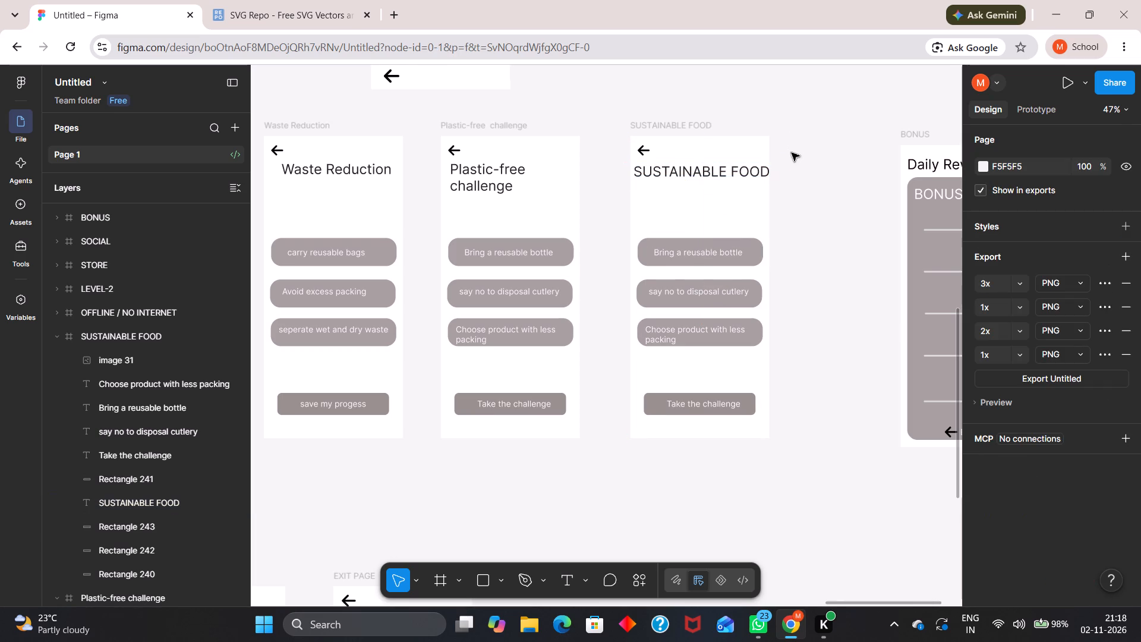
Replace the first option's label on the SUSTAINABLE FOOD screen with "Choose local and seasonal".
double_click(711, 256)
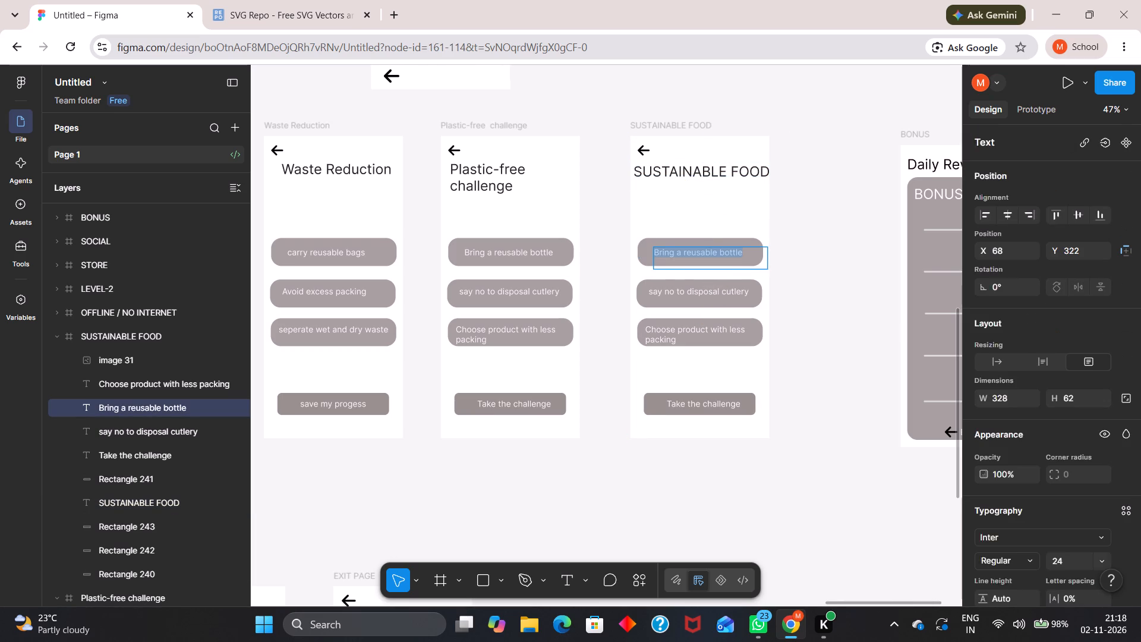
text(cHOOSE)
key(space)
key(BackSpace)
key(BackSpace)
key(BackSpace)
key(BackSpace)
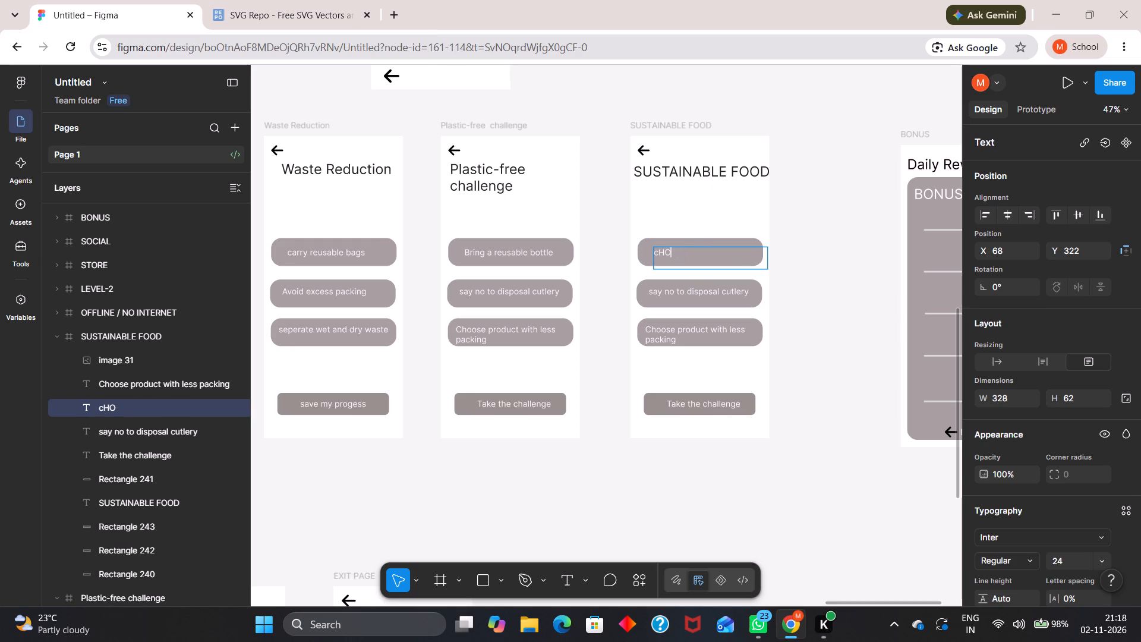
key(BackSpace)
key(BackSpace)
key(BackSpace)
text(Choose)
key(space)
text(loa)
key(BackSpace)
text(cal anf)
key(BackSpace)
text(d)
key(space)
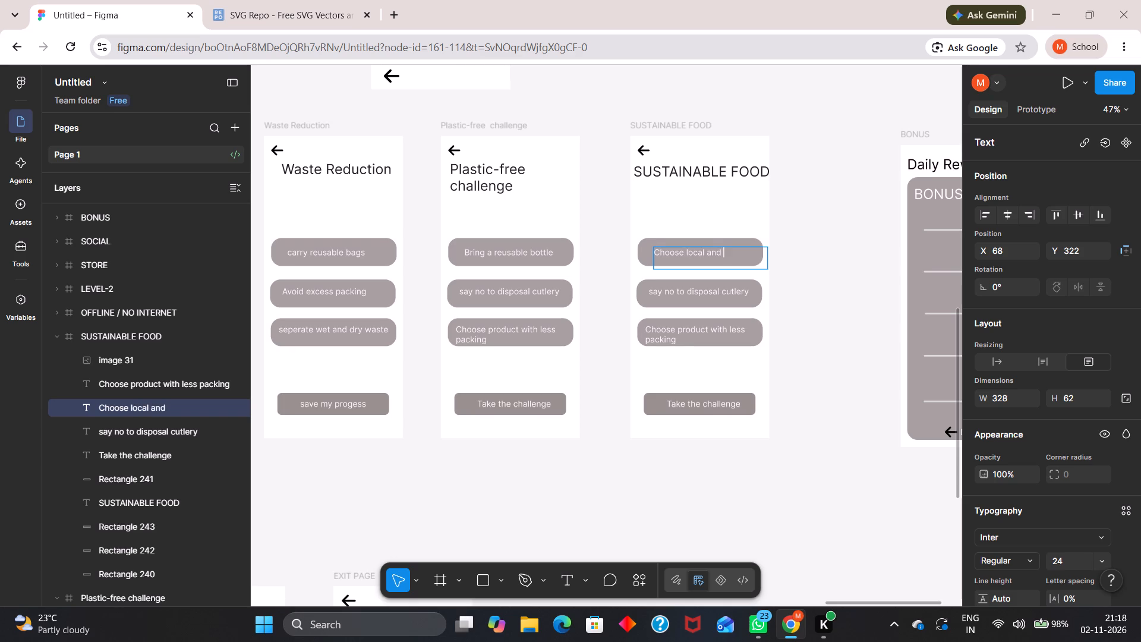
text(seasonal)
Shift the "Choose local and seasonal" label to about X 51, Y 322 so it sits centred in its option box.
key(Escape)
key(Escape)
drag(689, 254, 682, 254)
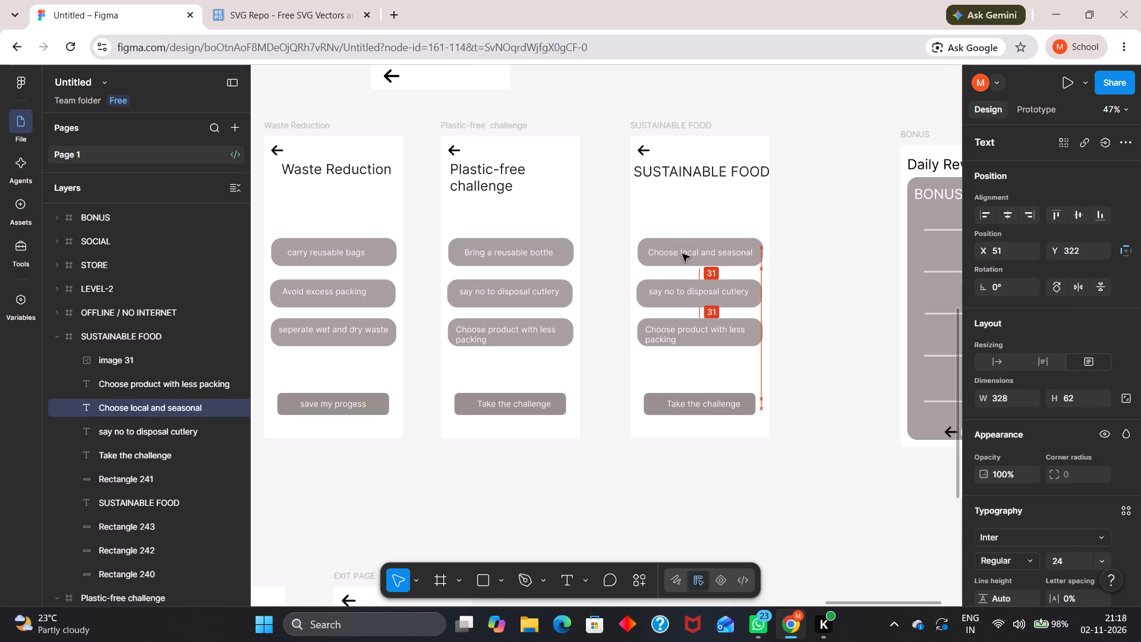
drag(682, 254, 682, 253)
Replace the second option's label on the SUSTAINABLE FOOD screen with "Plan meals to avoid food waste".
double_click(691, 294)
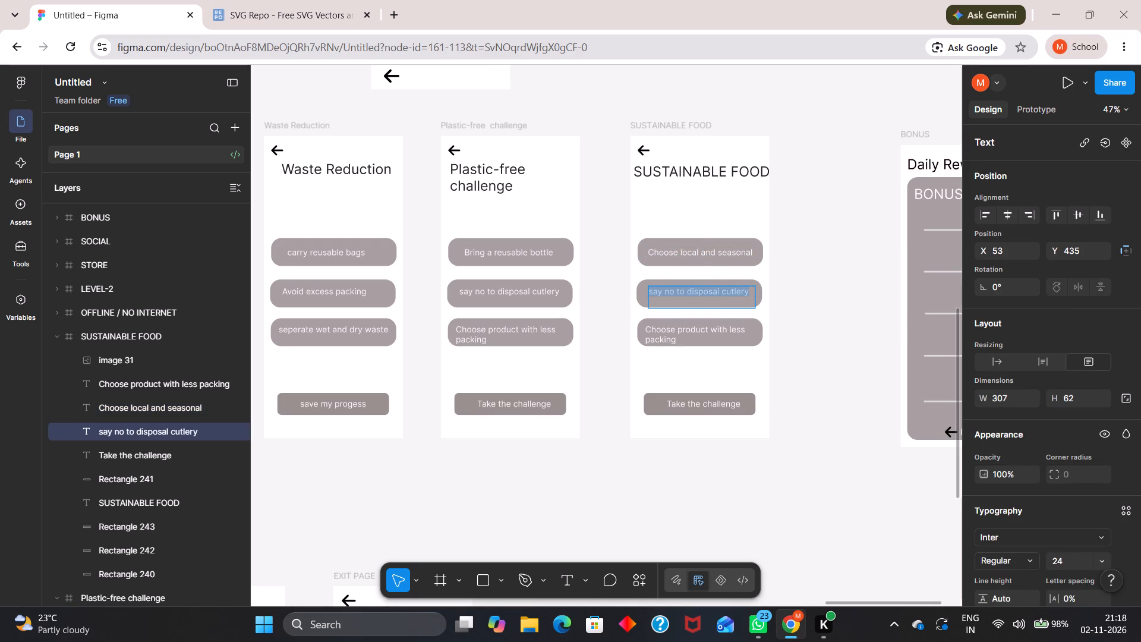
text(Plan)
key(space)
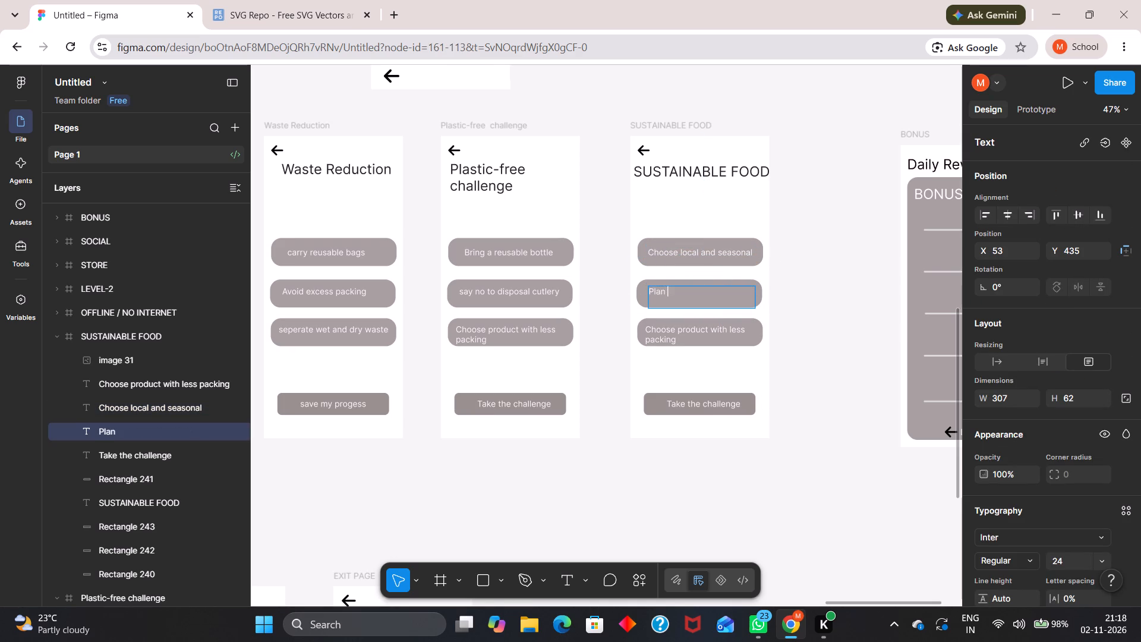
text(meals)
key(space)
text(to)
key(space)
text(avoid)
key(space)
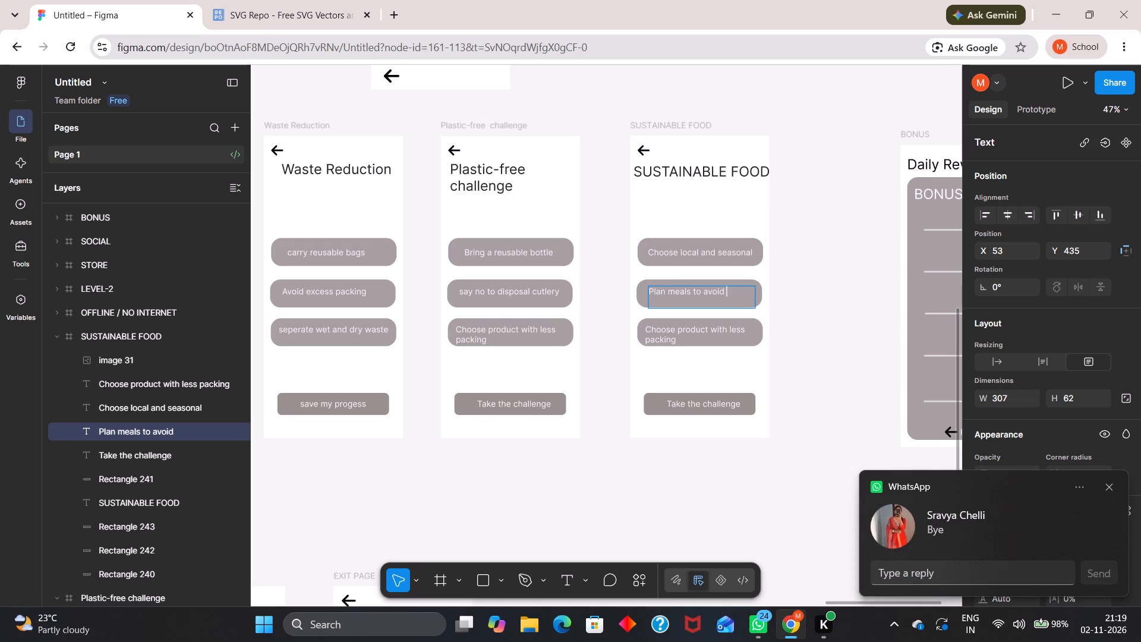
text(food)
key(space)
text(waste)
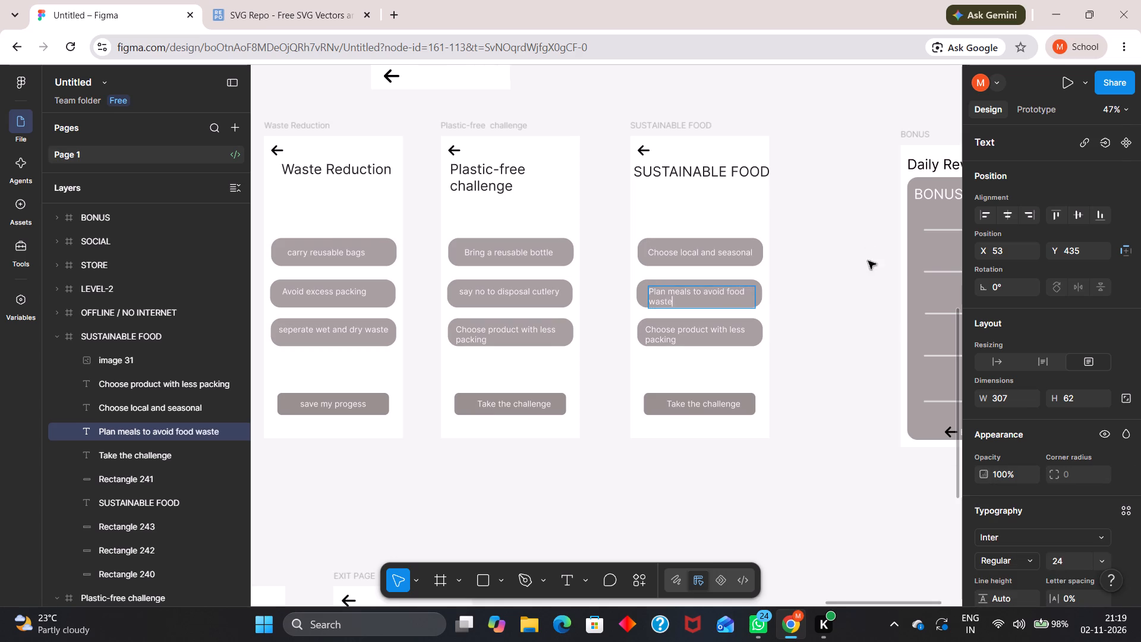
click(852, 269)
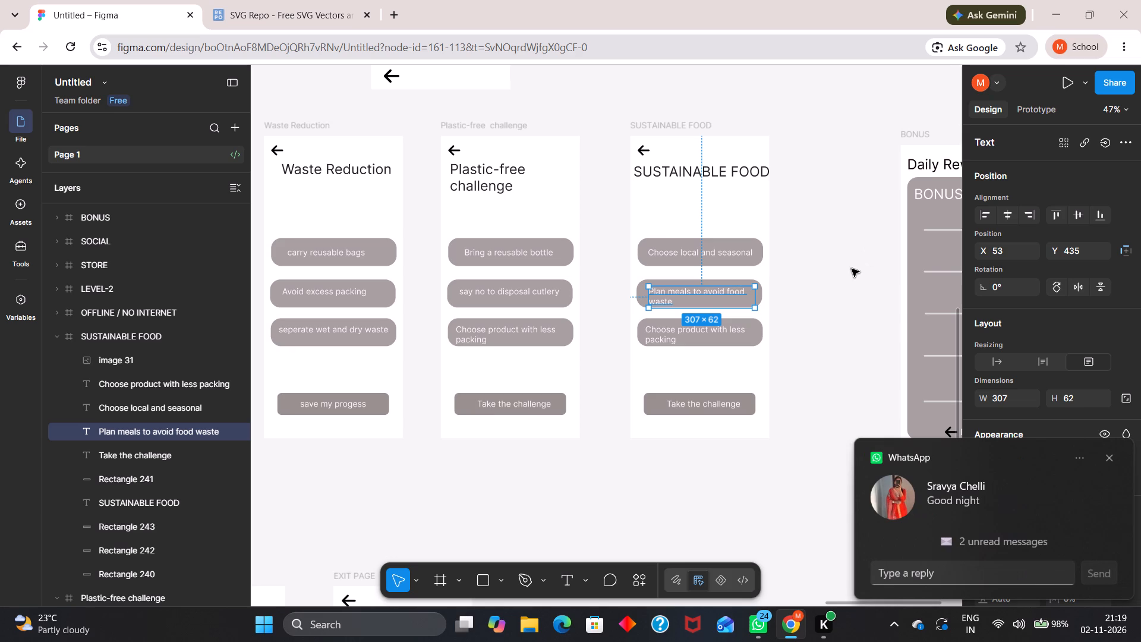
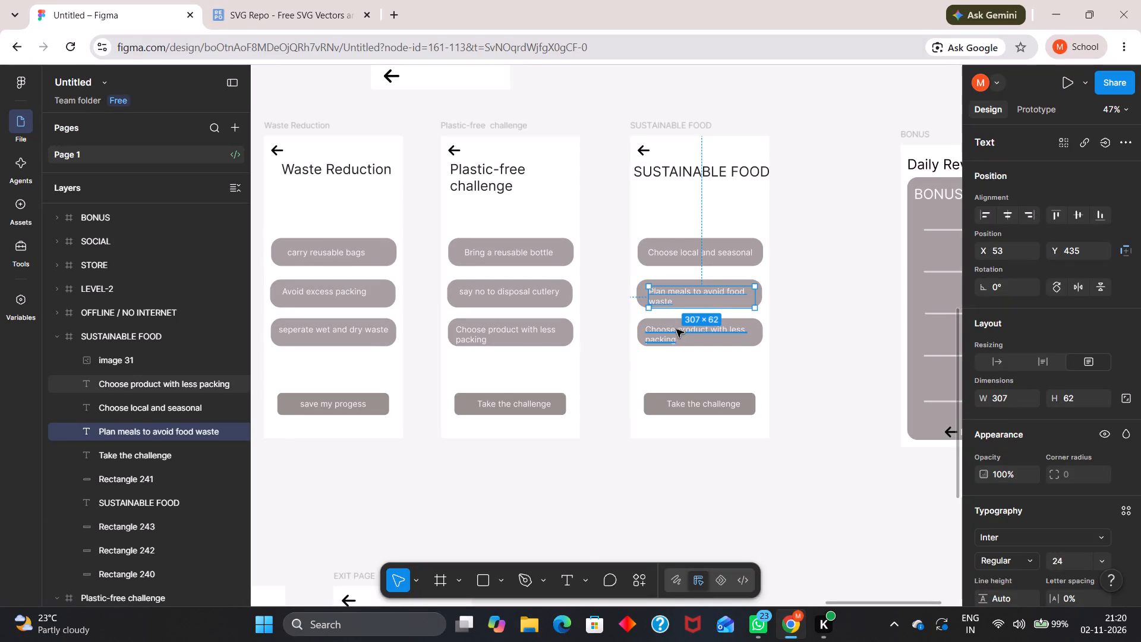
Replace the third option's label on the SUSTAINABLE FOOD screen with text beginning "Store food sa".
double_click(676, 329)
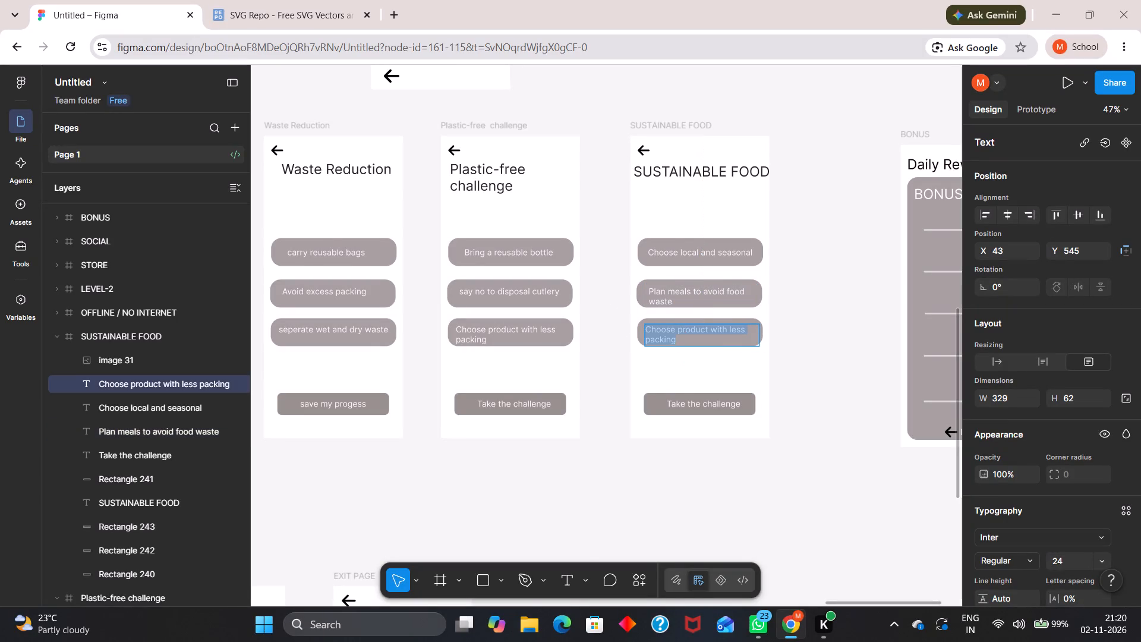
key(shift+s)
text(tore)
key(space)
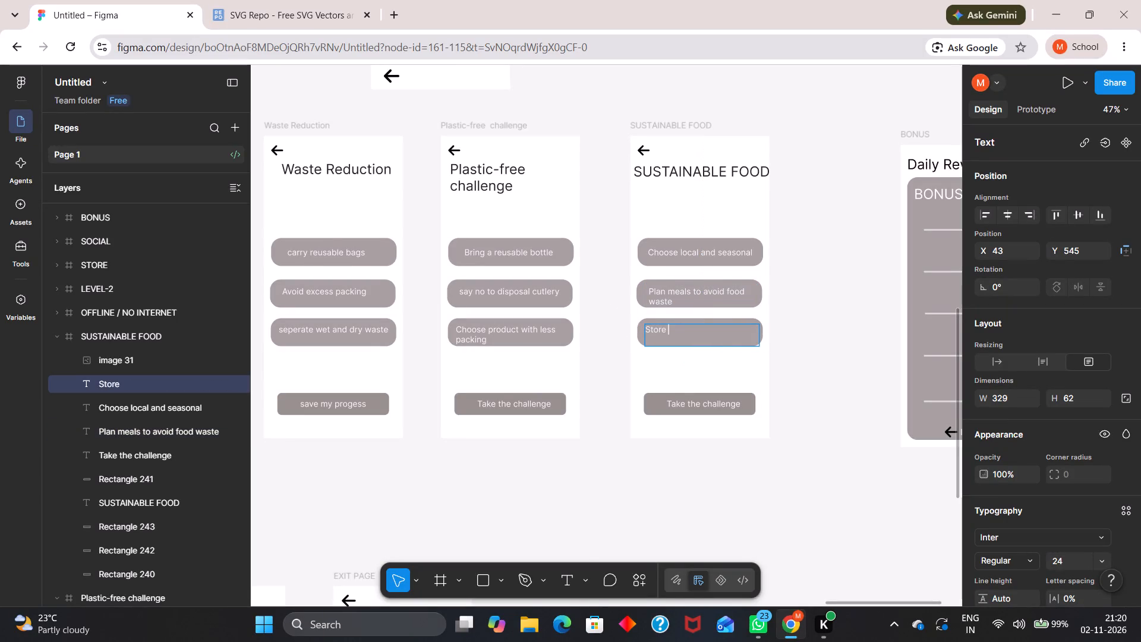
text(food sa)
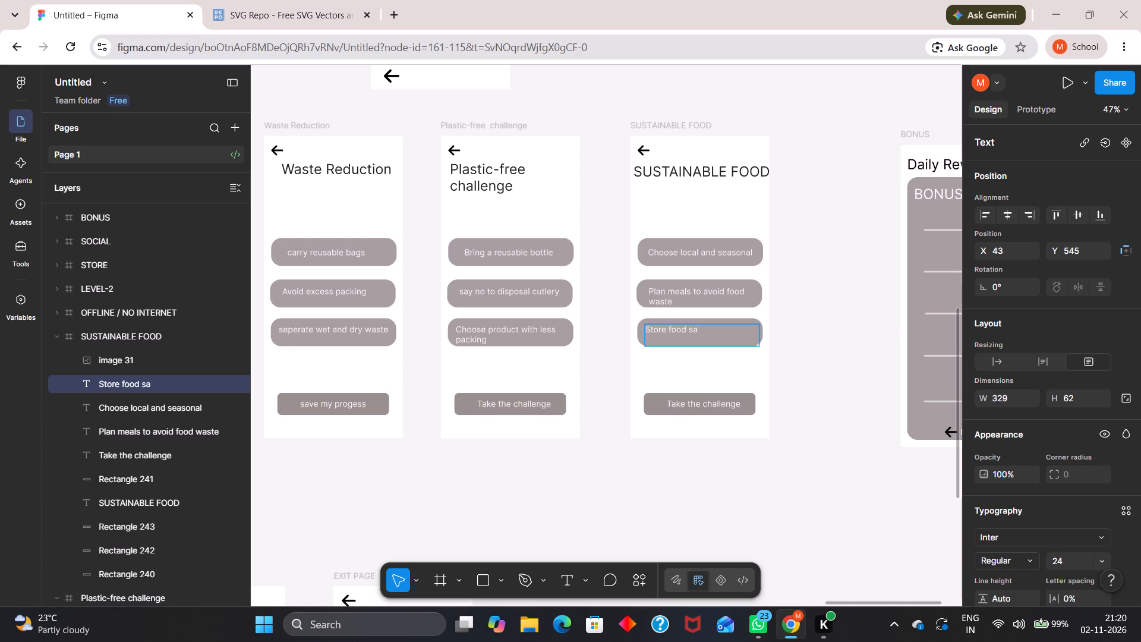
Complete the third option's label on the SUSTAINABLE FOOD screen so that it reads "Store food safety".
text(feety)
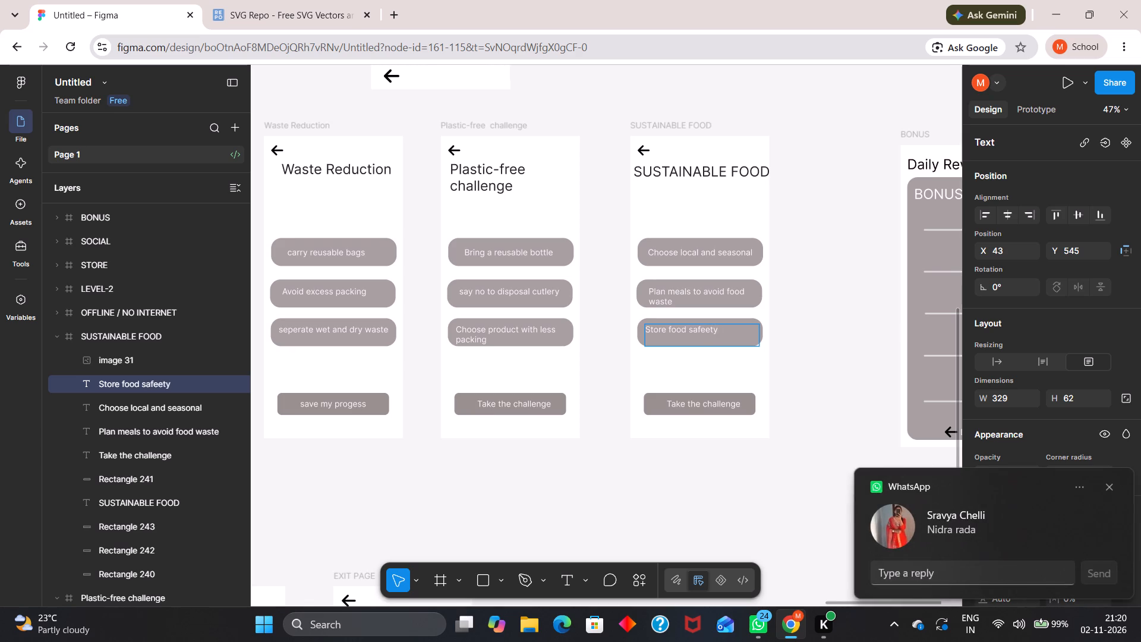
key(Left)
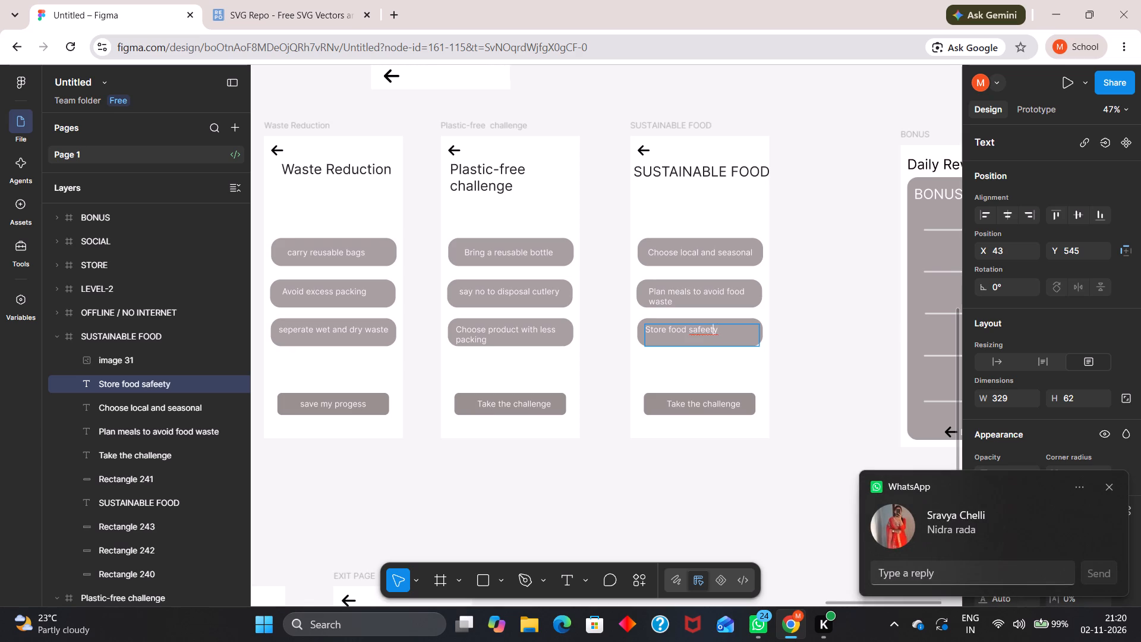
key(Left)
key(BackSpace)
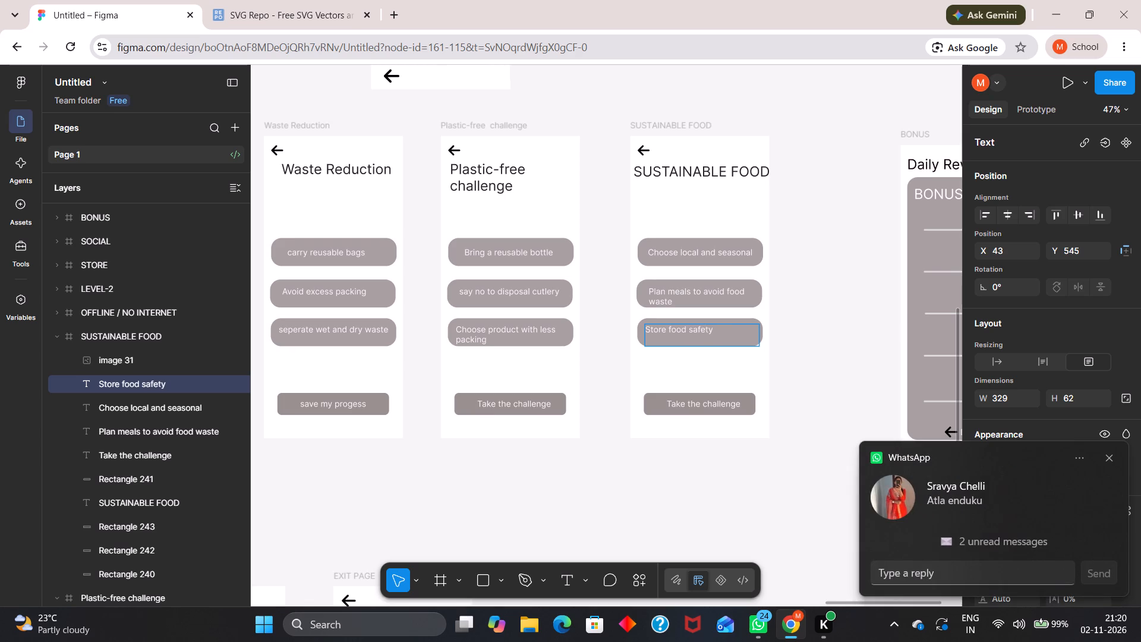
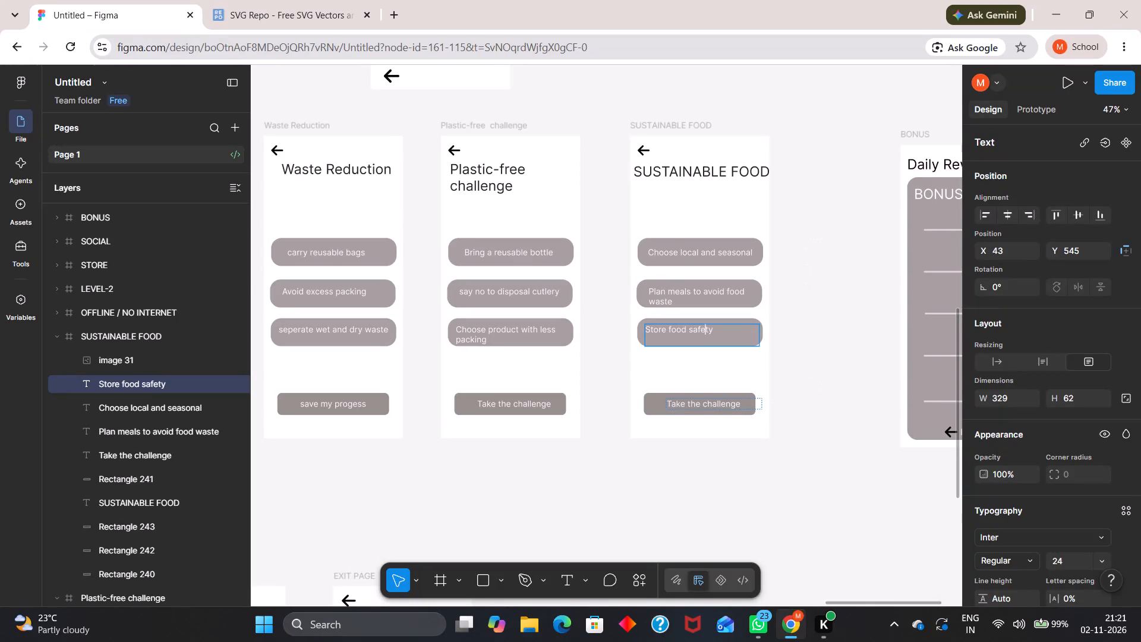
Replace the bottom button's label on the SUSTAINABLE FOOD screen with "Explore food tips".
double_click(692, 407)
key(ctrl+a)
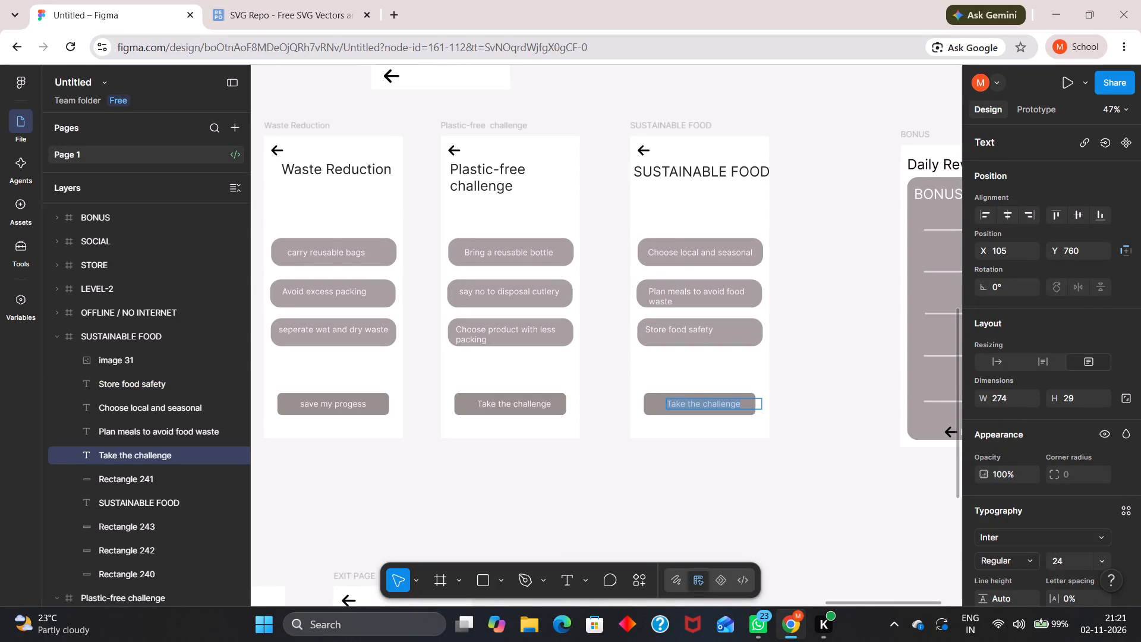
key(shift+e)
text(xplore)
key(space)
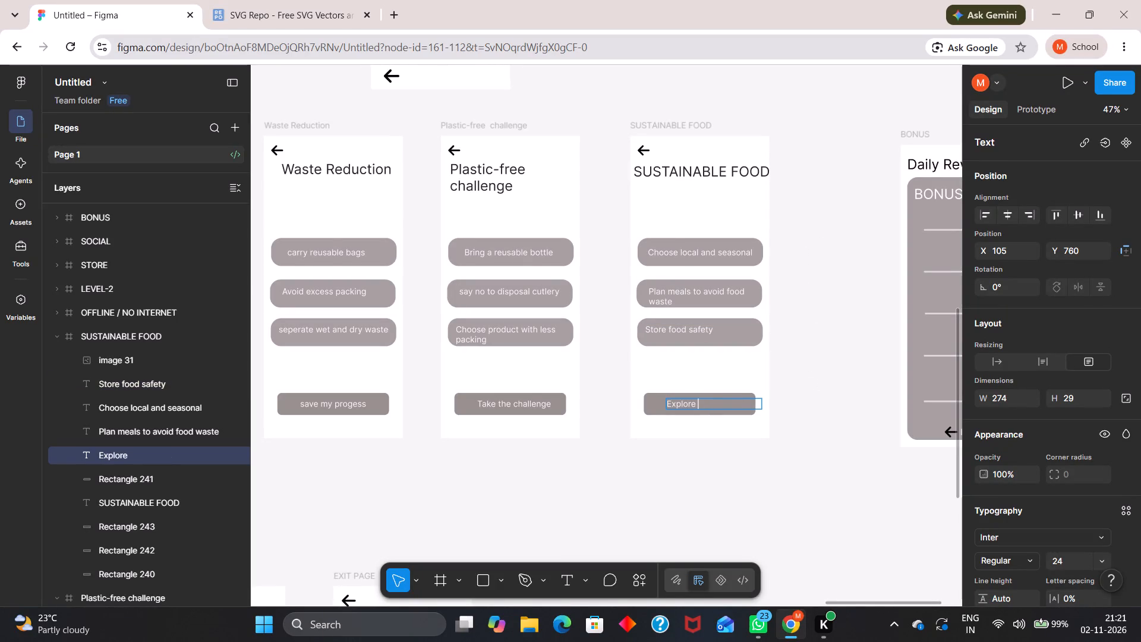
text(foos)
key(BackSpace)
text(d tios)
key(Escape)
key(Escape)
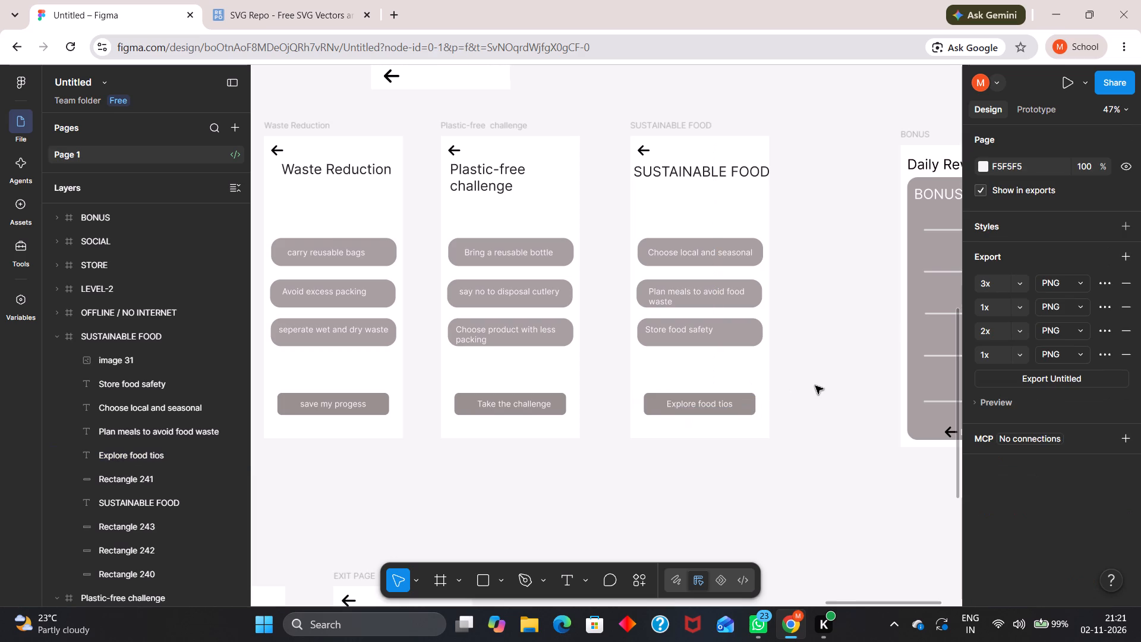
click(815, 386)
click(724, 398)
drag(724, 398, 727, 404)
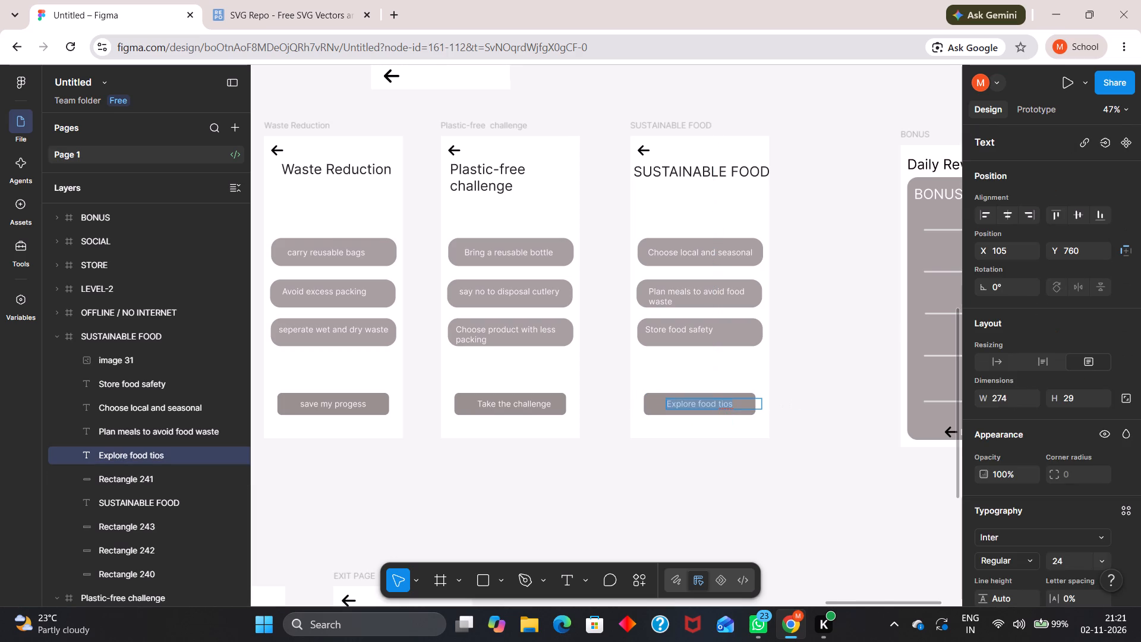
click(727, 404)
key(BackSpace)
key(p)
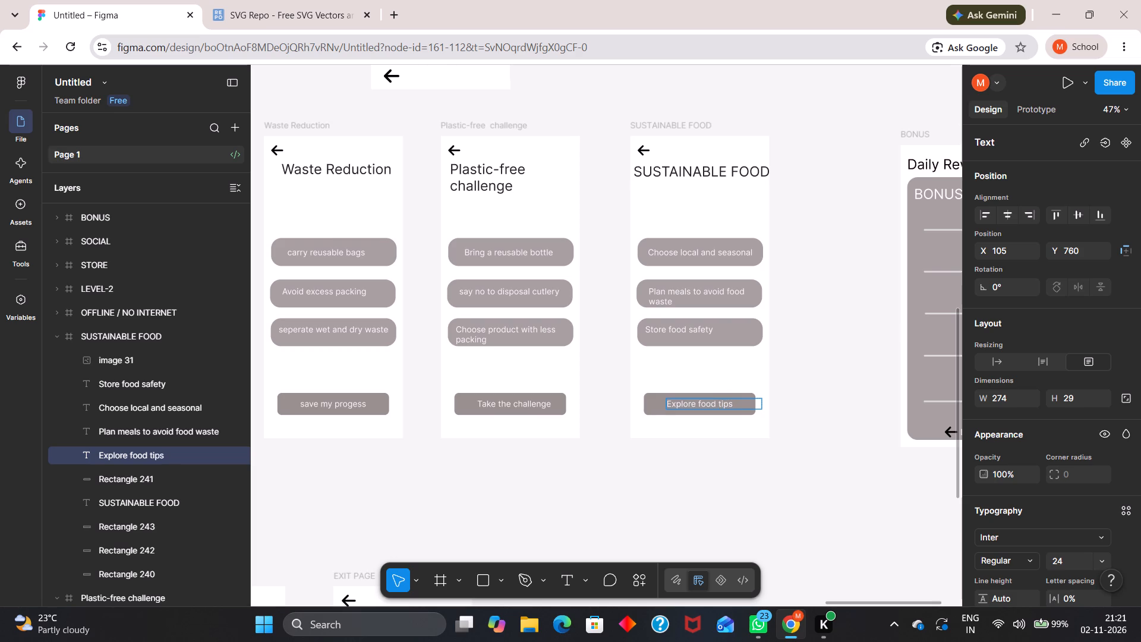
click(746, 398)
Move the BONUS frame horizontally to about X 10621, farther from the SUSTAINABLE FOOD frame.
scroll(804, 376, left, 2)
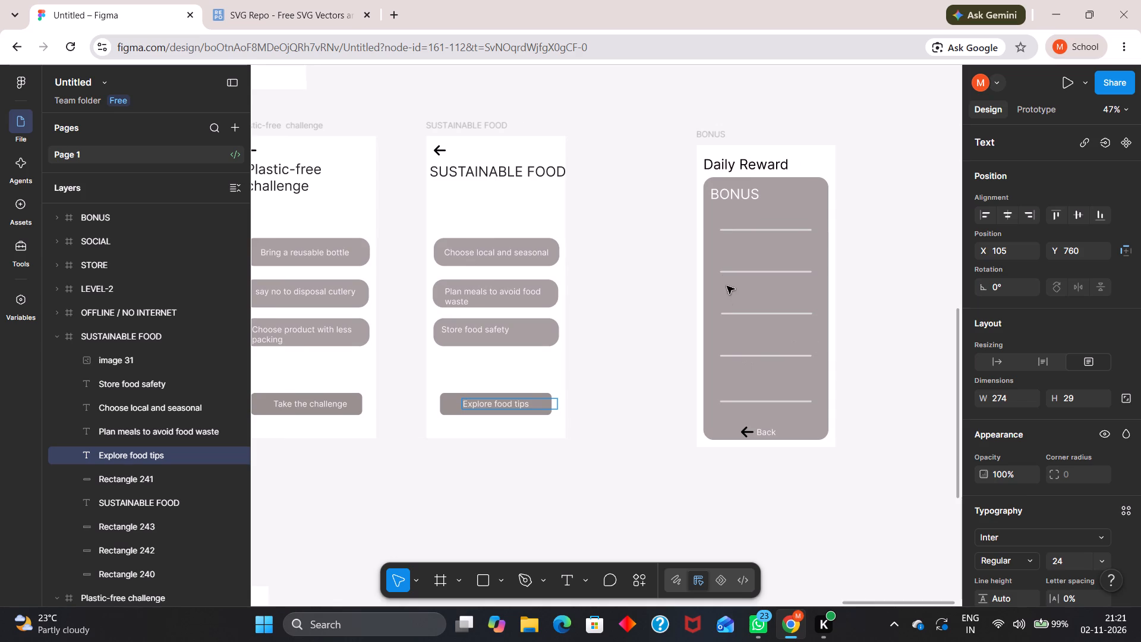
drag(711, 131, 831, 119)
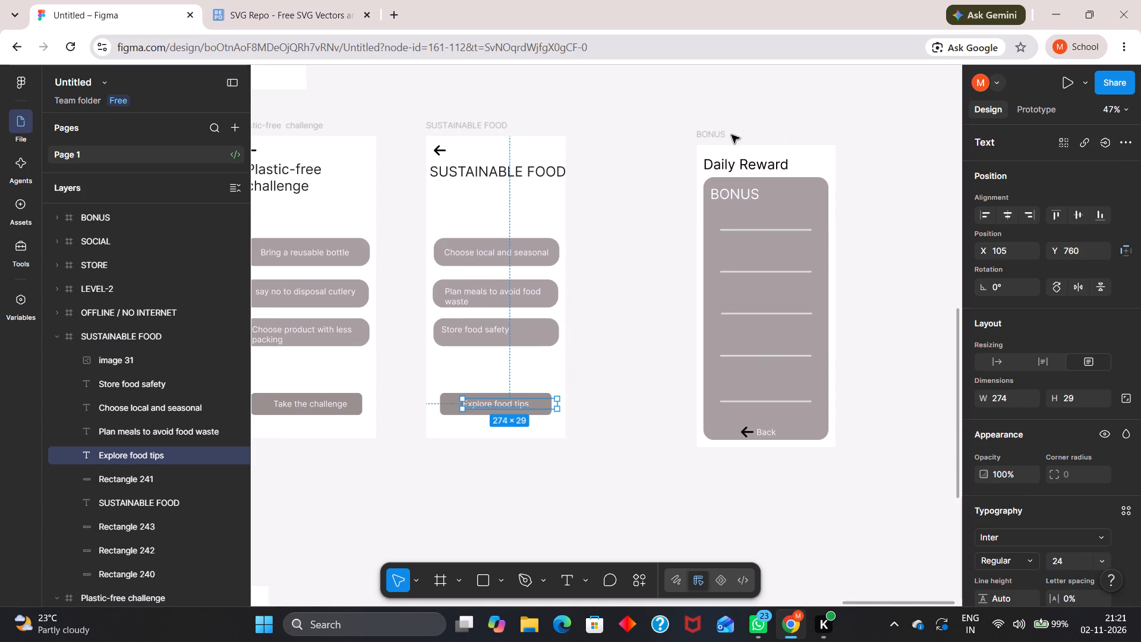
drag(714, 135, 849, 135)
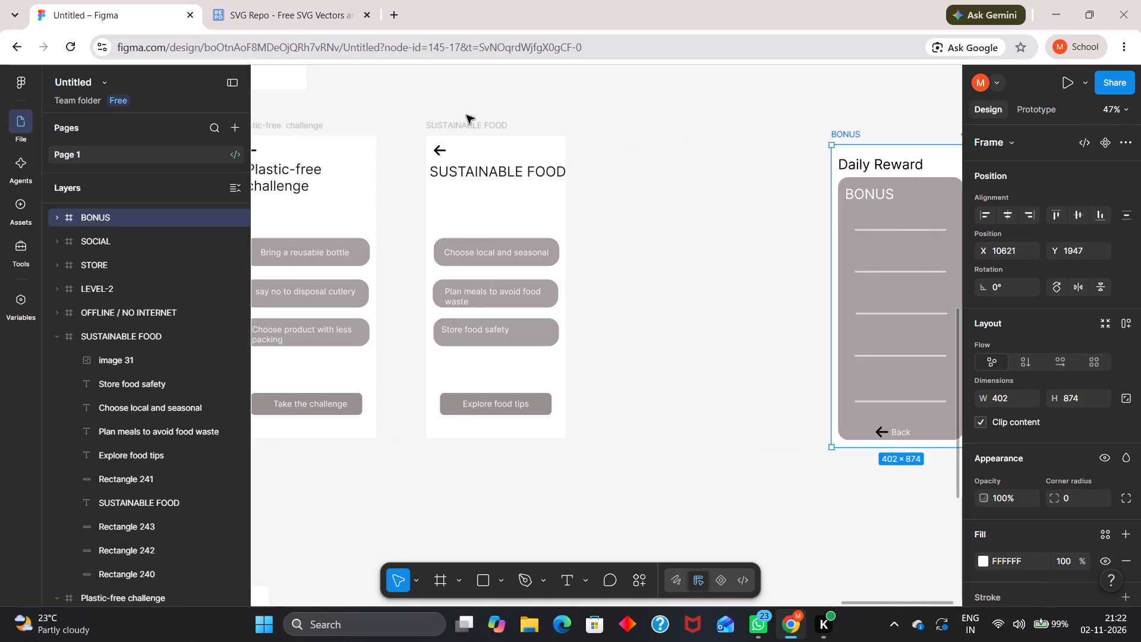
Duplicate the SUSTAINABLE FOOD frame into the gap before the BONUS frame, at about X 9996, Y 1921.
alt+drag(467, 123, 654, 121)
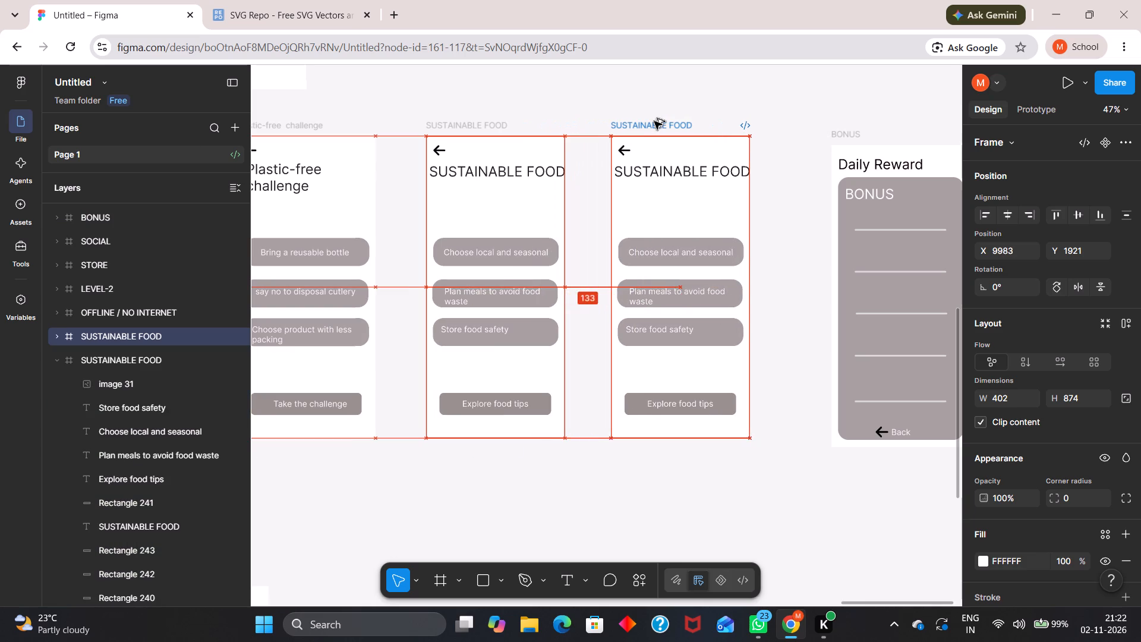
alt+drag(654, 121, 657, 121)
Rename the duplicated SUSTAINABLE FOOD frame as GREEN SHOPPING.
double_click(664, 125)
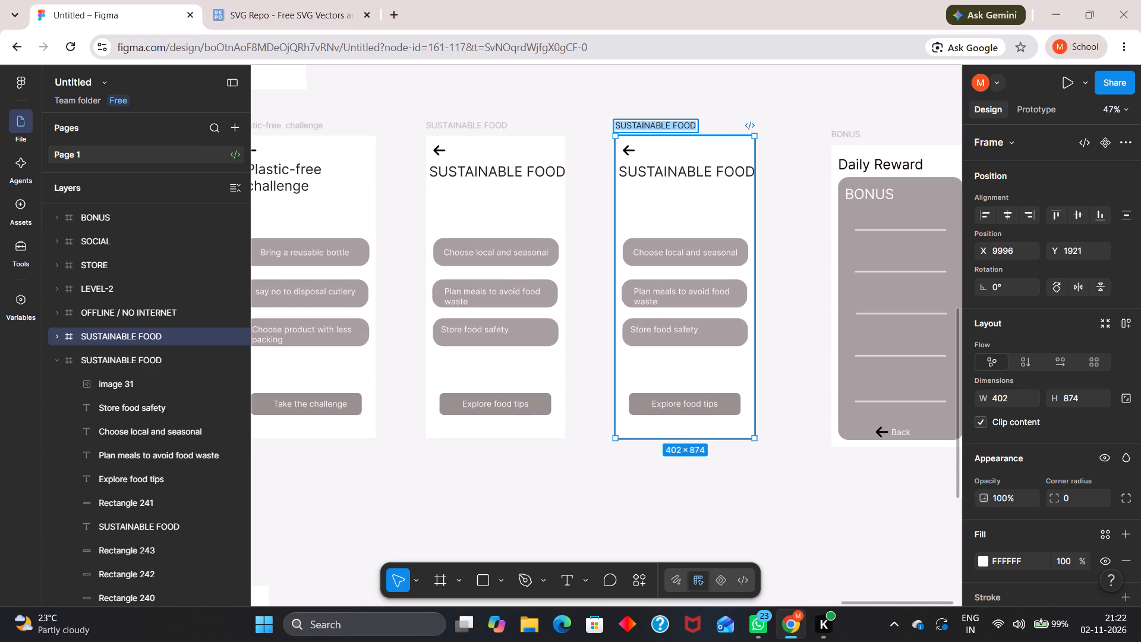
text(GE)
key(e)
key(BackSpace)
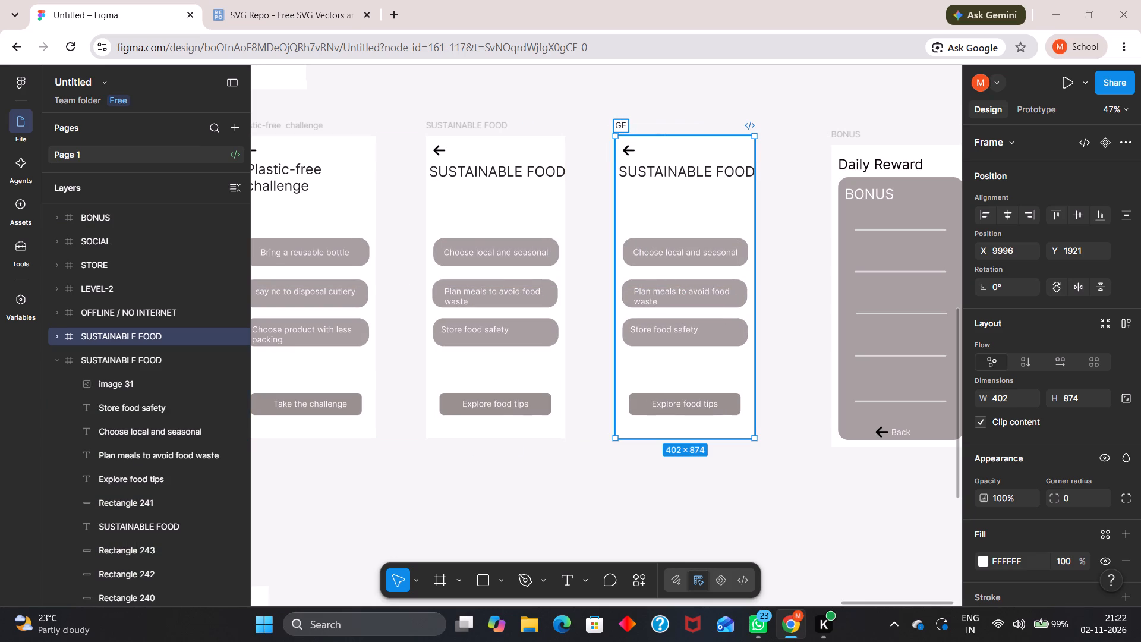
key(BackSpace)
text(REEN)
key(space)
text(SHOPPING)
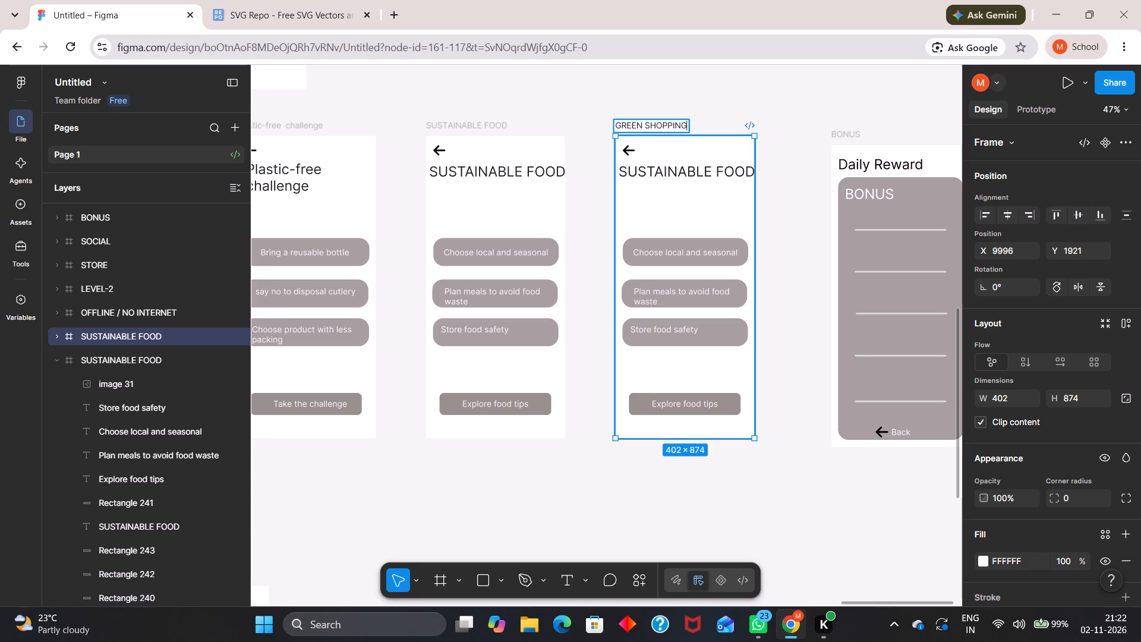
key(Escape)
key(Escape)
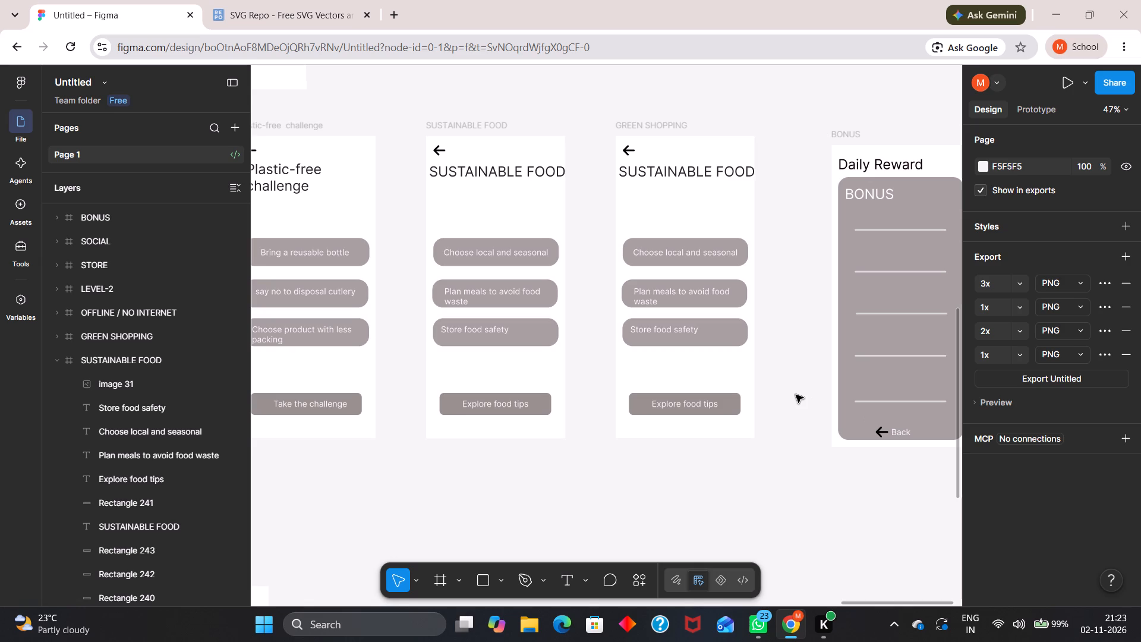
Replace the heading text on the GREEN SHOPPING screen with "REUSE AND RECYCLE".
double_click(666, 176)
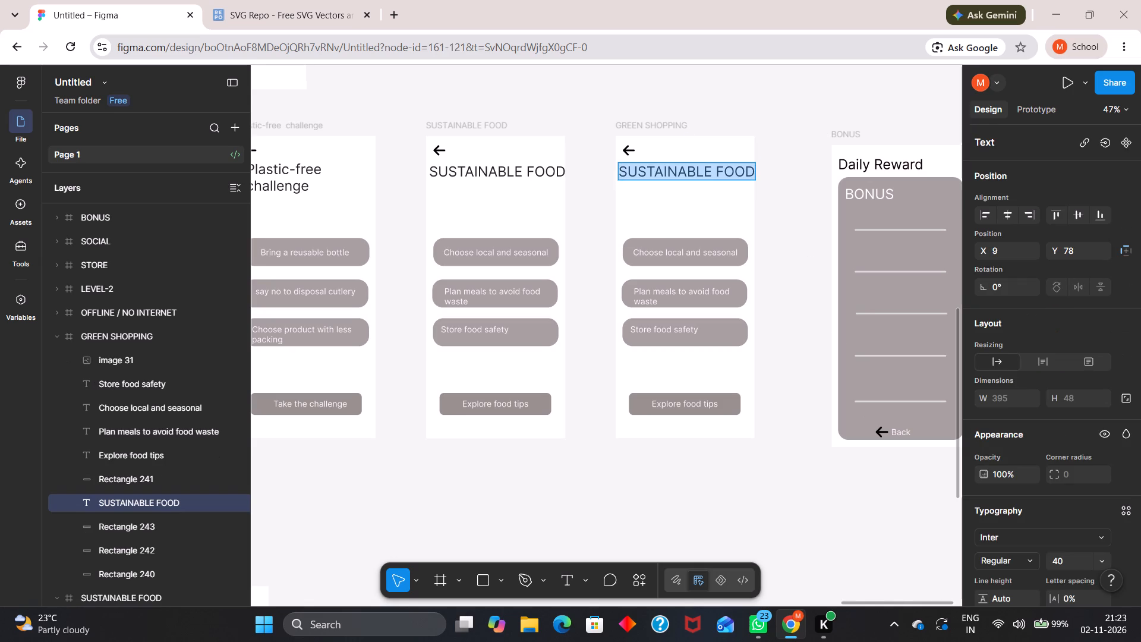
text(re)
key(BackSpace)
key(BackSpace)
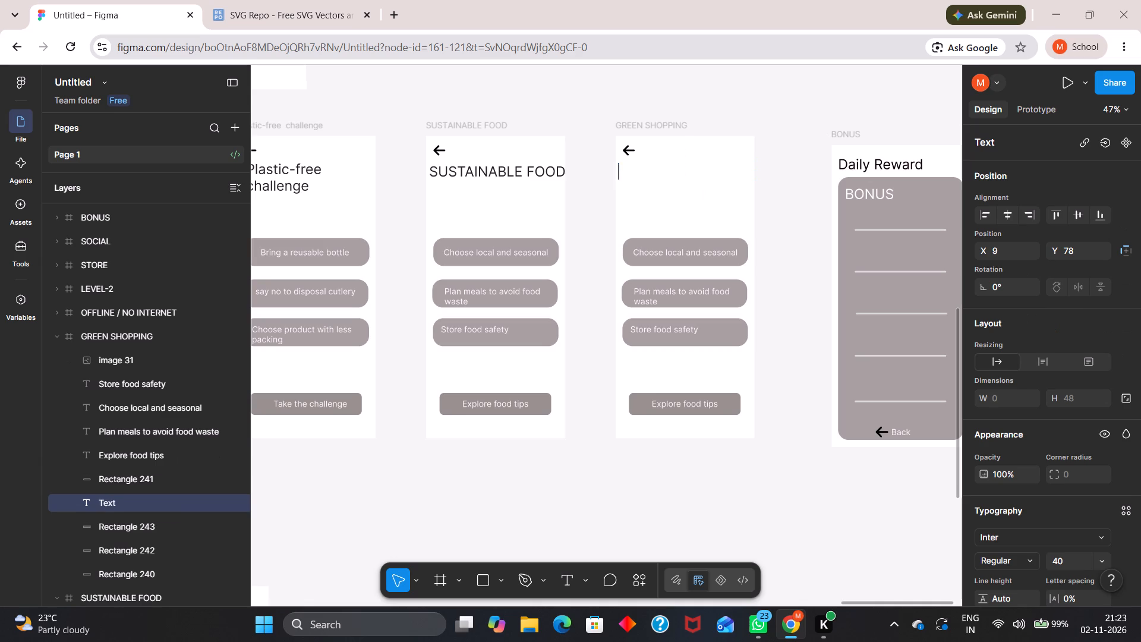
text(REUSSE AND)
key(space)
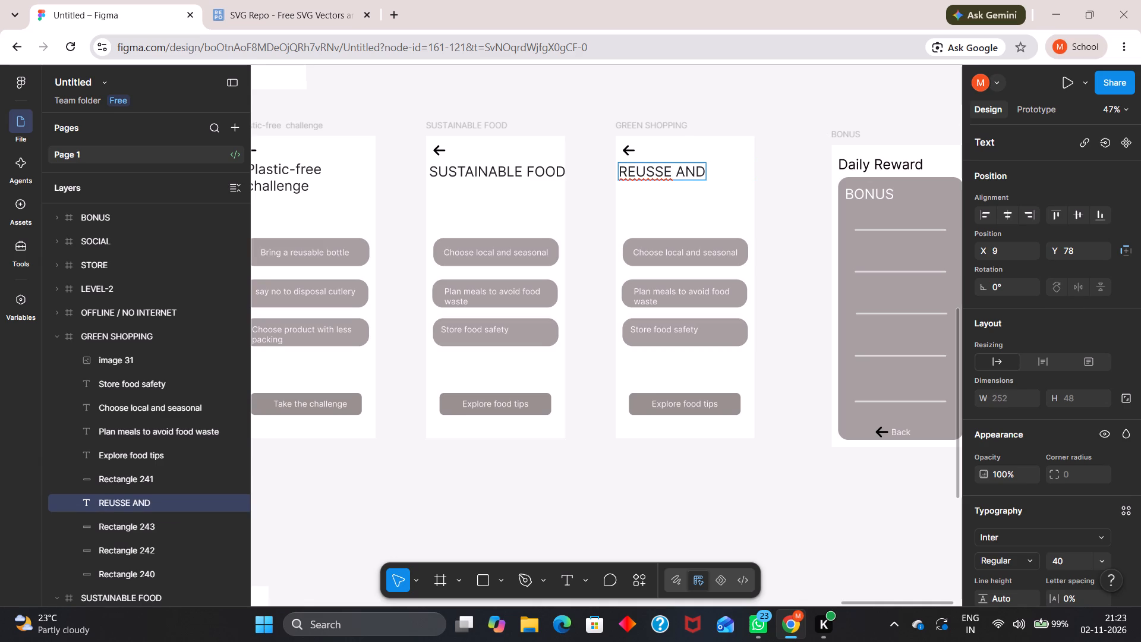
text(RECU)
key(BackSpace)
text(YCLE)
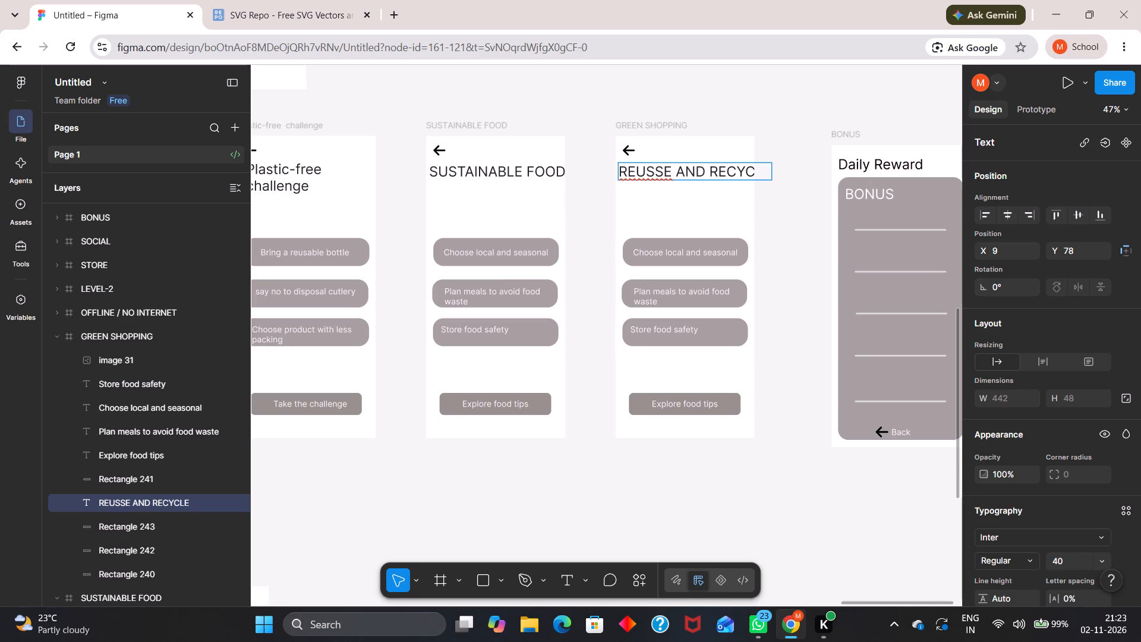
key(ctrl+a)
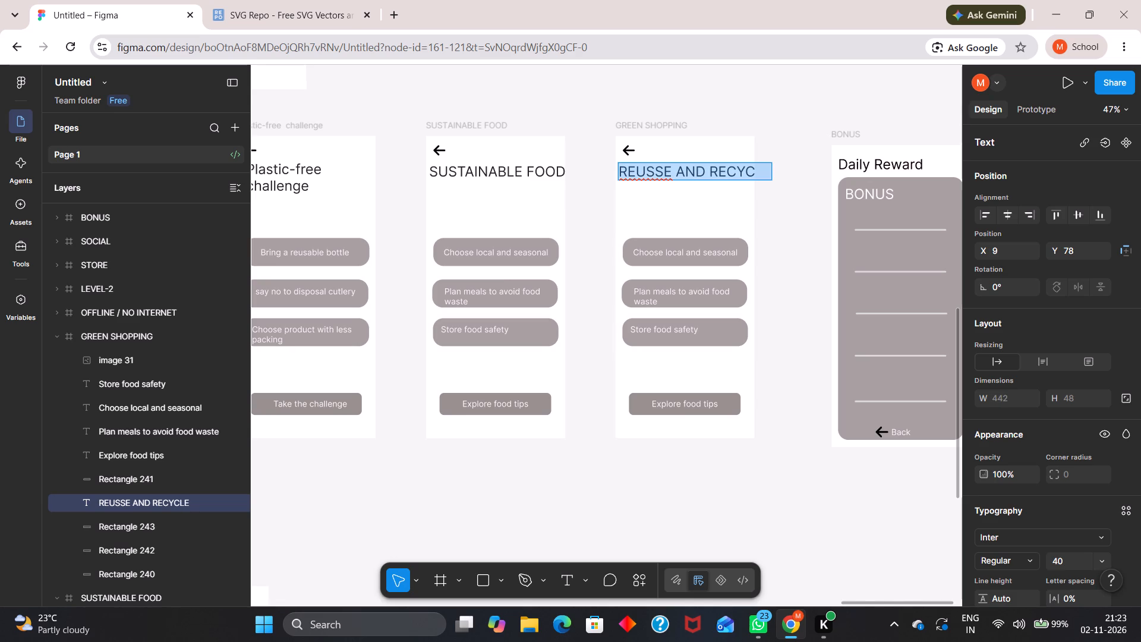
text(RE)
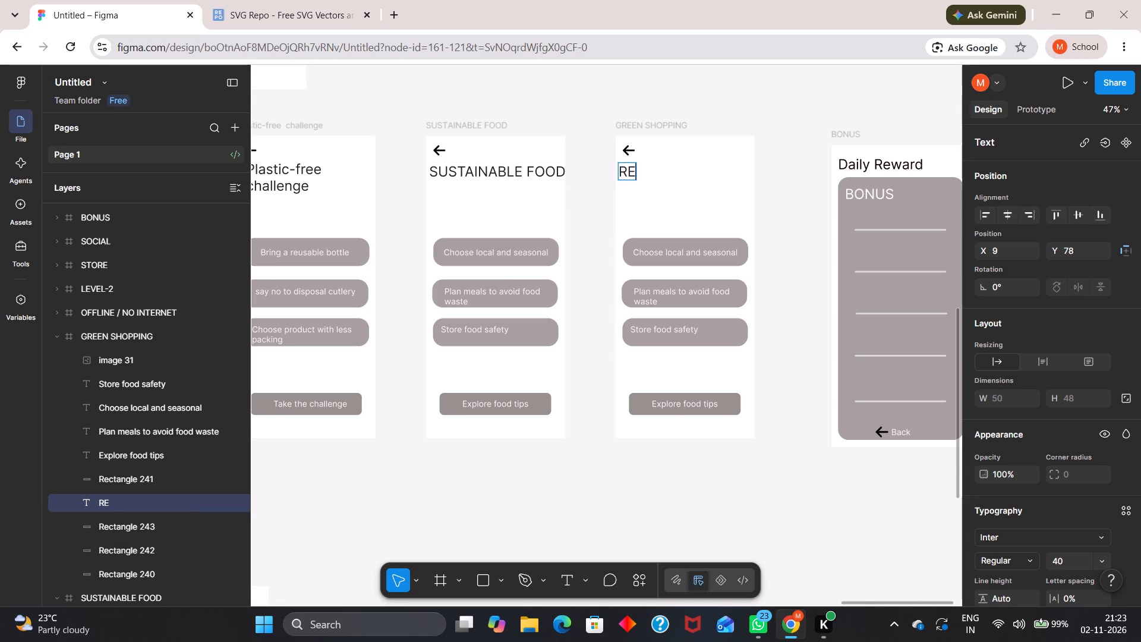
text(USE)
key(space)
text(AND RECYCLE)
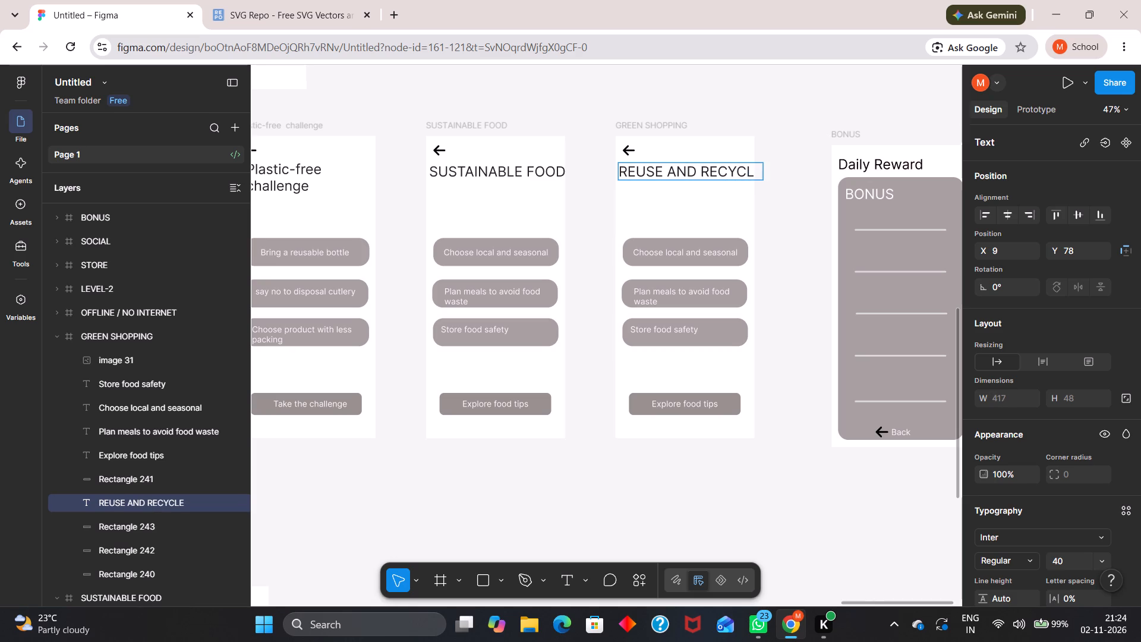
key(Escape)
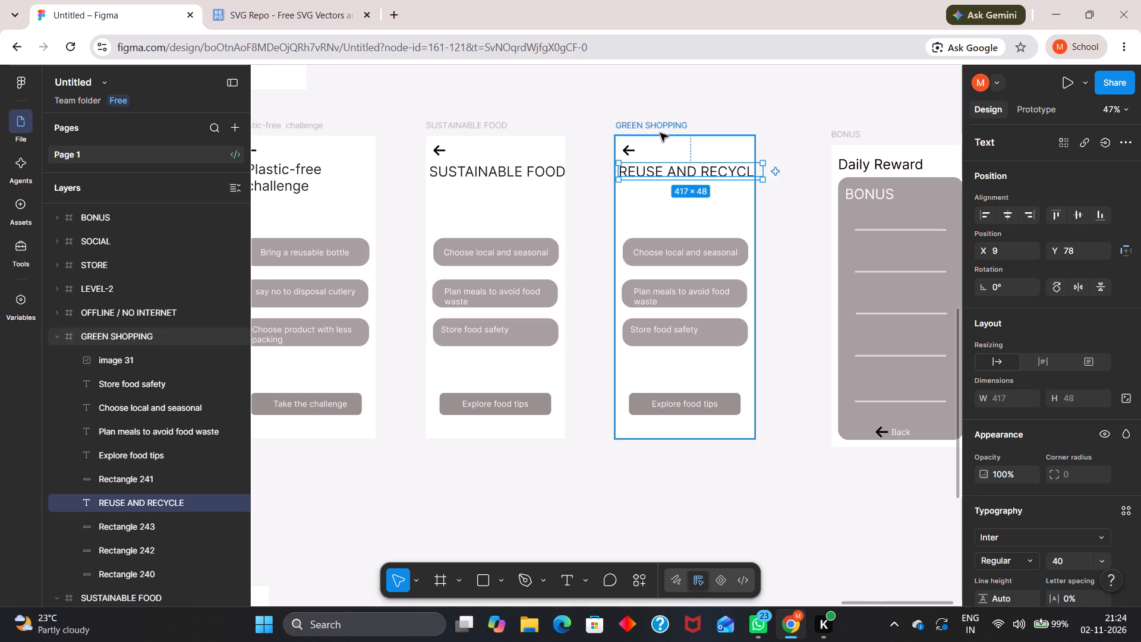
click(772, 110)
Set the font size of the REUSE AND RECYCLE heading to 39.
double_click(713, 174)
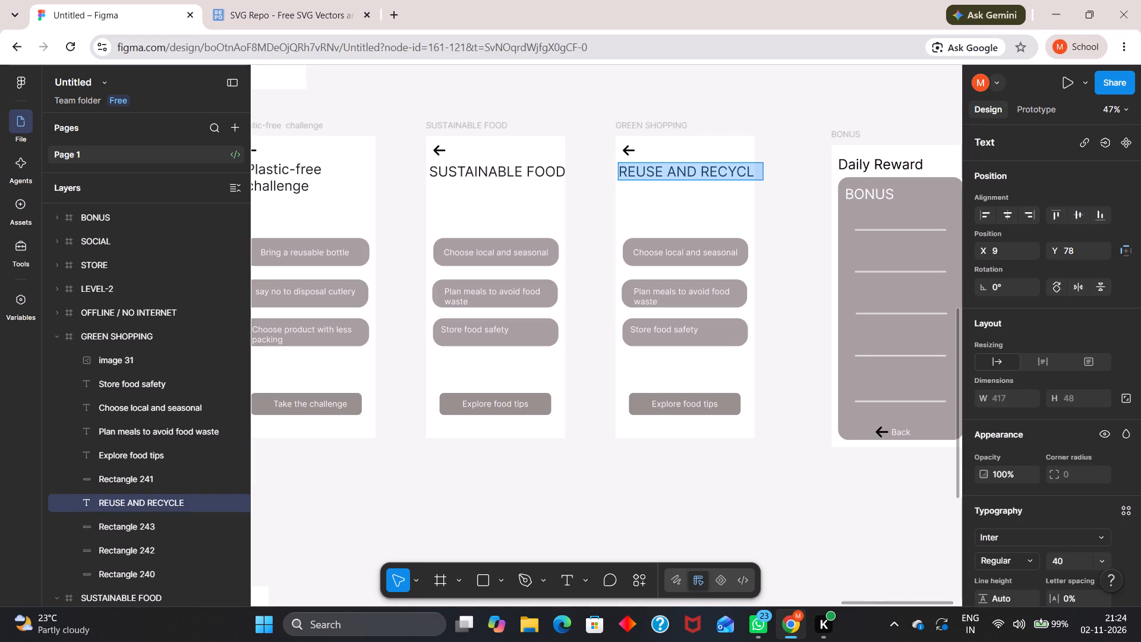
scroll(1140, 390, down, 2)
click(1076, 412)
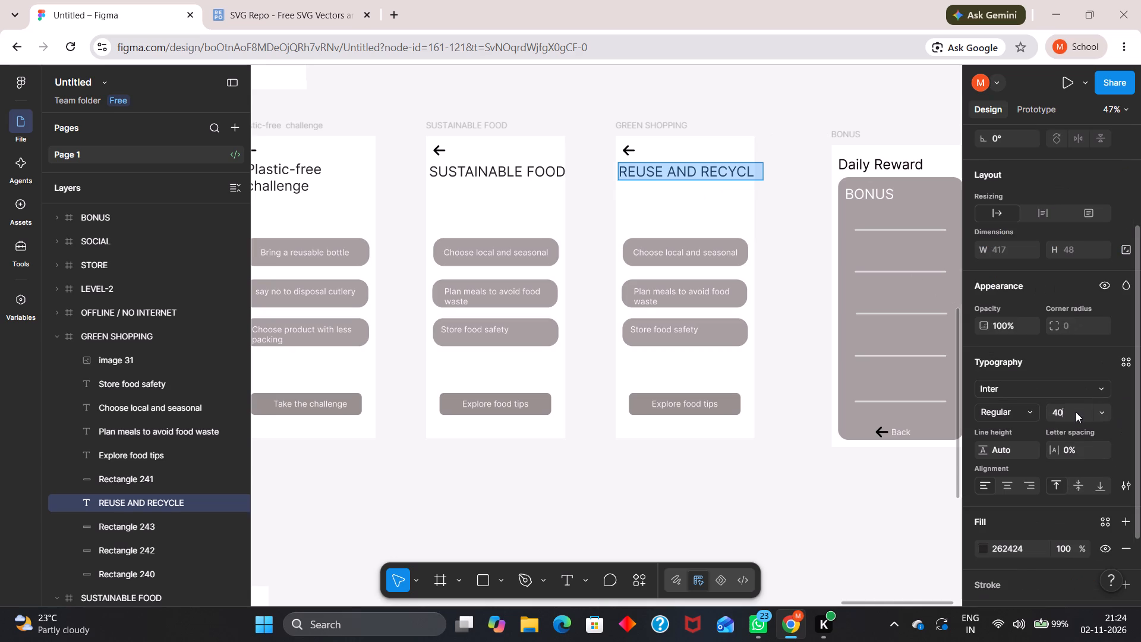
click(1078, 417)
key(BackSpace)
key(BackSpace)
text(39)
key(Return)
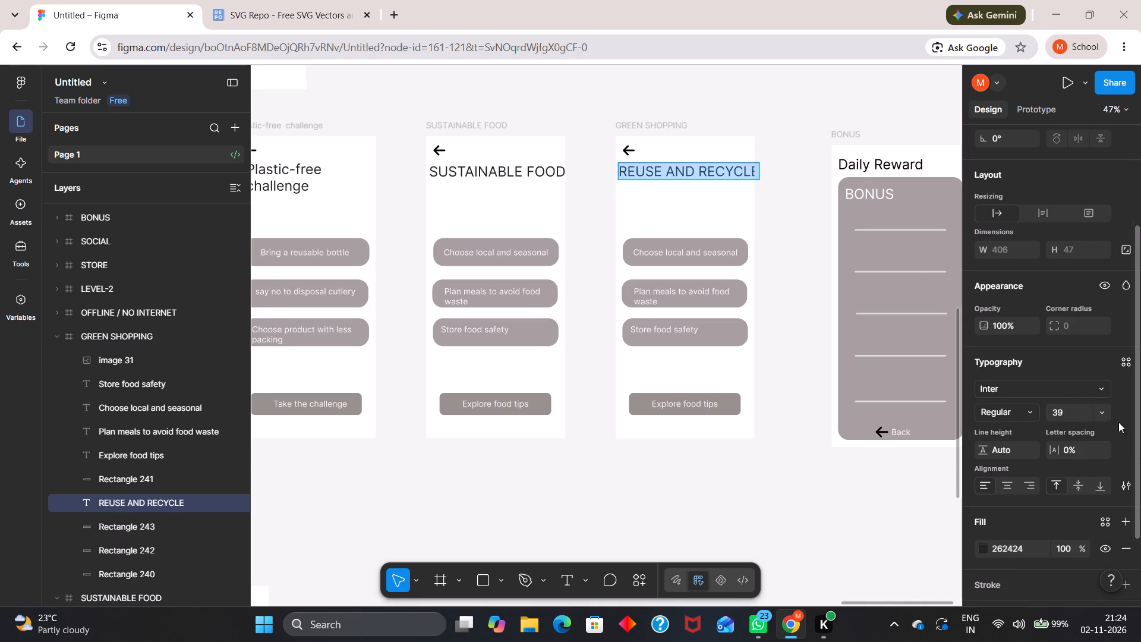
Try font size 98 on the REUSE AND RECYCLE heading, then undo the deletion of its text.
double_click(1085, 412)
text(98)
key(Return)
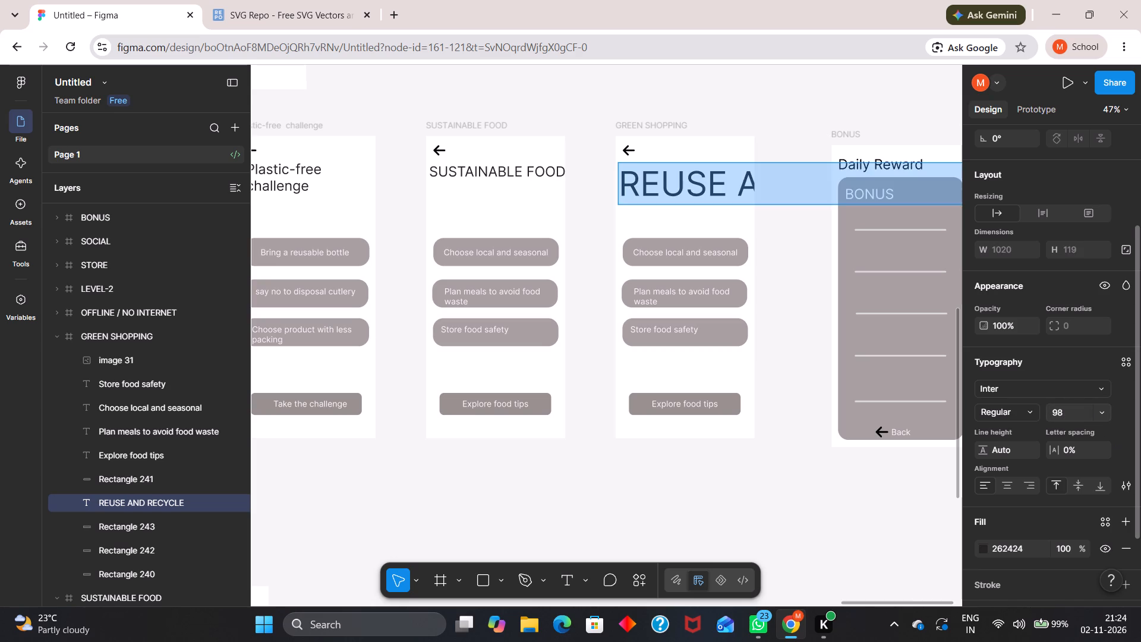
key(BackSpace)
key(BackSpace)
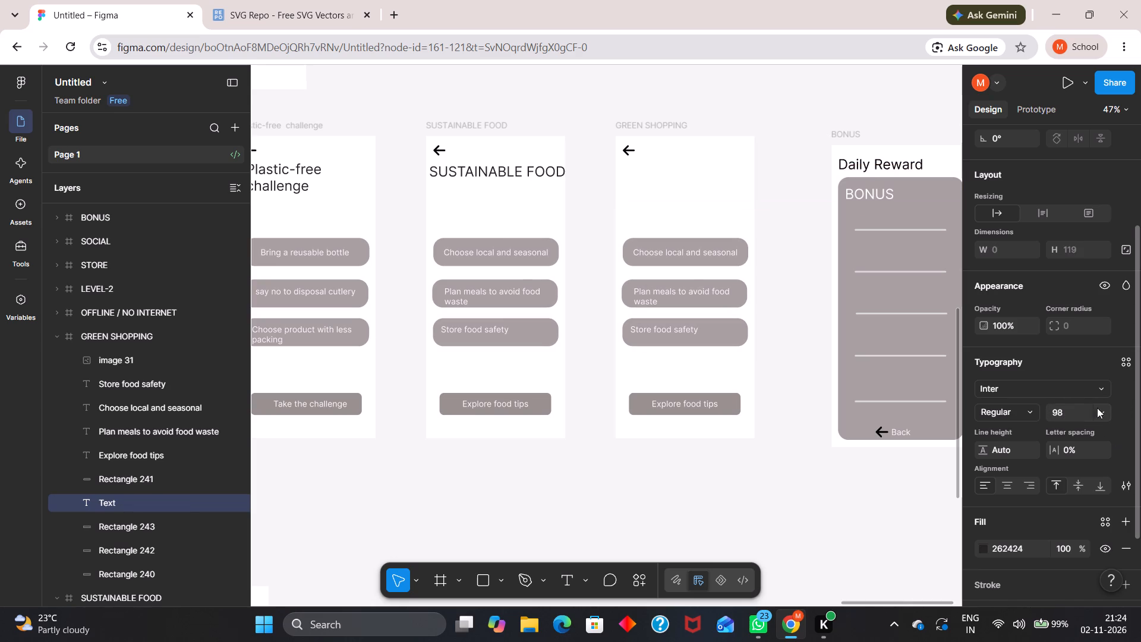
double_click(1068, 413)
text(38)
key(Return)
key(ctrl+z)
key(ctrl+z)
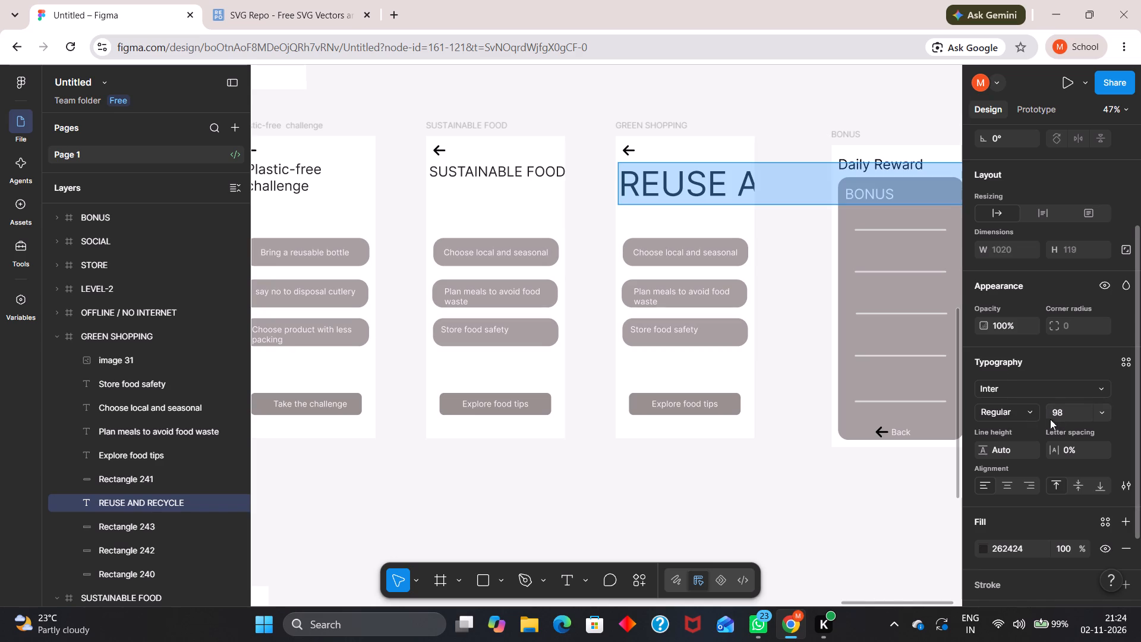
Set the font size of the REUSE AND RECYCLE heading to 38.
double_click(1073, 409)
text(38)
key(Return)
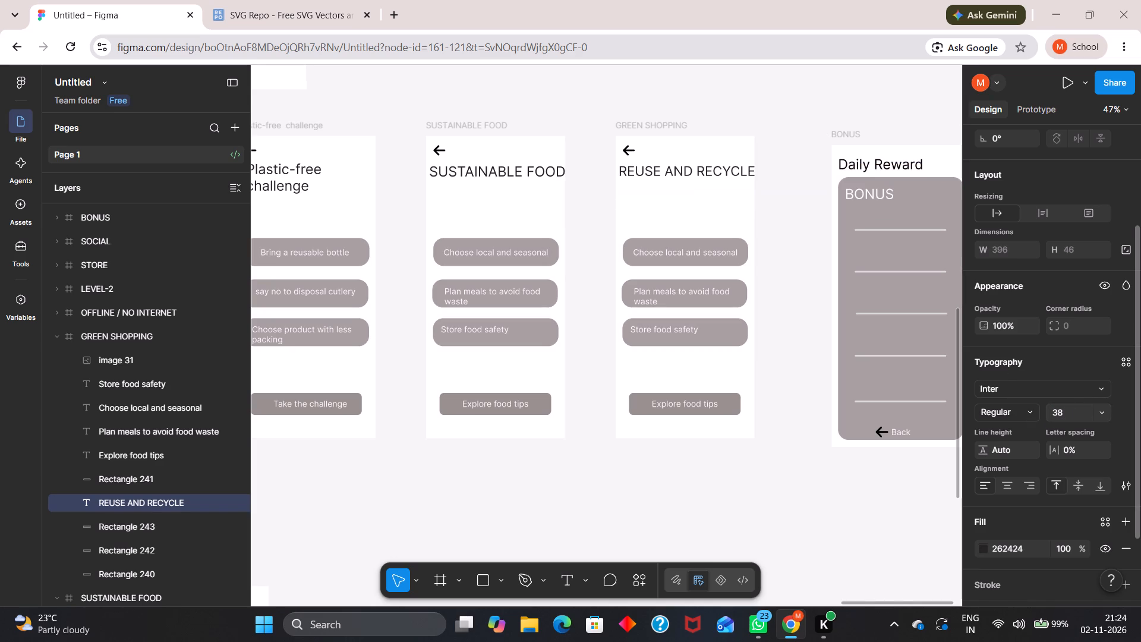
click(815, 296)
click(792, 266)
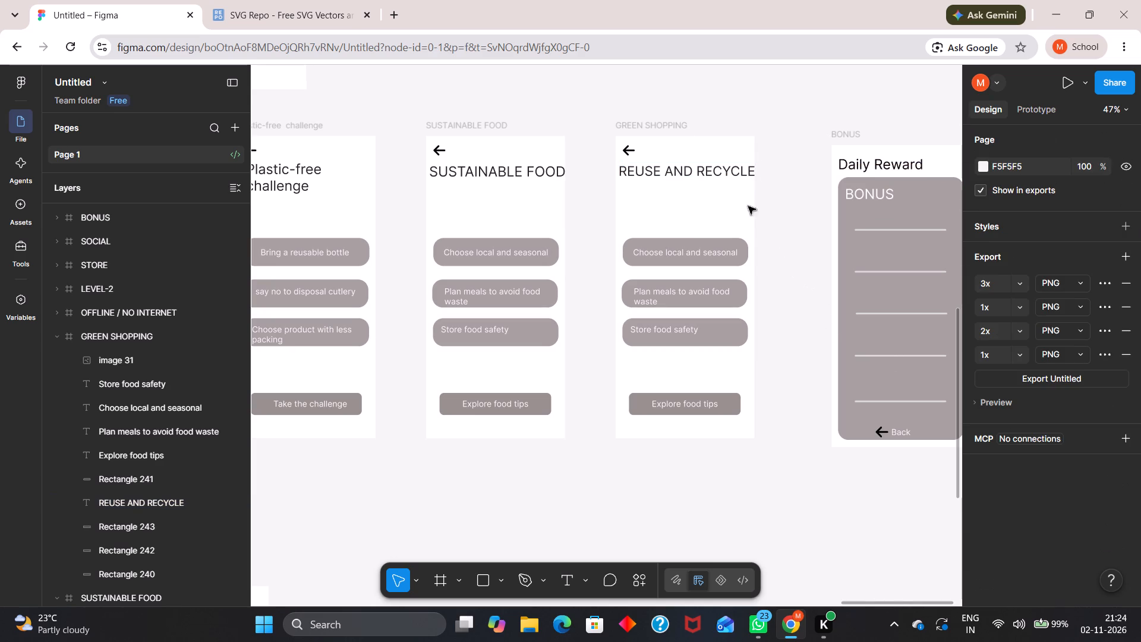
Move the REUSE AND RECYCLE heading slightly upward on the GREEN SHOPPING screen.
click(712, 168)
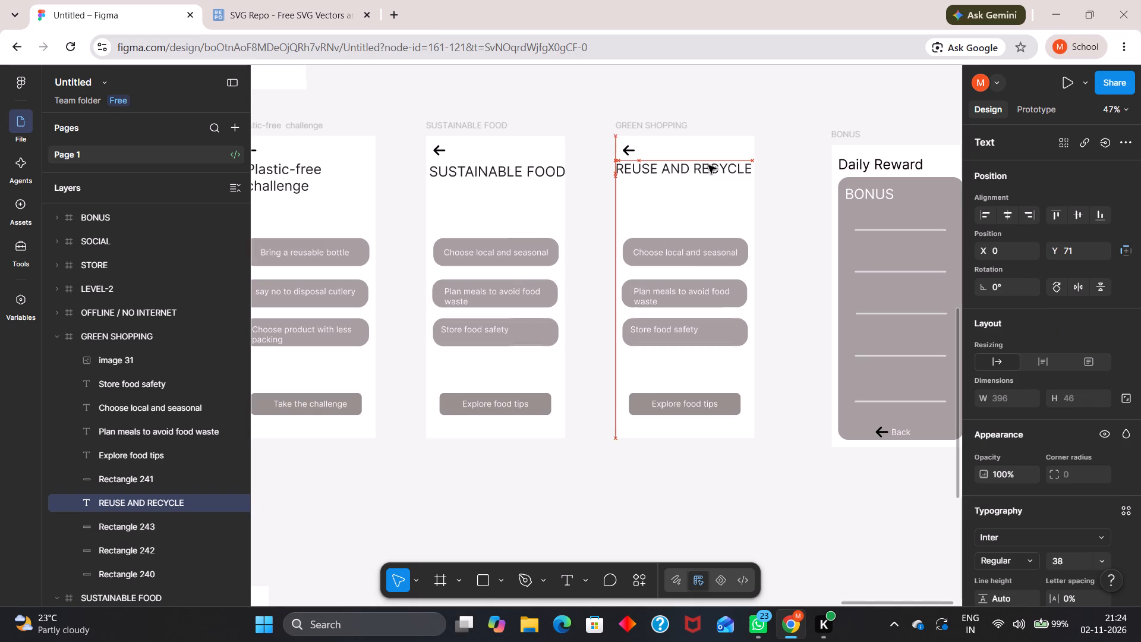
click(785, 173)
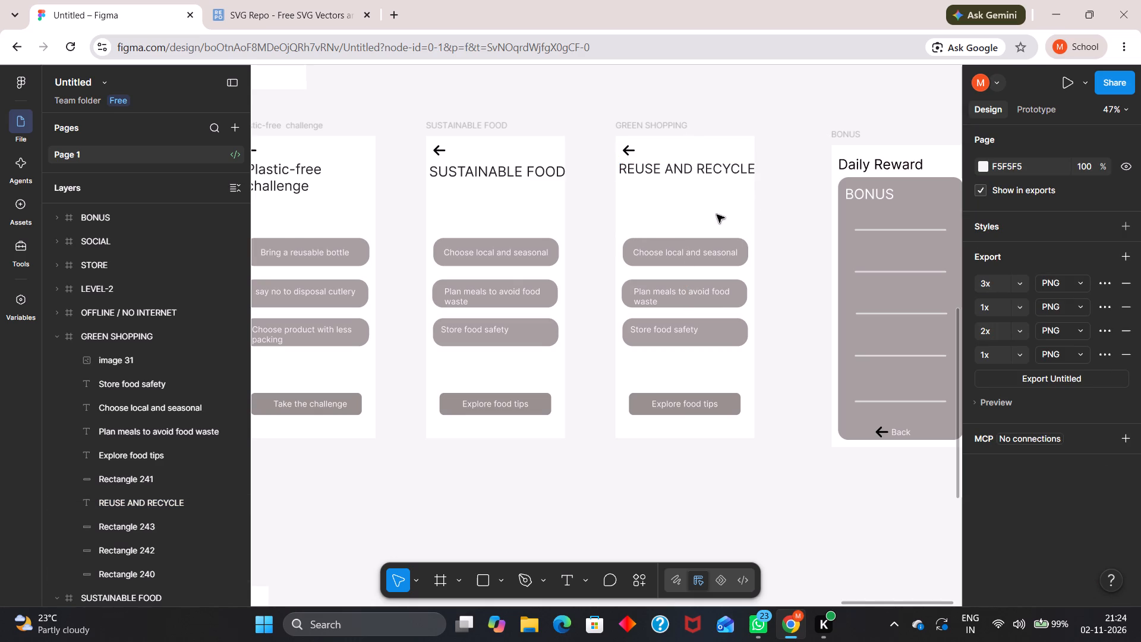
Replace the "Choose local and seasonal" text on the GREEN SHOPPING screen with "Paper -recycle clean and dry".
double_click(700, 253)
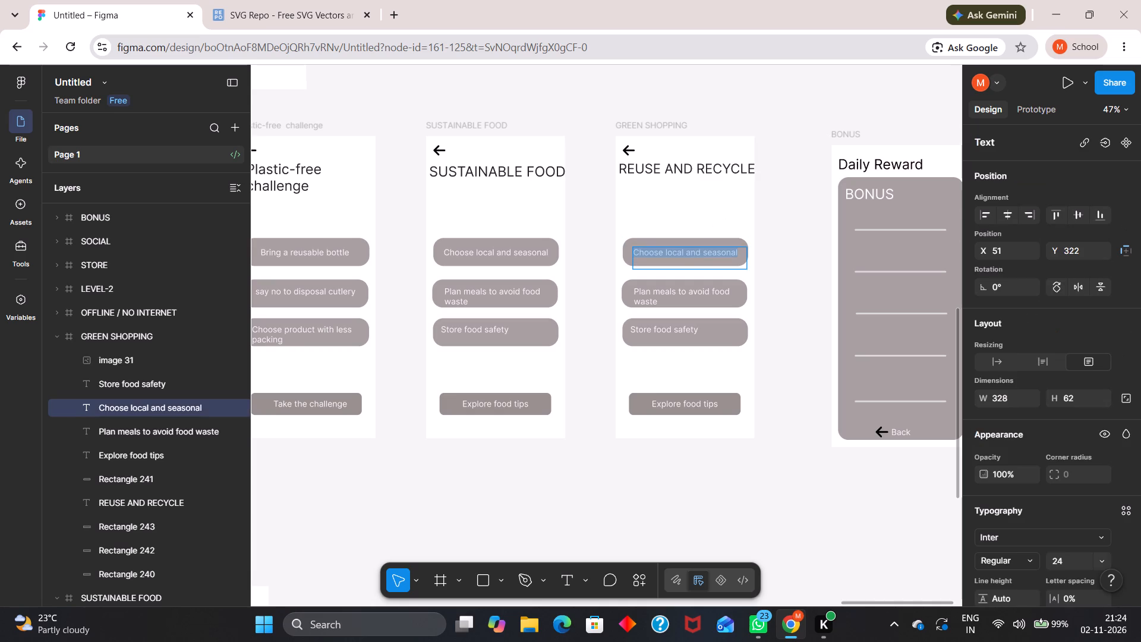
text(PA)
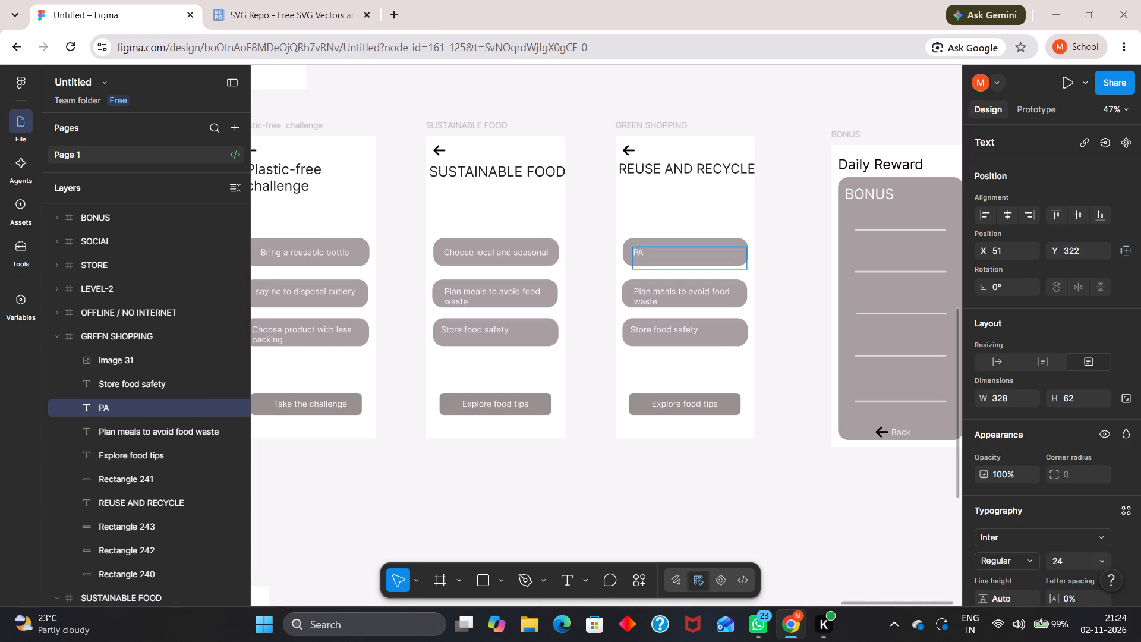
key(BackSpace)
text(ao)
key(BackSpace)
text(per)
key(space)
key(minus)
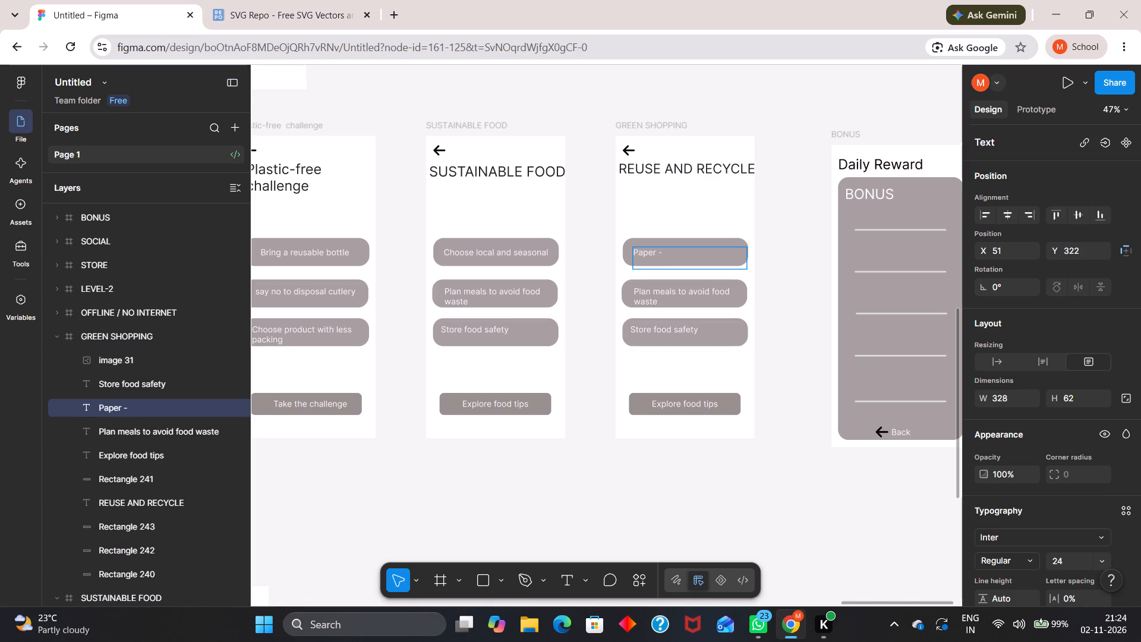
text(recycle)
key(space)
text(clae)
key(BackSpace)
key(BackSpace)
text(ean and d)
key(BackSpace)
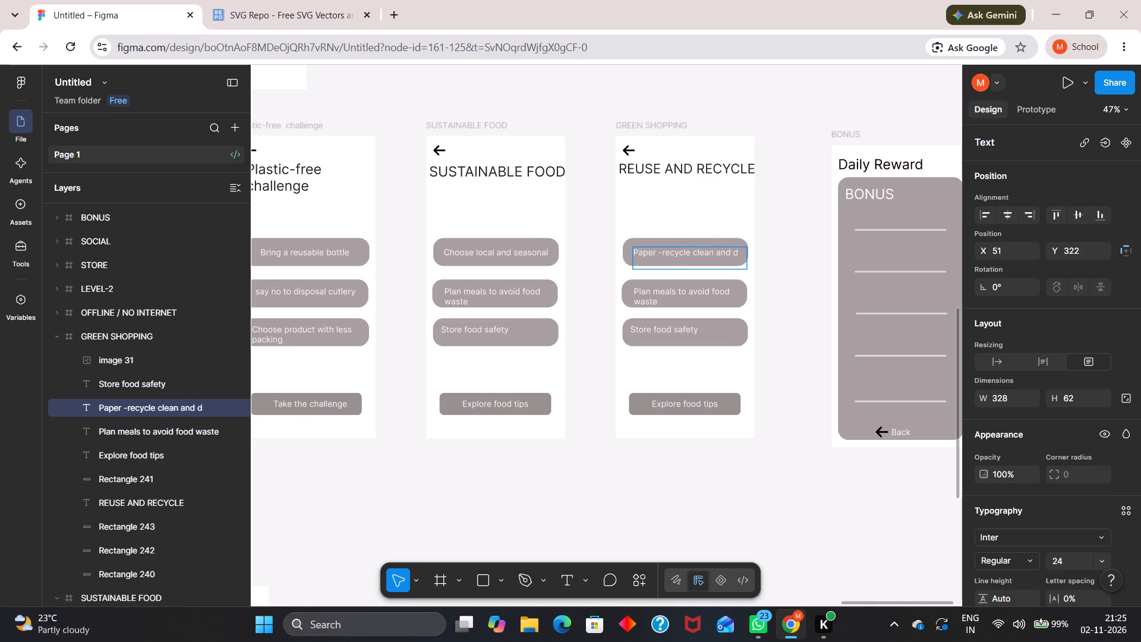
text(ry)
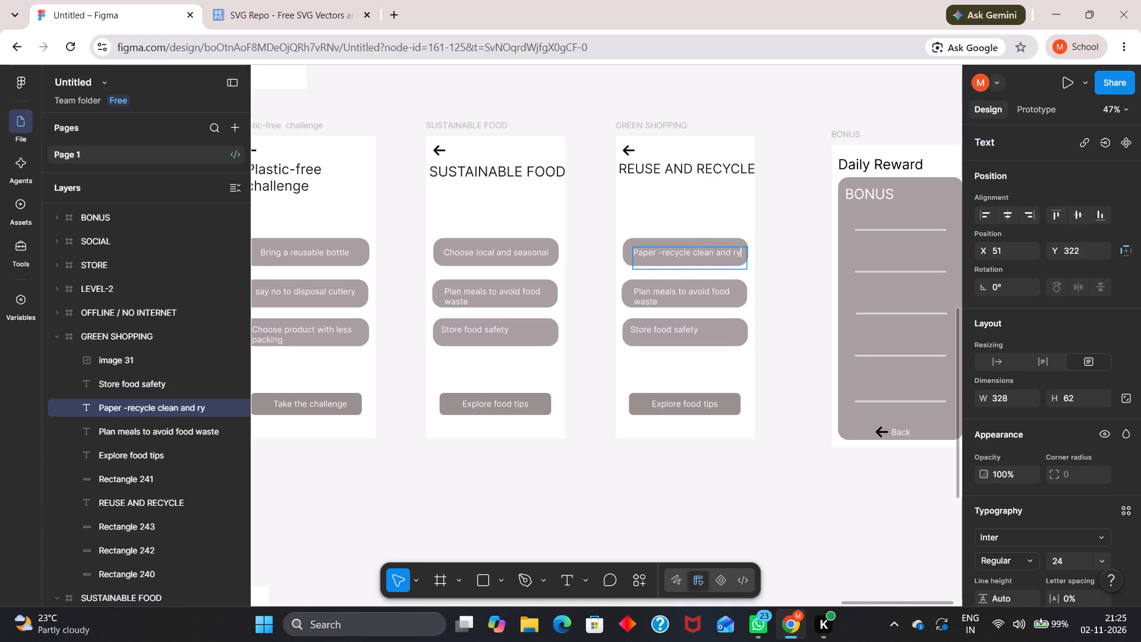
click(735, 254)
key(Left)
key(d)
Replace the "Plan meals to avoid food waste" text on the GREEN SHOPPING screen with "Glass:use the correct collection point".
double_click(689, 296)
key(ctrl+a)
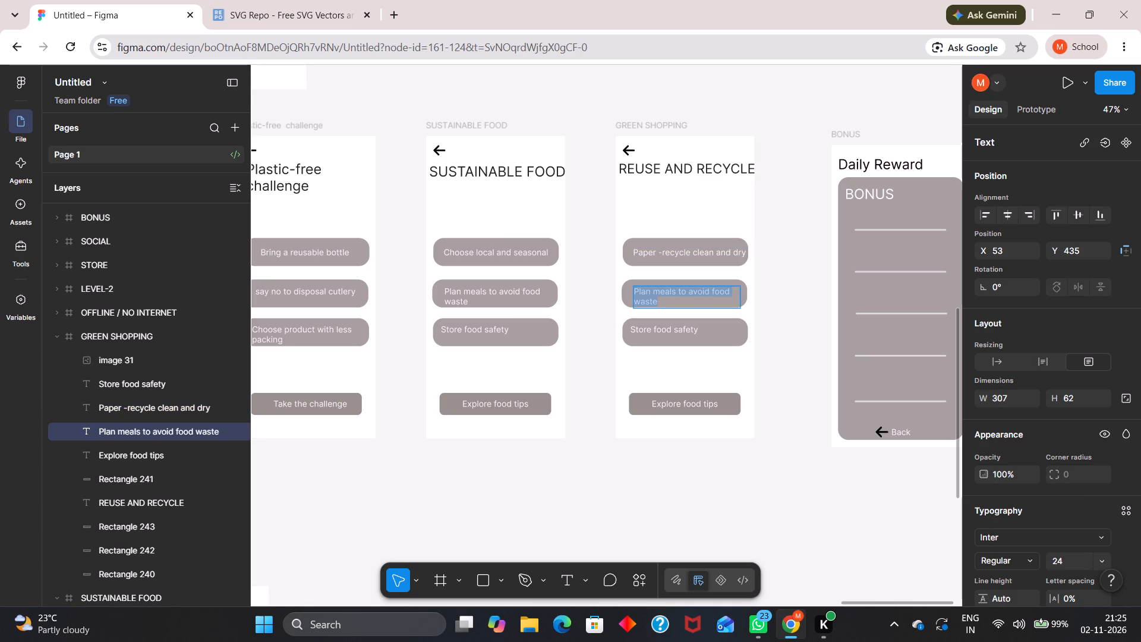
text(GLas)
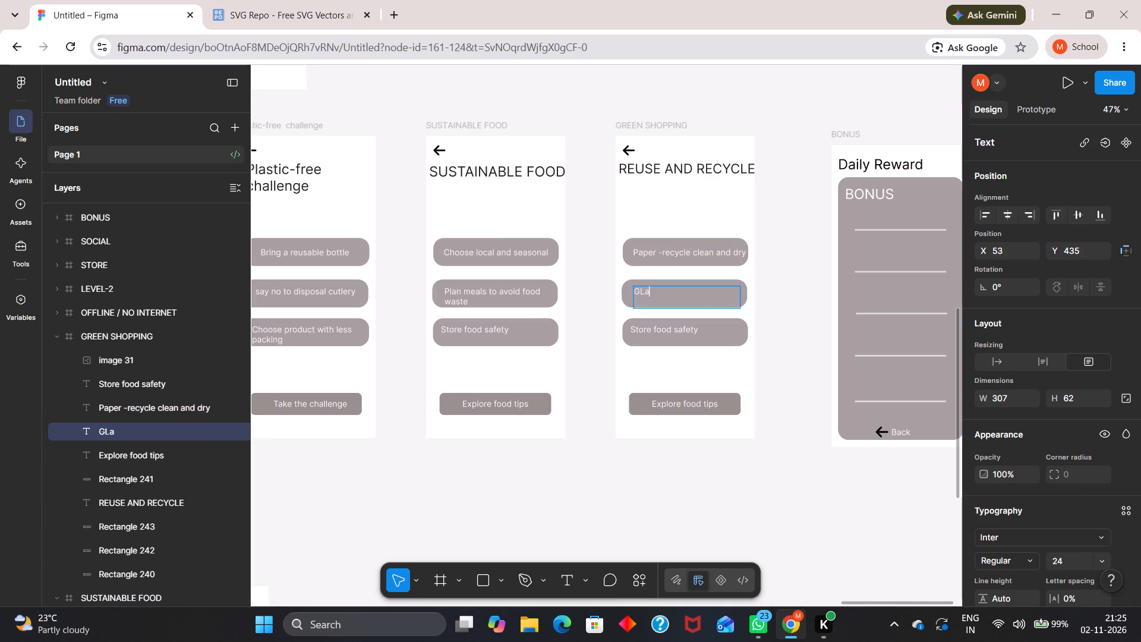
key(space)
key(BackSpace)
key(BackSpace)
key(BackSpace)
key(BackSpace)
text(lass)
text(:use)
key(space)
text(teh)
key(space)
key(BackSpace)
key(BackSpace)
key(BackSpace)
text(he corre)
text(ct)
key(space)
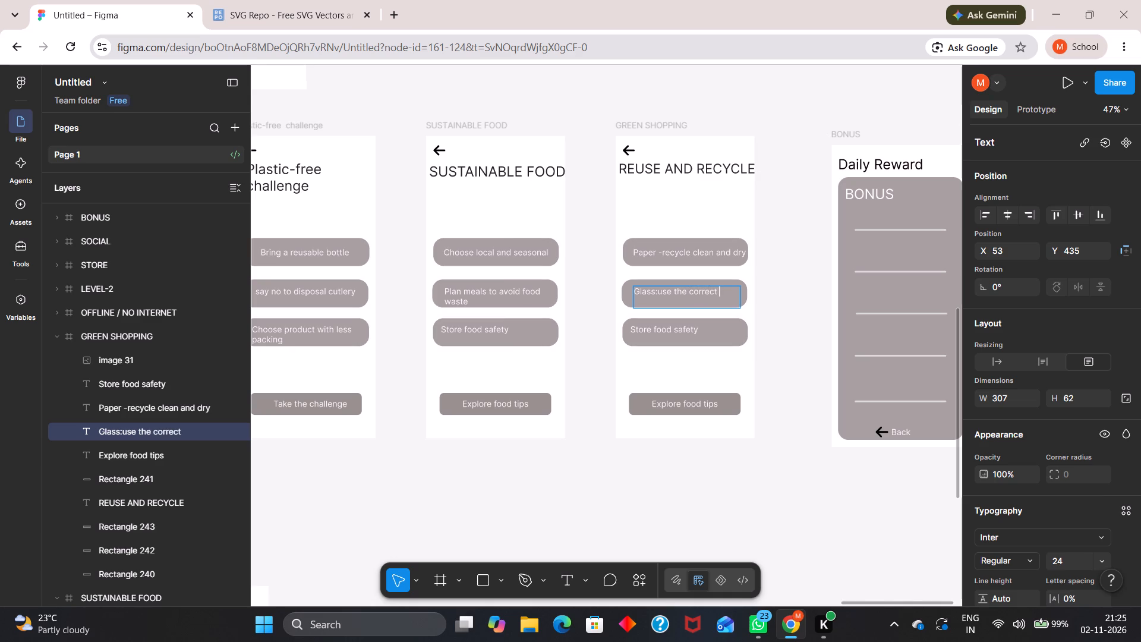
text(collection)
key(space)
text(point)
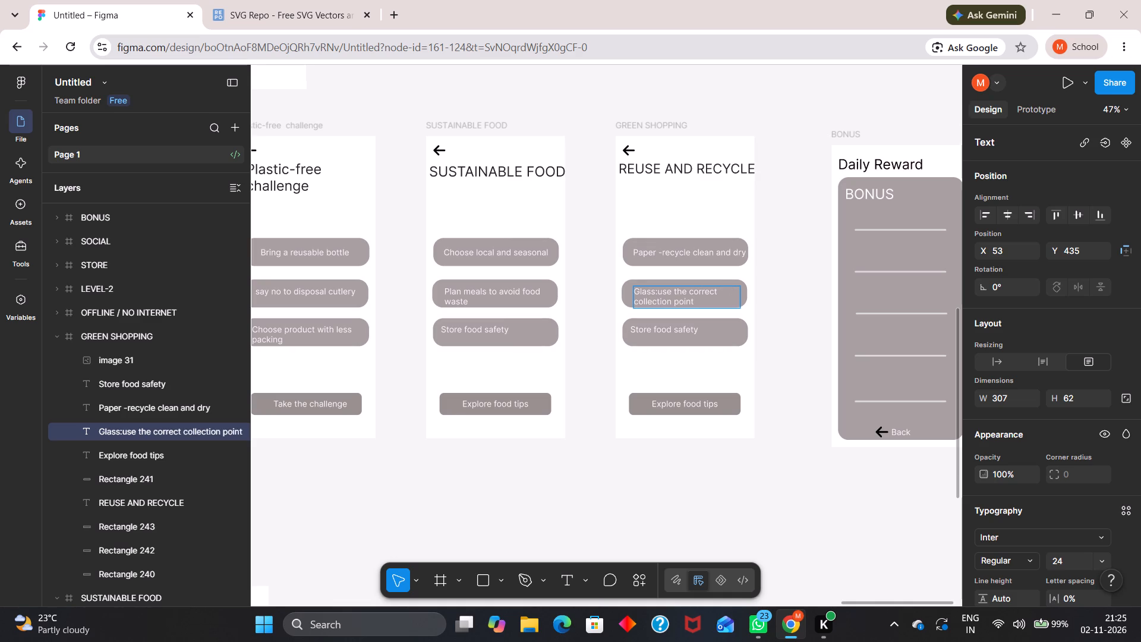
Replace the "Store food safety" text on the GREEN SHOPPING screen with "clothing:repair donate or reuse".
double_click(682, 331)
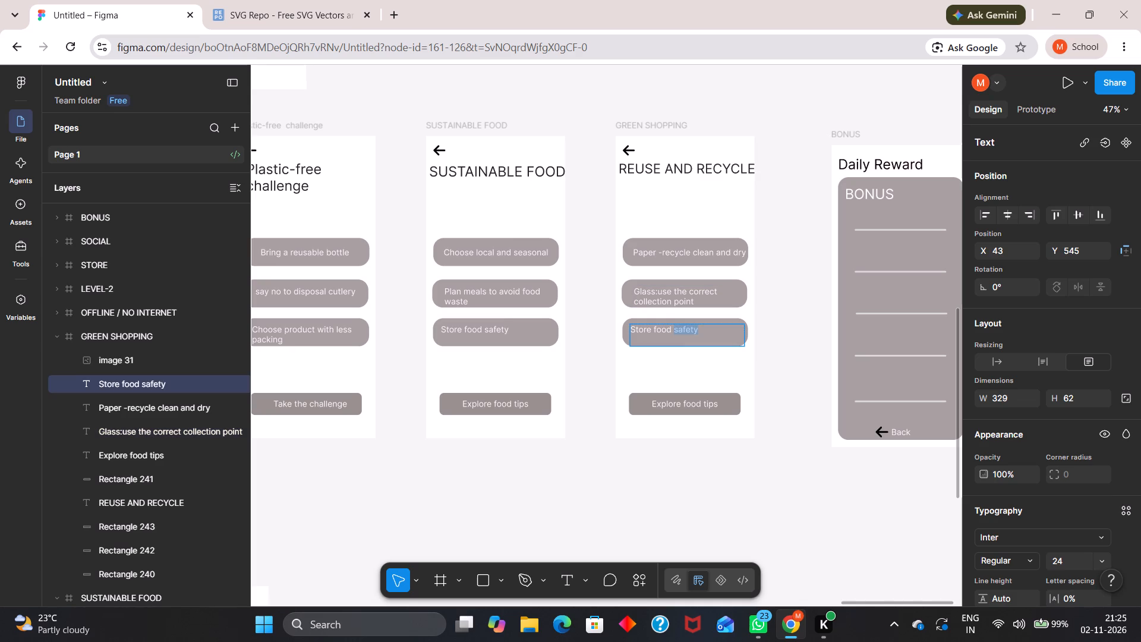
key(ctrl+a)
text(clo)
text(thinf=g)
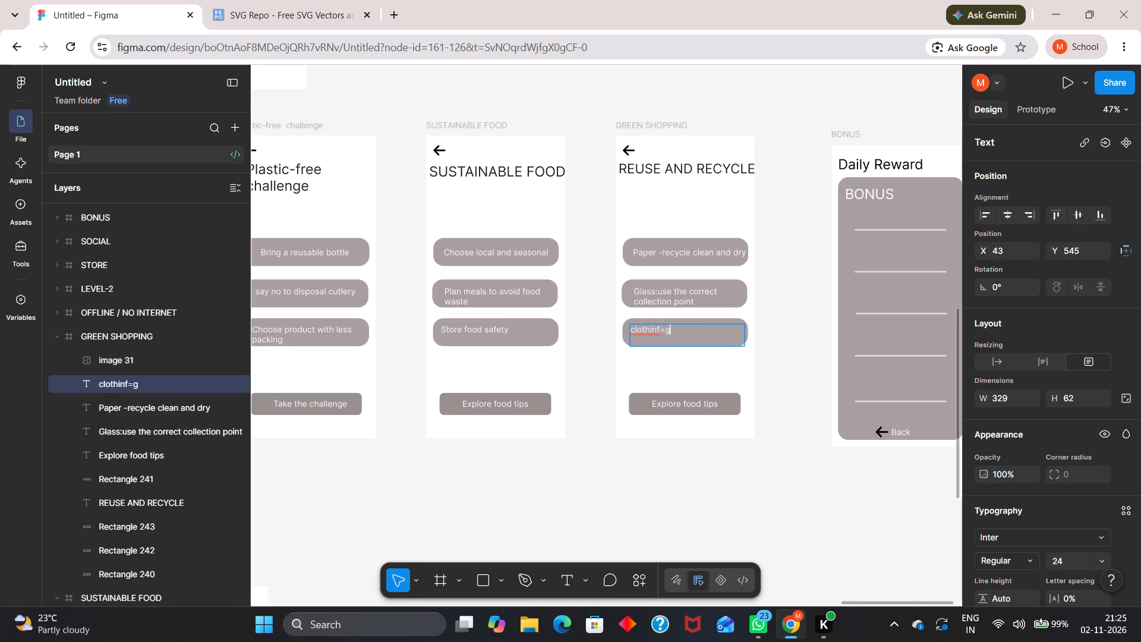
key(BackSpace)
key(BackSpace)
key(BackSpace)
key(g)
key(shift+colon)
text(repair)
key(space)
text(donate)
key(space)
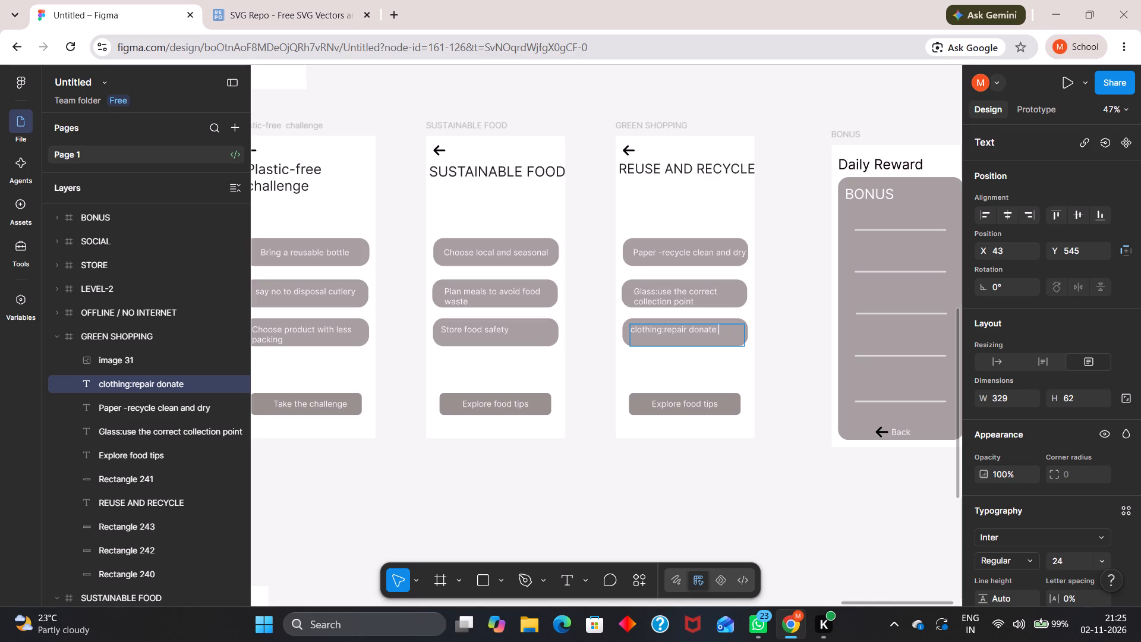
text(or reuse)
Change the "Explore food tips" label at the bottom of the GREEN SHOPPING screen to "record activity" and deselect it.
scroll(717, 370, down, 1)
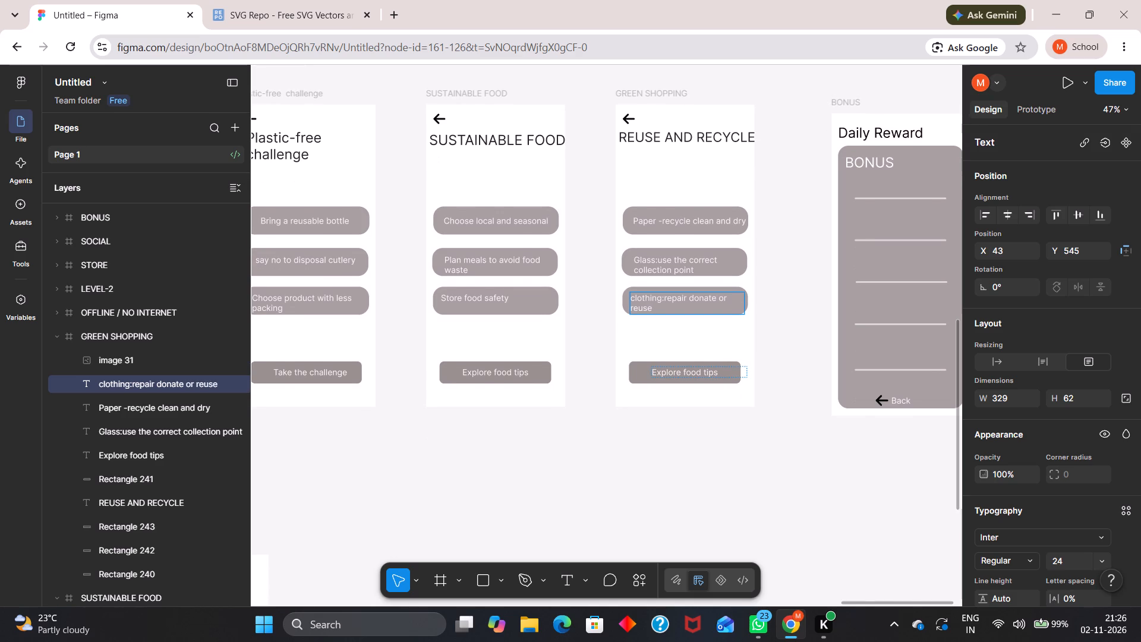
double_click(704, 372)
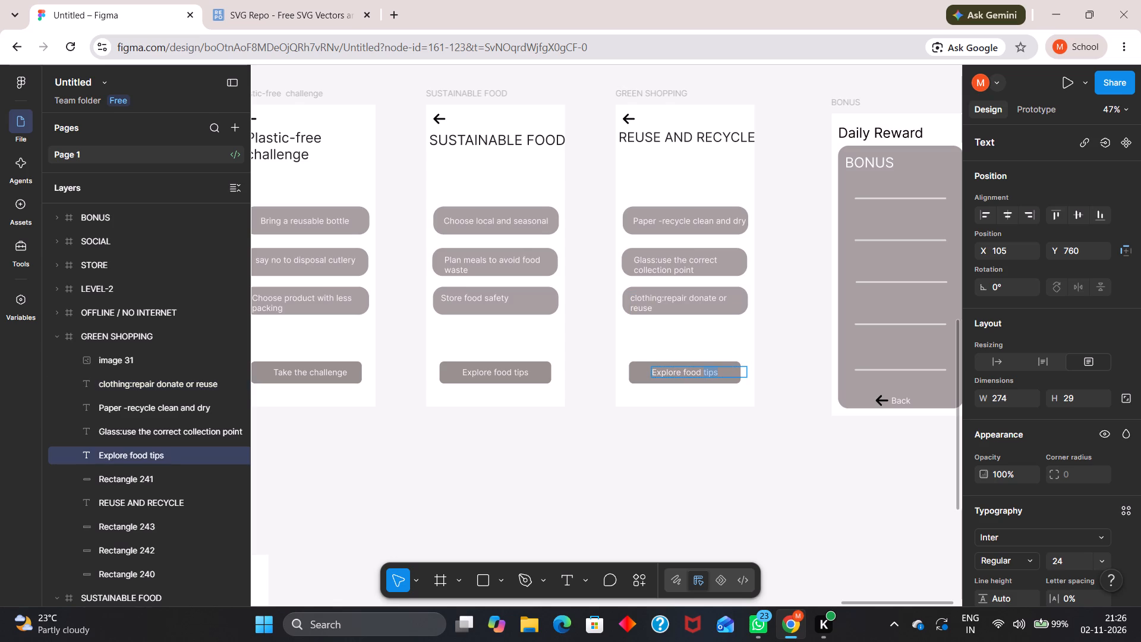
key(ctrl+a)
text(recors)
key(BackSpace)
text(d)
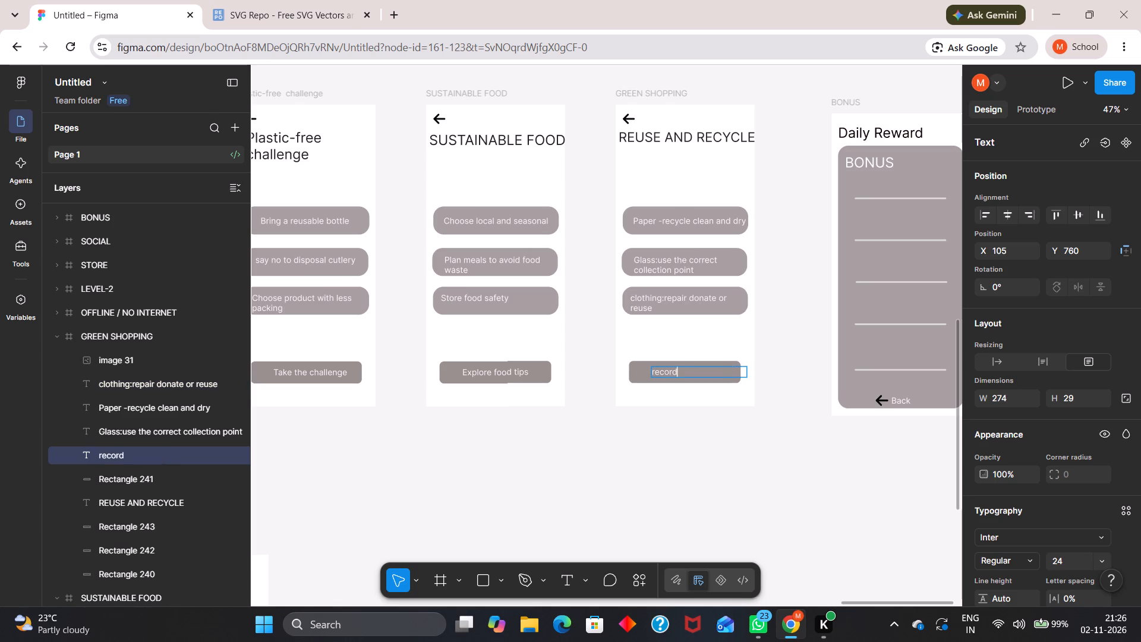
key(space)
text(ac)
text(tivity)
key(Escape)
key(Escape)
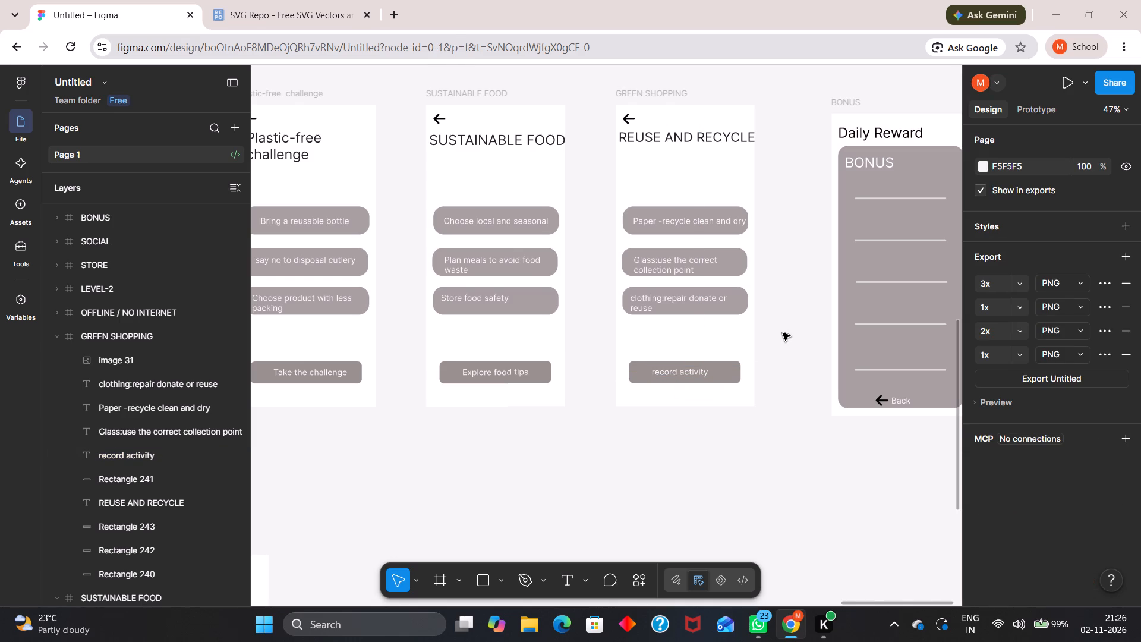
click(783, 333)
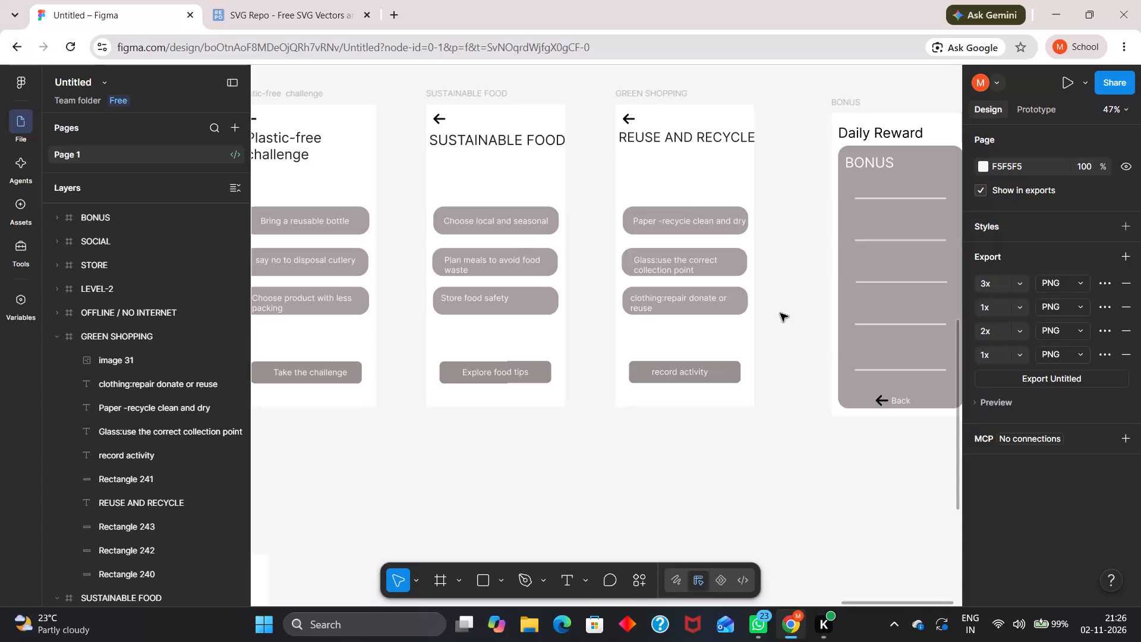
Move the BONUS screen farther right of the GREEN SHOPPING screen, leaving a gap wide enough for another screen.
ctrl+scroll(861, 238, down, 2)
drag(788, 172, 716, 194)
middle_drag(788, 141, 788, 140)
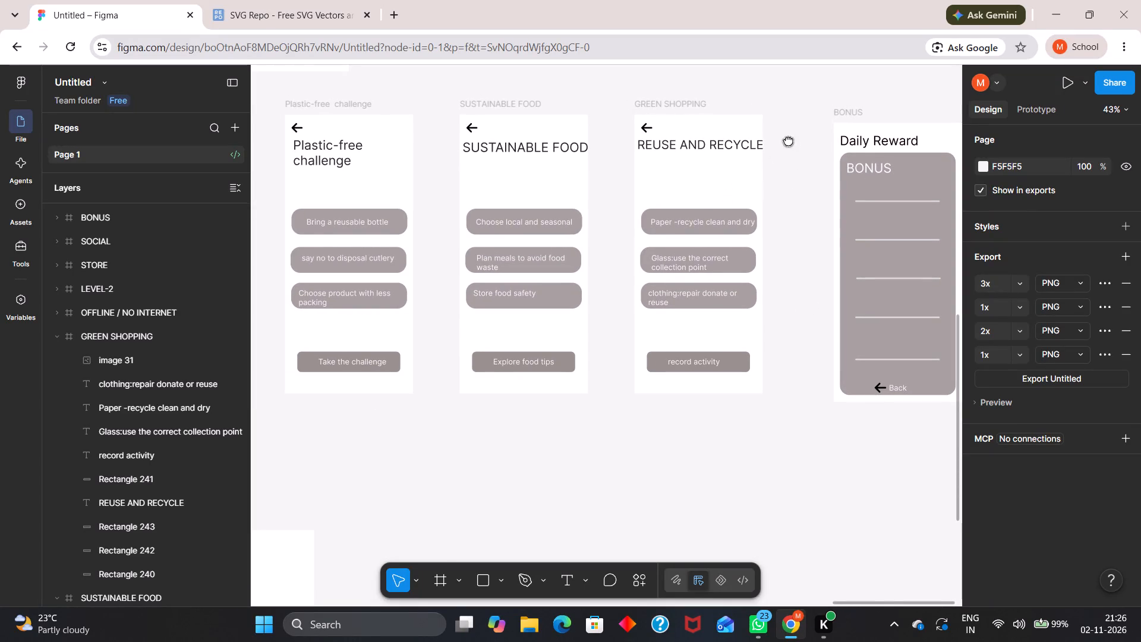
middle_drag(788, 140, 686, 175)
click(741, 145)
drag(743, 144, 792, 141)
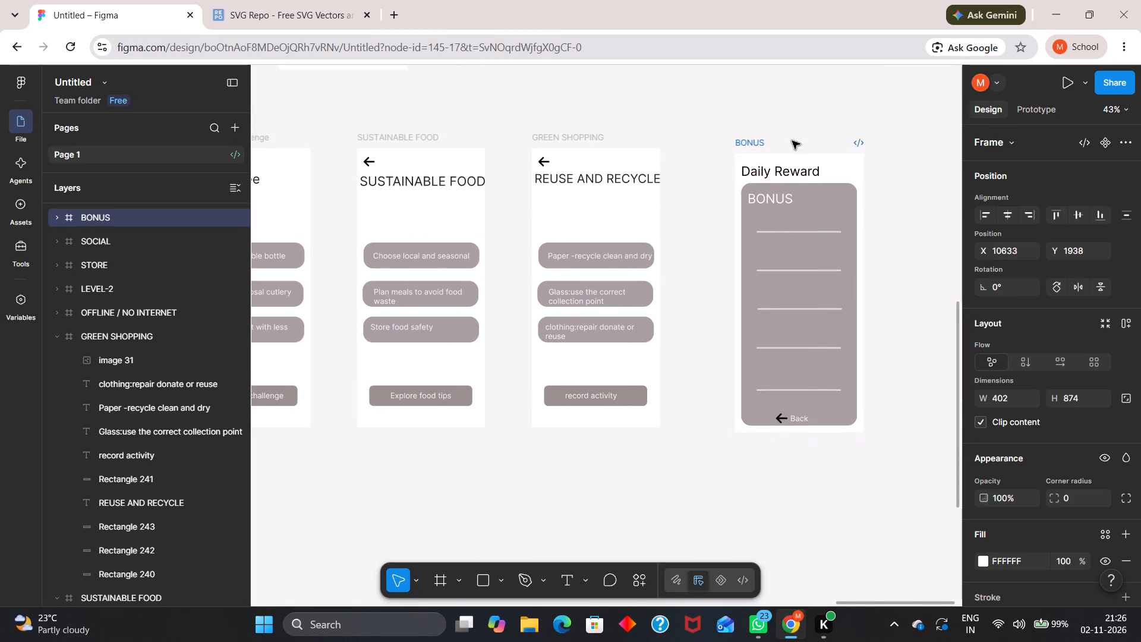
drag(792, 141, 906, 135)
Duplicate the GREEN SHOPPING screen into the gap before the BONUS screen and deselect it.
click(565, 135)
alt+drag(565, 135, 743, 134)
click(731, 120)
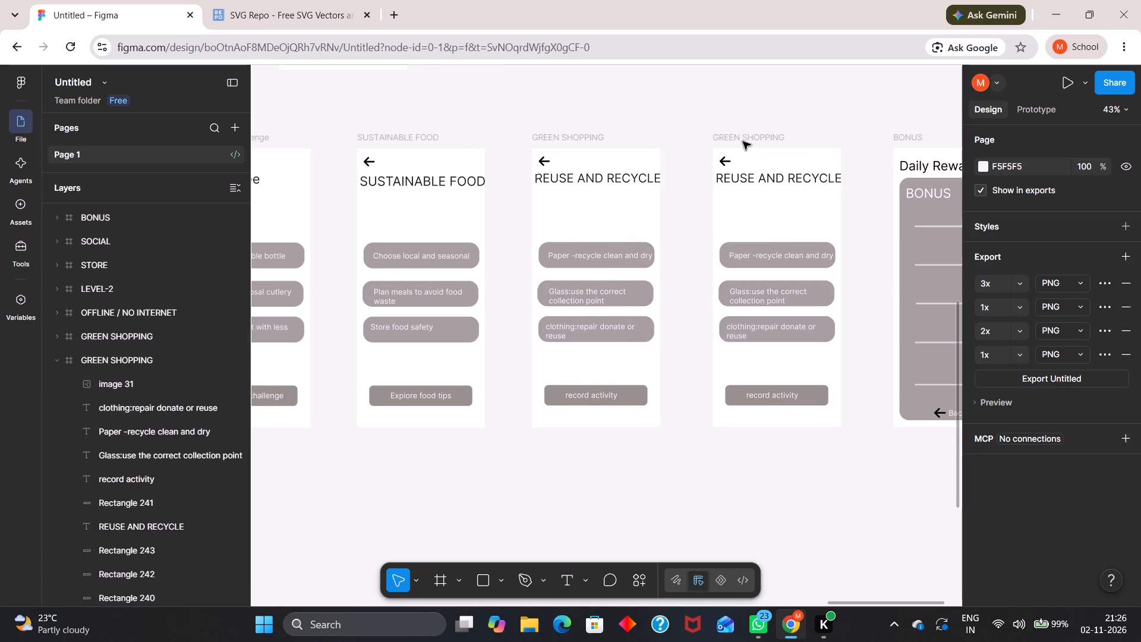
Replace the "REUSE AND RECYCLE" title on the duplicated GREEN SHOPPING screen with "Carbon Footprint".
double_click(751, 173)
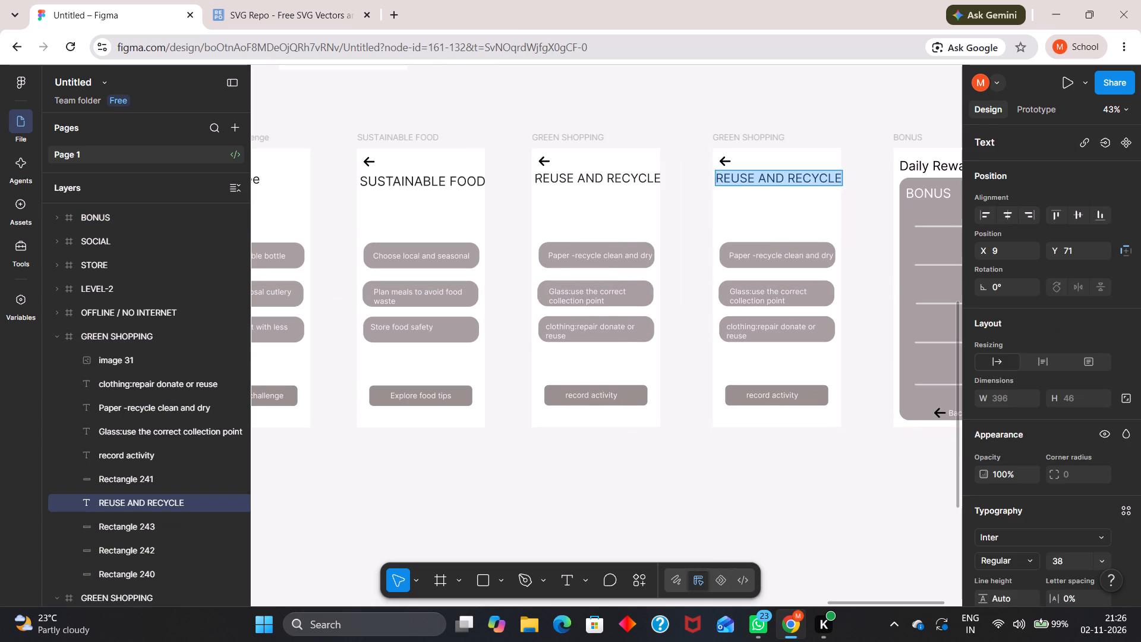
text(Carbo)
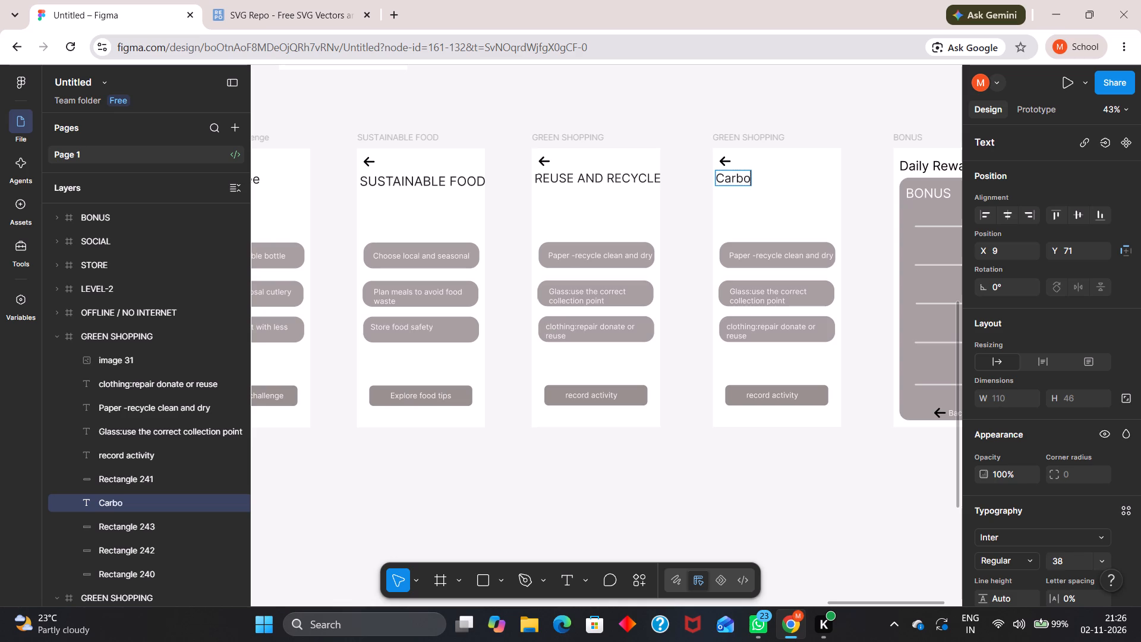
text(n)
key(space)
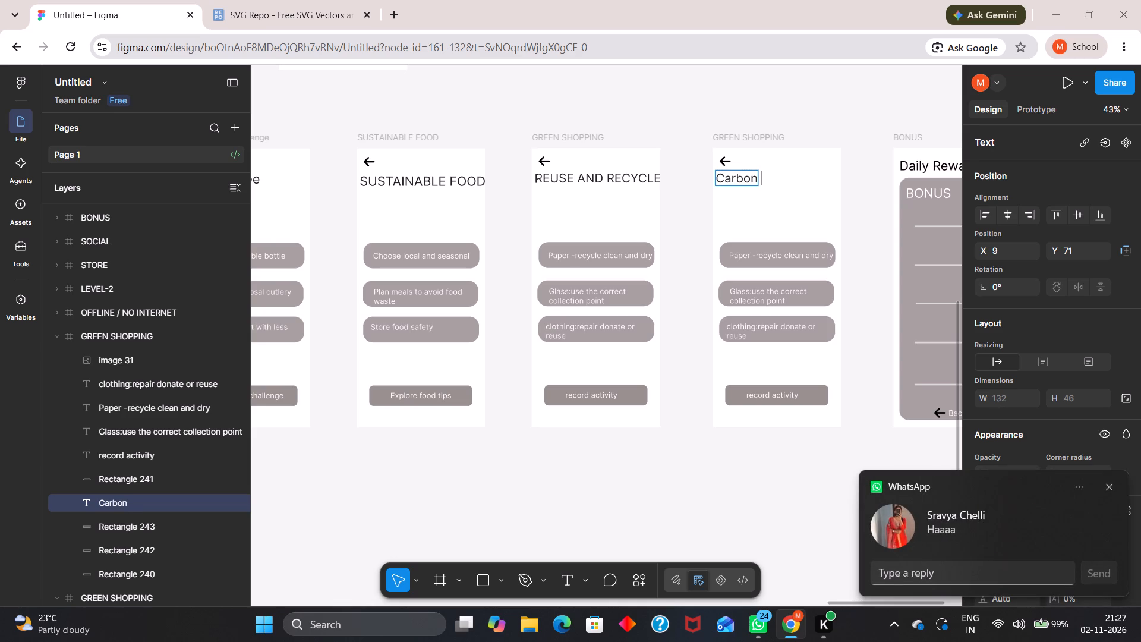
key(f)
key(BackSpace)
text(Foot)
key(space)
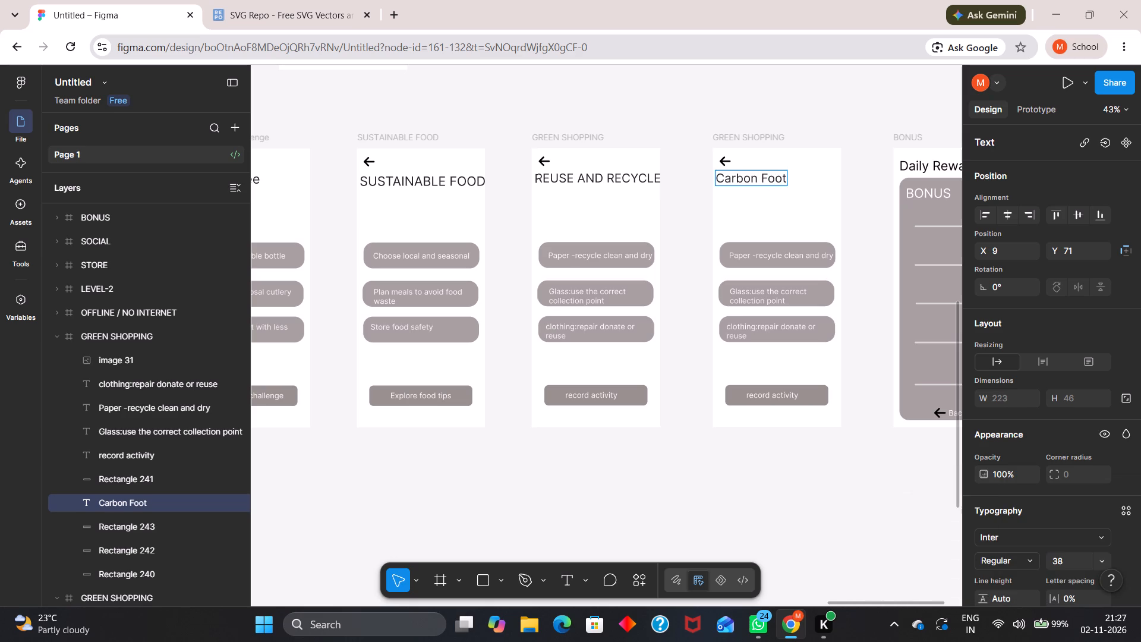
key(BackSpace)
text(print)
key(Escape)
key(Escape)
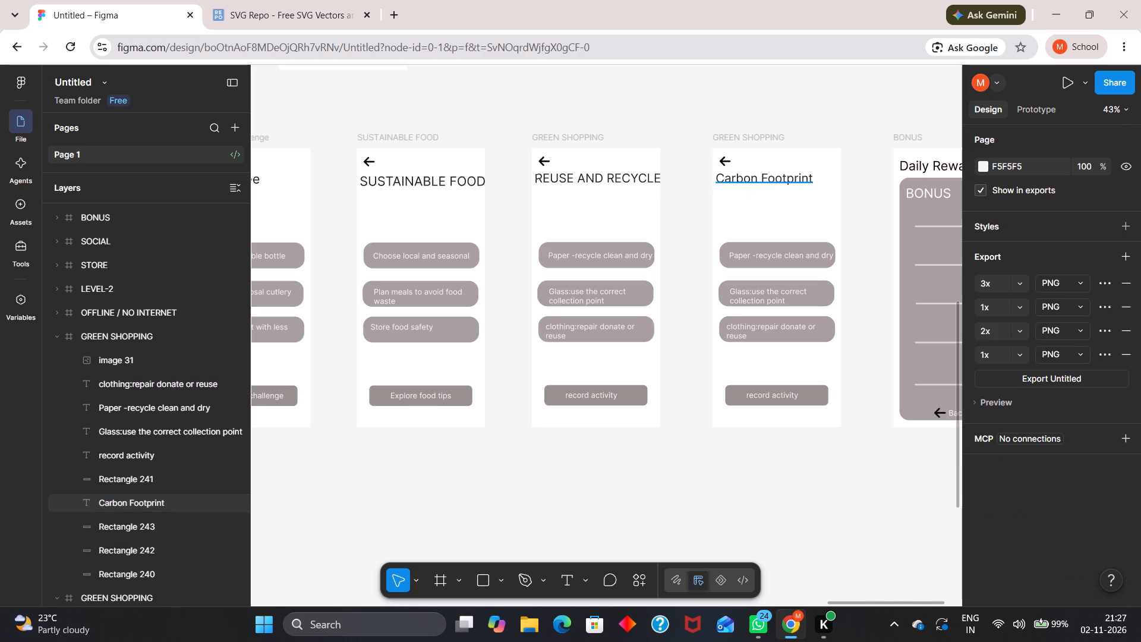
Shift the "Carbon Footprint" title horizontally so it sits roughly centred across its screen, and deselect it.
drag(786, 178, 796, 178)
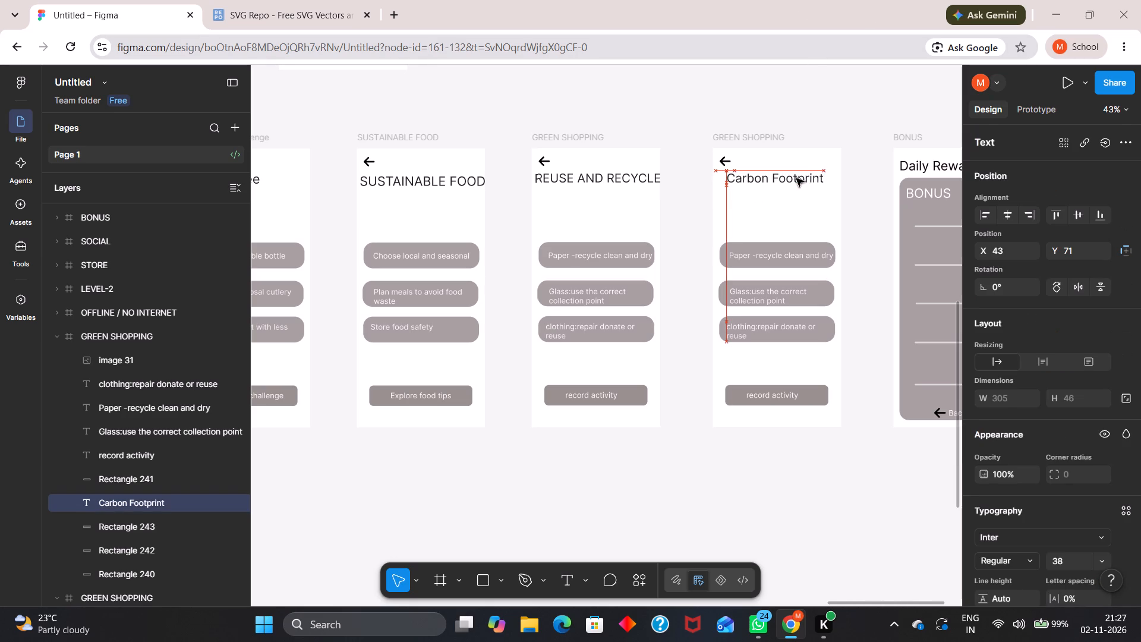
drag(796, 178, 803, 178)
click(863, 142)
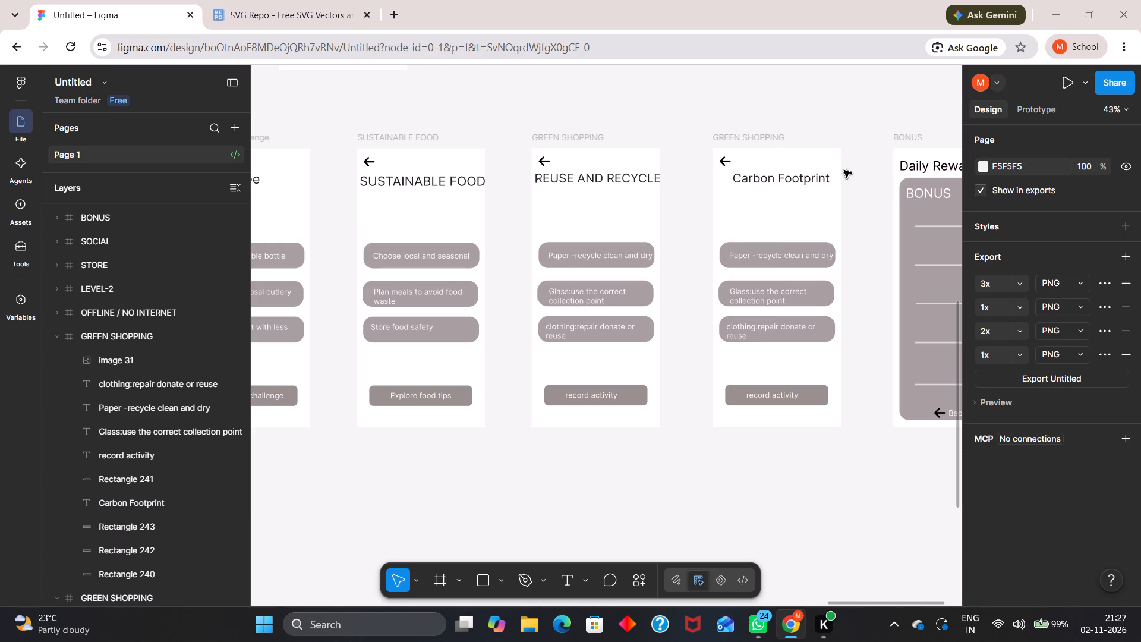
Copy the "Your progess" label and its progress bar from the HOME DASHBOARD screen into the Carbon Footprint screen.
ctrl+scroll(776, 276, down, 4)
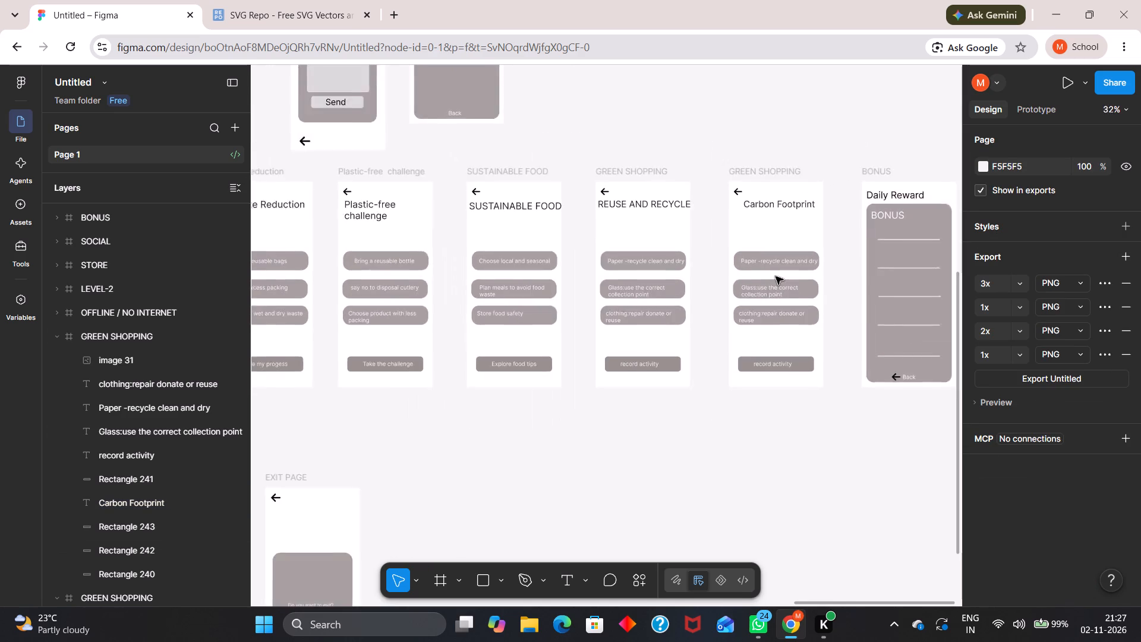
ctrl+scroll(776, 276, down, 2)
scroll(474, 282, down, 3)
ctrl+scroll(472, 282, down, 3)
middle_drag(386, 218, 591, 246)
scroll(386, 218, down, 1)
ctrl+scroll(433, 287, up, 8)
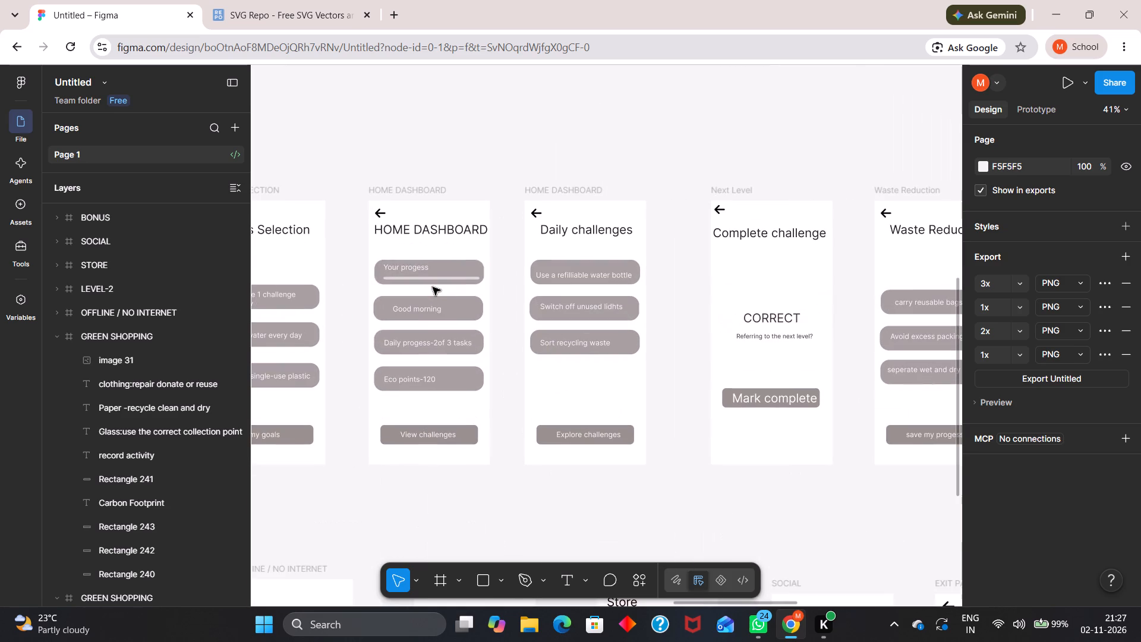
click(436, 276)
ctrl+scroll(436, 276, up, 4)
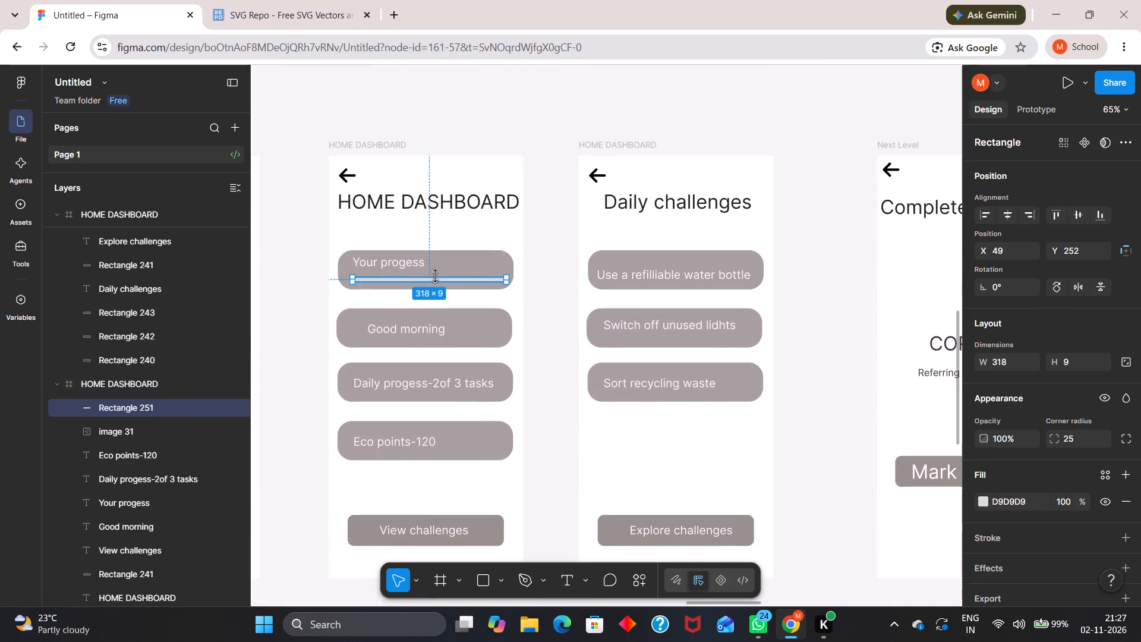
shift+click(399, 265)
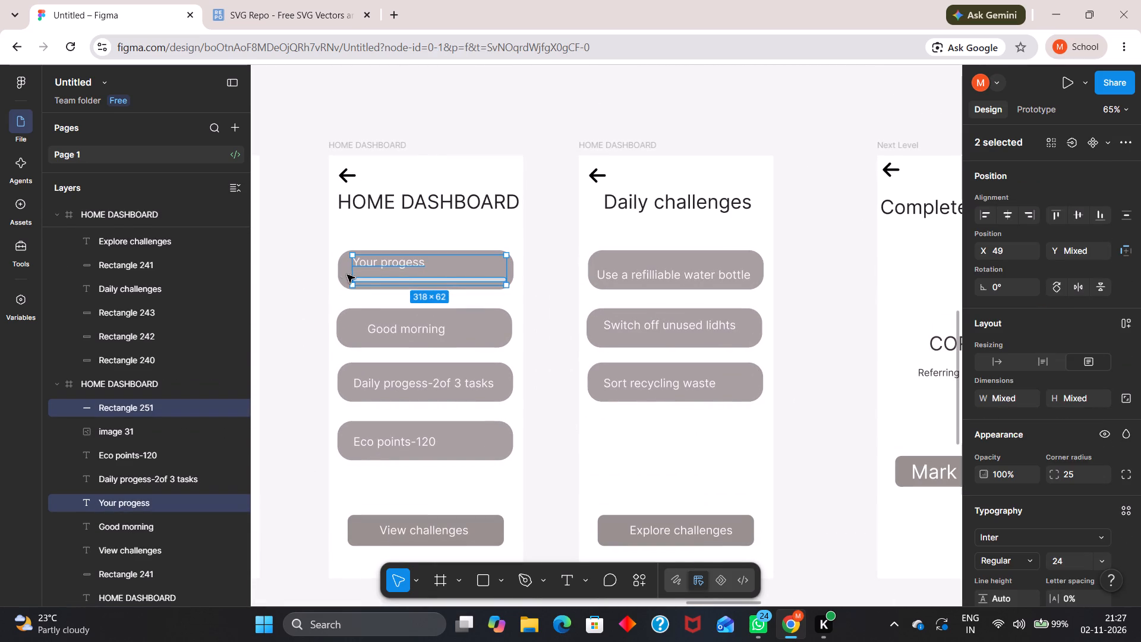
key(ctrl+c)
scroll(633, 289, down, 11)
middle_drag(767, 240, 604, 248)
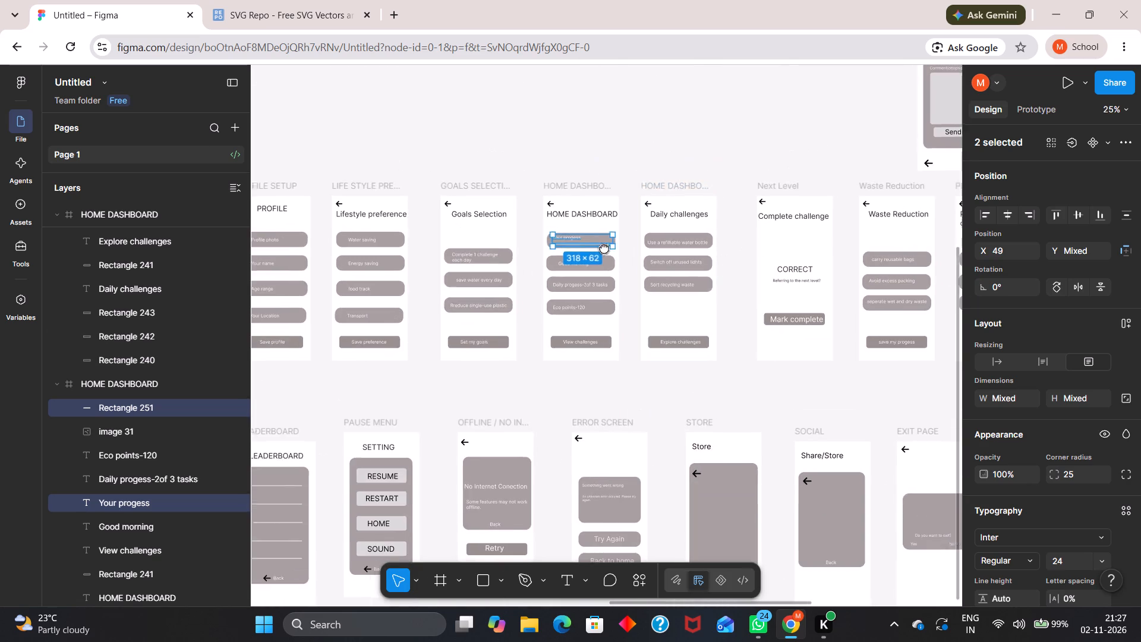
middle_drag(604, 248, 255, 248)
ctrl+scroll(531, 286, down, 1)
ctrl+scroll(697, 307, up, 4)
ctrl+scroll(786, 260, up, 4)
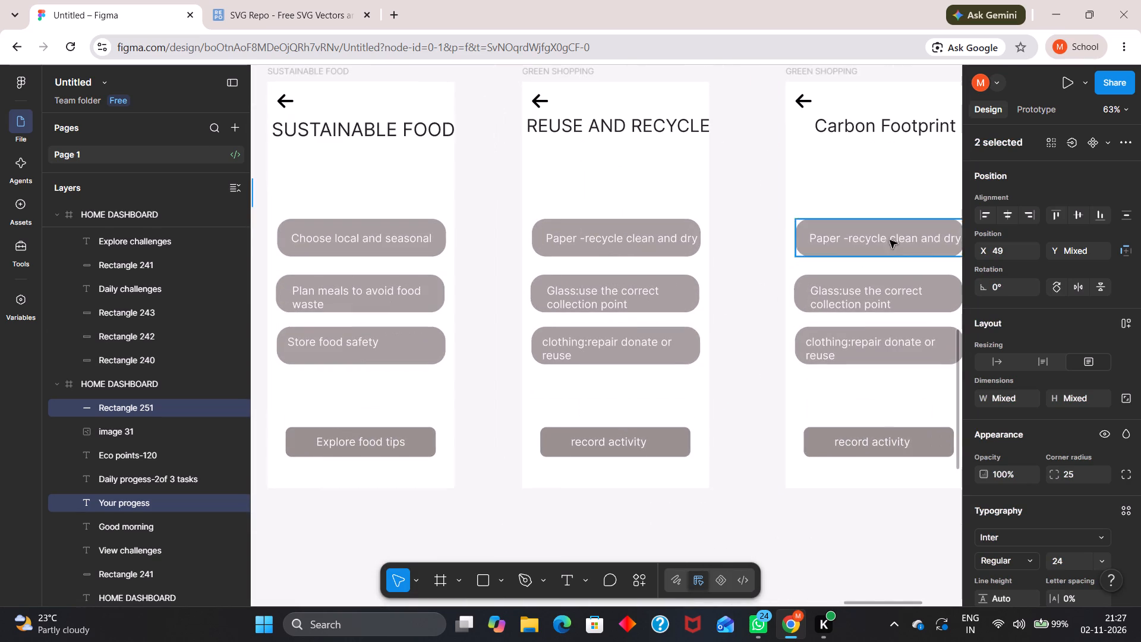
ctrl+middle_drag(909, 232, 634, 248)
click(626, 249)
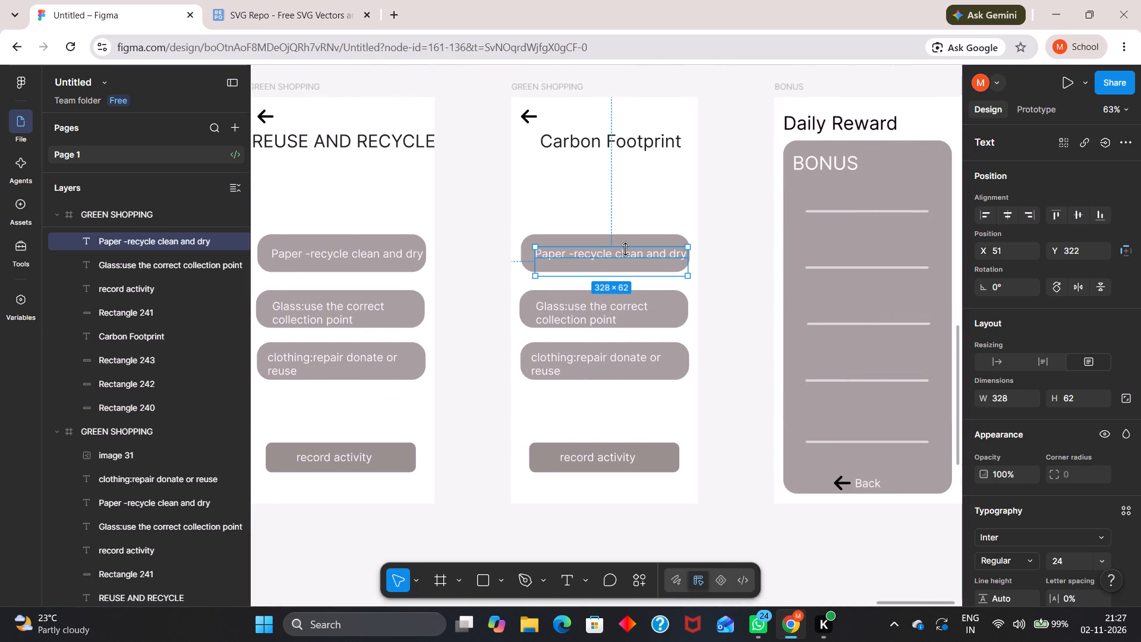
key(ctrl+v)
click(704, 233)
Delete the "Paper -recycle clean and dry" text on the Carbon Footprint screen and move the pasted progress bar into the emptied top card.
click(653, 250)
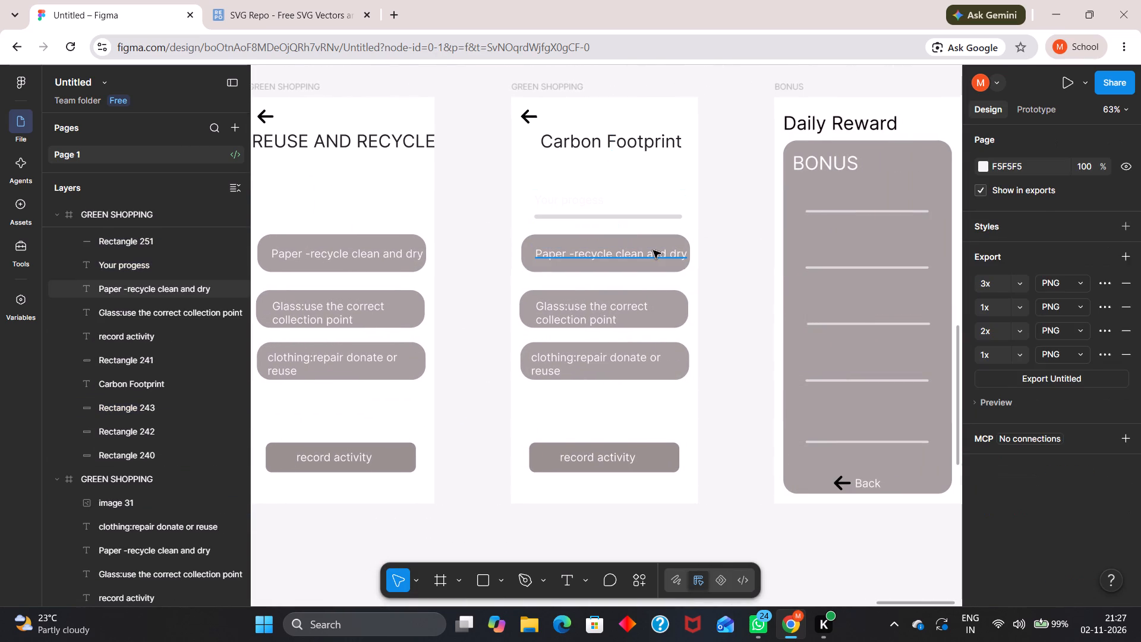
key(BackSpace)
drag(642, 213, 644, 219)
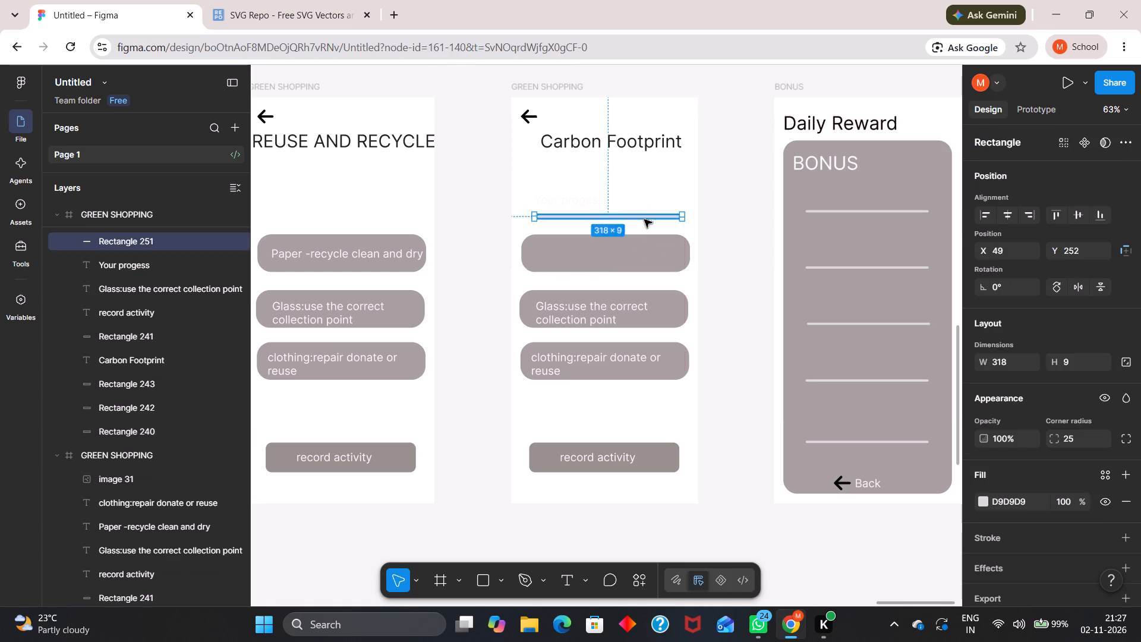
drag(644, 219, 642, 255)
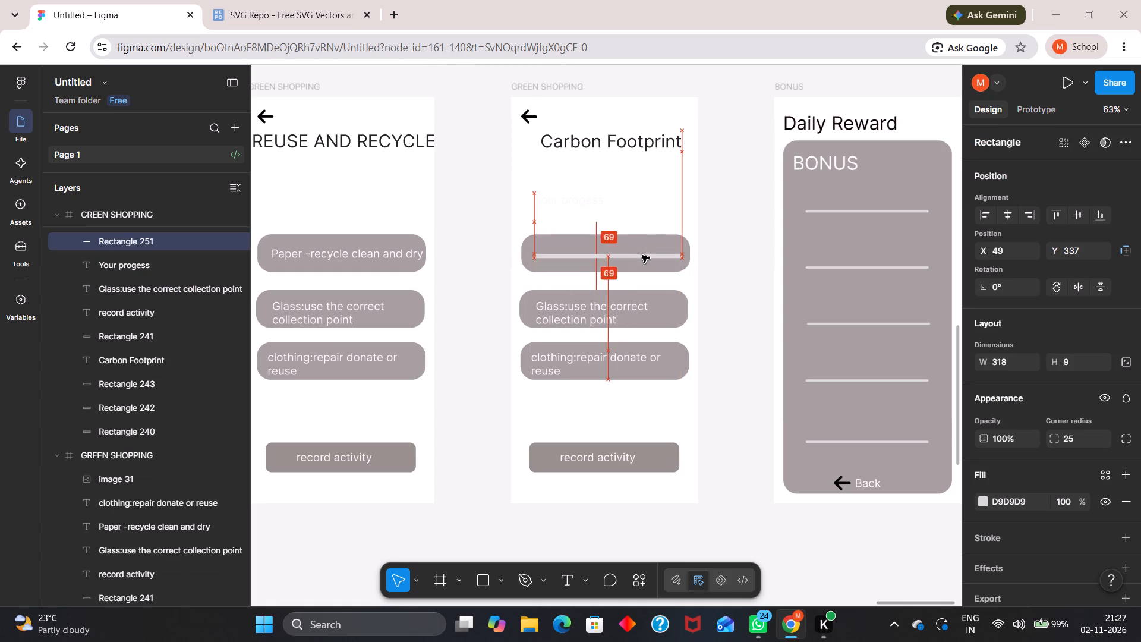
drag(642, 255, 642, 257)
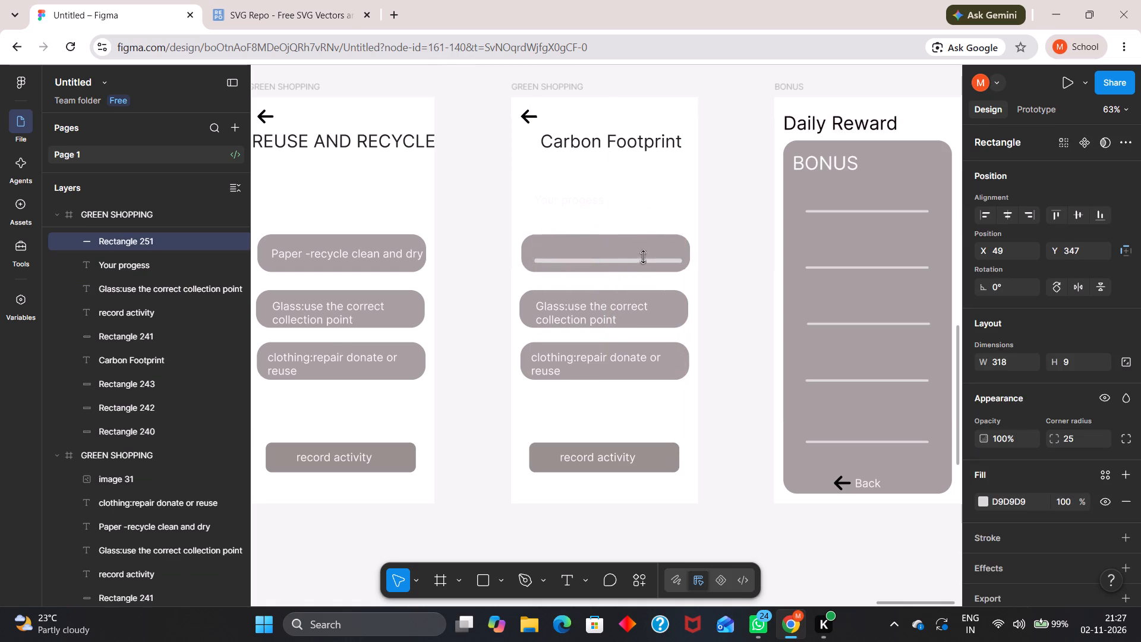
click(714, 222)
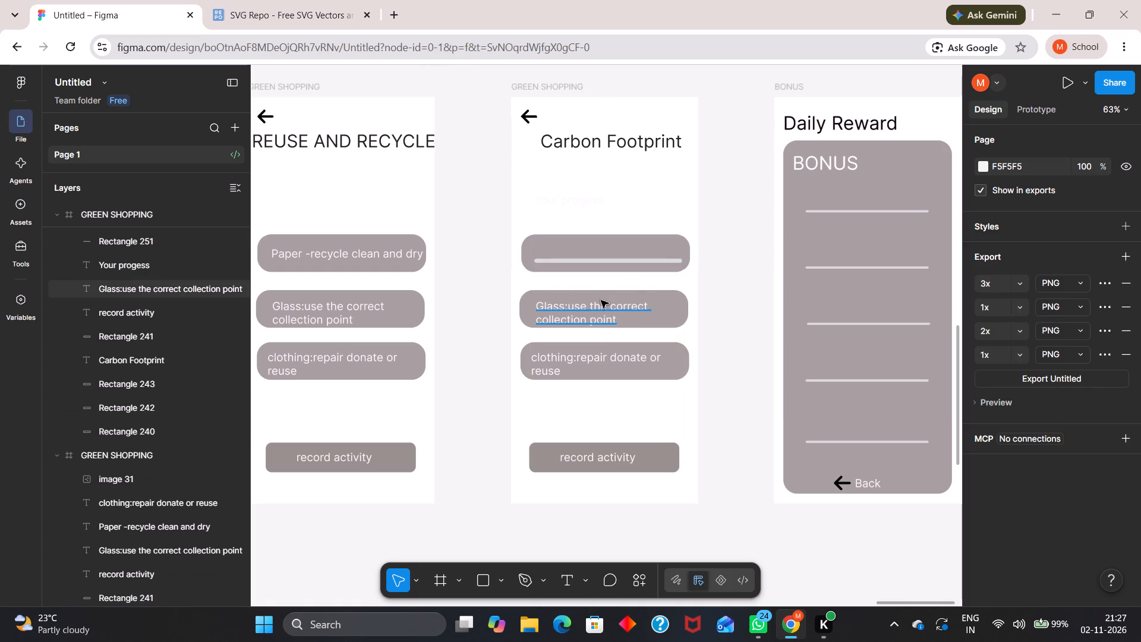
Duplicate the "Glass:use the correct collection point" text into the Carbon Footprint top card, change it to "your progress" and place it above the bar.
drag(601, 300, 596, 229)
alt+triple_click(596, 234)
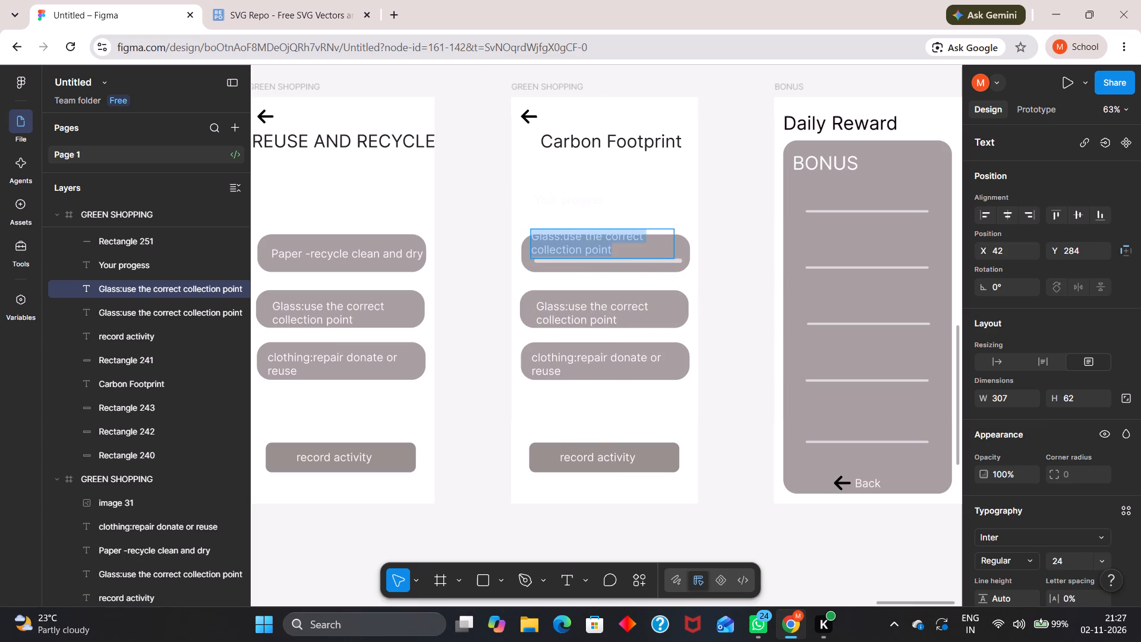
text(your)
key(space)
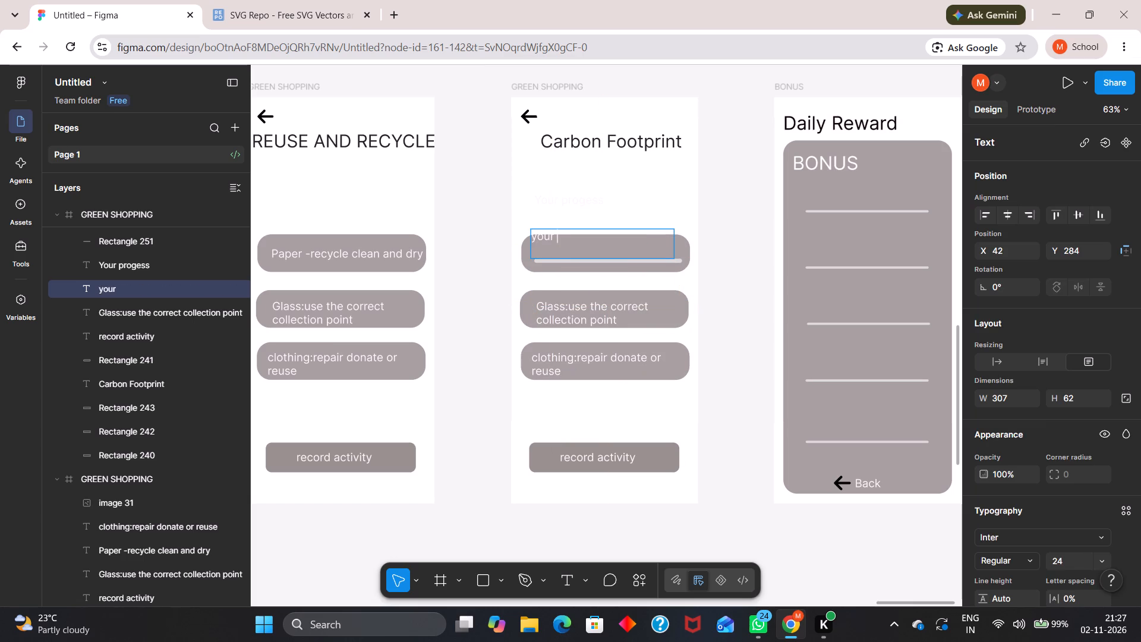
key(p)
text(rogress)
key(Escape)
key(Escape)
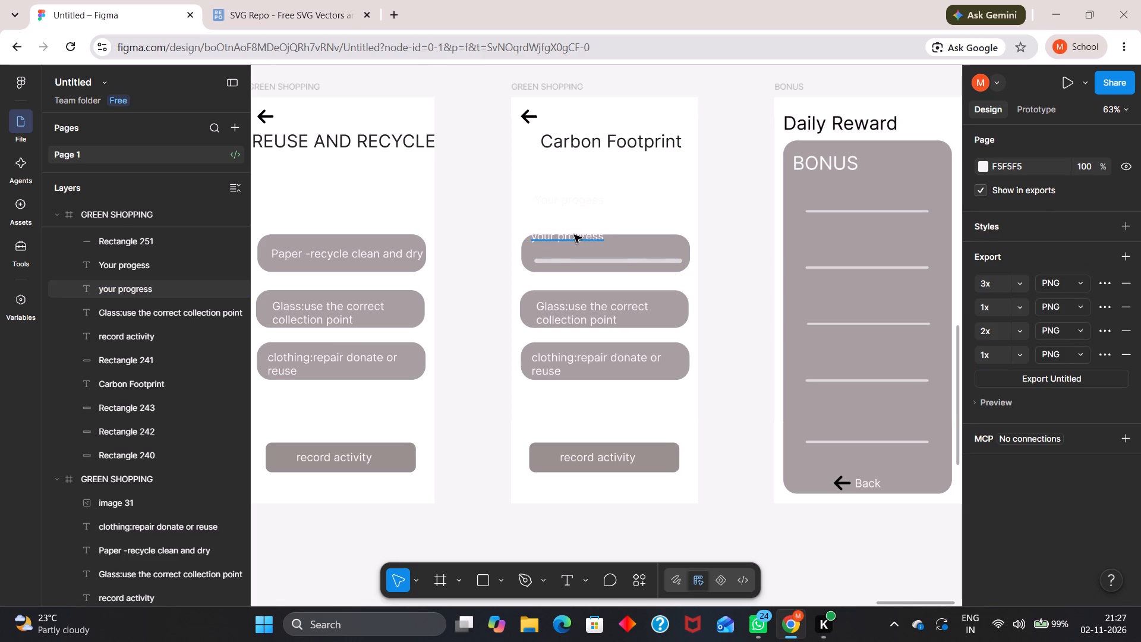
drag(574, 235, 578, 243)
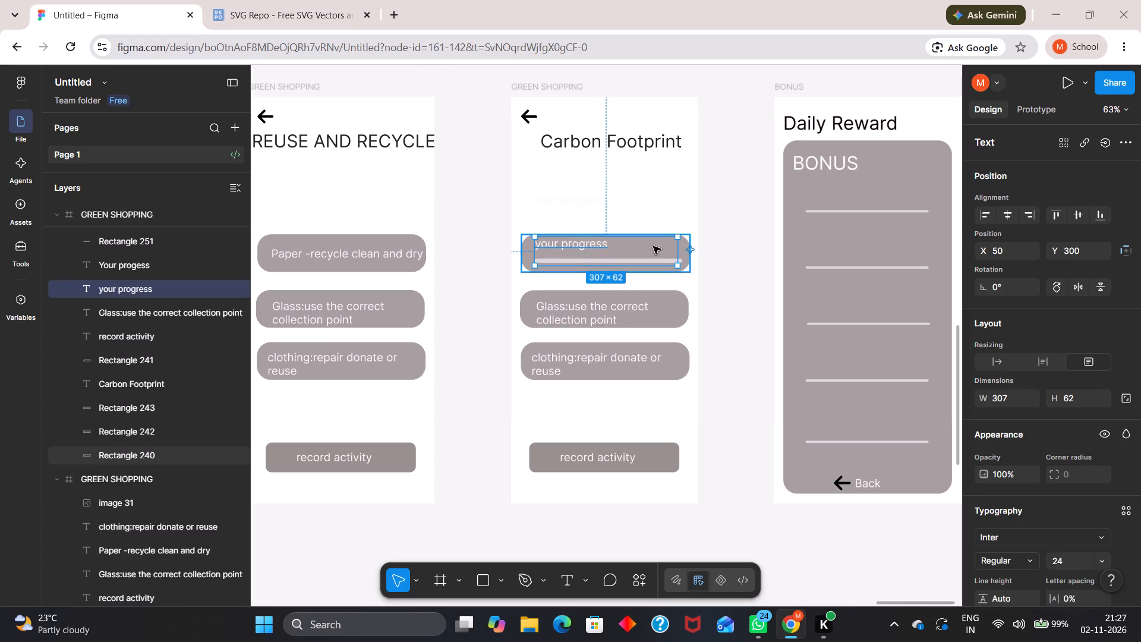
click(724, 238)
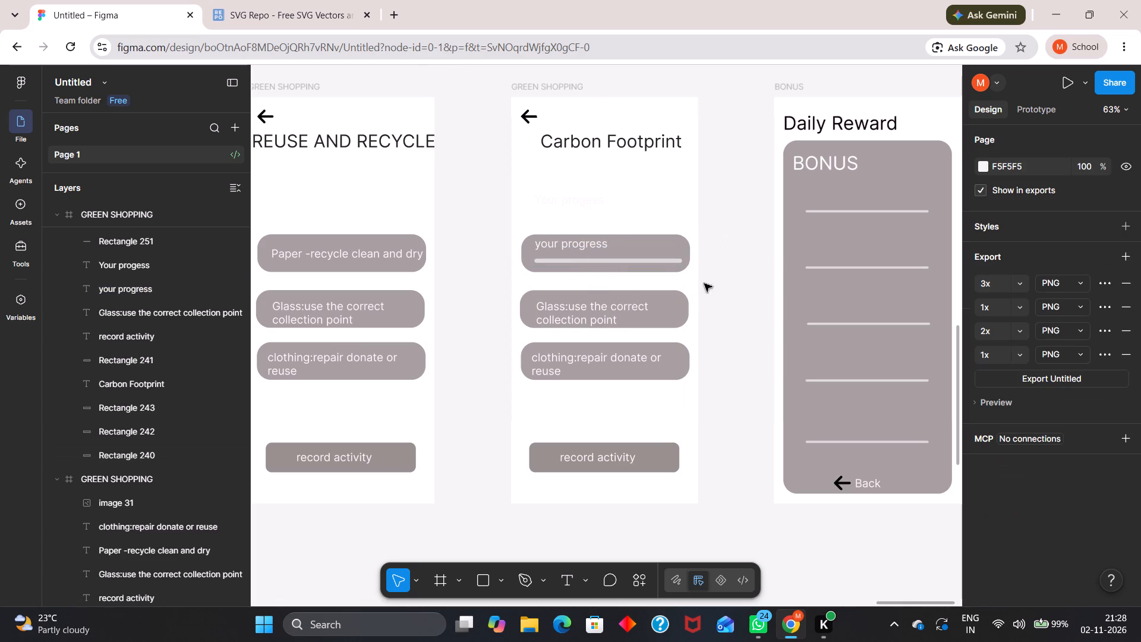
Replace the "Glass:use the correct collection point" text in the Carbon Footprint screen's second card with "travel choice".
double_click(620, 306)
text(travel choicw)
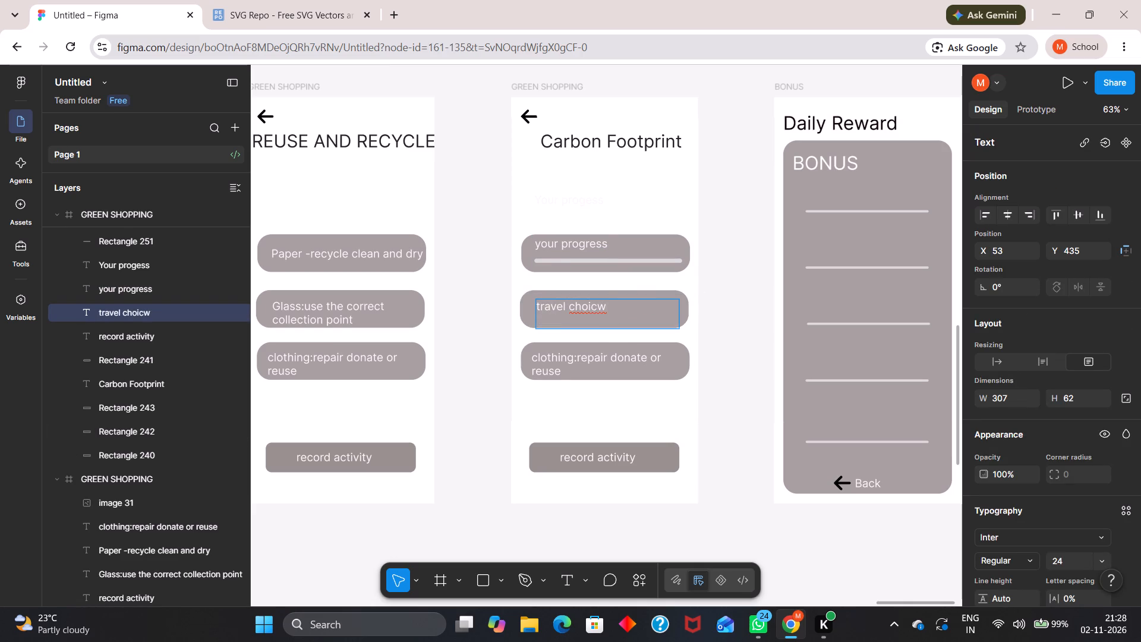
key(BackSpace)
key(e)
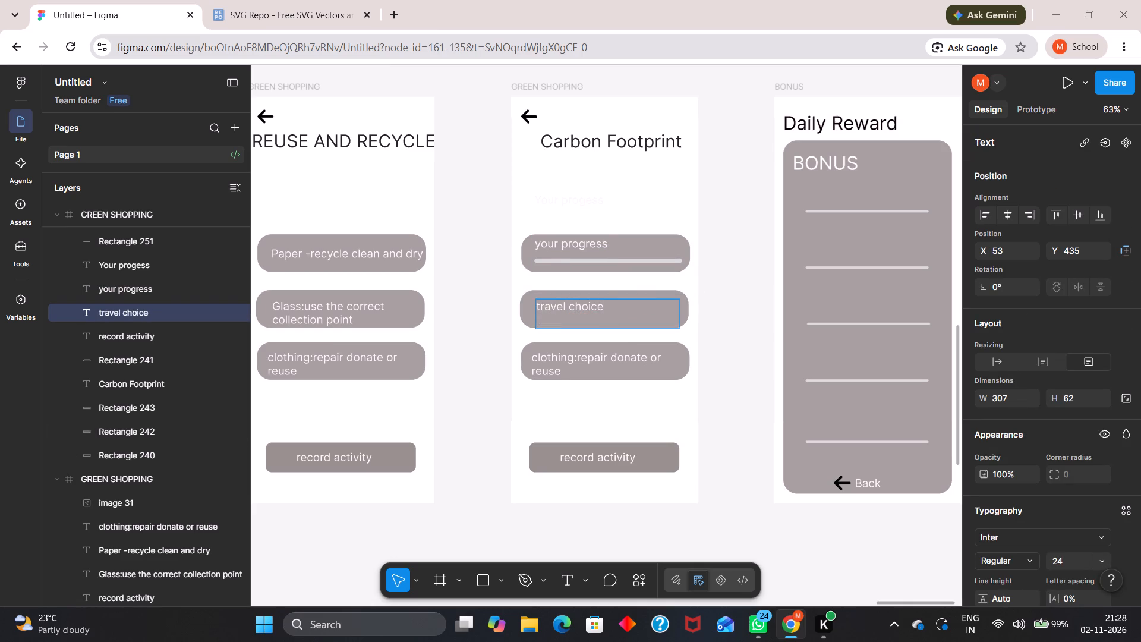
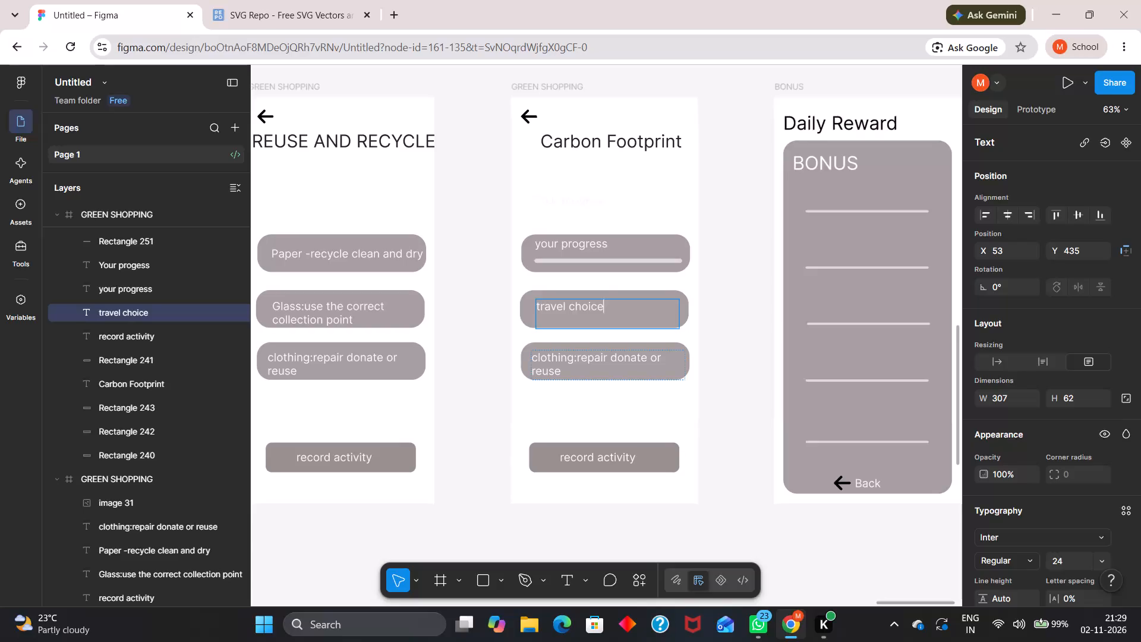
Replace the "clothing:repair donate or reuse" text in the Carbon Footprint screen's third card with "Home energy".
double_click(575, 369)
key(ctrl+a)
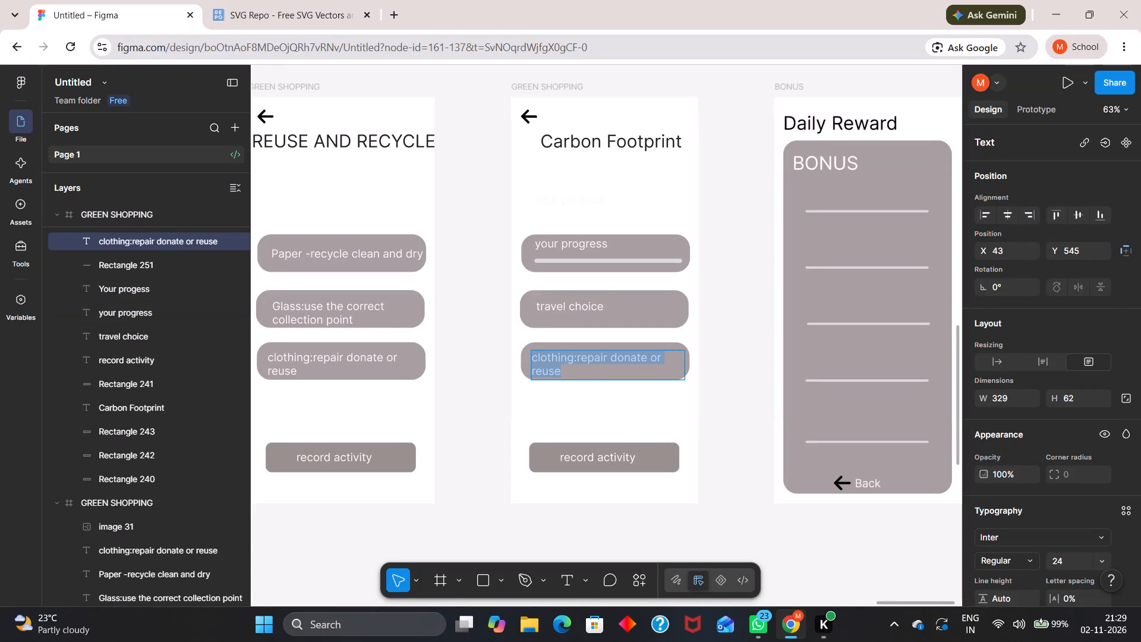
text(HOme)
key(space)
key(BackSpace)
key(BackSpace)
key(BackSpace)
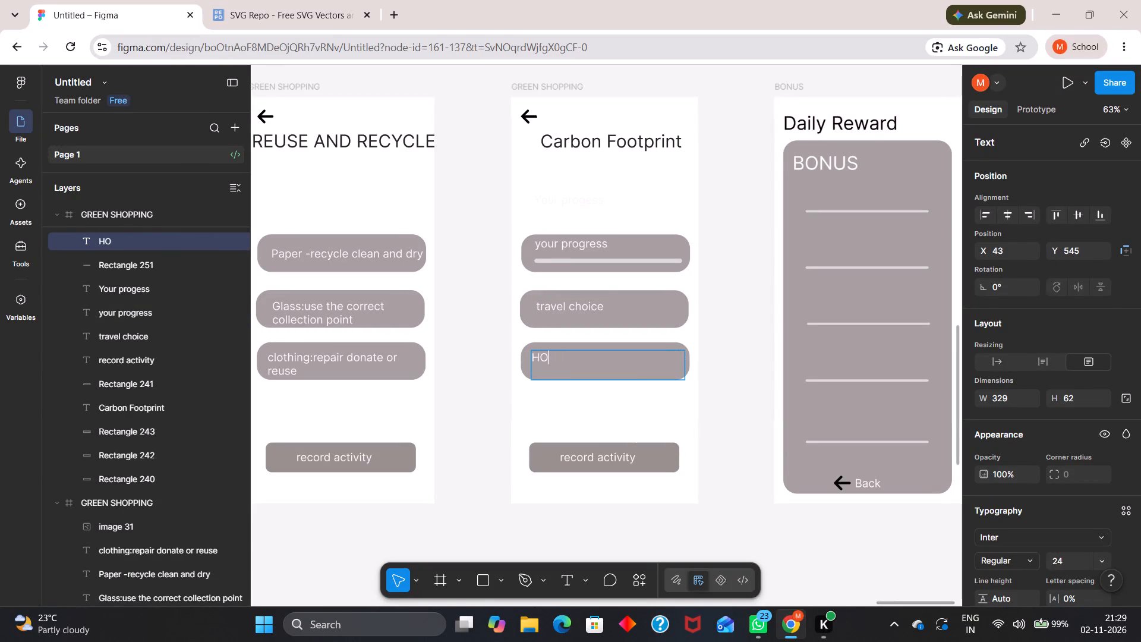
key(BackSpace)
text(ome energy)
key(Escape)
key(Escape)
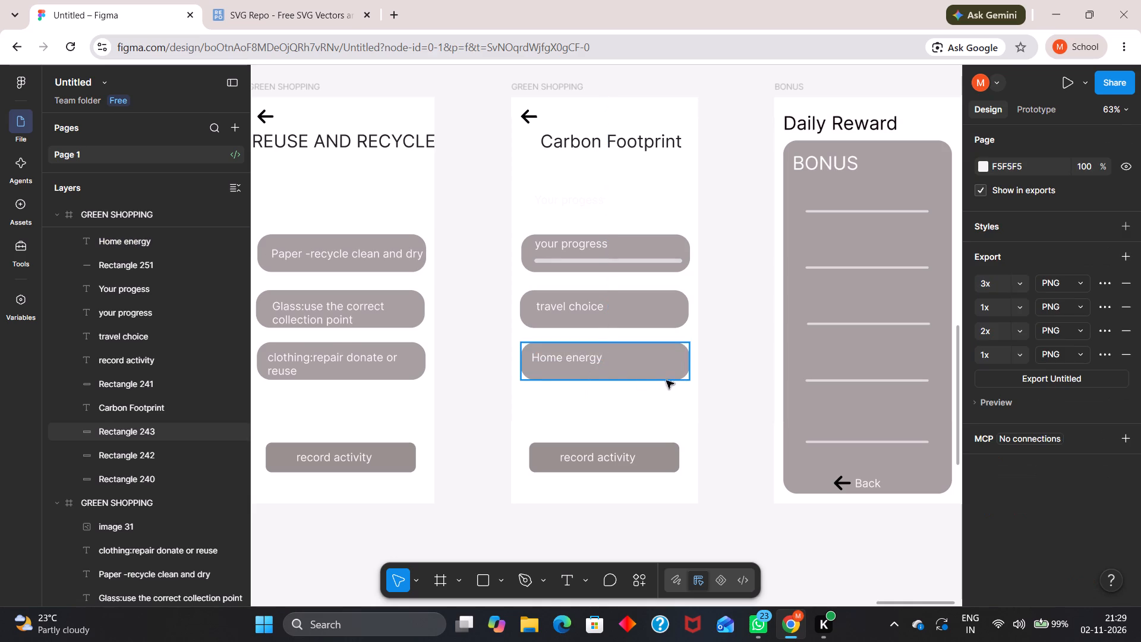
Change the "record activity" label at the bottom of the Carbon Footprint screen to "View breakdown".
scroll(703, 397, down, 1)
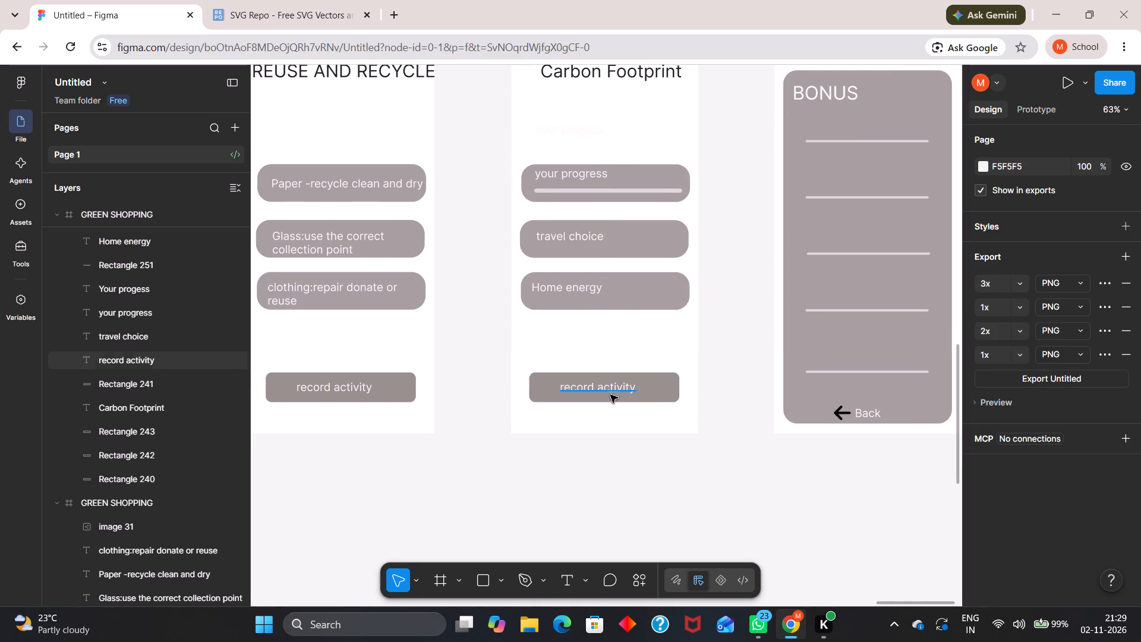
double_click(610, 391)
text(View)
key(space)
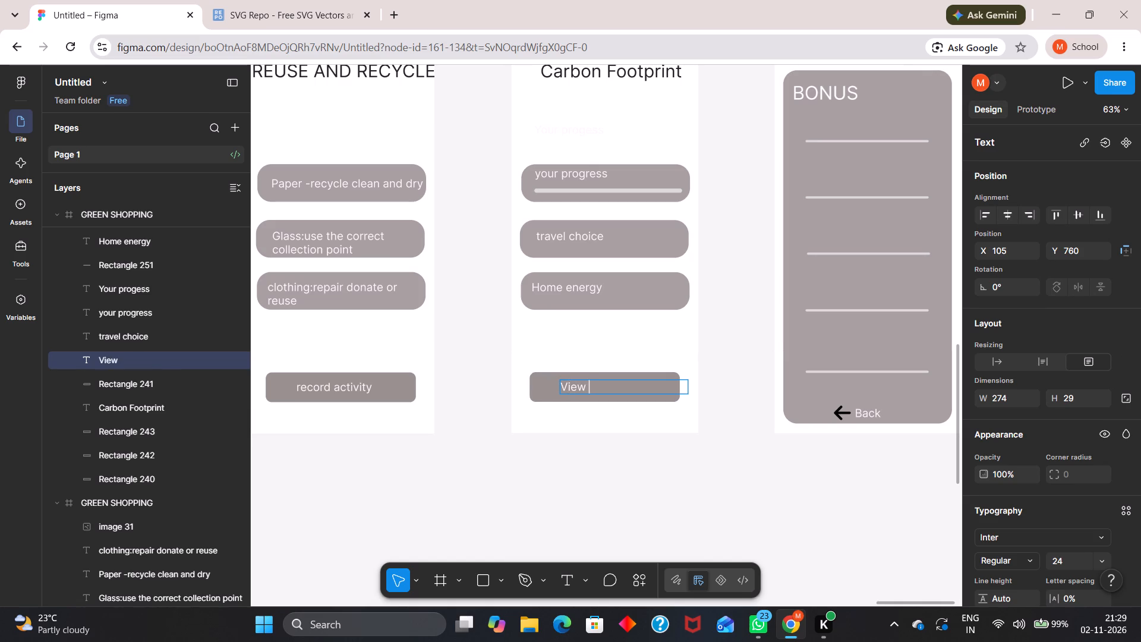
text(beaj)
key(BackSpace)
text(k)
key(space)
key(BackSpace)
key(BackSpace)
key(BackSpace)
key(BackSpace)
text(reak)
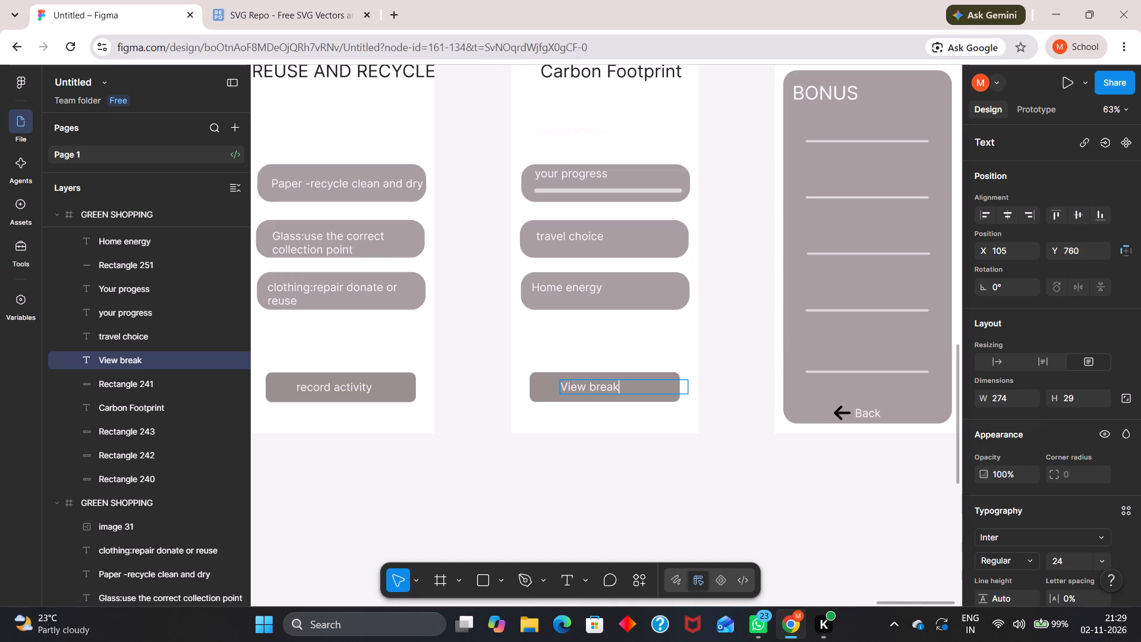
text(down)
key(Escape)
key(Escape)
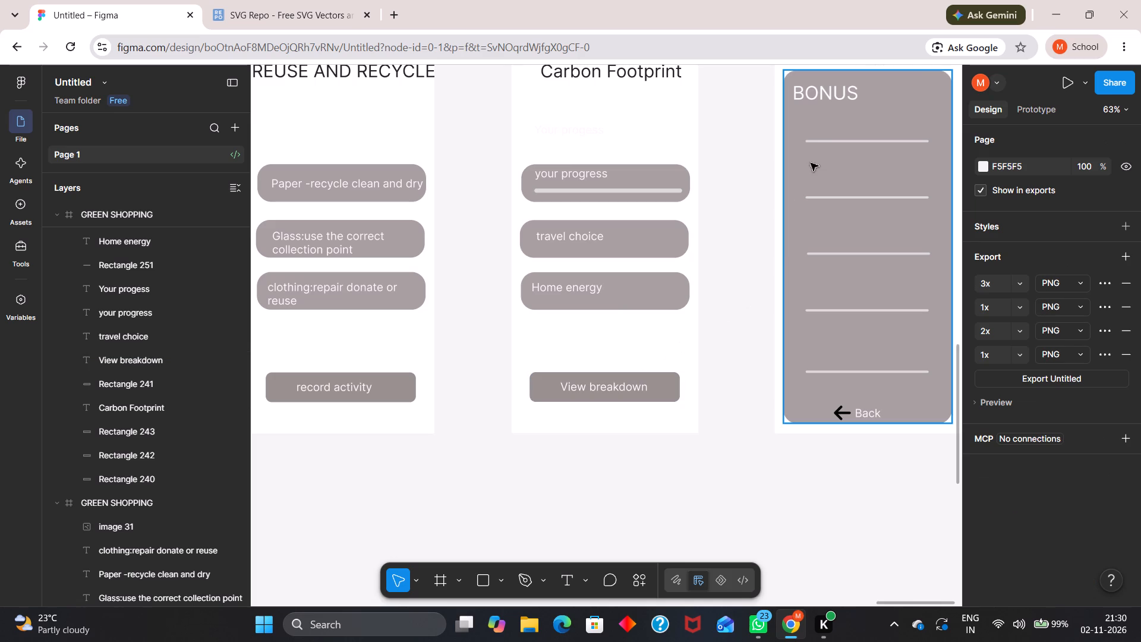
Shift the BONUS screen away to make room and place a copy of the Carbon Footprint screen in the gap.
ctrl+scroll(781, 262, down, 4)
middle_drag(756, 137, 669, 196)
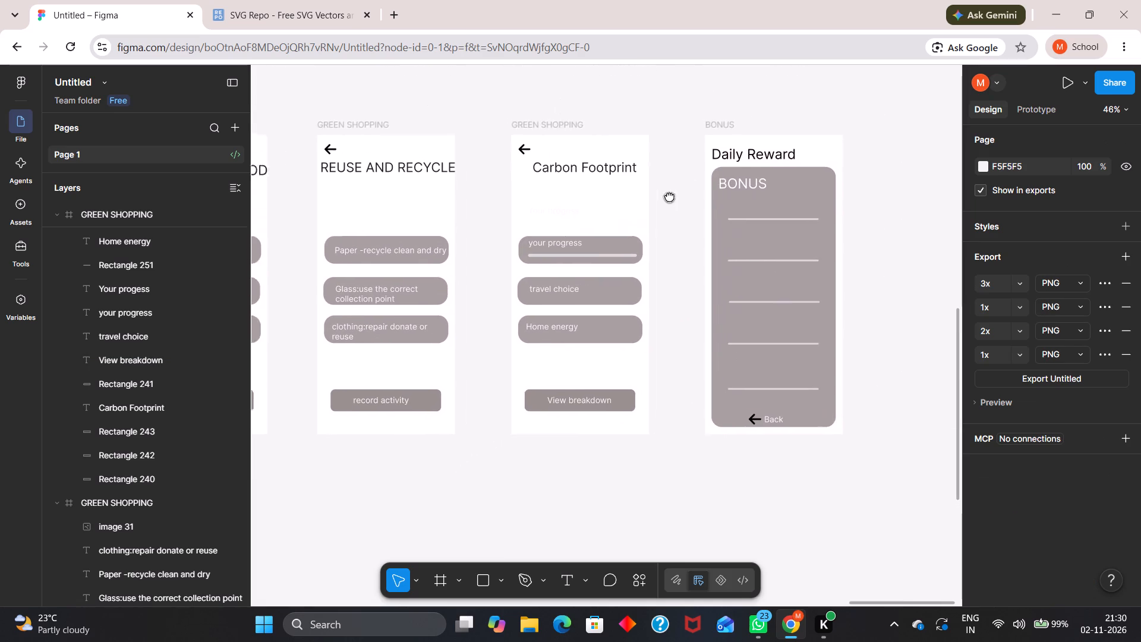
middle_drag(669, 196, 612, 223)
drag(639, 153, 822, 158)
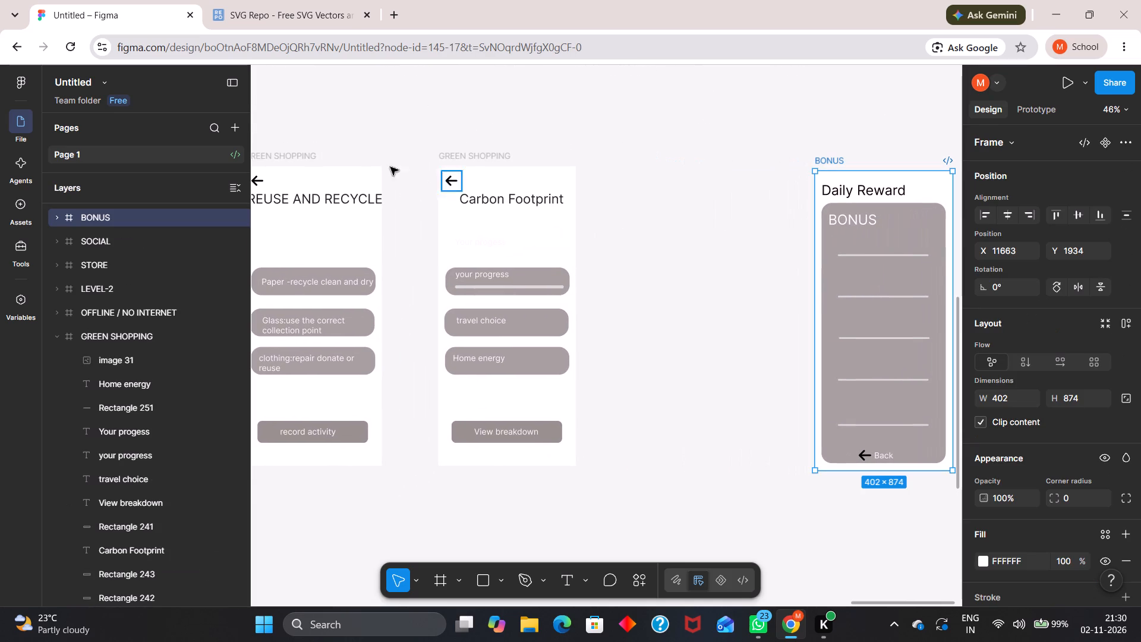
alt+drag(474, 150, 602, 150)
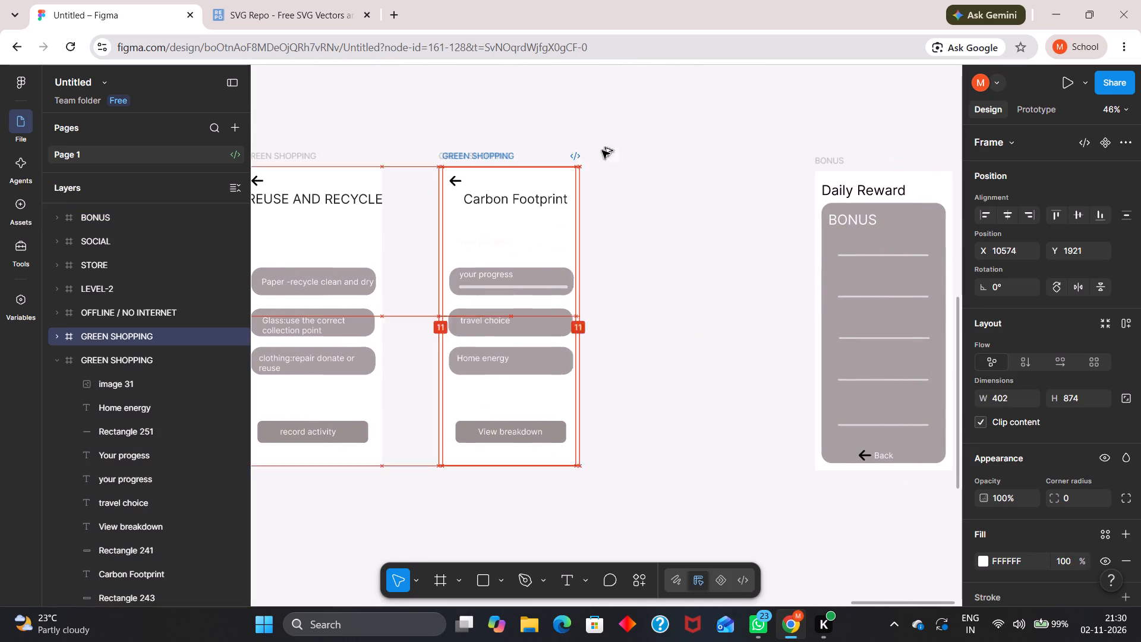
alt+drag(602, 150, 655, 151)
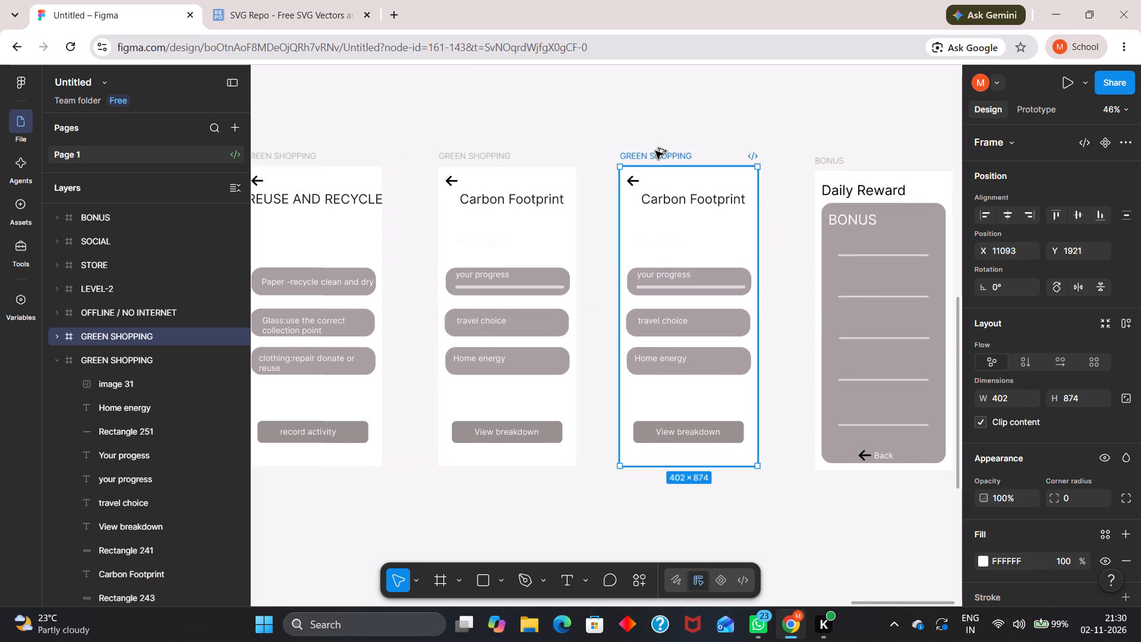
click(685, 96)
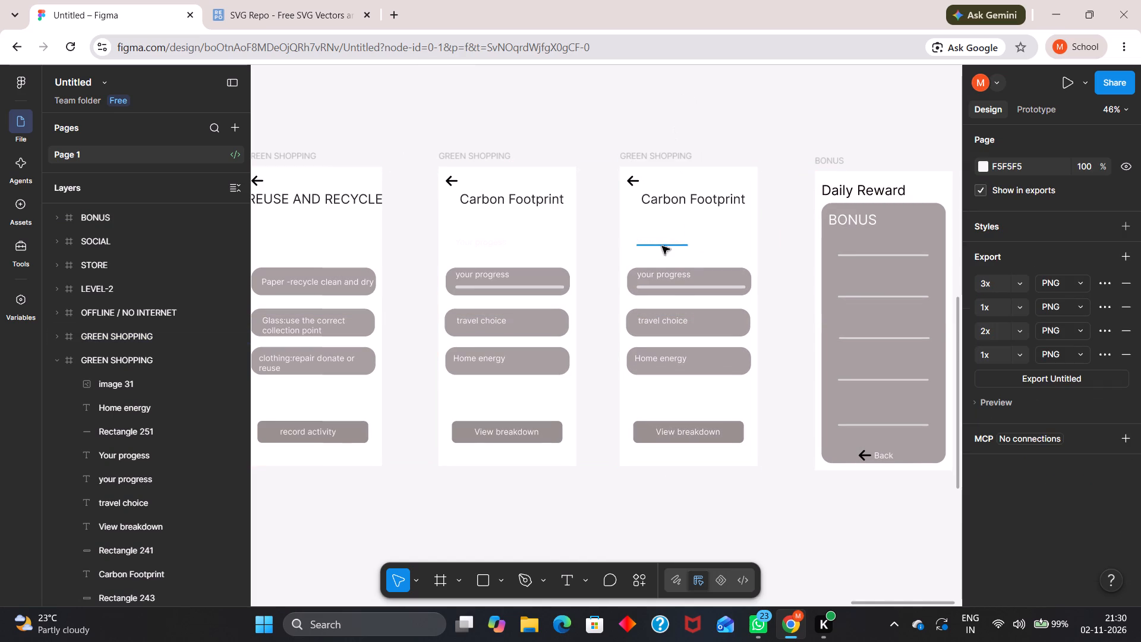
Replace the "travel choice" text in the copied screen's second card with "Challenges completed-".
double_click(680, 319)
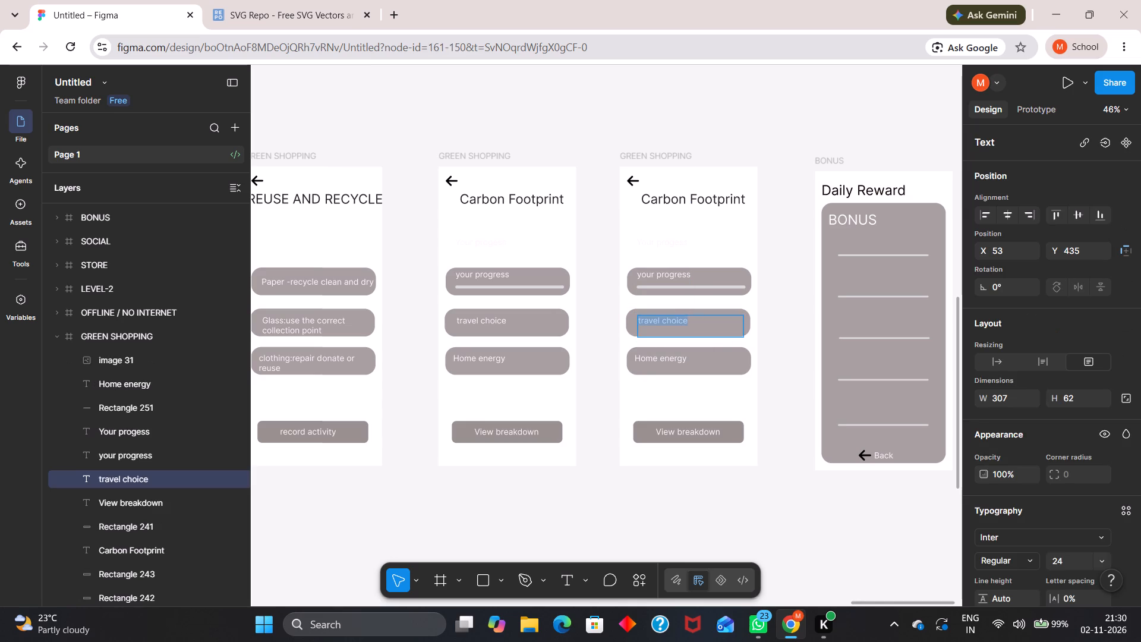
text(Challenges)
key(space)
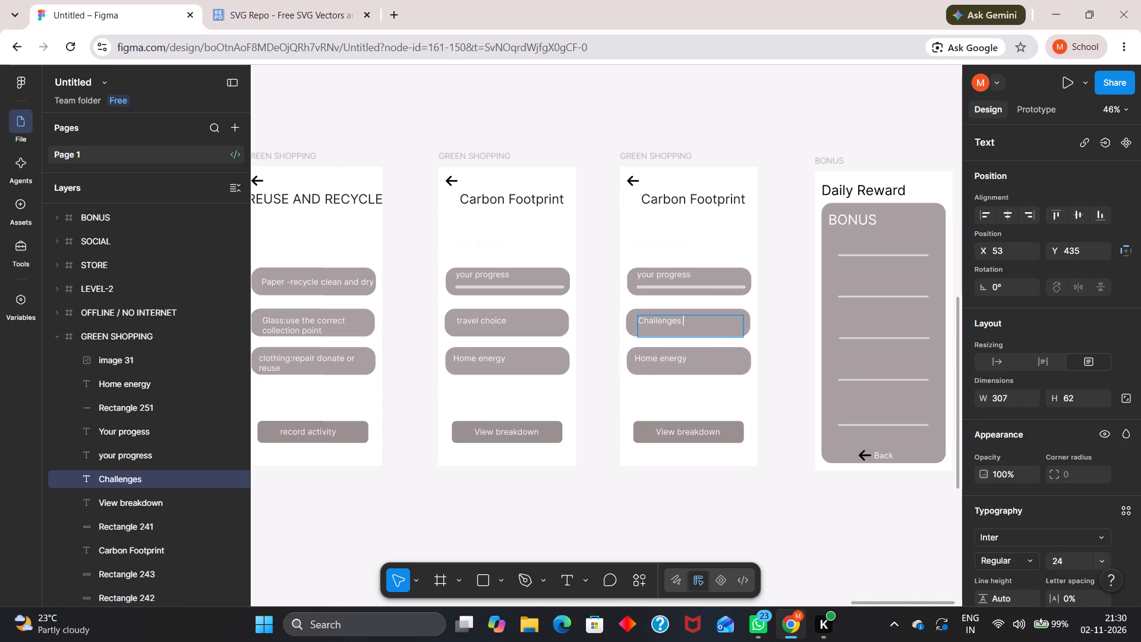
text(complete)
key(d)
key(minus)
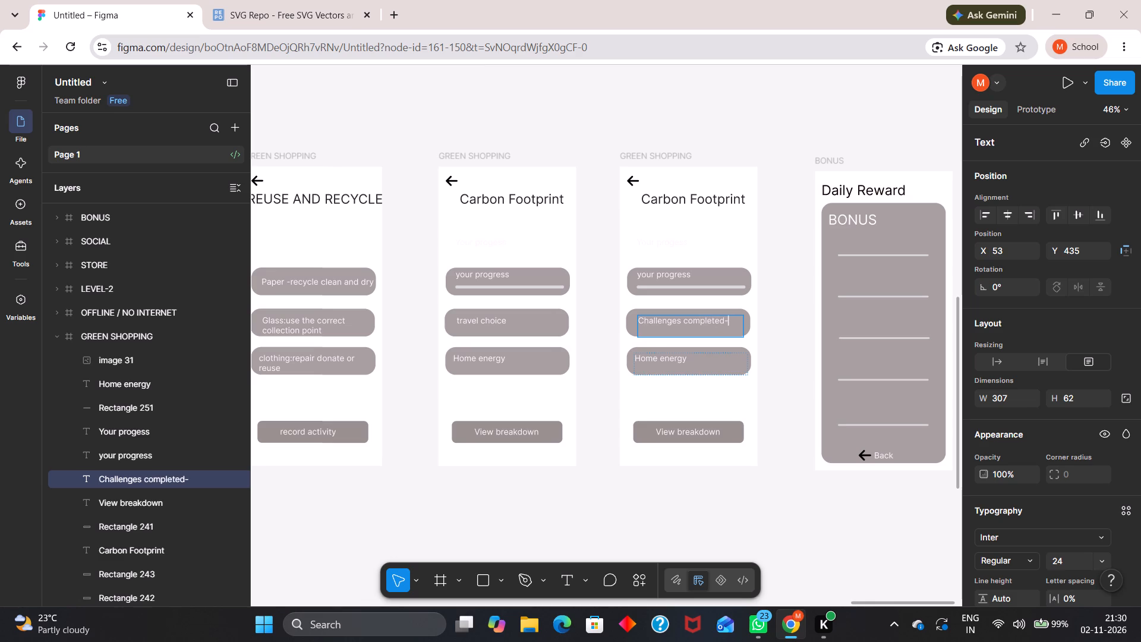
Replace the "Home energy" text in the copied screen's third card with "Eco points earned-".
click(656, 362)
double_click(656, 362)
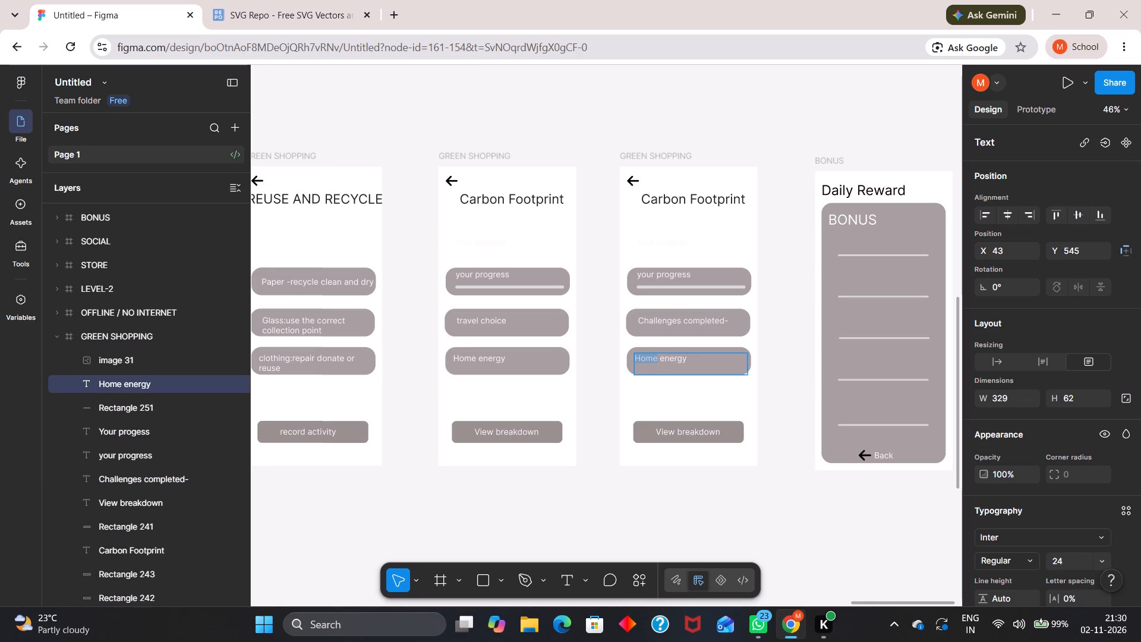
key(ctrl+a)
text(Eco)
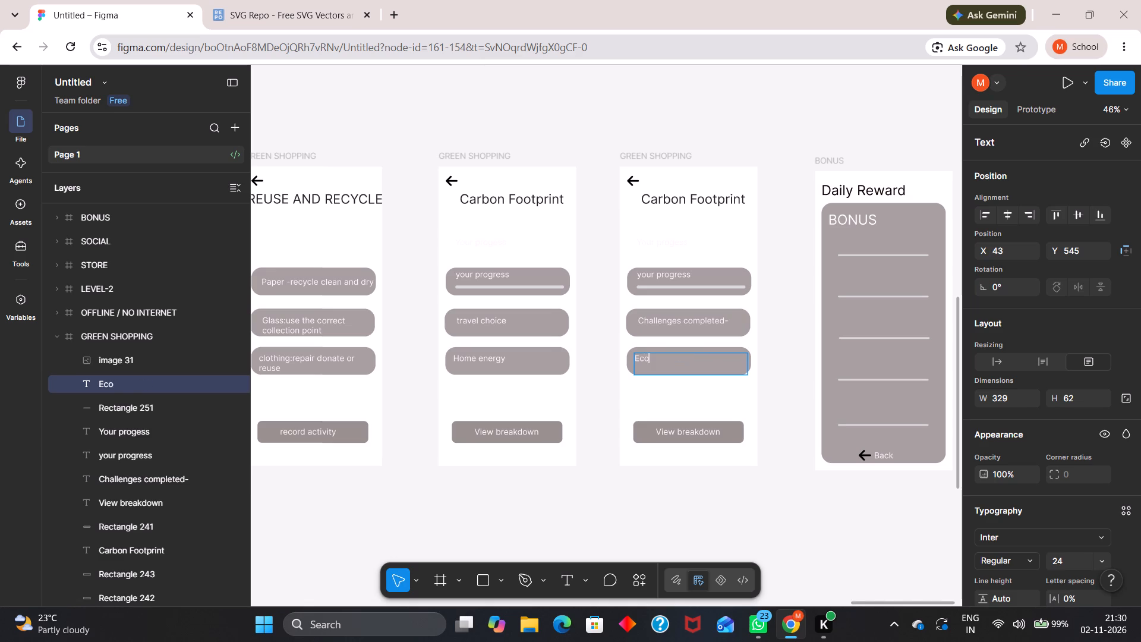
key(space)
text(points)
key(space)
text(earned)
key(minus)
Duplicate the "Eco points earned-" card together with its text into the space above the "View breakdown" button.
ctrl+scroll(698, 398, up, 5)
click(832, 279)
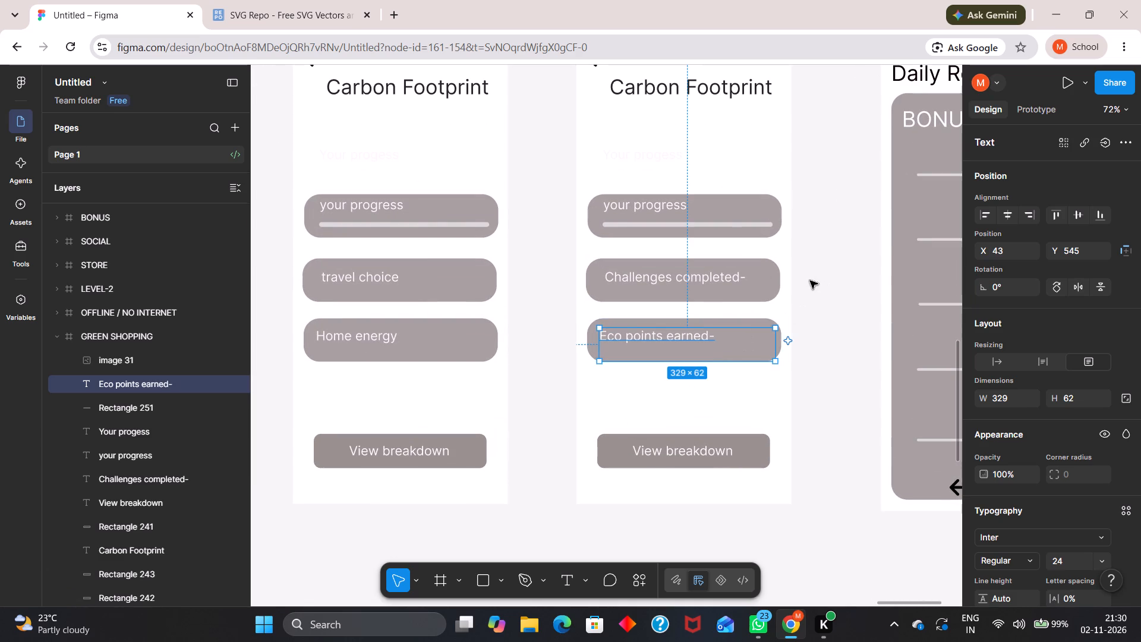
shift+click(690, 319)
alt+drag(691, 329, 689, 381)
click(847, 210)
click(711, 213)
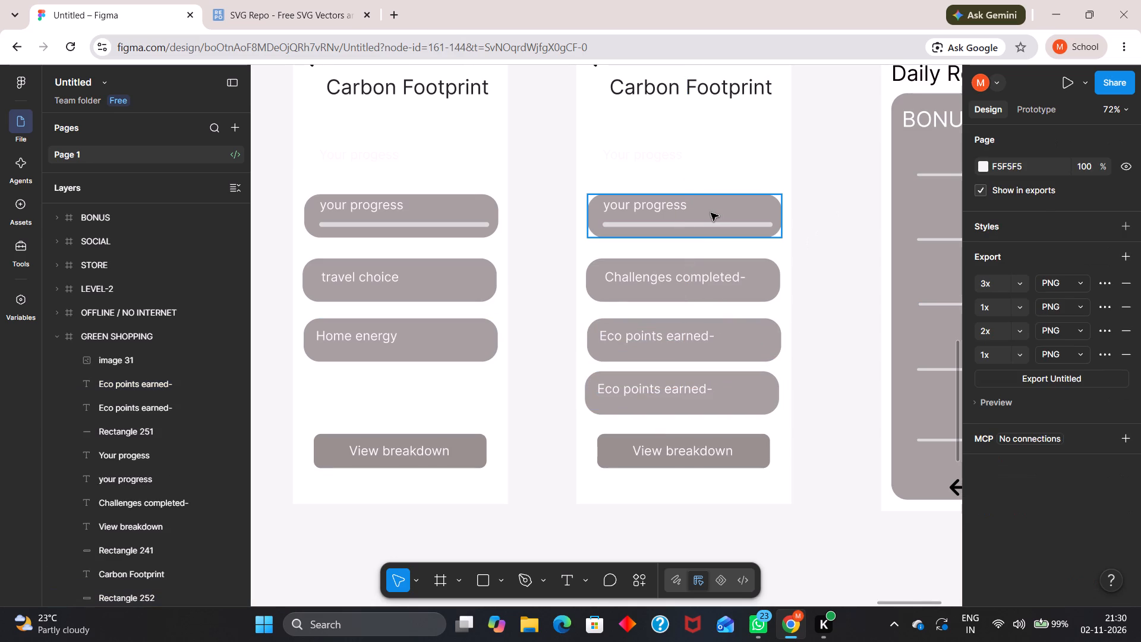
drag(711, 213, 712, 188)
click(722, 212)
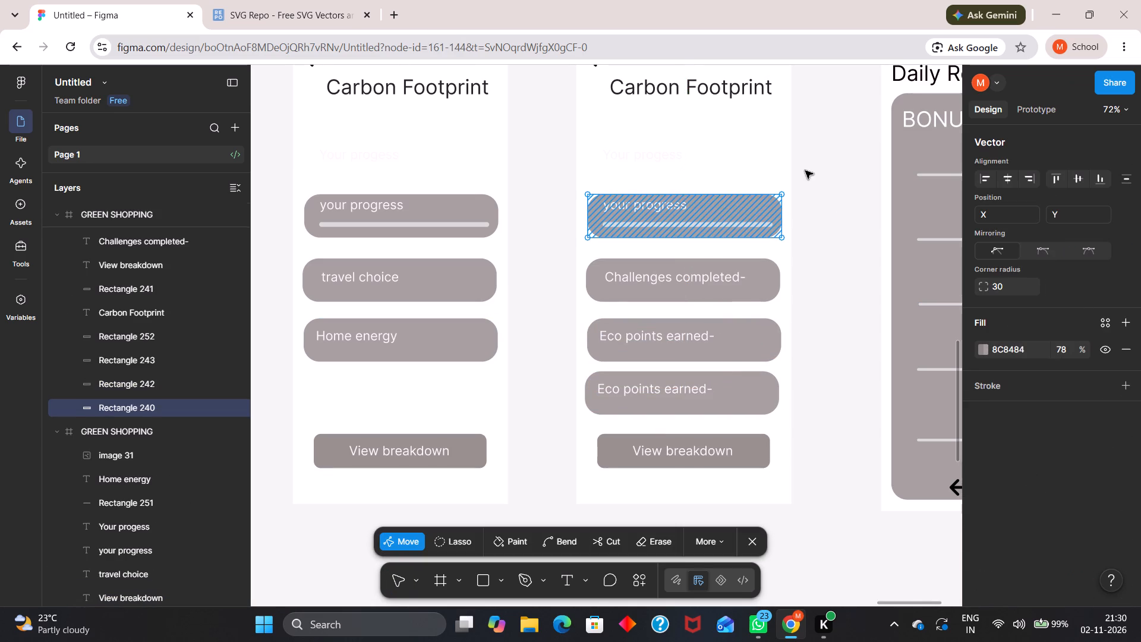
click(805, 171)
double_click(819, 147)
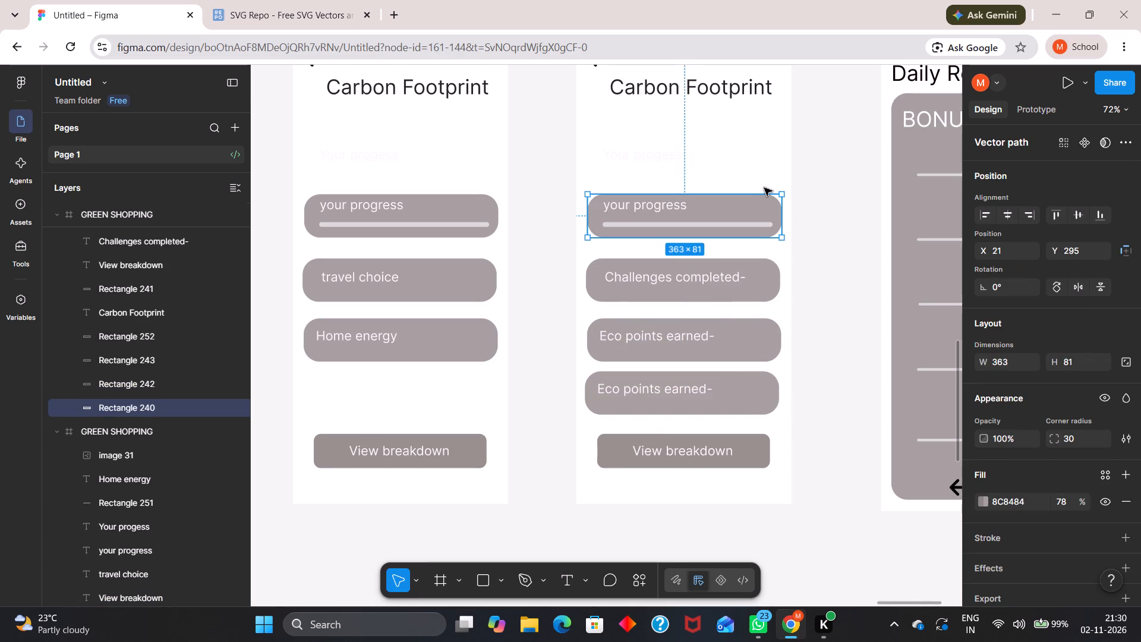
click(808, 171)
Move the copied screen's first three cards up together with their texts and the progress bar.
click(740, 224)
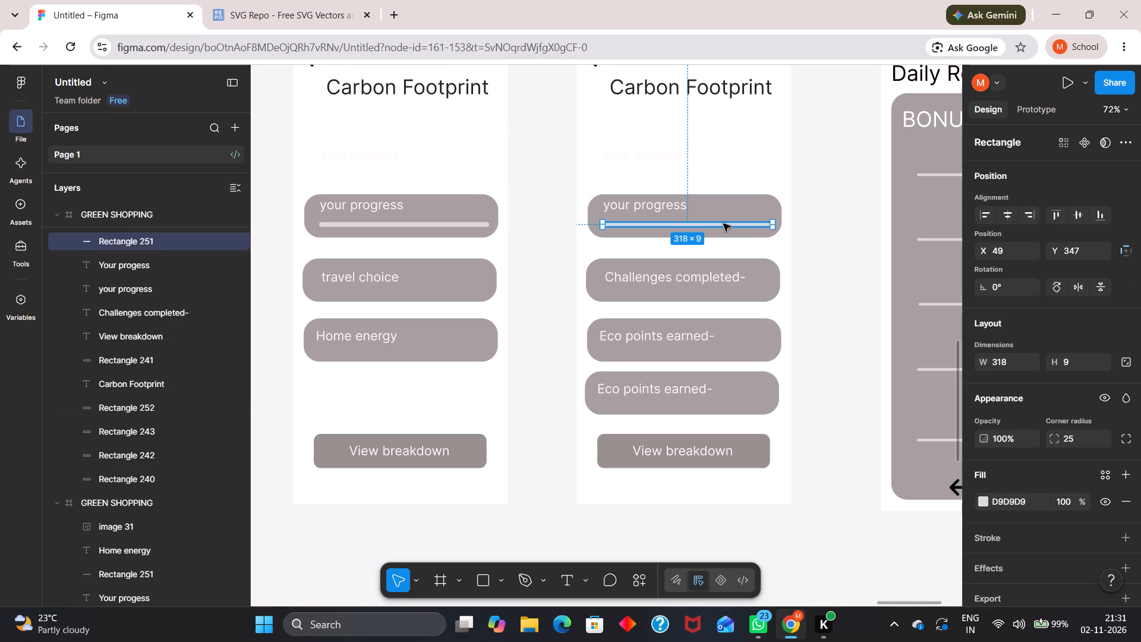
shift+click(669, 202)
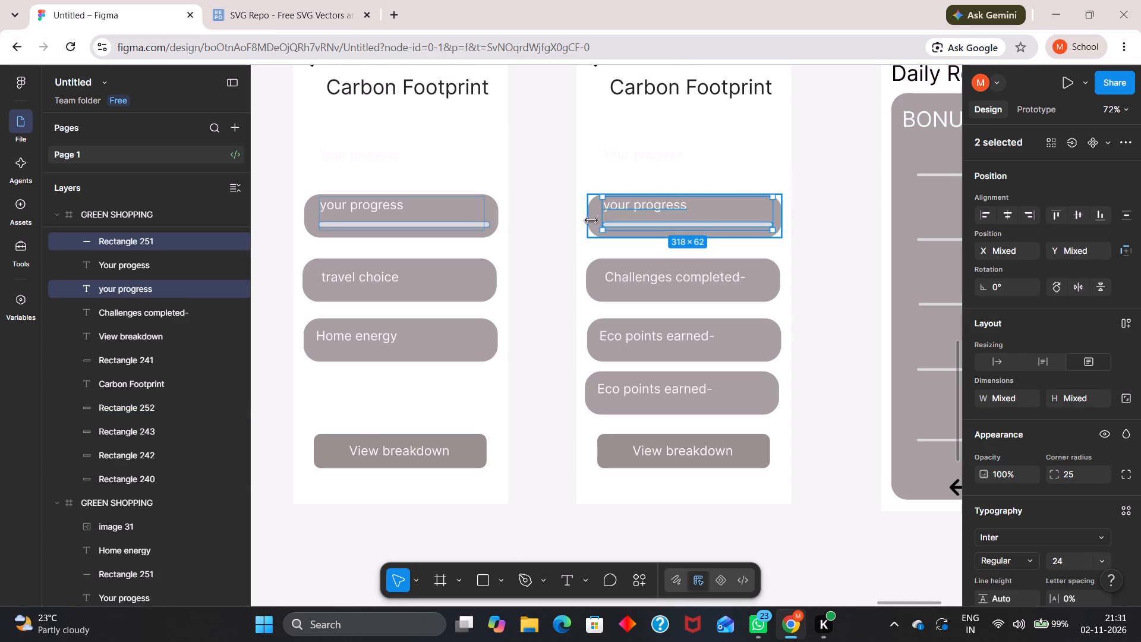
shift+click(590, 220)
shift+click(622, 275)
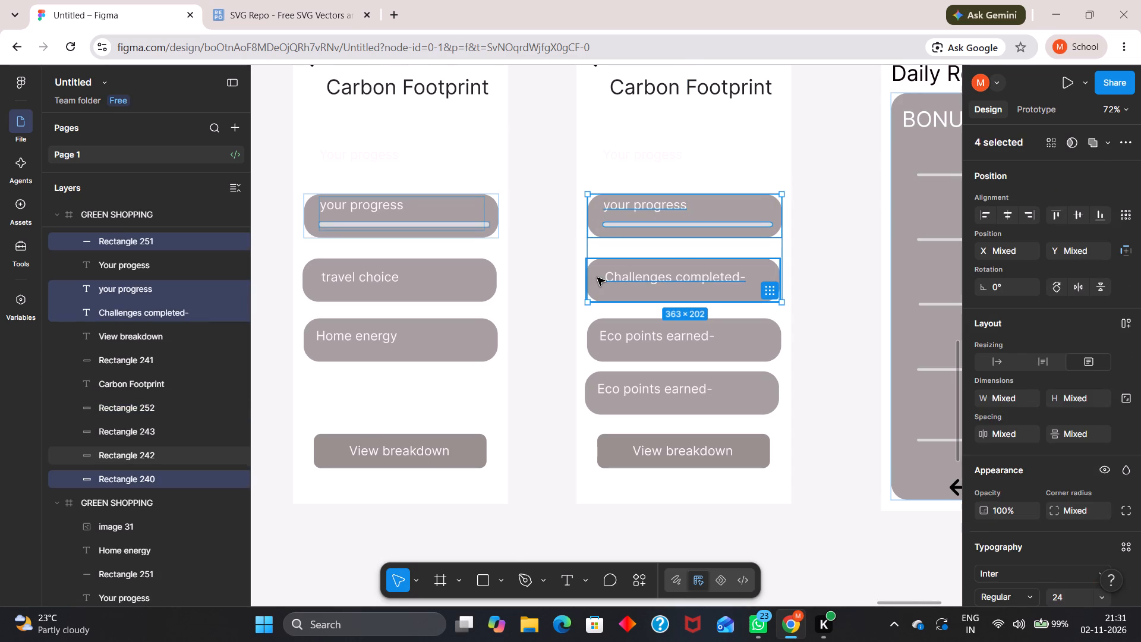
shift+click(597, 278)
shift+click(637, 338)
shift+click(611, 351)
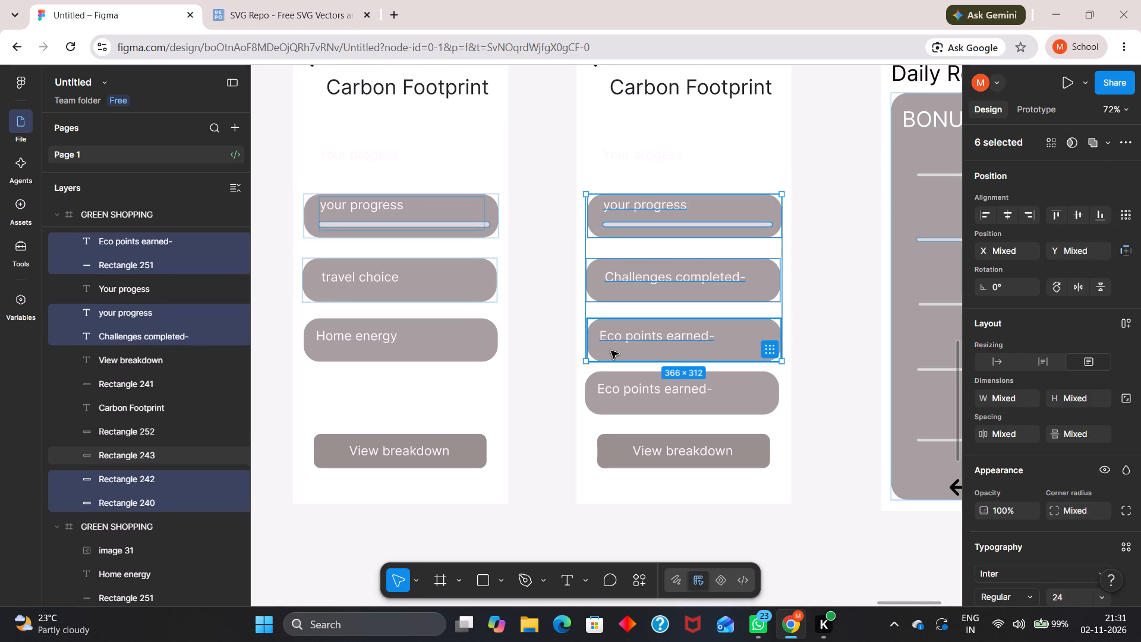
drag(633, 256, 635, 228)
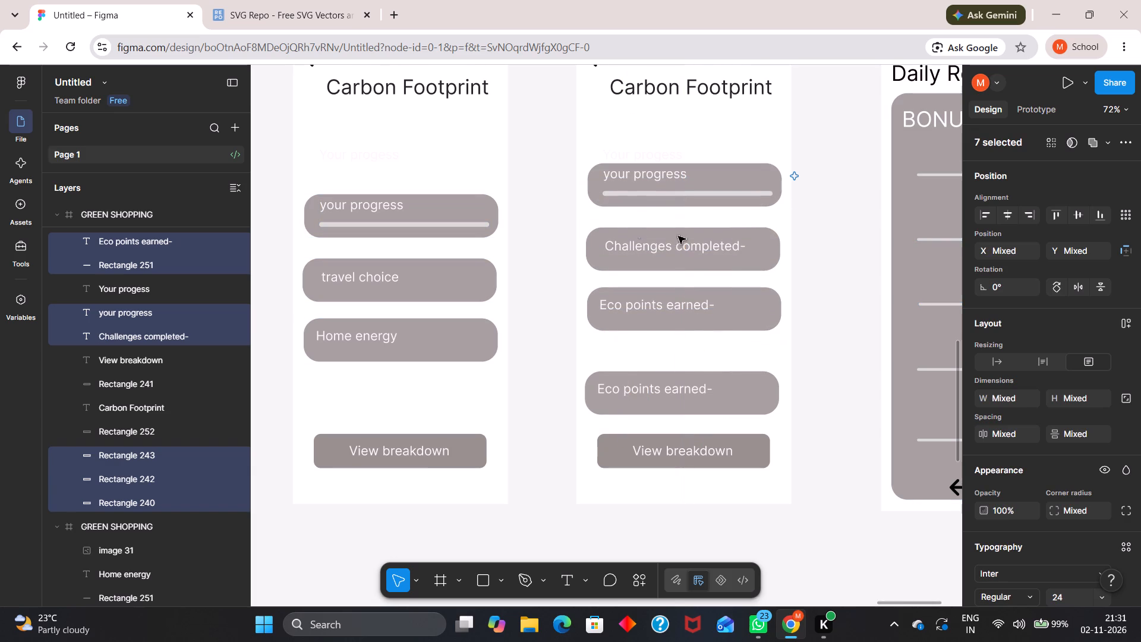
click(841, 232)
Move the copied screen's fourth card up beneath the third card, to about X 26, Y 589.
drag(713, 395, 716, 379)
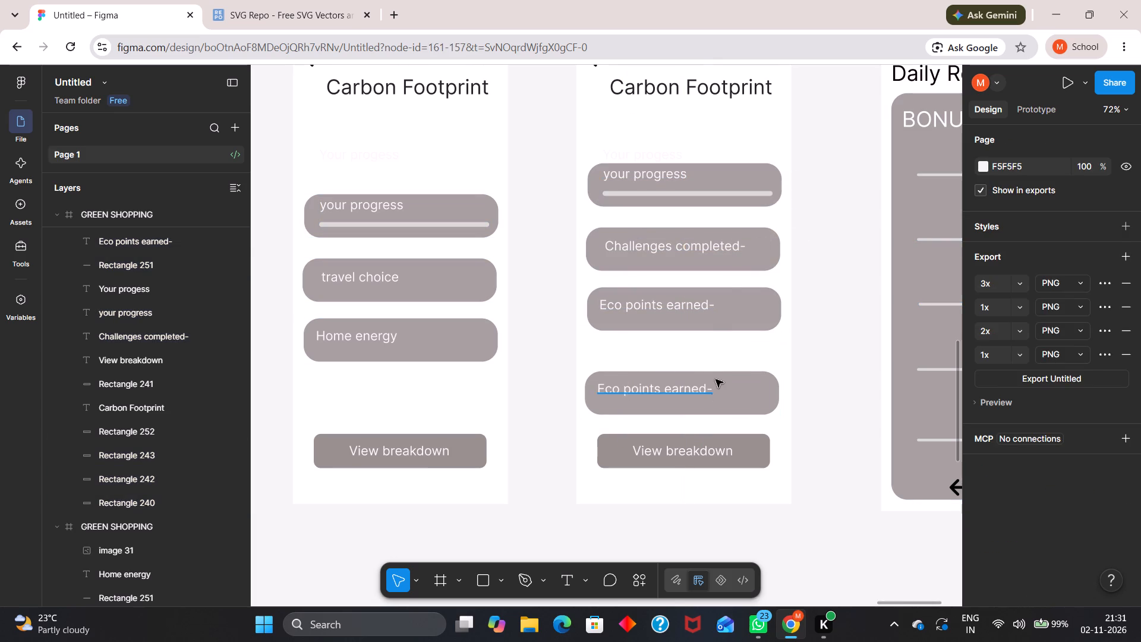
drag(716, 379, 719, 367)
drag(740, 388, 743, 354)
drag(745, 386, 746, 360)
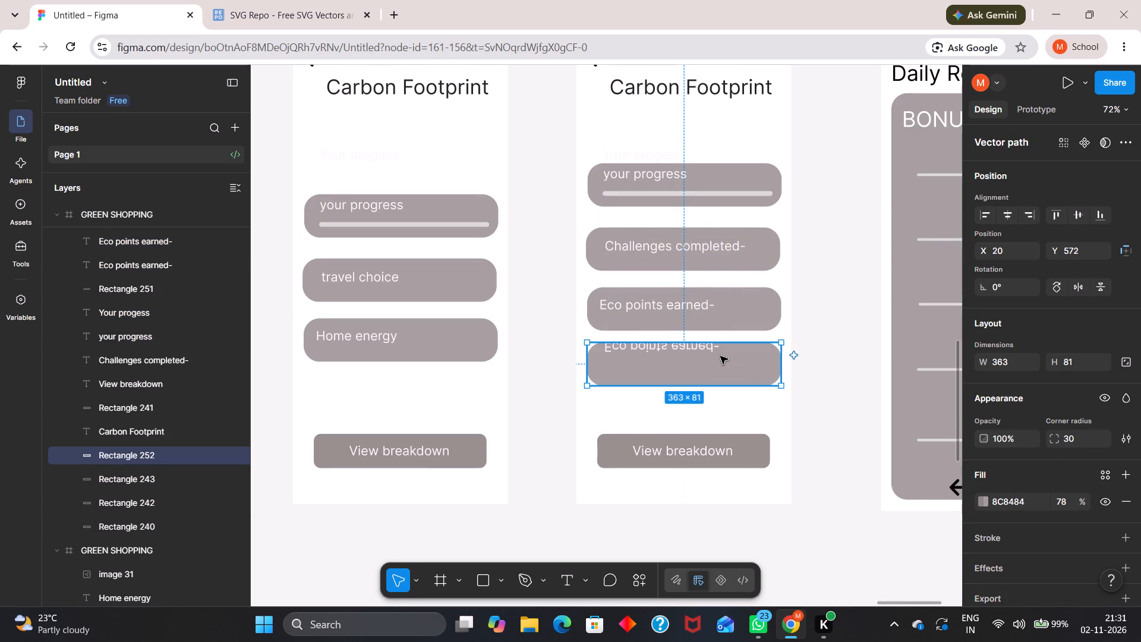
drag(706, 348, 708, 358)
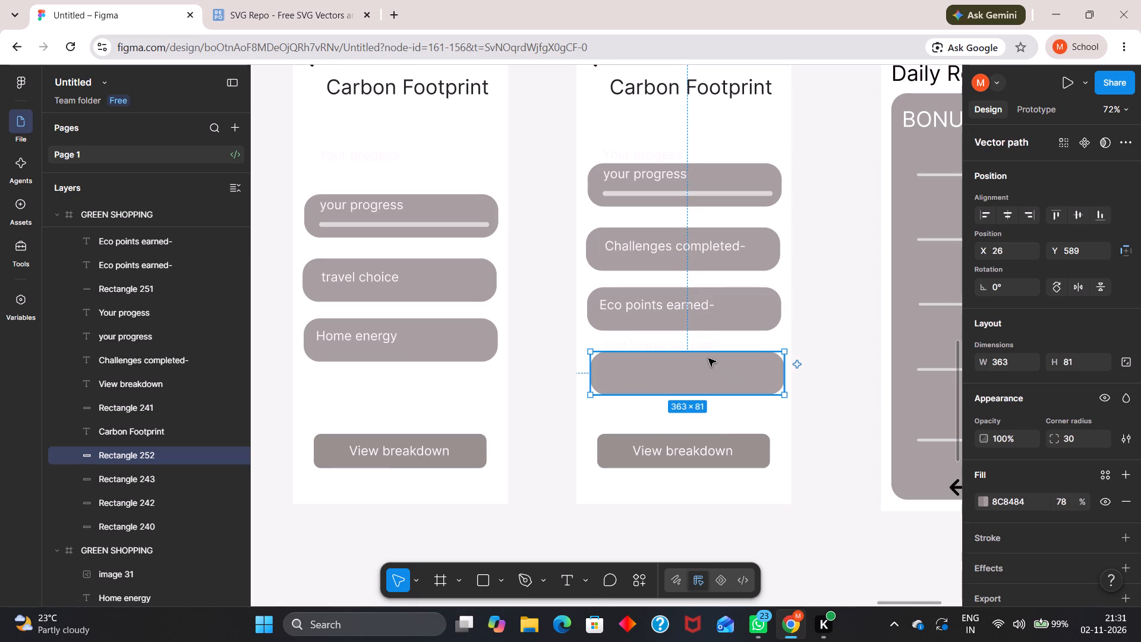
click(822, 316)
Remove the flipped "Eco points earned-" text from the copied screen's fourth card.
drag(691, 344, 708, 368)
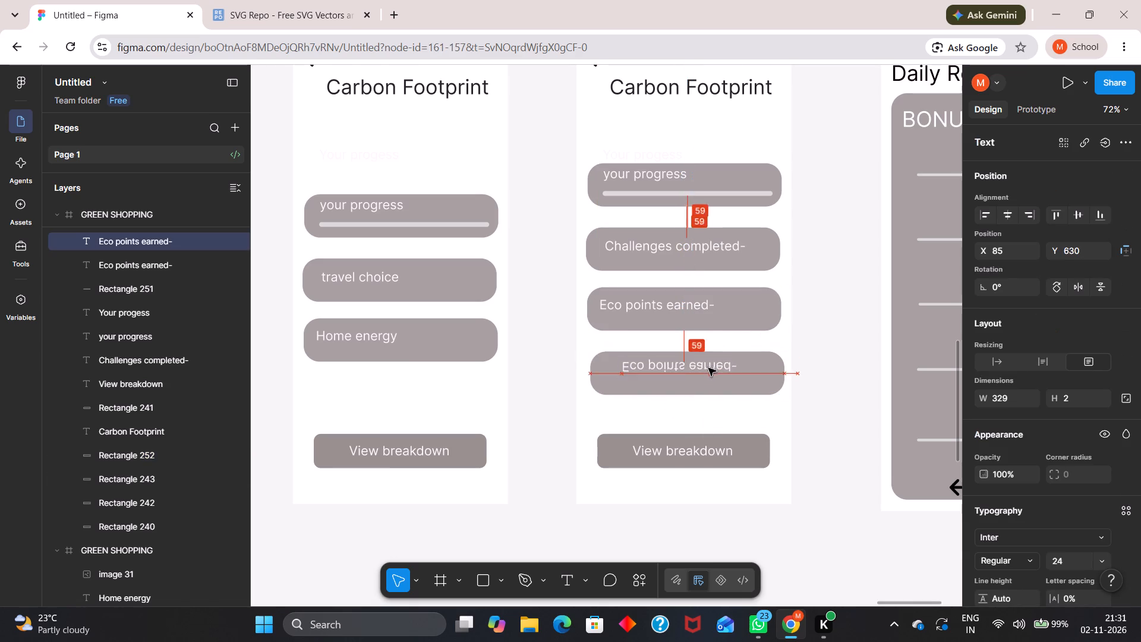
drag(708, 368, 708, 369)
double_click(708, 369)
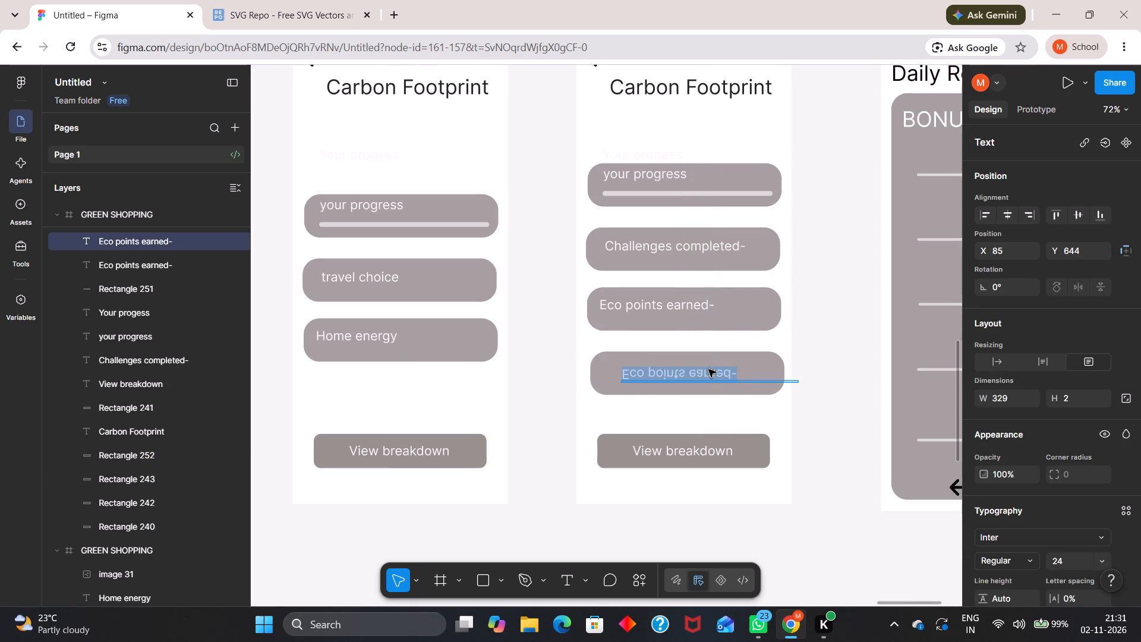
text(Cure)
key(BackSpace)
key(BackSpace)
key(BackSpace)
key(BackSpace)
key(BackSpace)
key(BackSpace)
key(BackSpace)
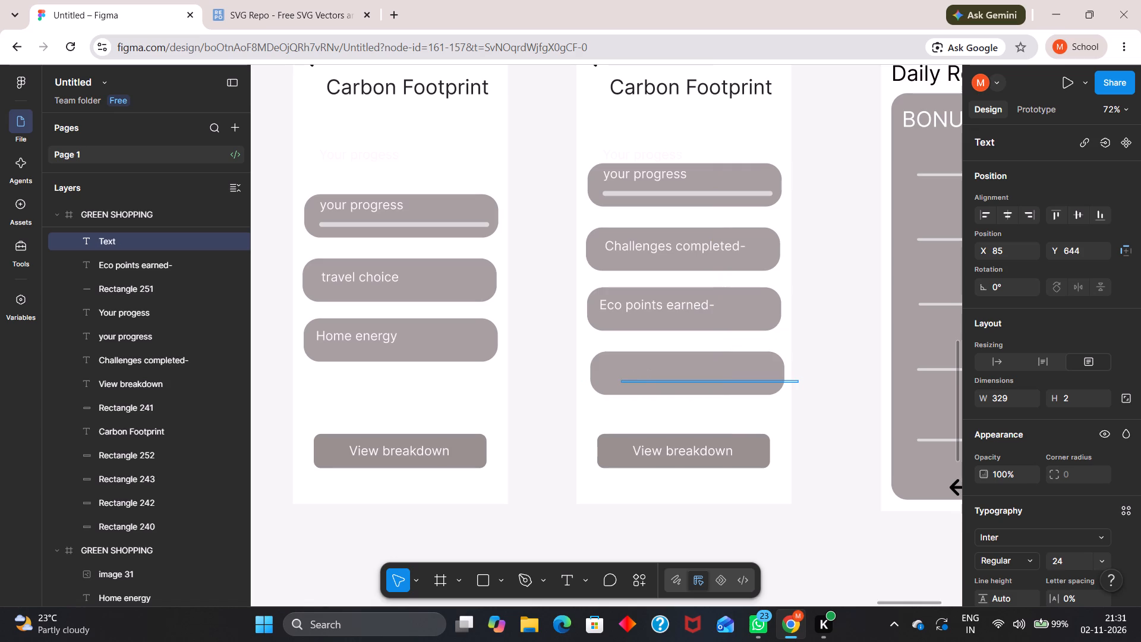
key(ctrl+z)
click(824, 300)
key(BackSpace)
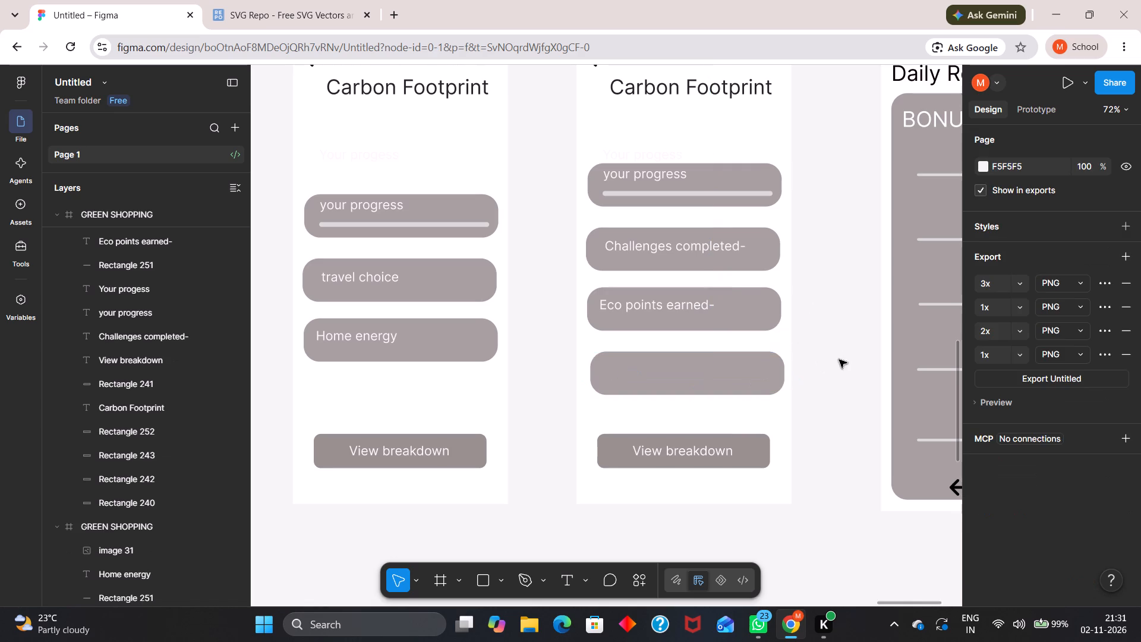
click(841, 353)
Duplicate the third card's "Eco points earned-" text into the fourth card and change the copy to "Curent goal-".
alt+drag(680, 308, 695, 344)
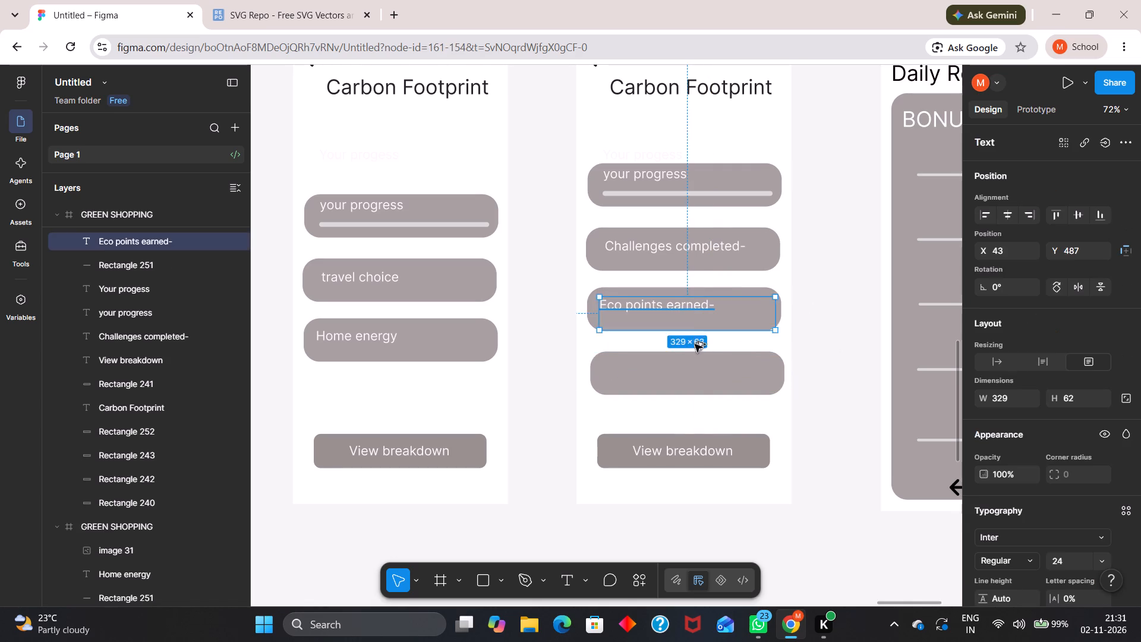
alt+drag(695, 344, 683, 374)
double_click(683, 374)
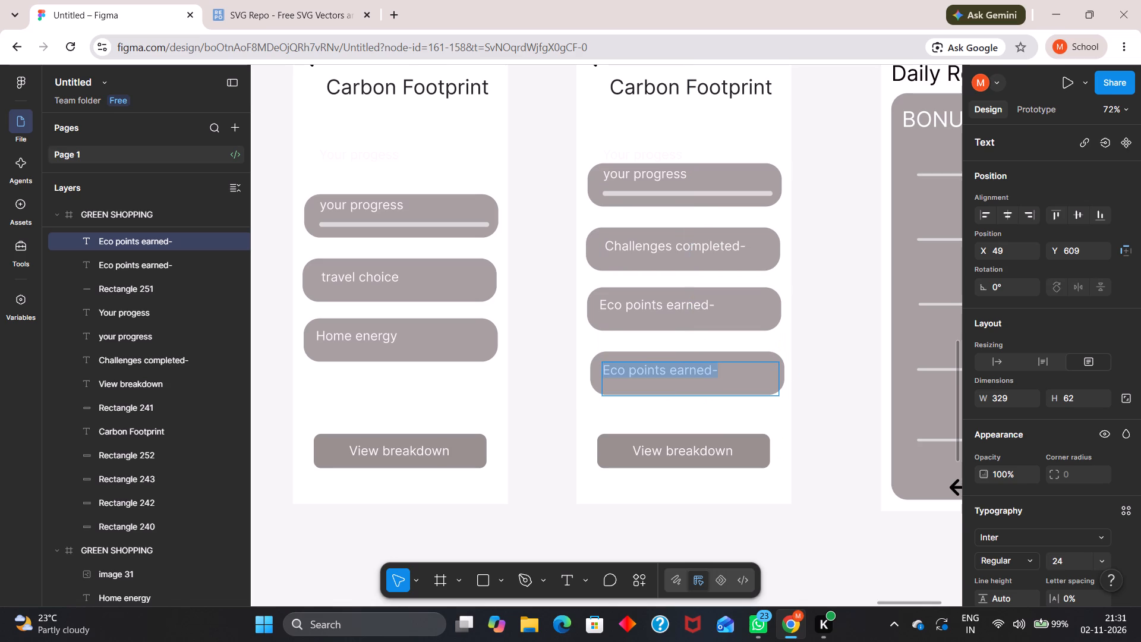
text(Curent)
key(space)
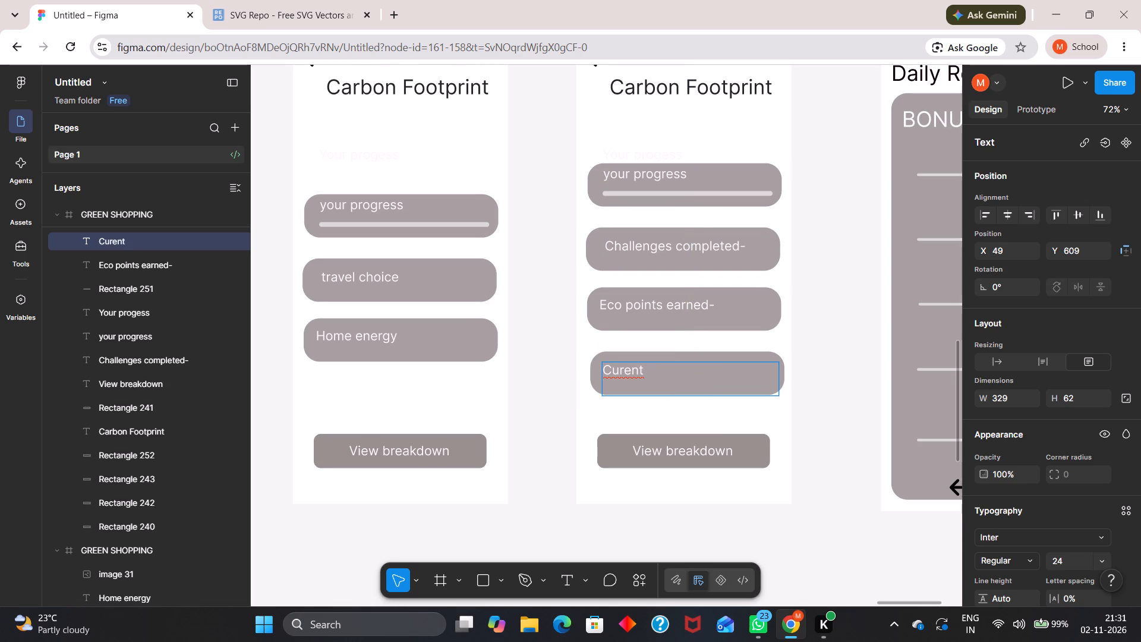
text(goal)
key(minus)
key(Escape)
key(Escape)
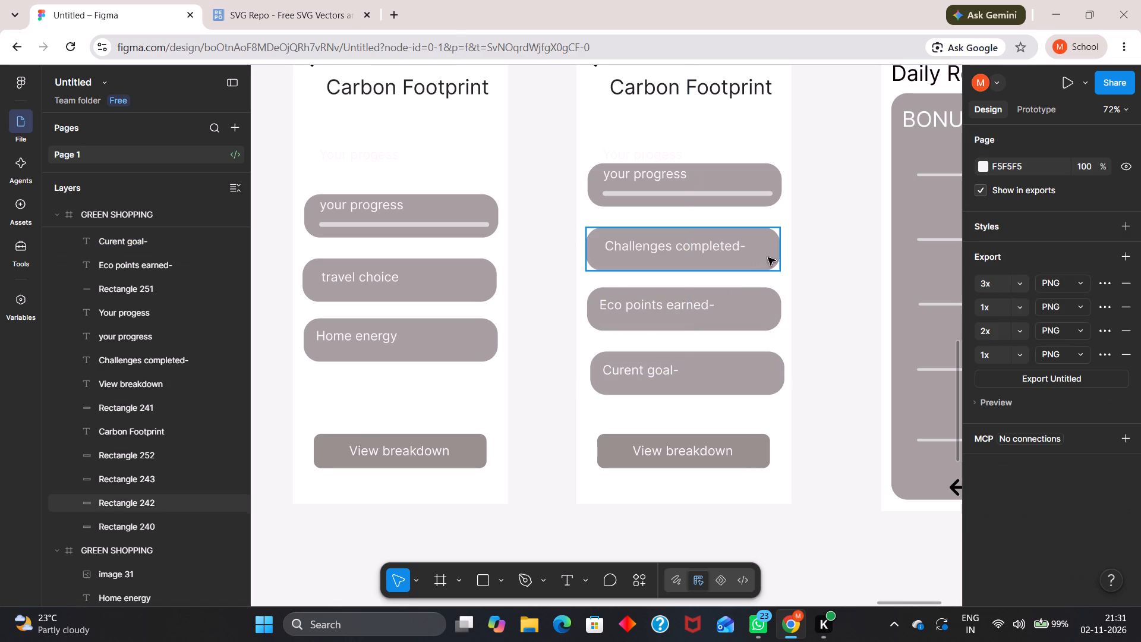
click(799, 258)
Move the BONUS frame up out of the row of challenge screens, to about X 11630, Y 34.
middle_drag(824, 263, 628, 261)
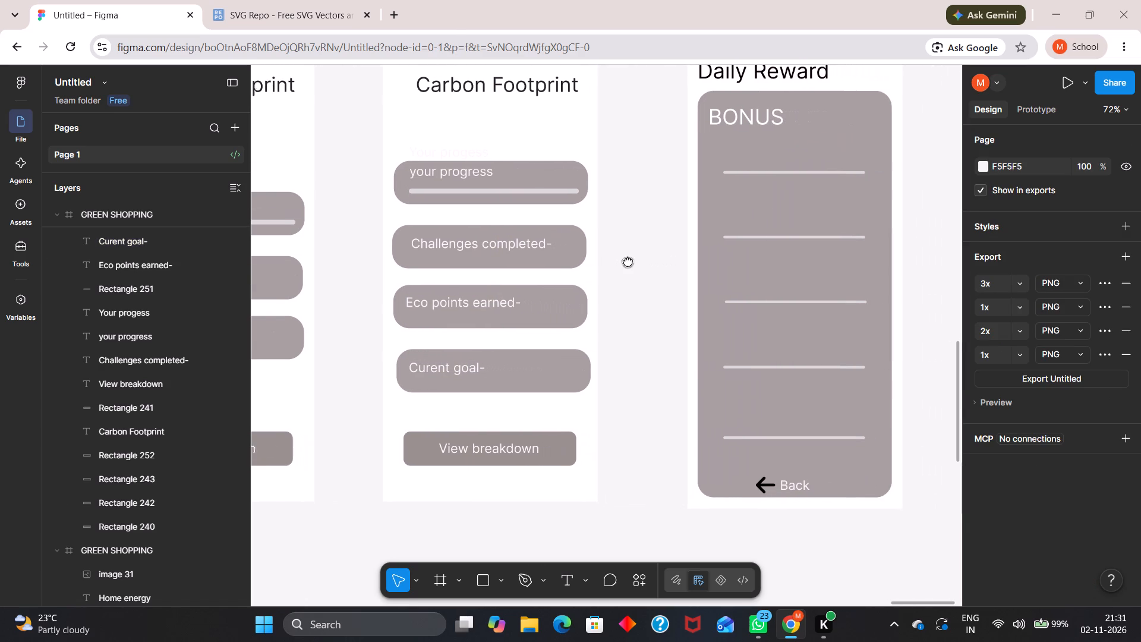
middle_drag(628, 261, 626, 261)
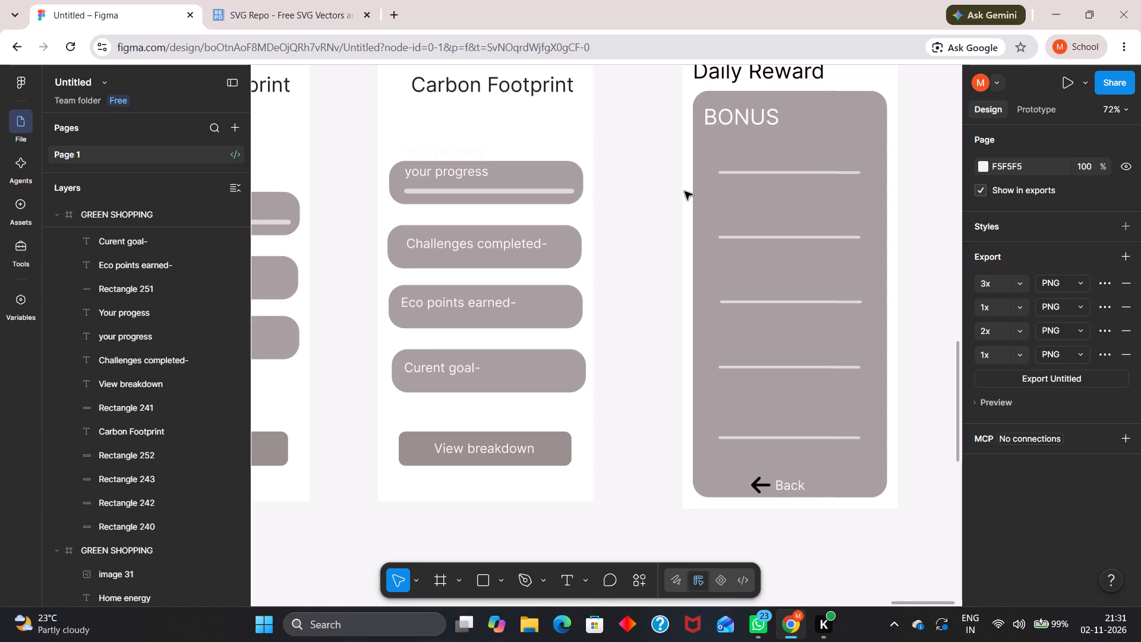
ctrl+scroll(685, 191, down, 5)
drag(690, 77, 720, 259)
scroll(659, 229, up, 4)
ctrl+scroll(660, 197, down, 7)
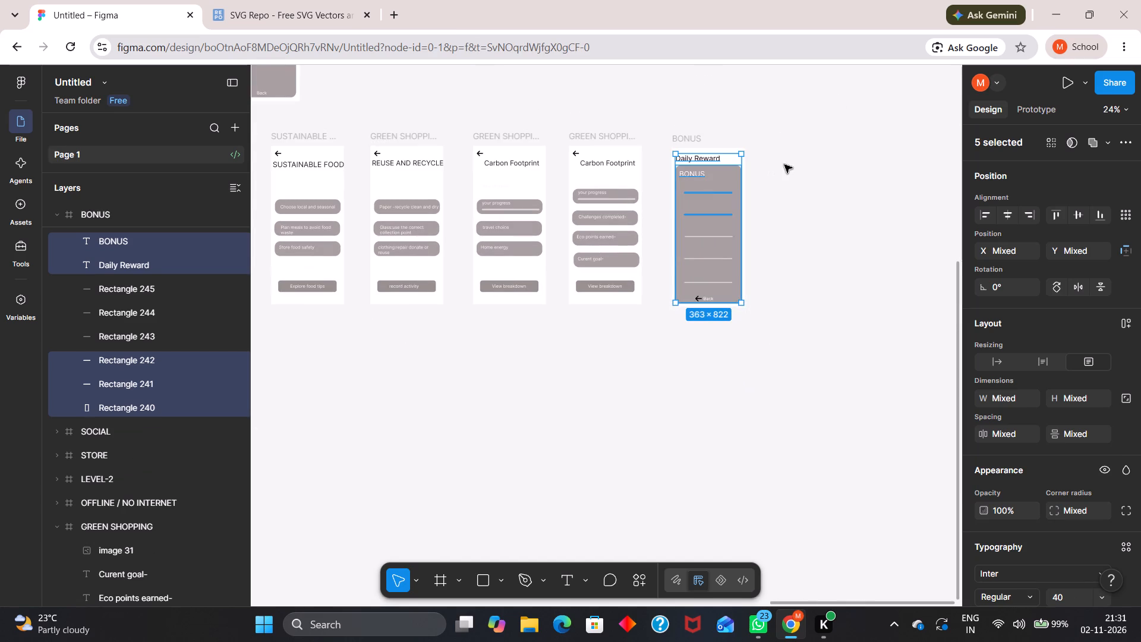
click(784, 165)
drag(688, 137, 682, 15)
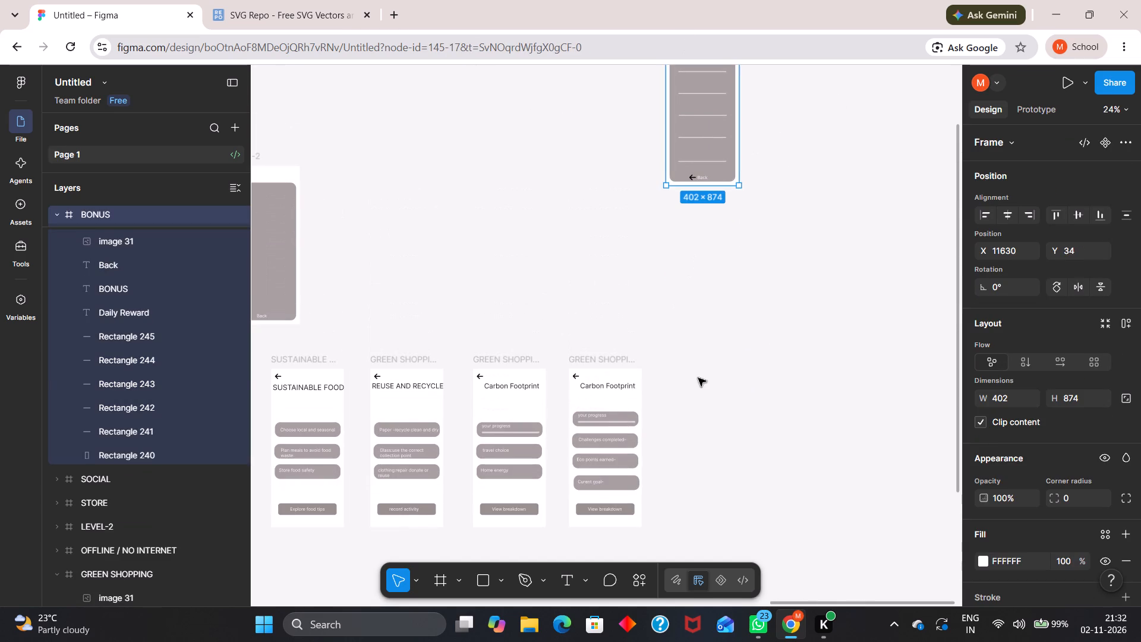
Retitle the copied Carbon Footprint screen "PROGRESS Report" and reposition the title at about X 23, Y 81.
scroll(701, 379, down, 1)
ctrl+scroll(701, 379, up, 6)
middle_drag(701, 379, 623, 219)
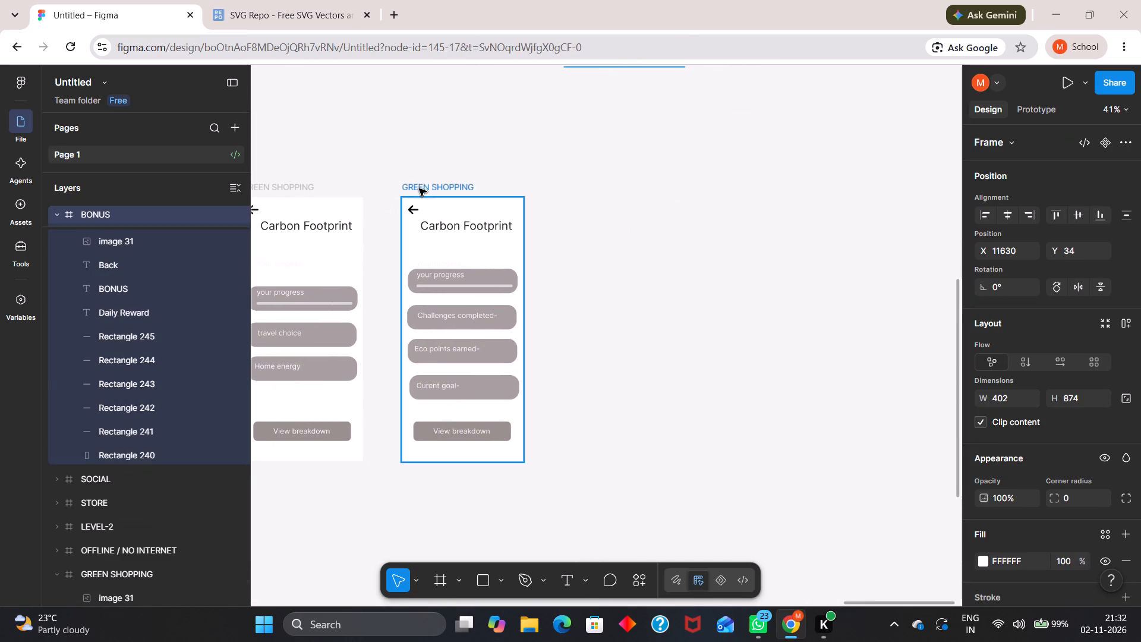
middle_drag(486, 189, 583, 210)
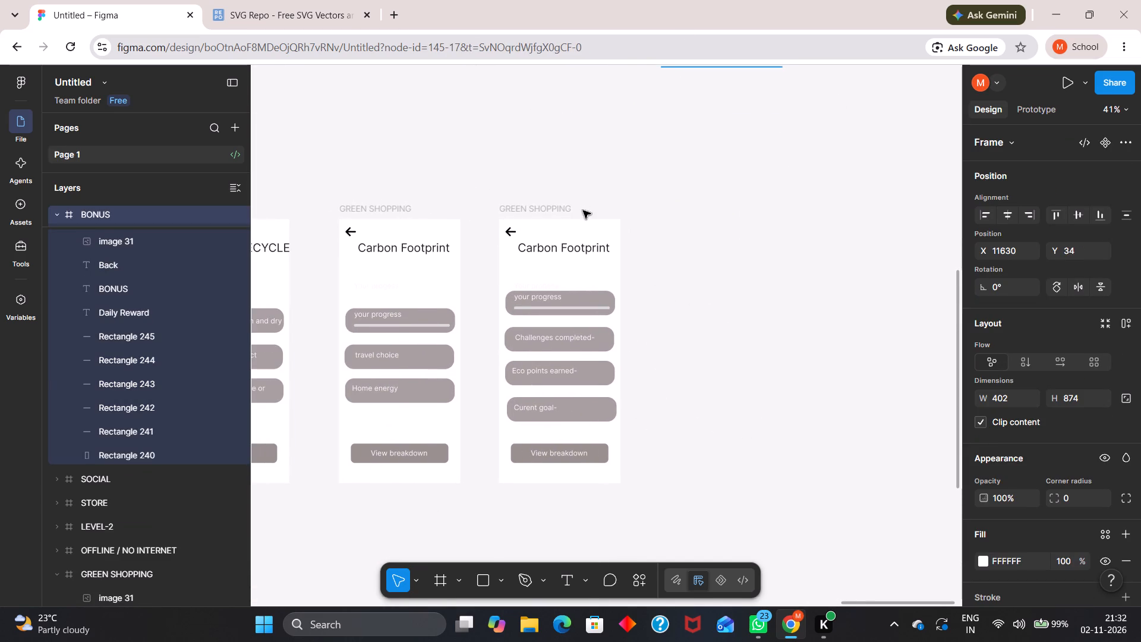
middle_drag(451, 194, 598, 187)
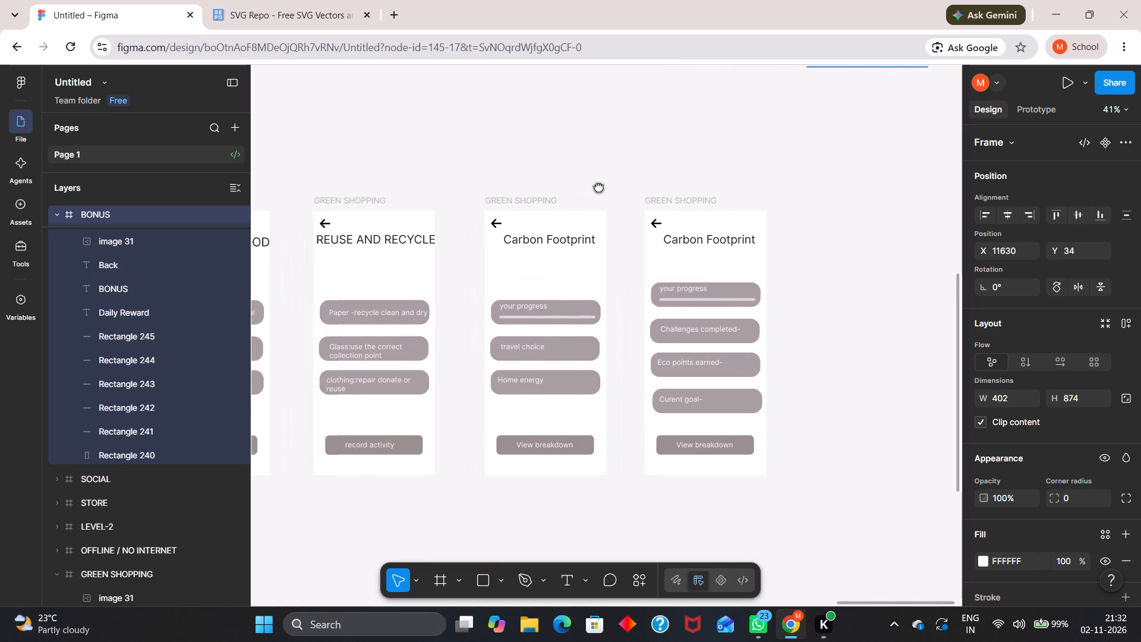
middle_drag(598, 187, 604, 187)
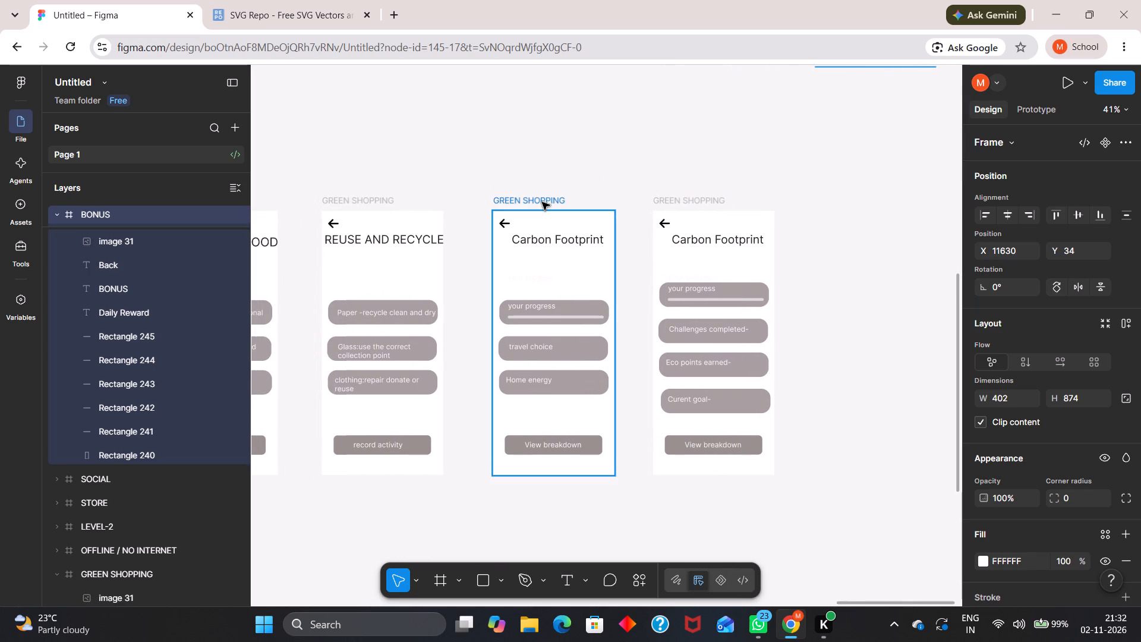
click(542, 202)
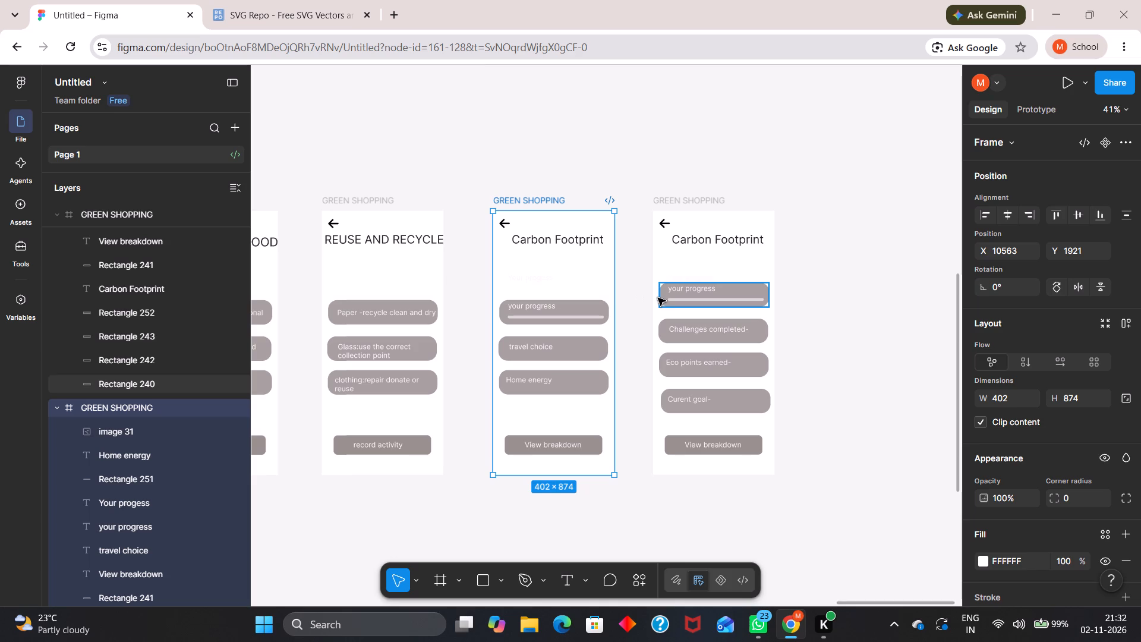
double_click(734, 243)
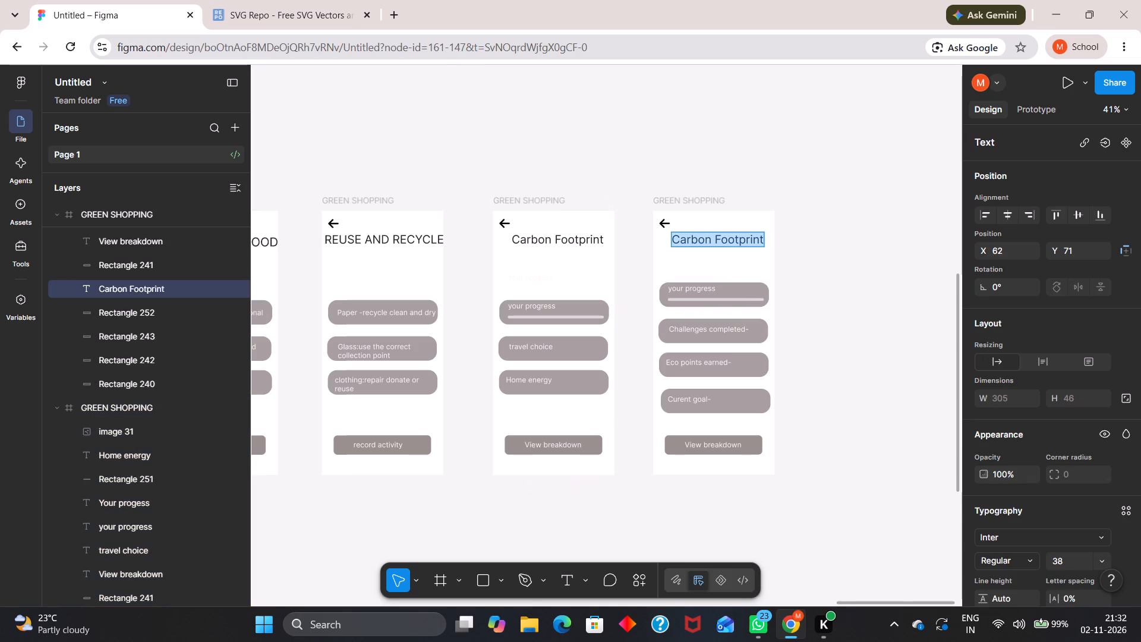
text(pro)
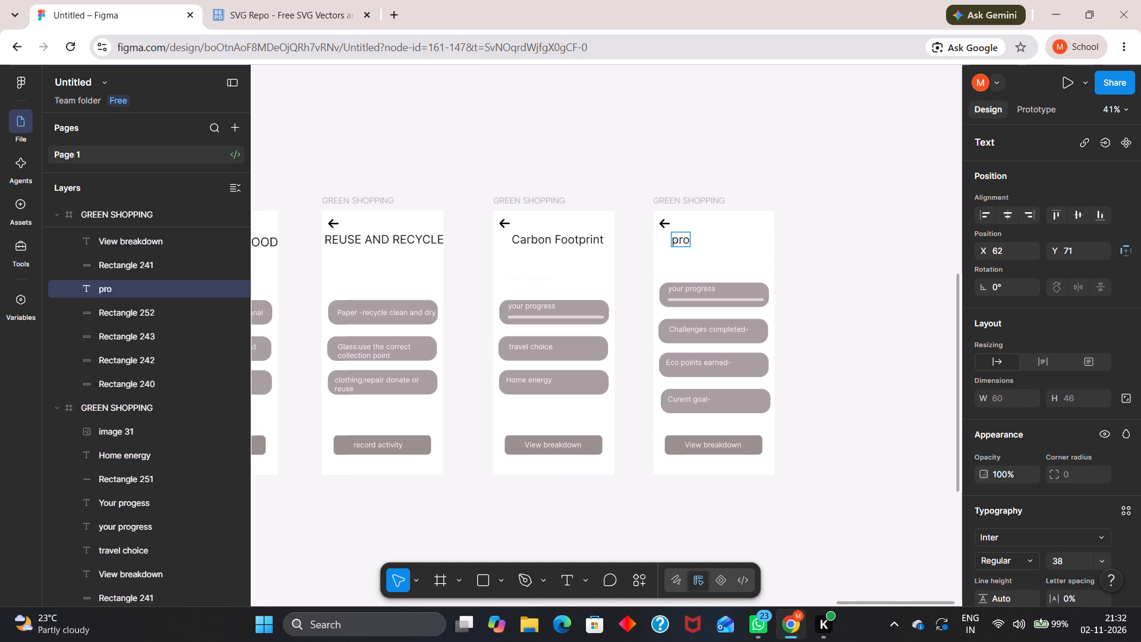
text(gres)
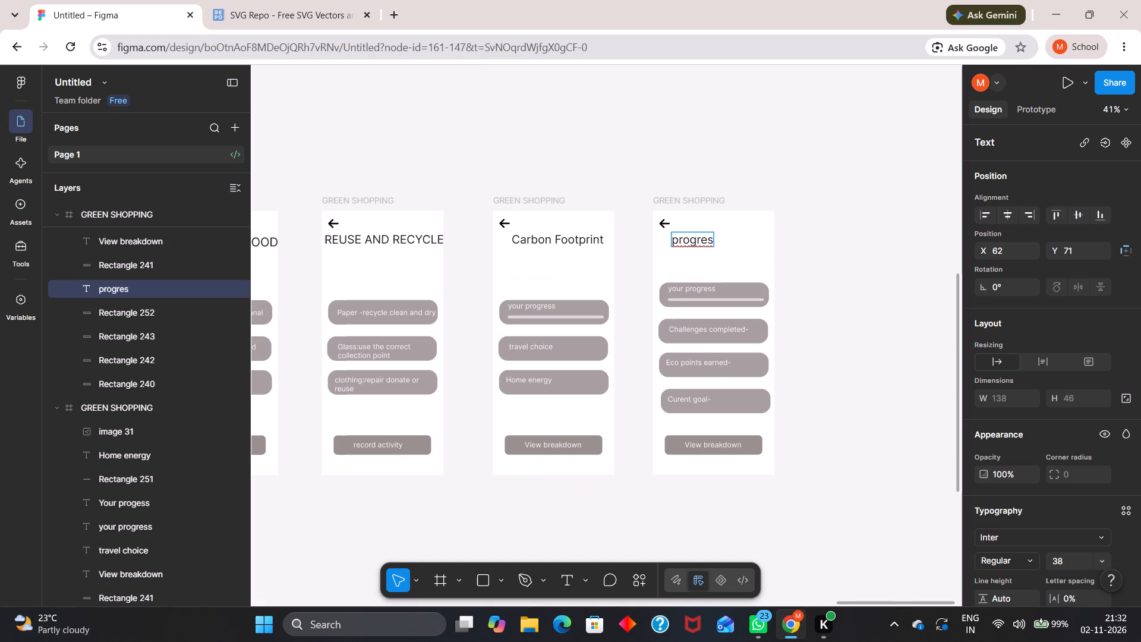
key(ctrl+a)
text(PROGRESS)
key(space)
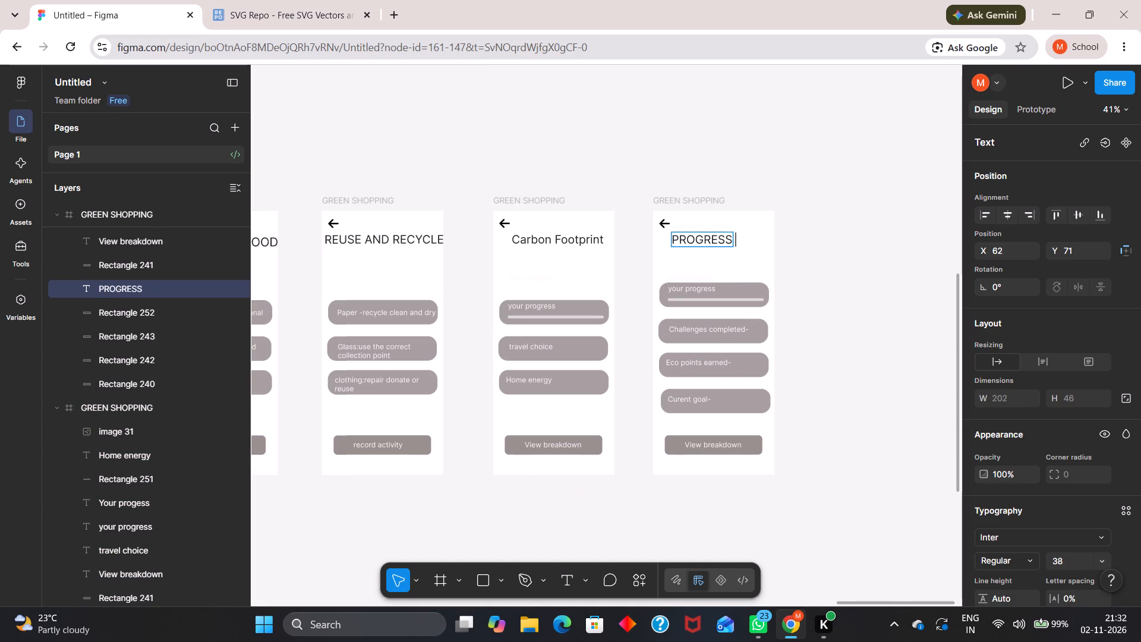
text(RE)
text(eport)
key(Escape)
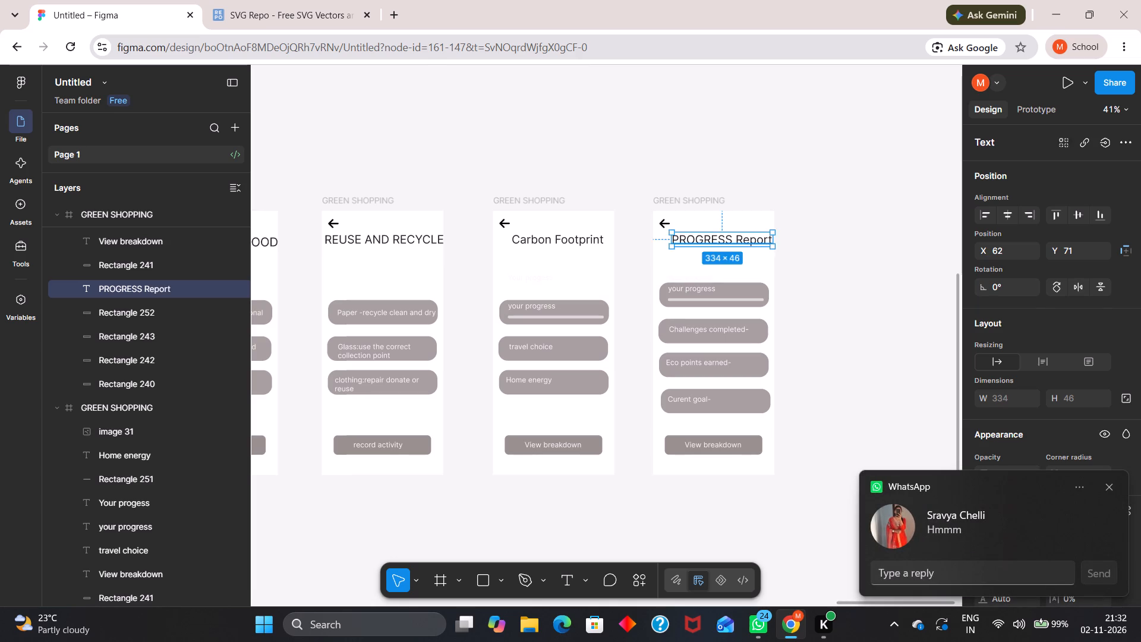
key(Escape)
drag(745, 240, 732, 243)
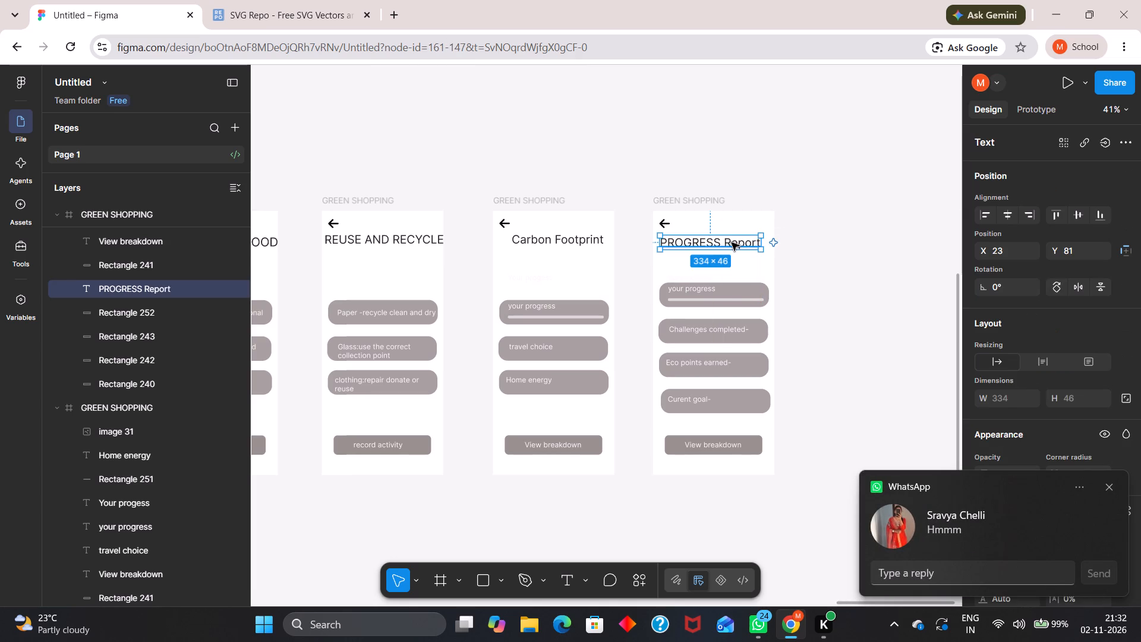
Change the "PROGRESS Report" title on the copied screen to read "Progress Report".
triple_click(719, 243)
drag(719, 243, 711, 243)
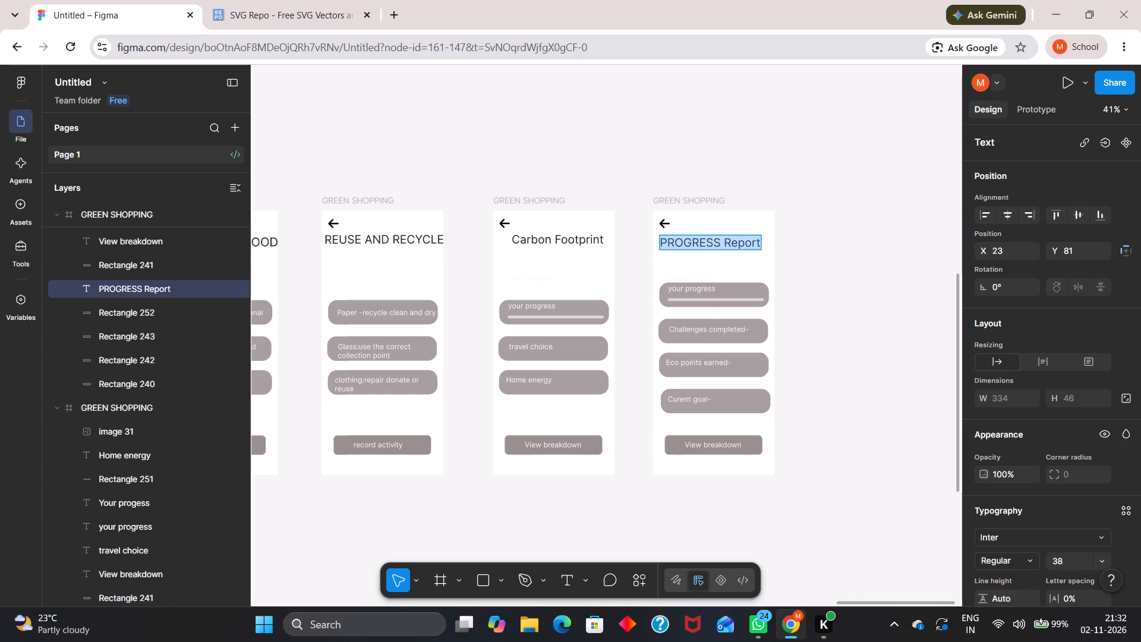
drag(711, 243, 680, 243)
click(724, 240)
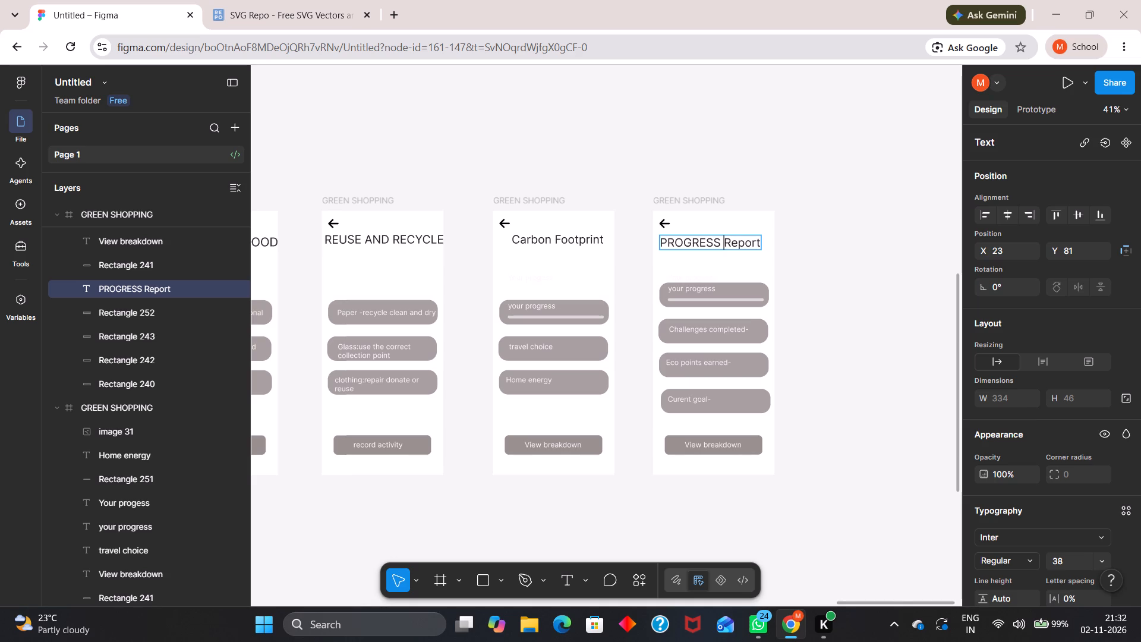
drag(724, 240, 677, 241)
key(BackSpace)
text(Pro)
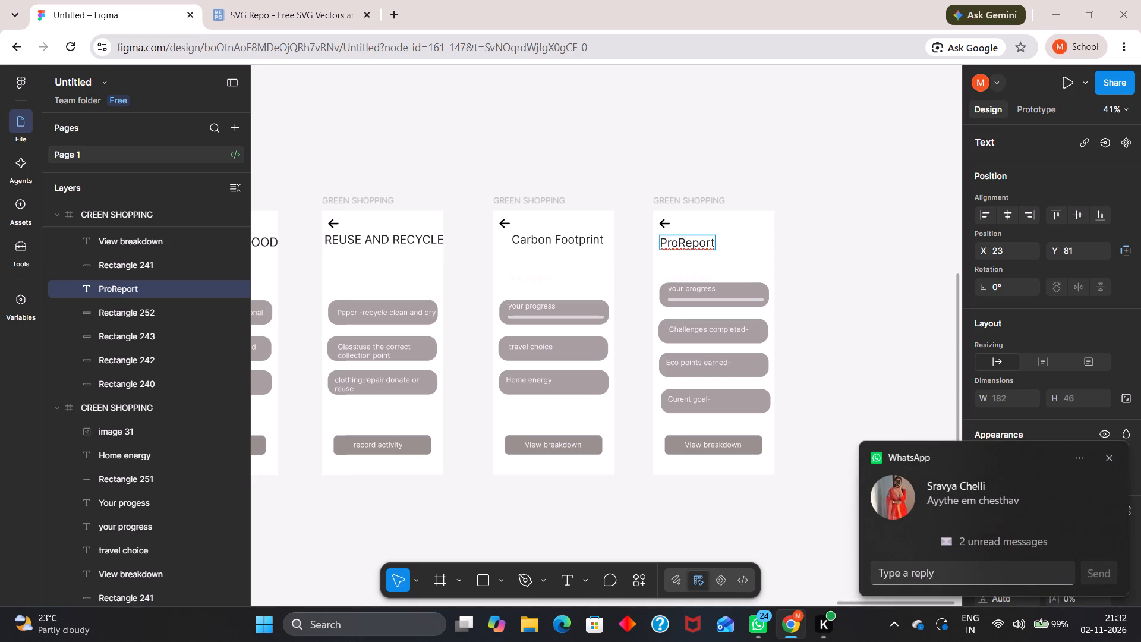
text(gresss)
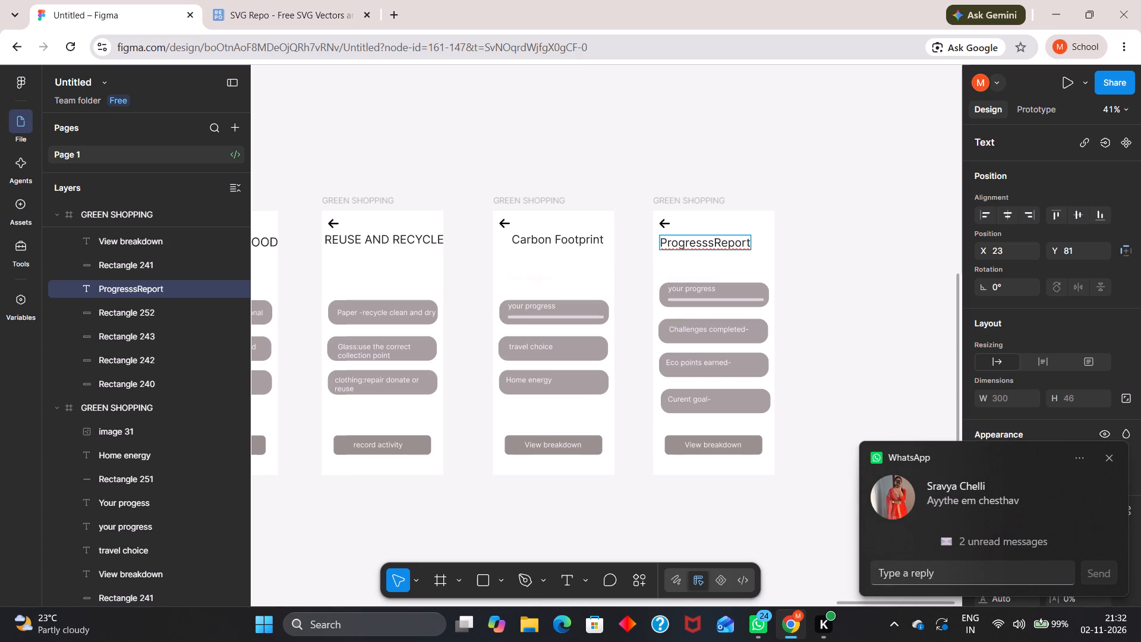
key(BackSpace)
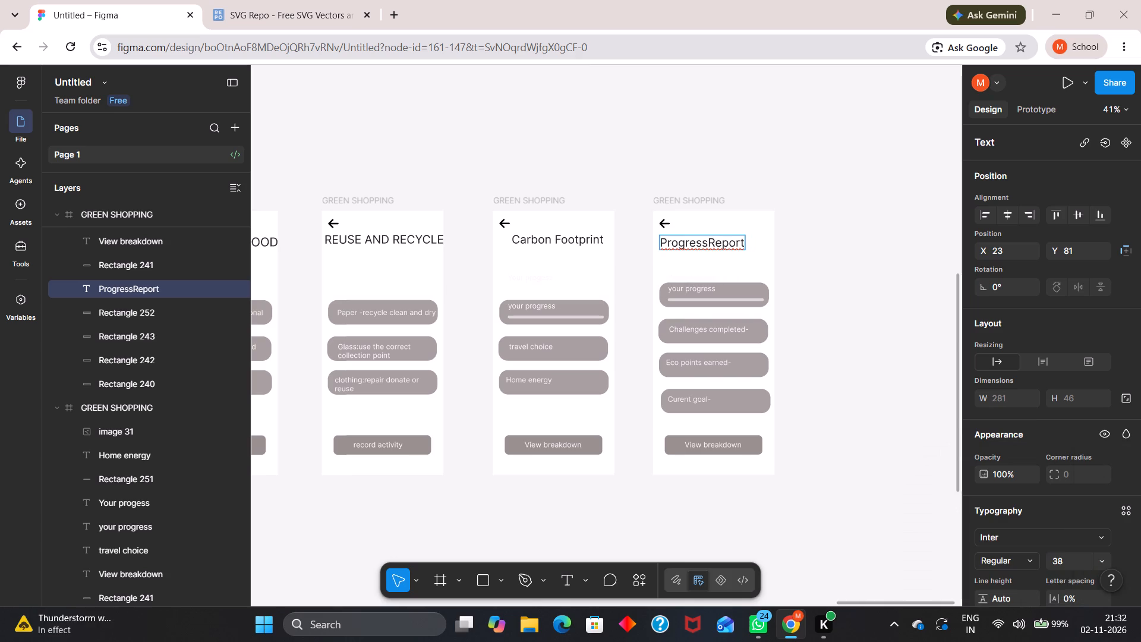
key(space)
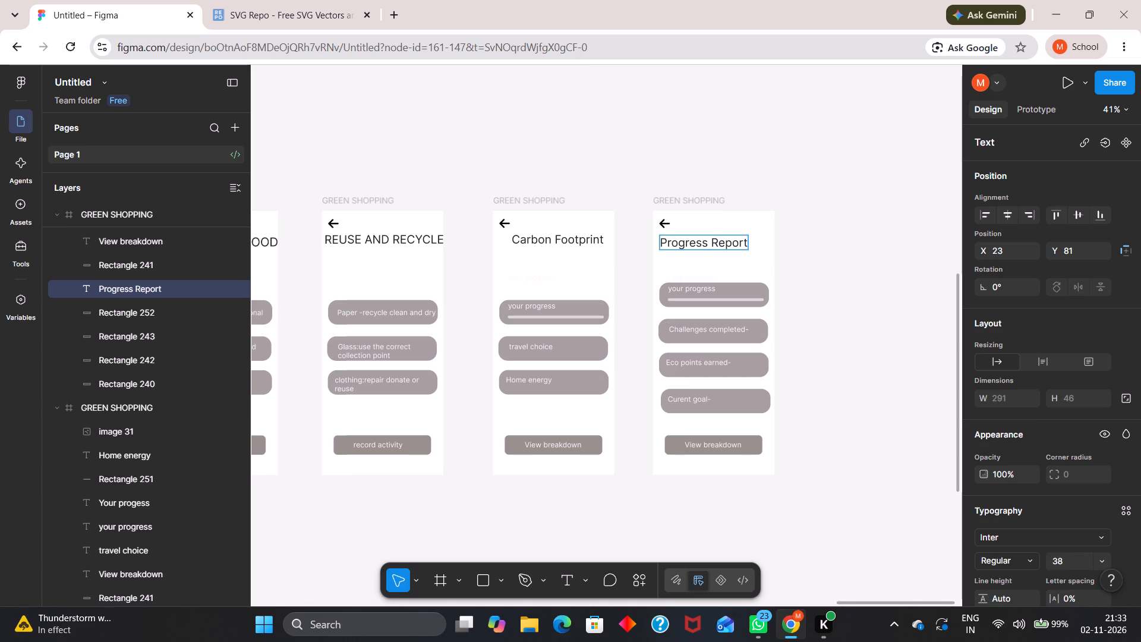
Rename the progress screen's GREEN SHOPPING frame to "Progress Report", reusing its title text.
key(ctrl+a)
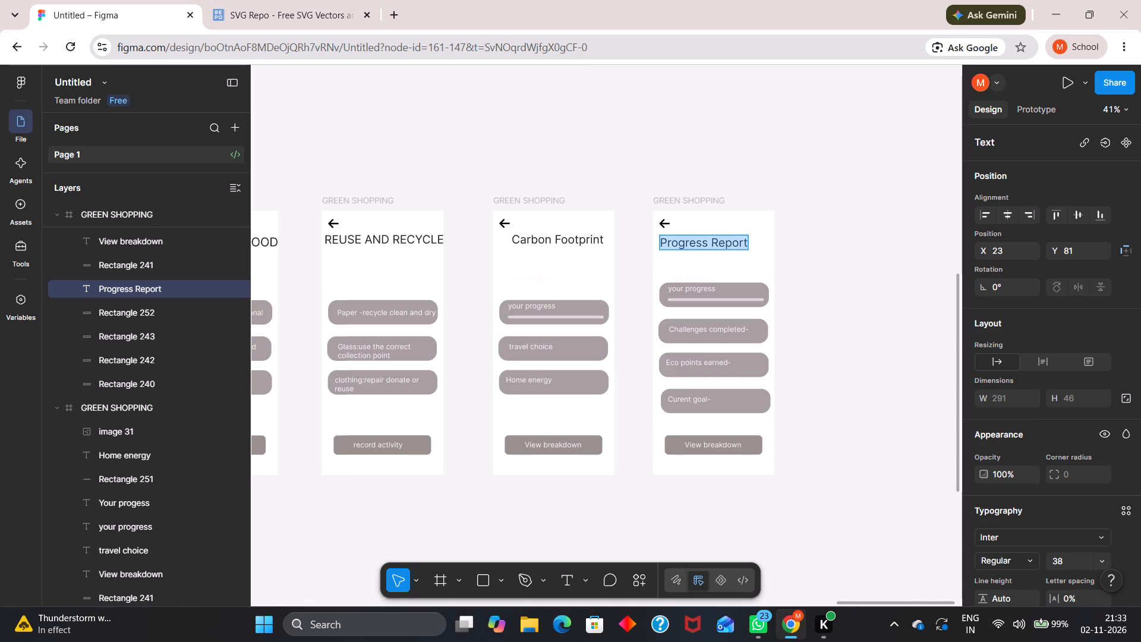
key(ctrl+c)
triple_click(679, 196)
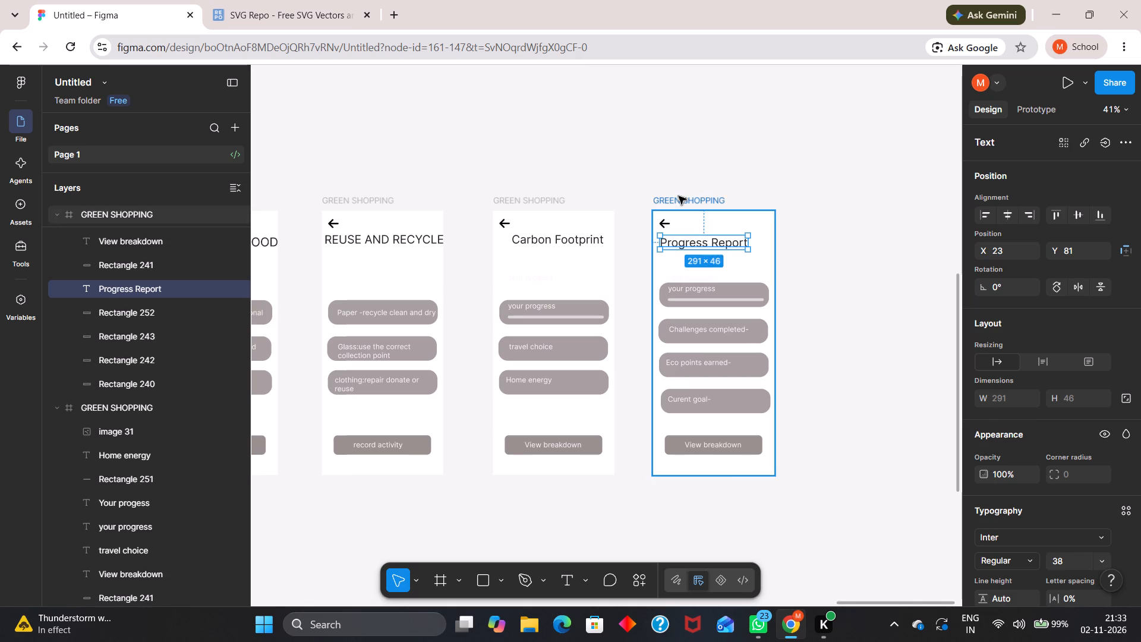
key(ctrl+v)
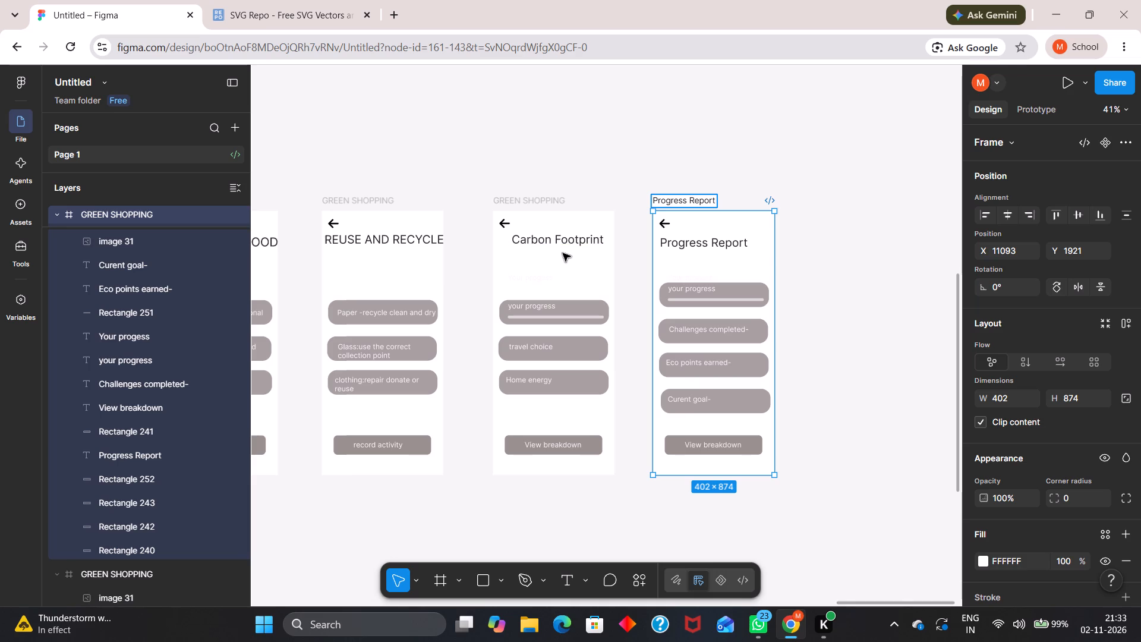
Rename the carbon footprint screen's GREEN SHOPPING frame to "Carbon Footprint", reusing its title text.
double_click(562, 241)
key(ctrl+c)
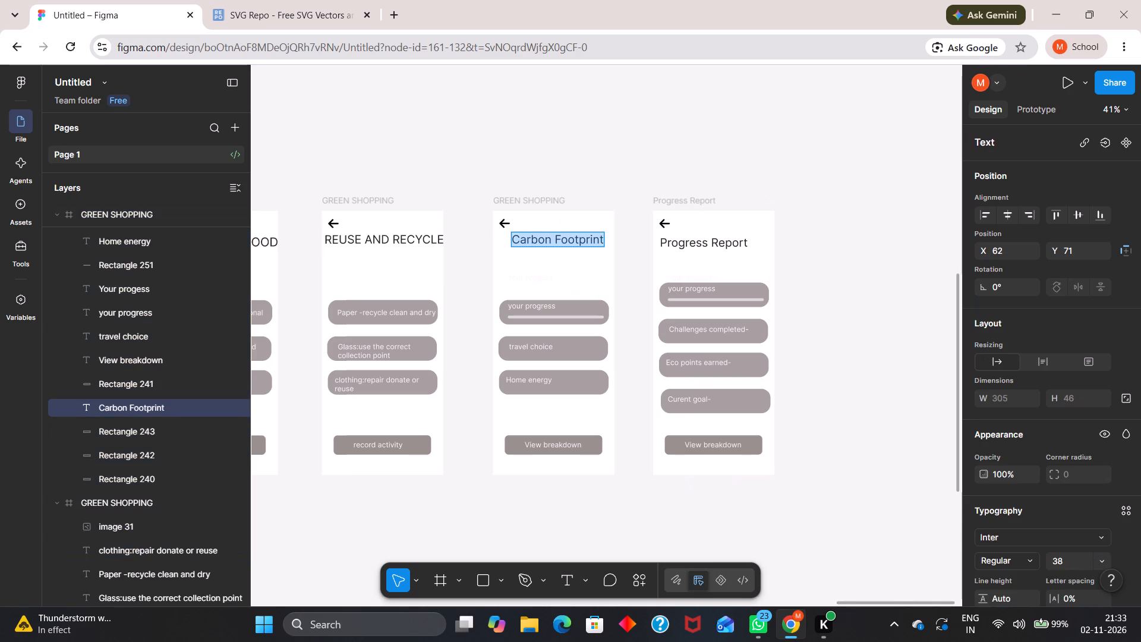
double_click(531, 200)
key(ctrl+v)
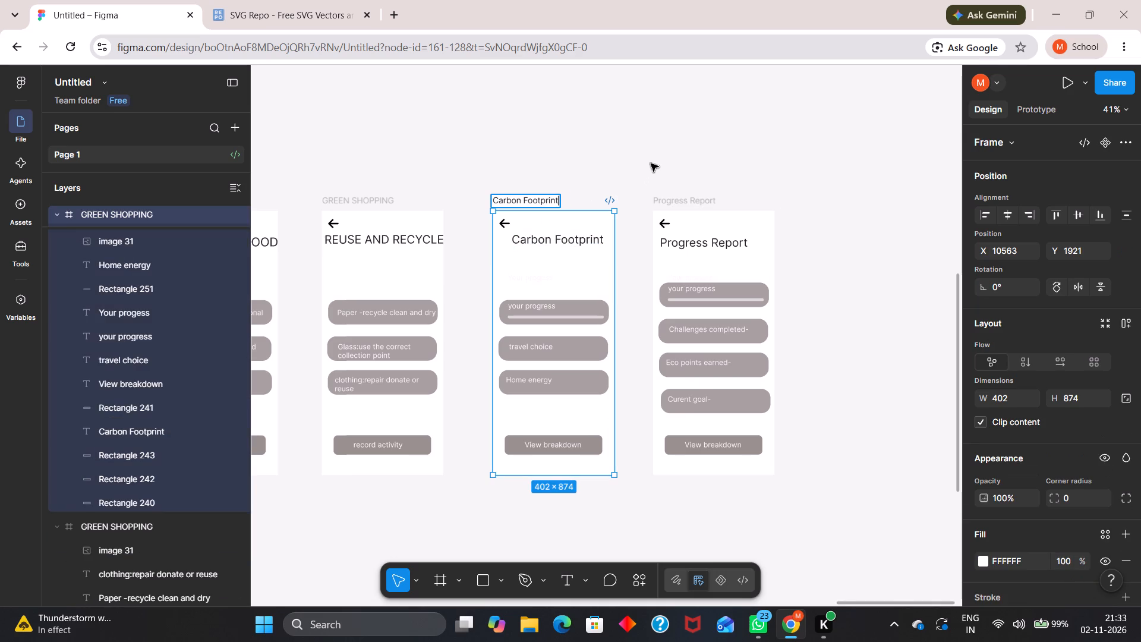
click(651, 163)
Rename the recycling screen's GREEN SHOPPING frame to "REUSE AND RECYCLE", reusing its title text.
double_click(364, 241)
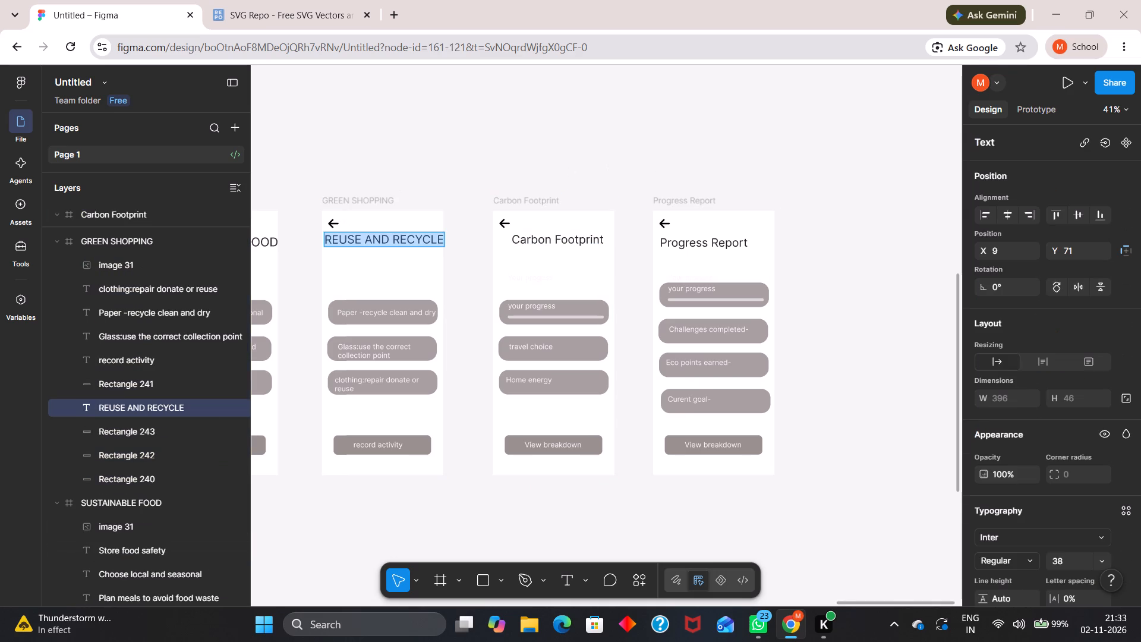
key(ctrl+c)
triple_click(372, 200)
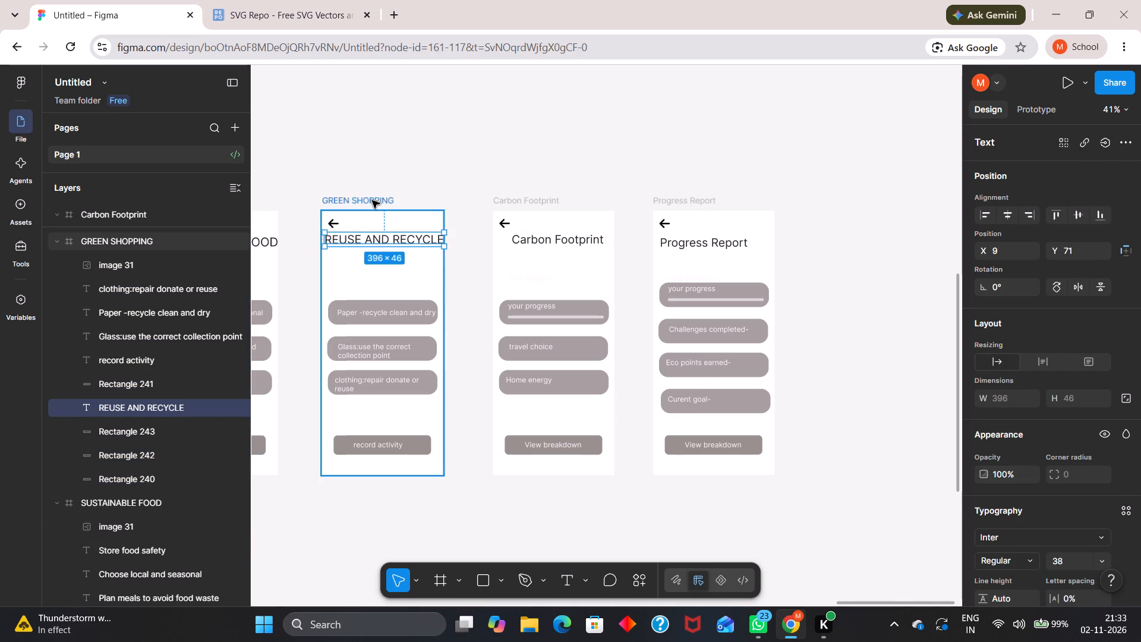
key(v)
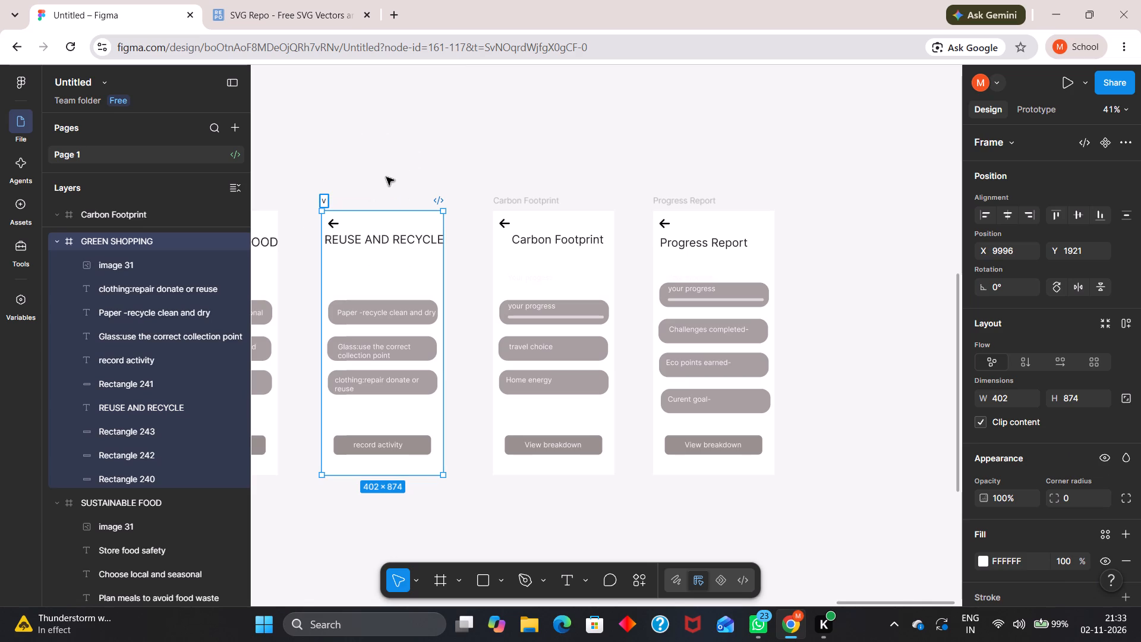
key(ctrl+z)
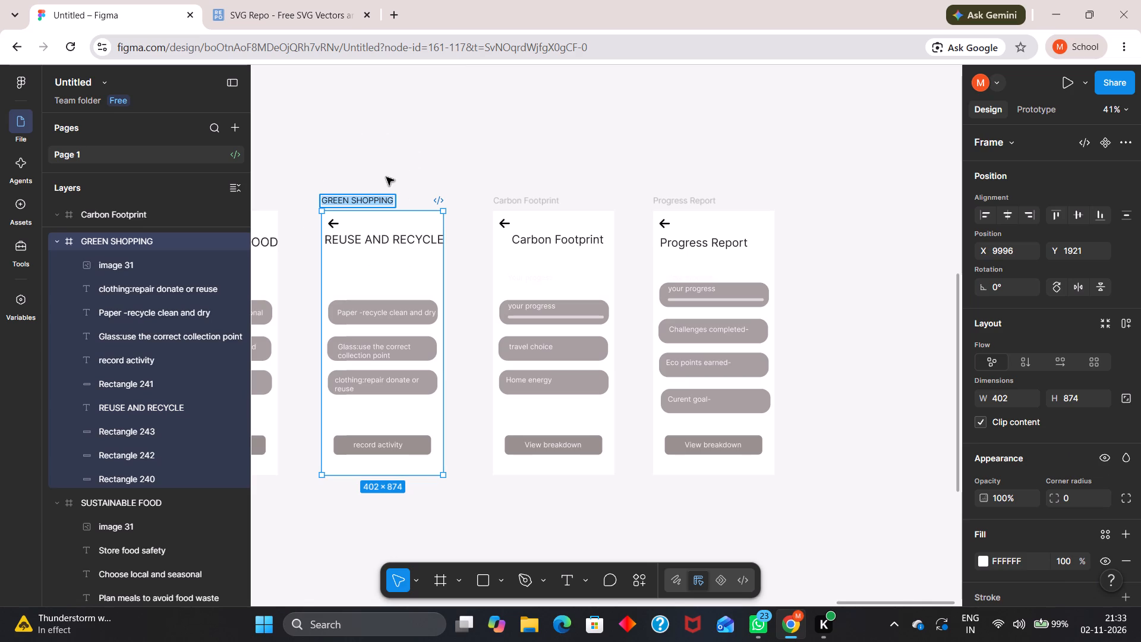
key(ctrl+v)
click(410, 168)
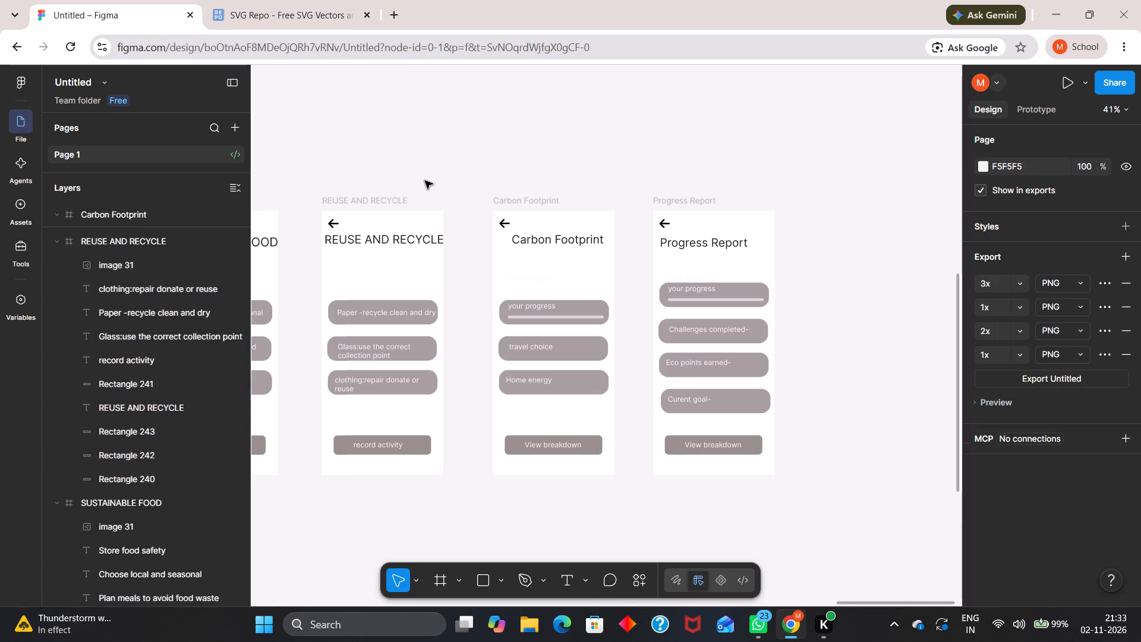
Change the "View breakdown" button label on the Progress Report screen to "View detail".
drag(425, 183, 431, 185)
middle_drag(446, 188, 566, 199)
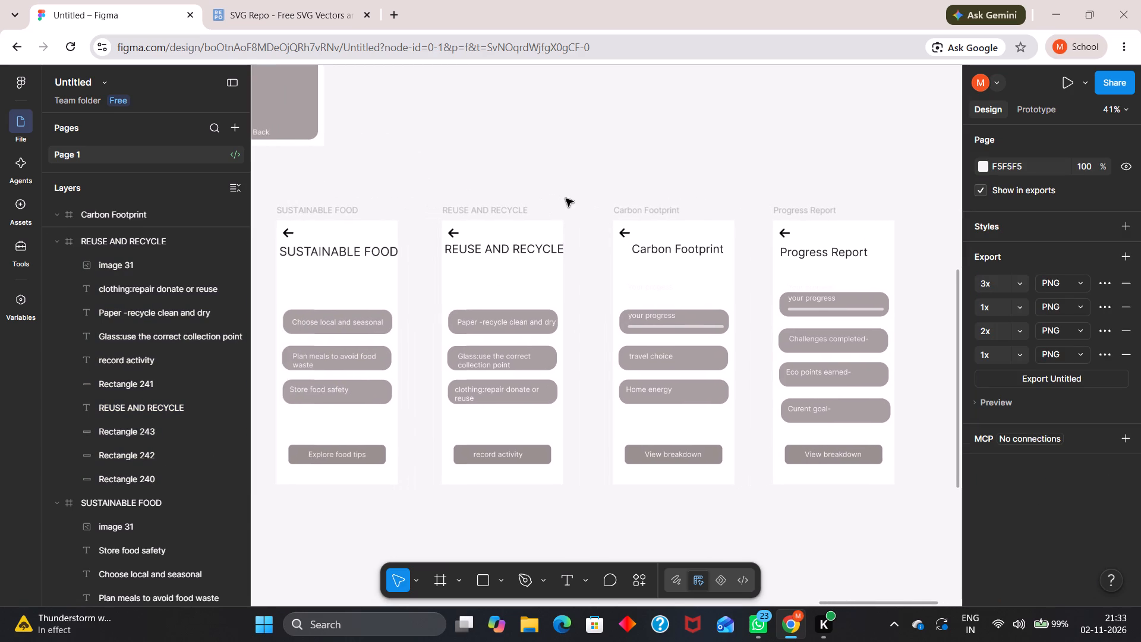
middle_drag(778, 180, 775, 178)
middle_drag(775, 178, 409, 177)
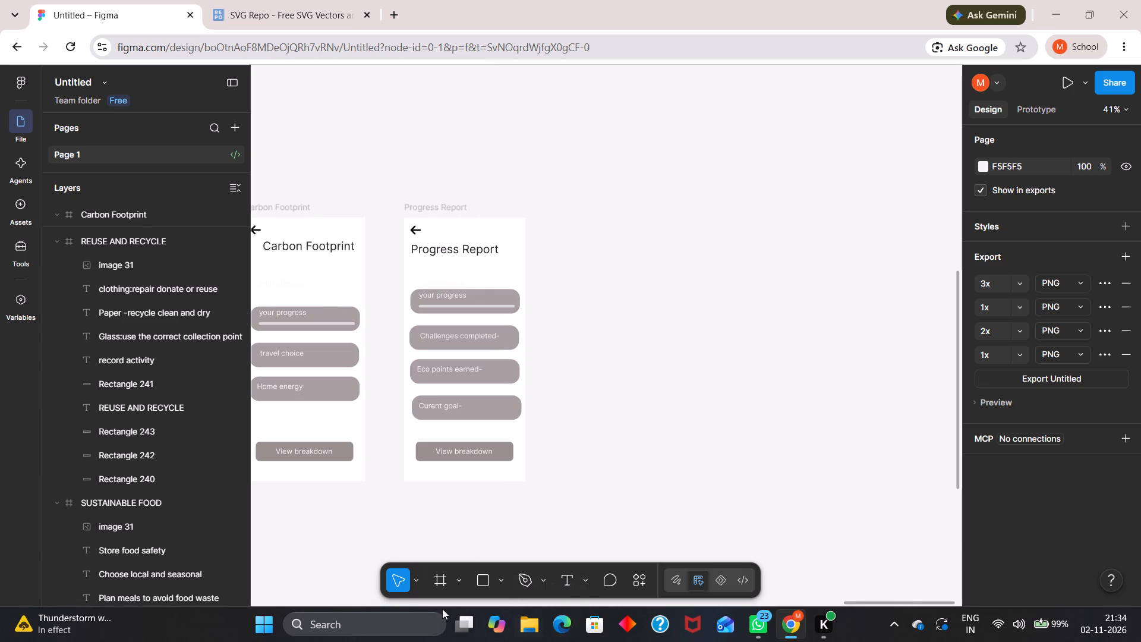
middle_drag(554, 433, 601, 388)
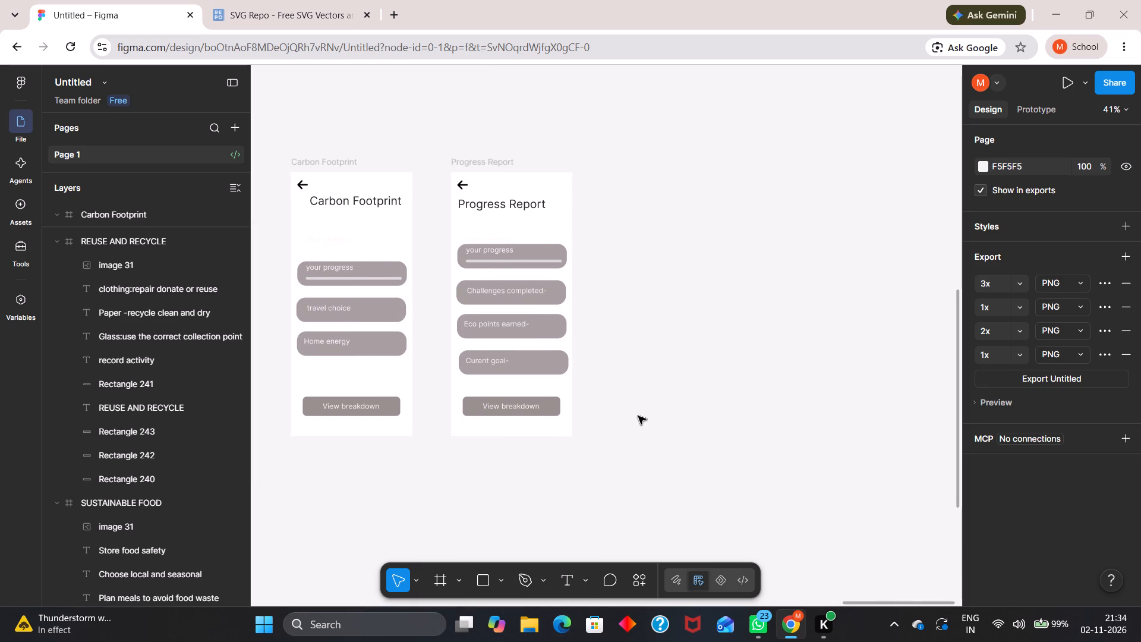
ctrl+scroll(516, 415, up, 5)
double_click(522, 402)
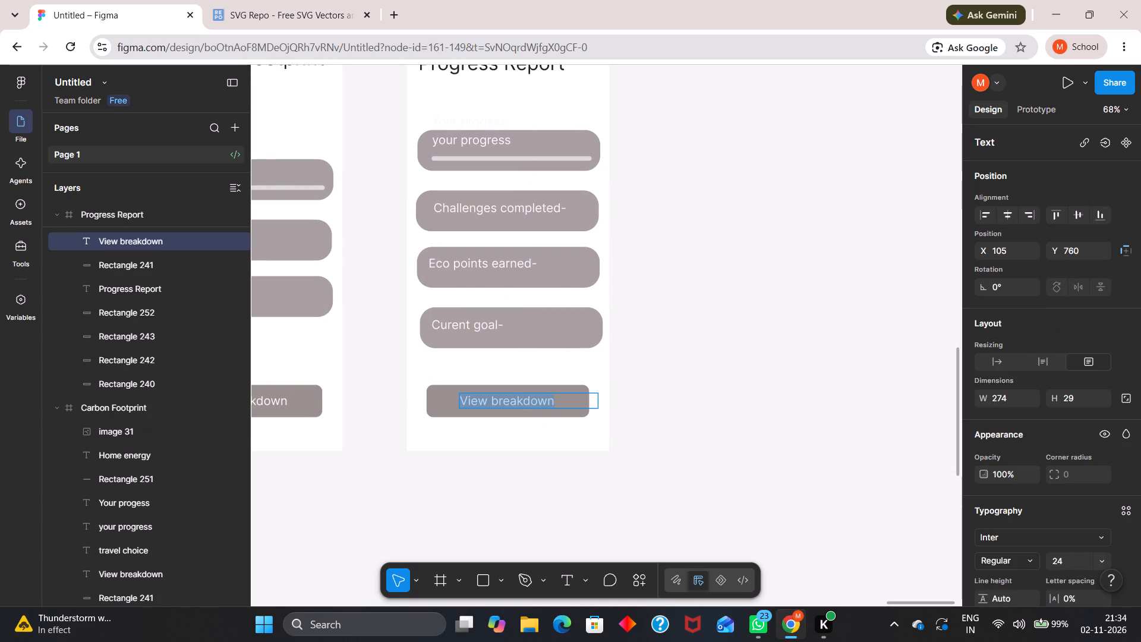
click(522, 402)
click(489, 399)
drag(489, 399, 536, 401)
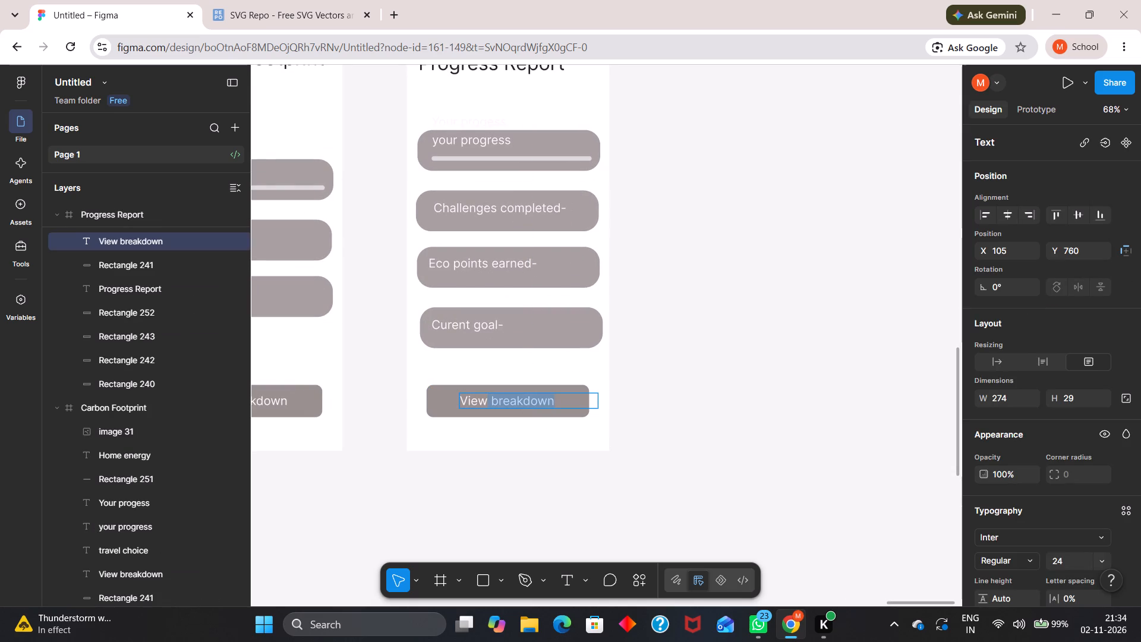
drag(536, 401, 539, 401)
key(BackSpace)
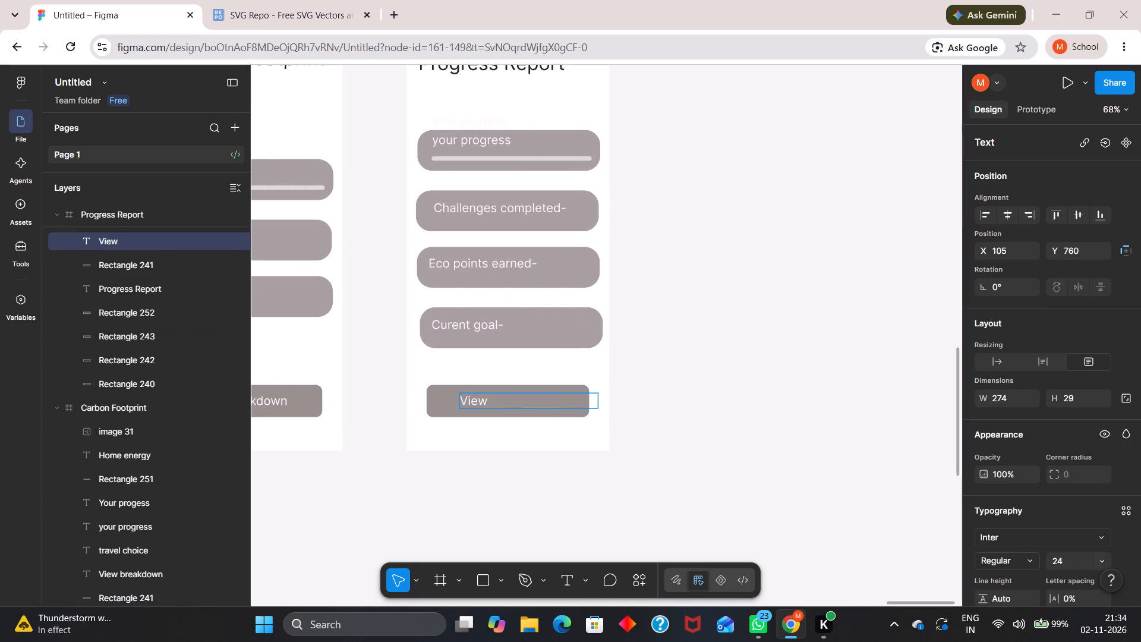
key(space)
text(de)
text(tail)
key(Escape)
key(Escape)
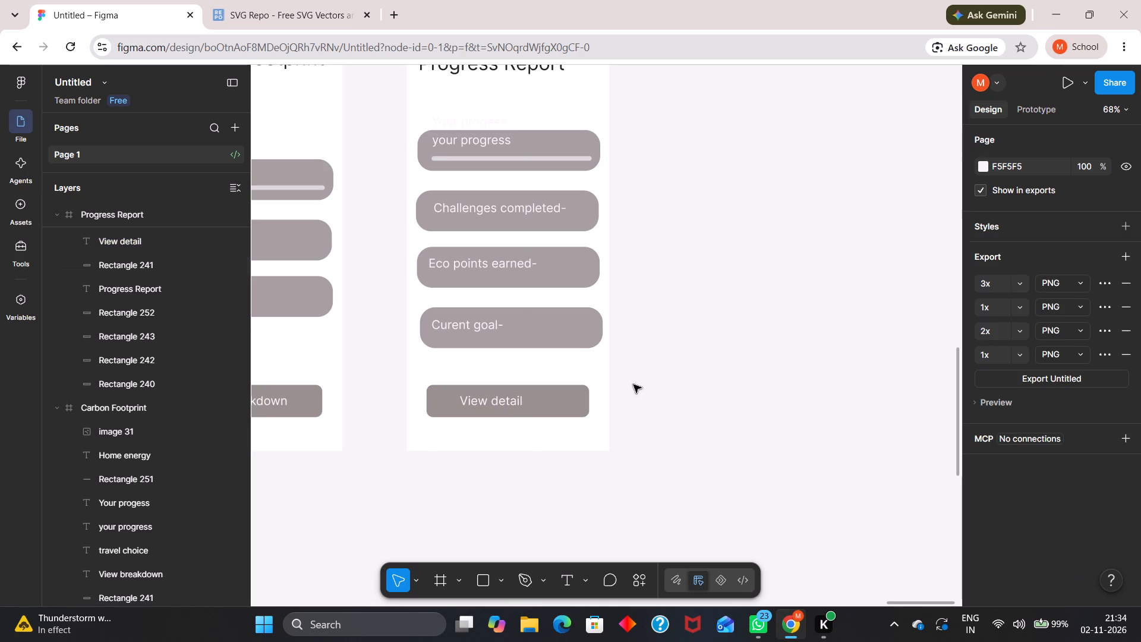
click(653, 380)
Duplicate the Progress Report frame to the right of the original, at about X 11590, Y 1921.
ctrl+scroll(653, 380, down, 2)
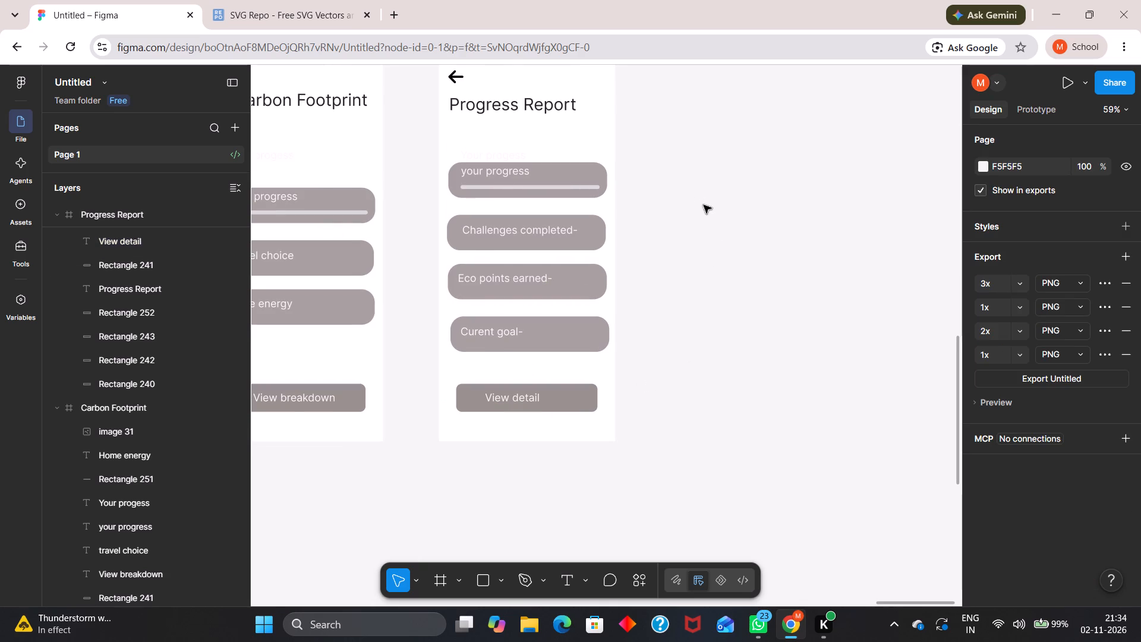
ctrl+scroll(703, 208, down, 2)
middle_drag(705, 175, 674, 222)
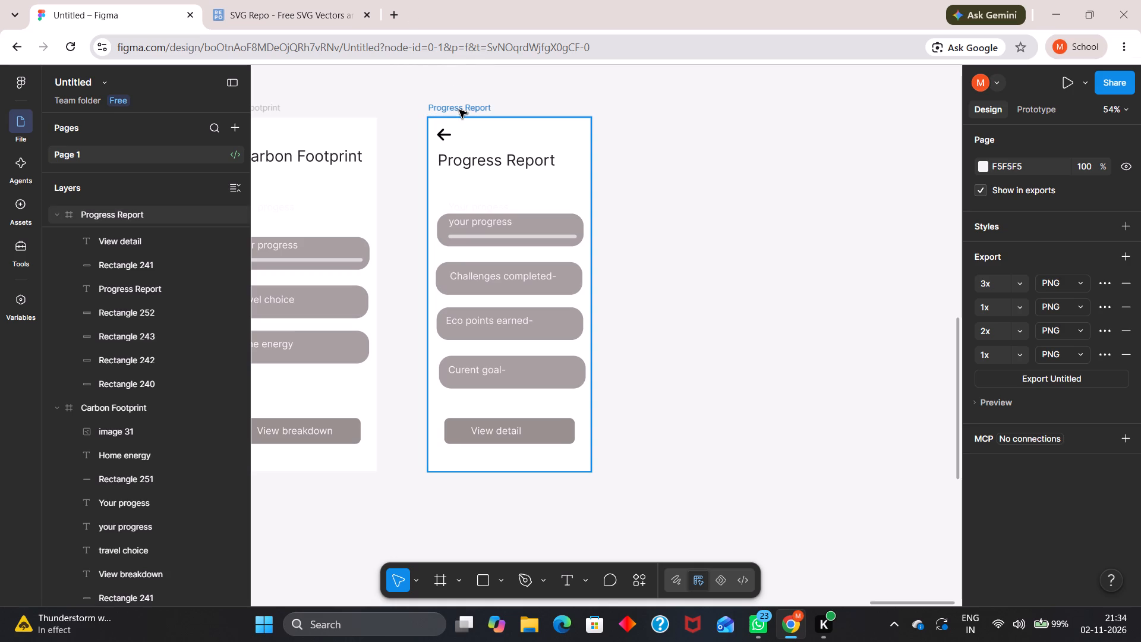
alt+drag(459, 110, 640, 109)
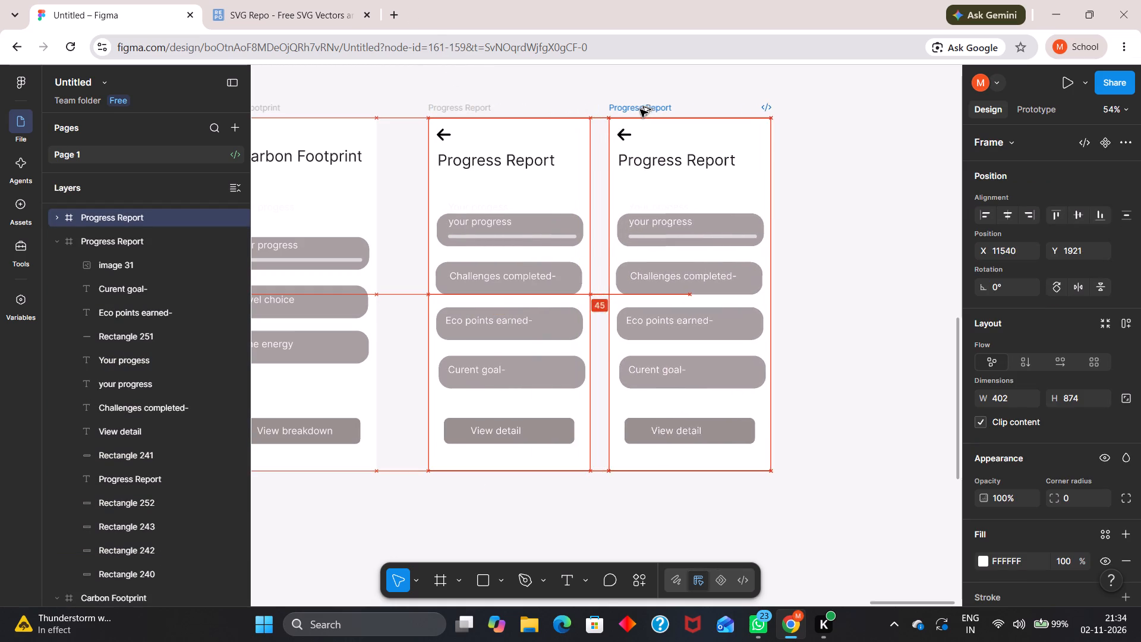
alt+drag(640, 109, 660, 108)
click(658, 74)
Rename the duplicated Progress Report frame to "WEEKLY SUMMARY".
middle_drag(818, 162, 814, 162)
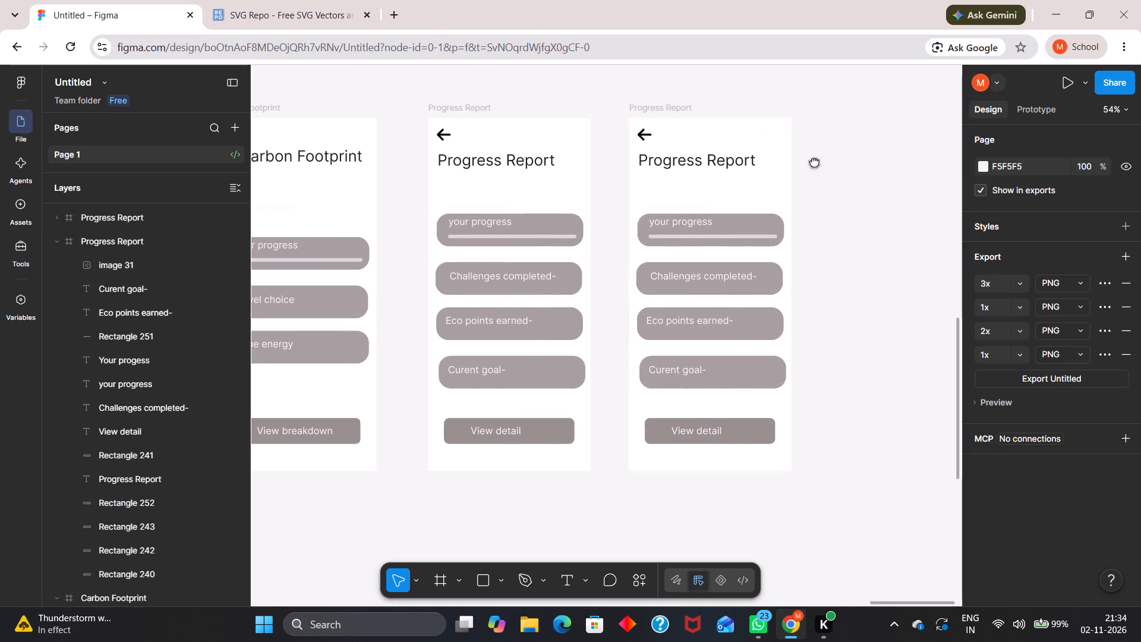
middle_drag(814, 162, 686, 183)
scroll(734, 167, down, 1)
double_click(540, 127)
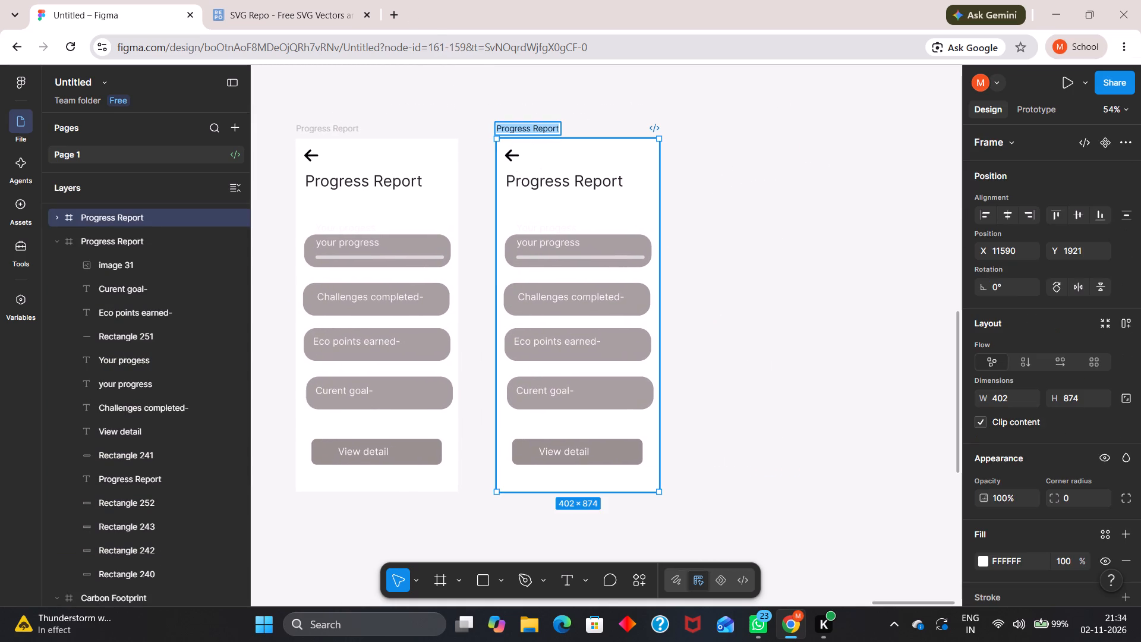
text(WEE)
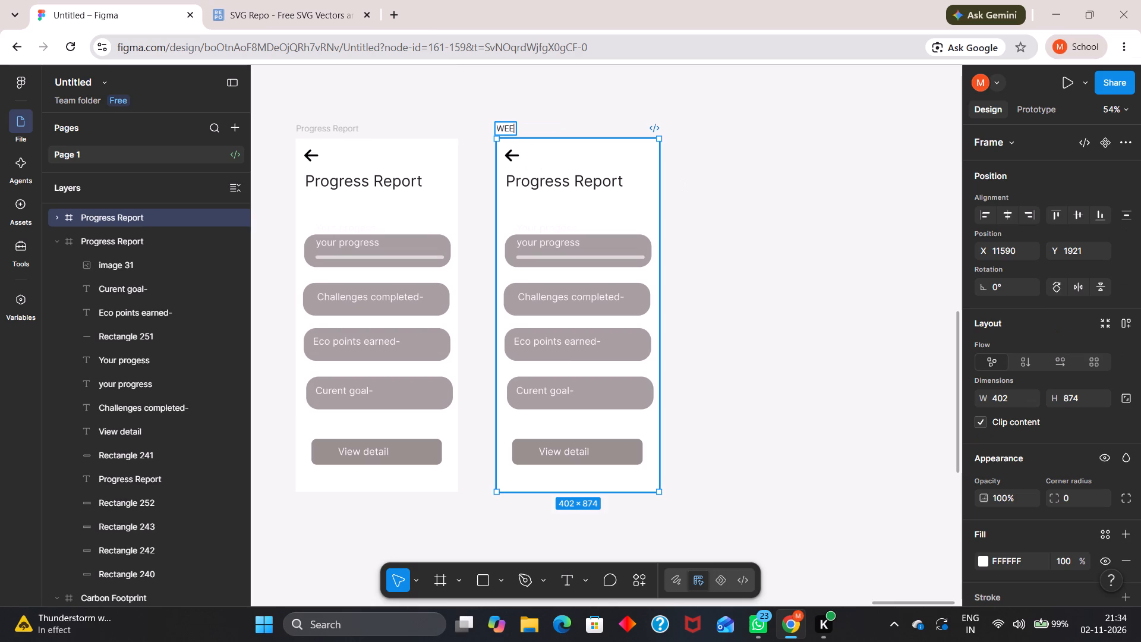
text(KLY)
key(space)
text(SUMMARY)
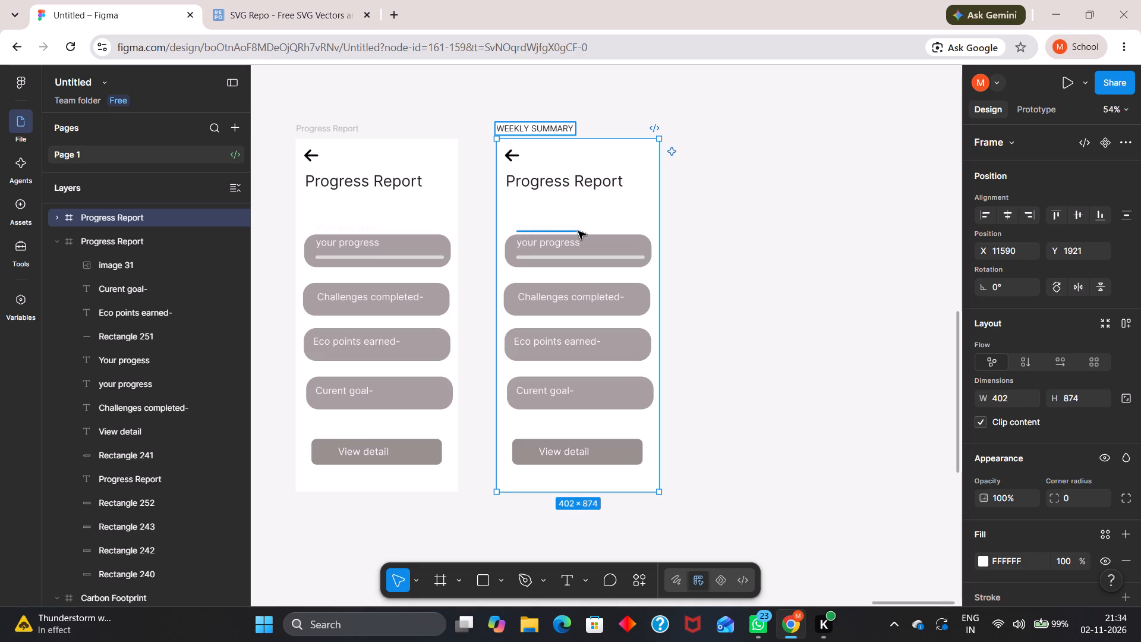
Replace the "Challenges completed-" text on the WEEKLY SUMMARY screen with "MON-".
double_click(577, 302)
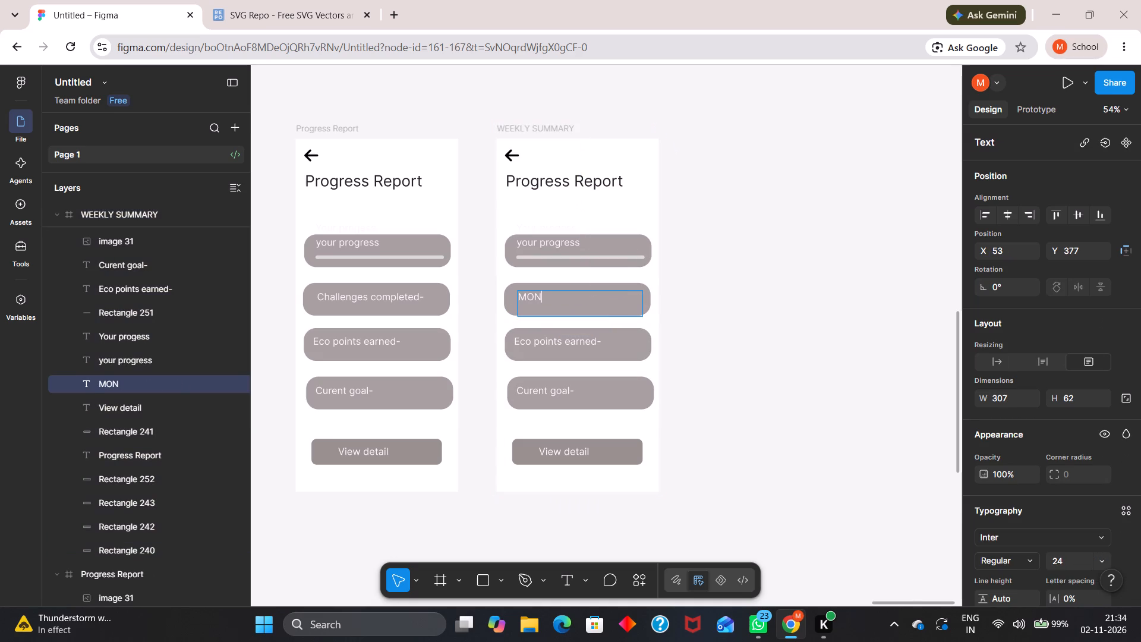
key(minus)
Replace the "Eco points earned-" text on the WEEKLY SUMMARY screen with "TUE-".
double_click(576, 341)
key(ctrl+a)
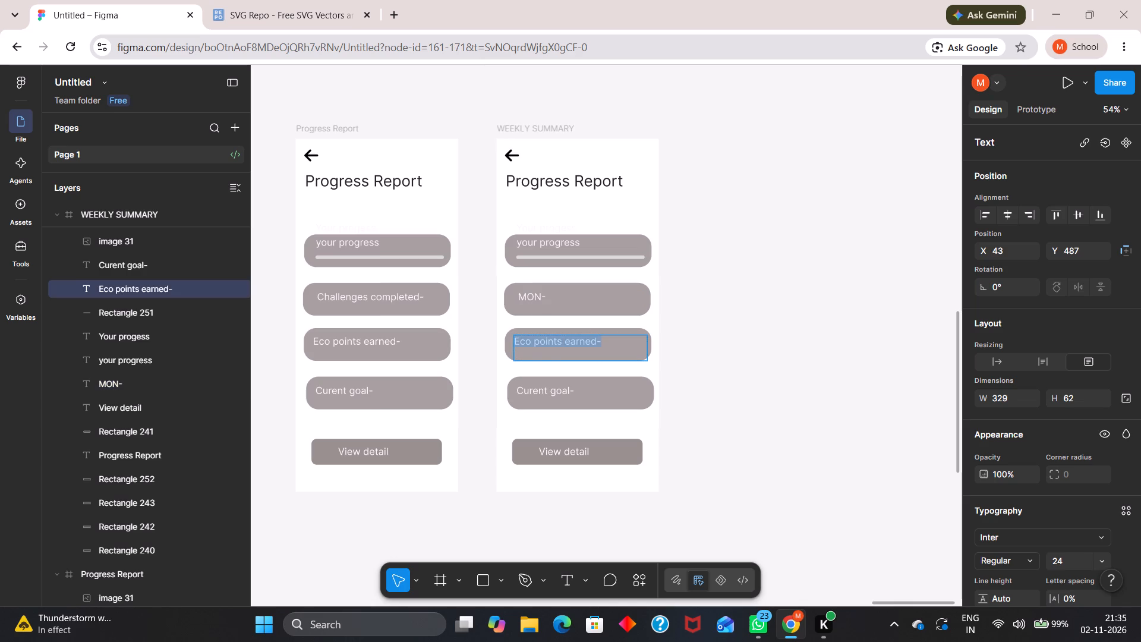
text(TUE)
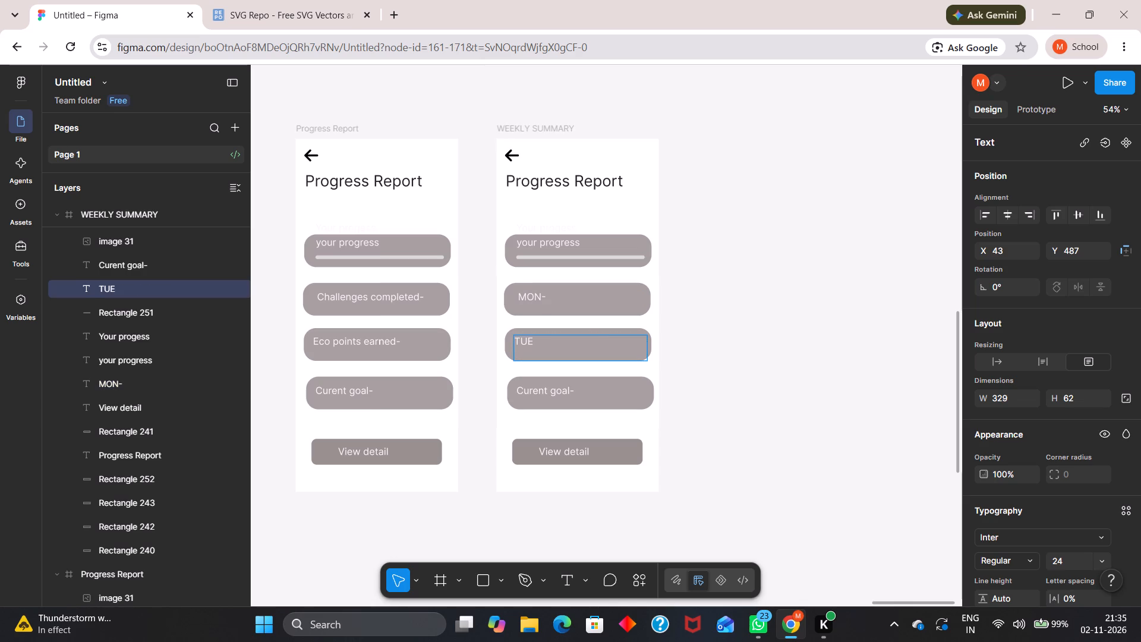
key(minus)
Replace the "Curent goal-" text on the WEEKLY SUMMARY screen with "WED-".
triple_click(550, 393)
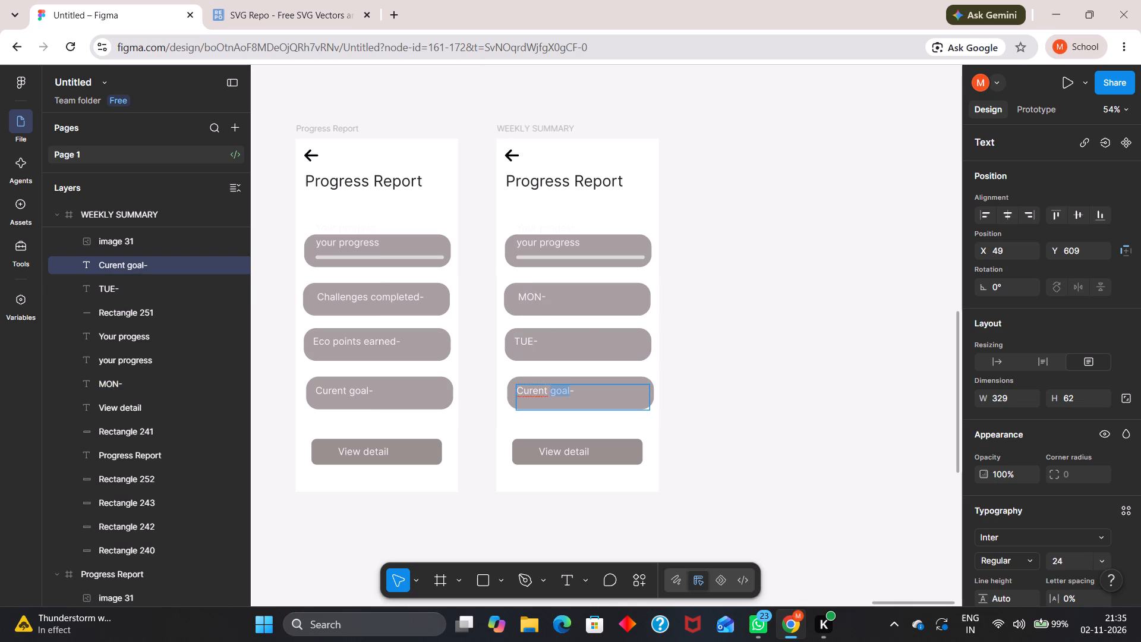
text(WED-)
key(Escape)
key(Escape)
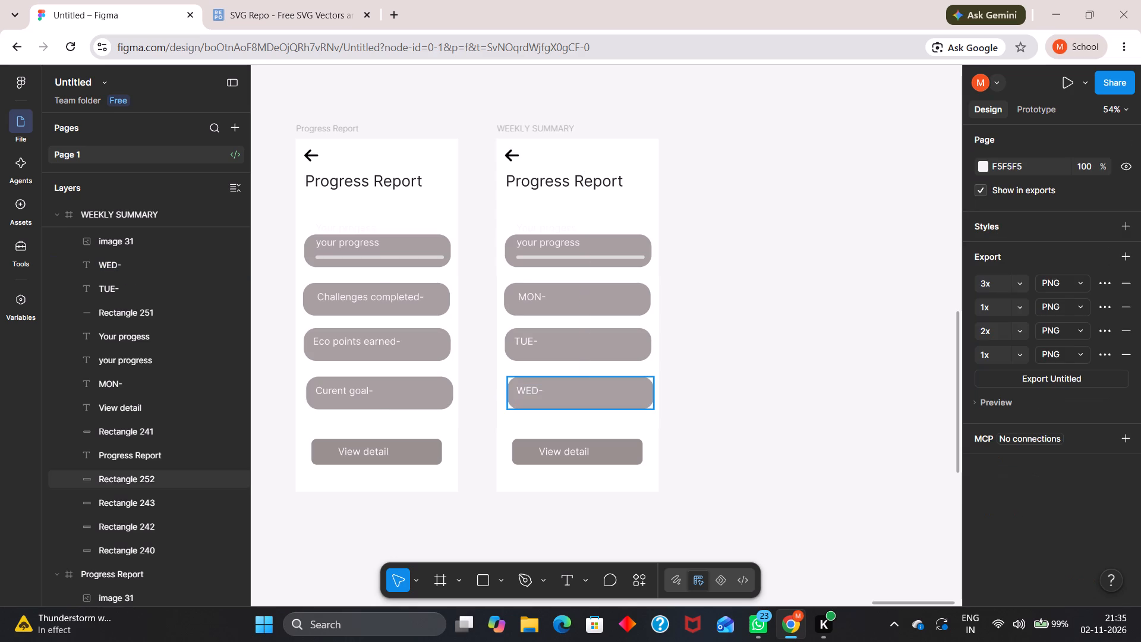
click(849, 262)
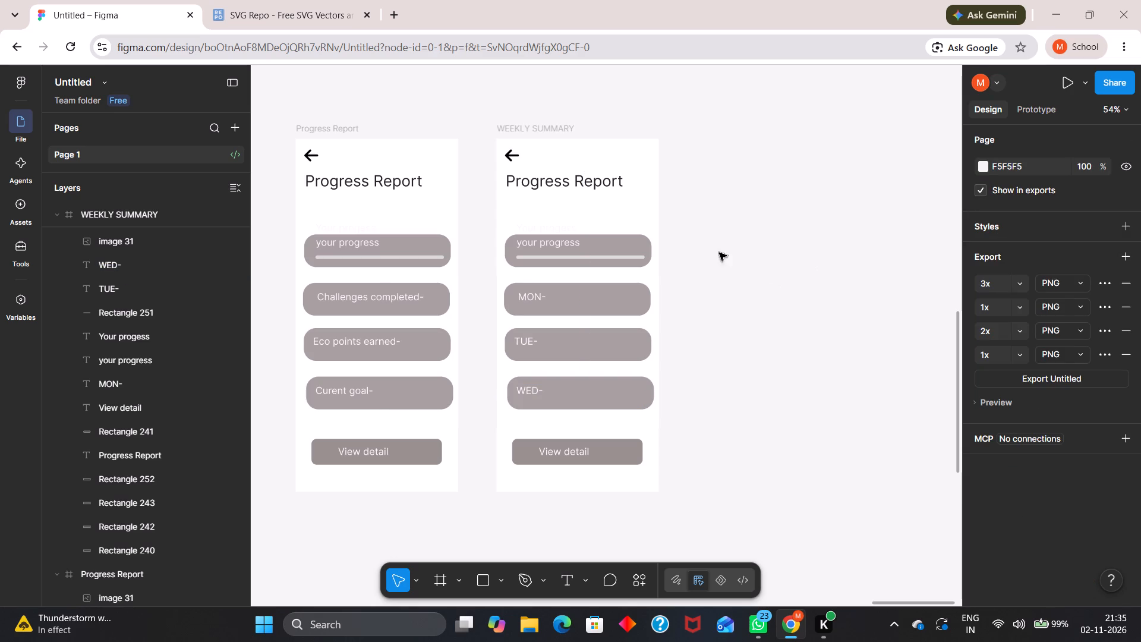
Replace the "Progress Report" heading on the duplicated screen with its frame name, "WEEKLY SUMMARY".
double_click(559, 183)
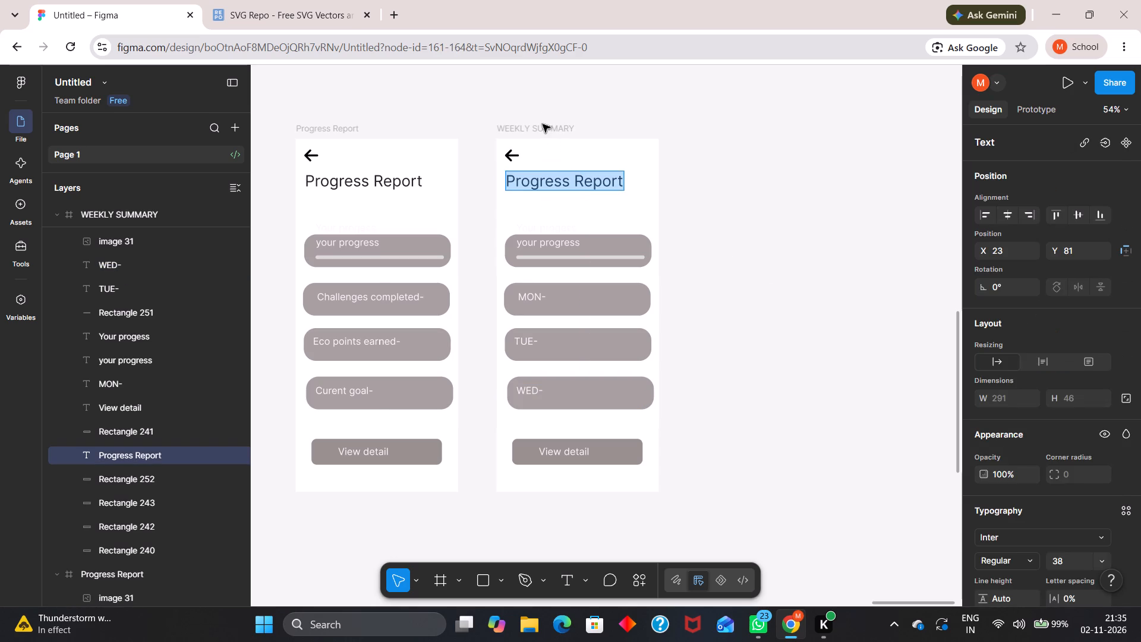
double_click(543, 124)
key(ctrl+c)
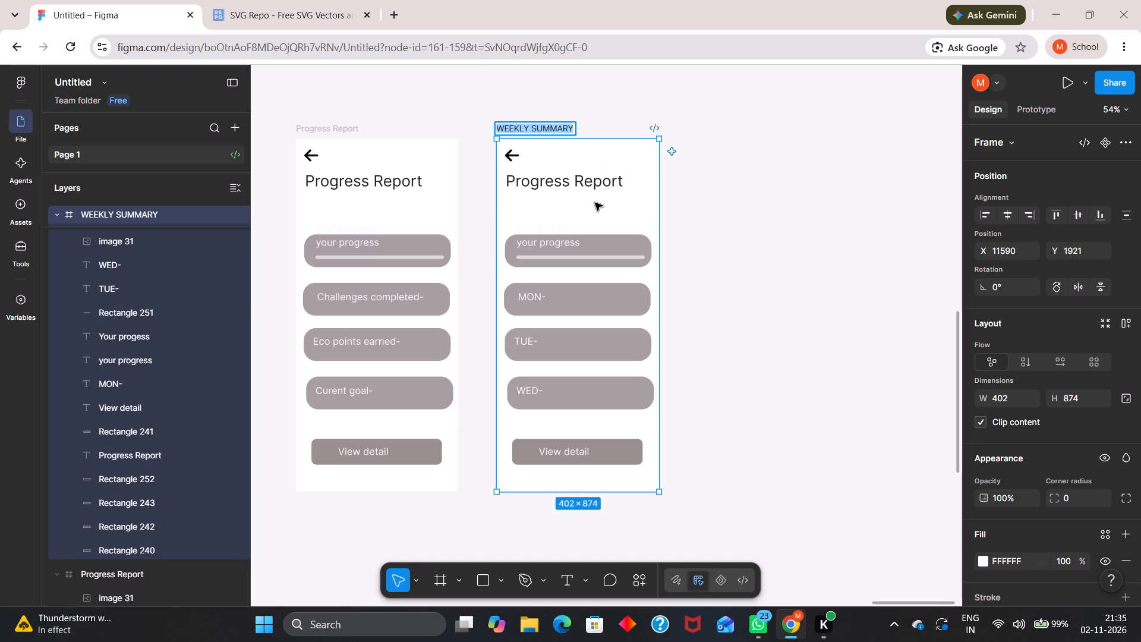
double_click(587, 188)
key(ctrl+v)
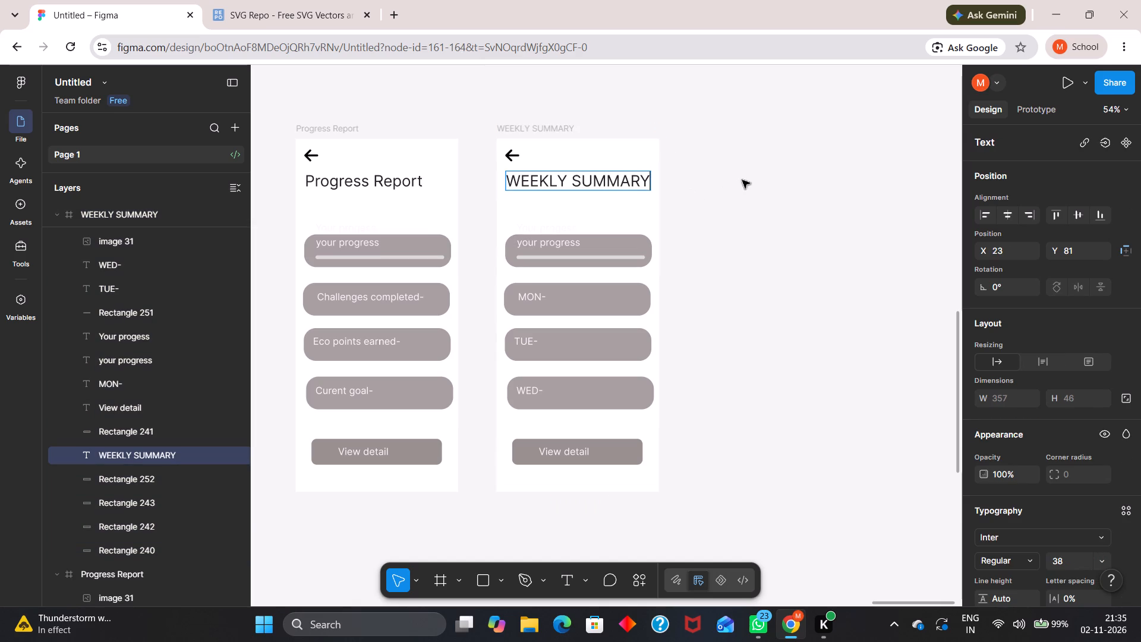
click(748, 180)
click(735, 204)
Change the "View detail" button label on the WEEKLY SUMMARY screen to "See weekly progress".
middle_drag(732, 270, 694, 208)
scroll(720, 246, up, 1)
double_click(521, 383)
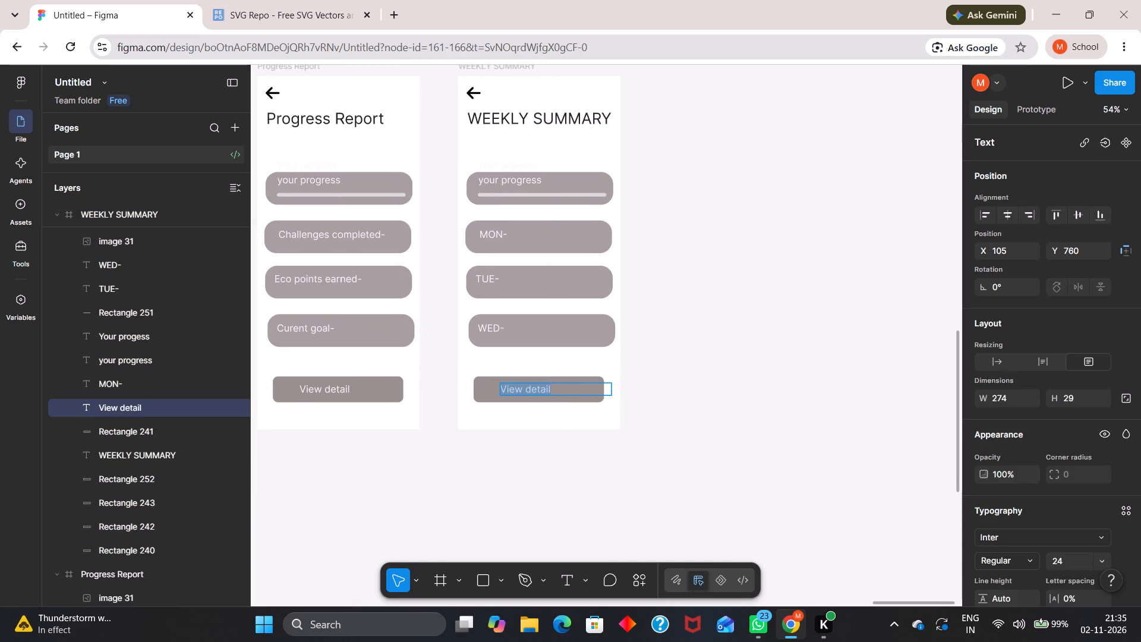
text(See weekly)
key(space)
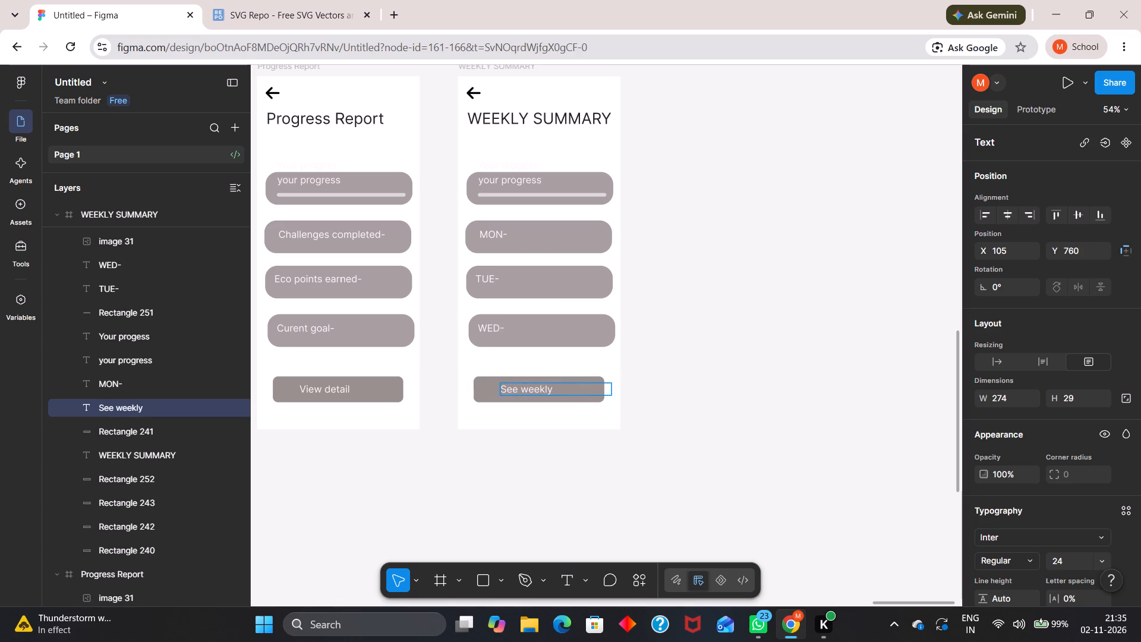
text(progre)
text(ss)
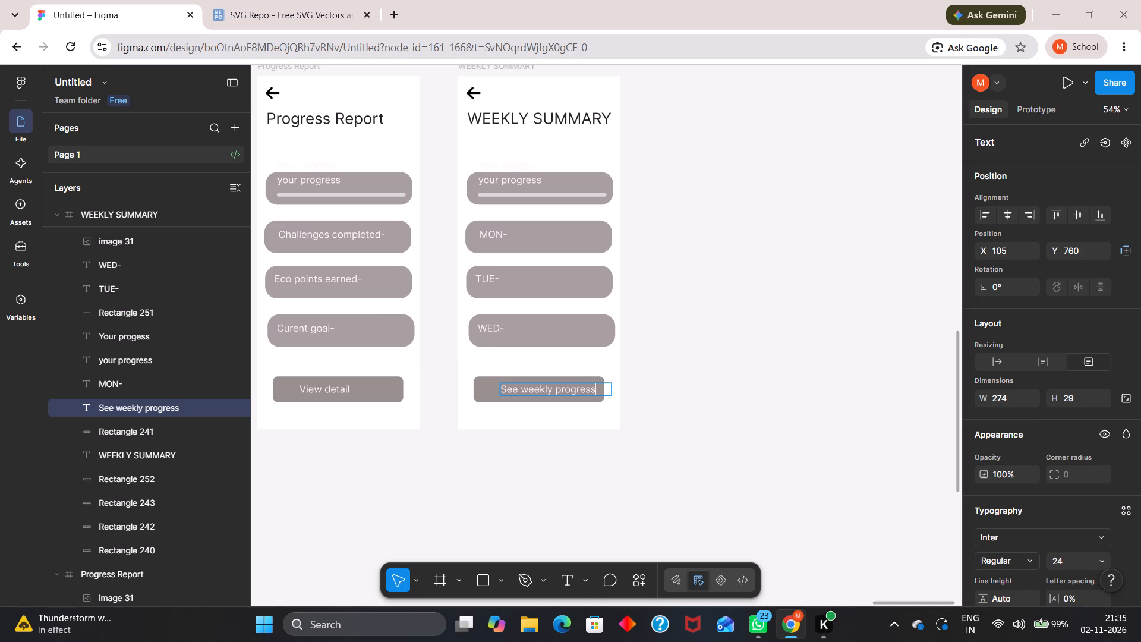
click(658, 333)
Shift the "See weekly progress" label slightly left to about X 88 so it sits centred on its button.
drag(659, 362, 585, 380)
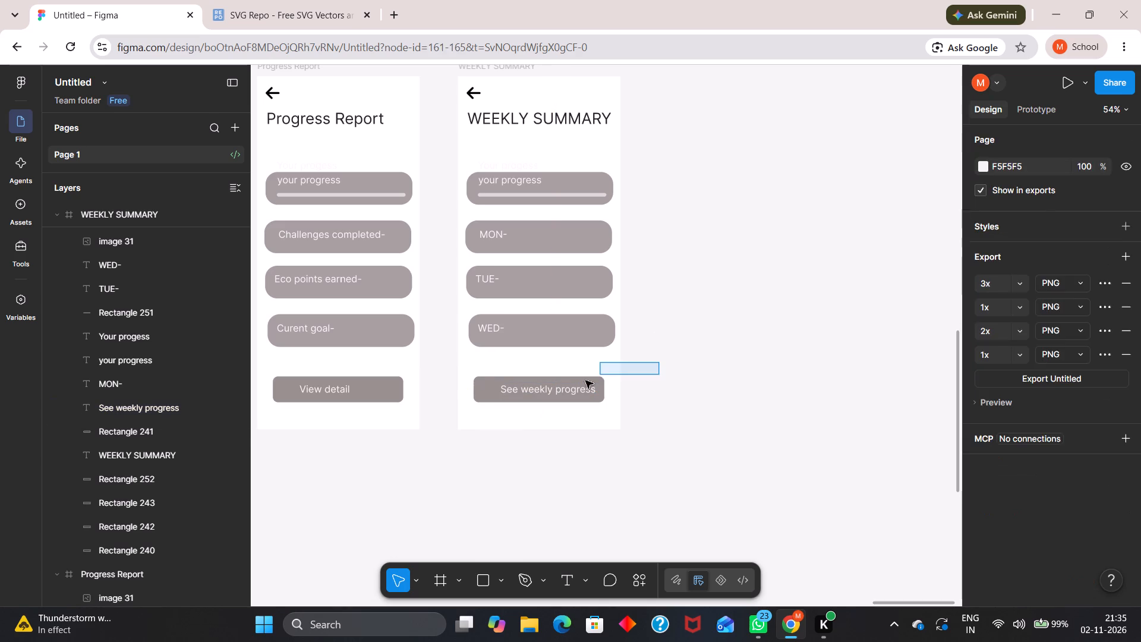
drag(585, 380, 578, 388)
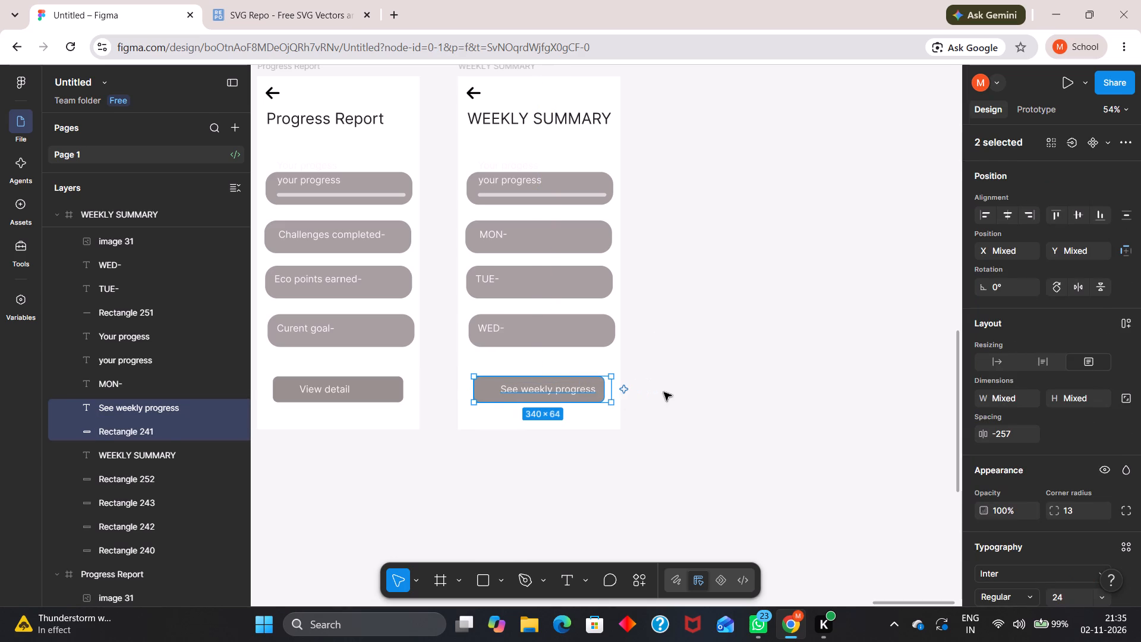
click(664, 392)
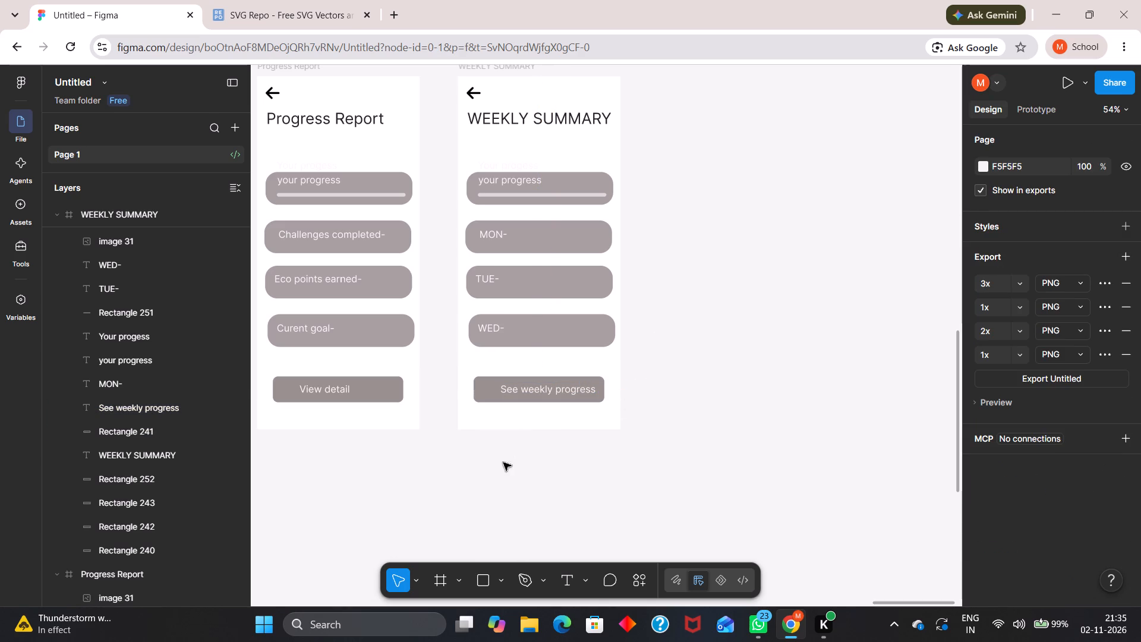
drag(549, 392, 543, 393)
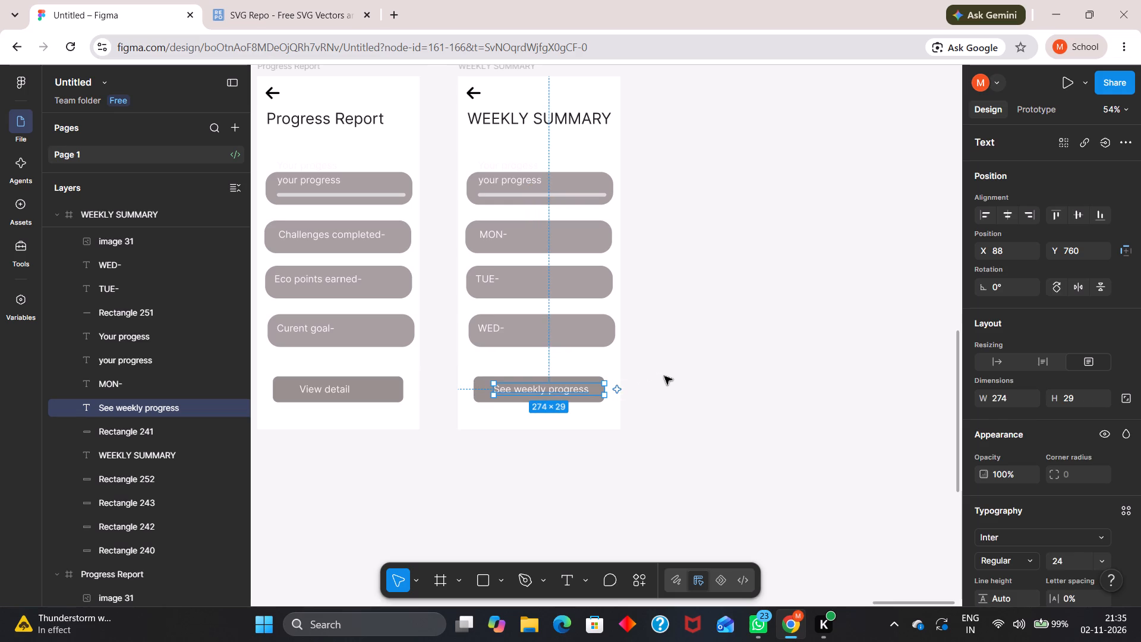
click(677, 374)
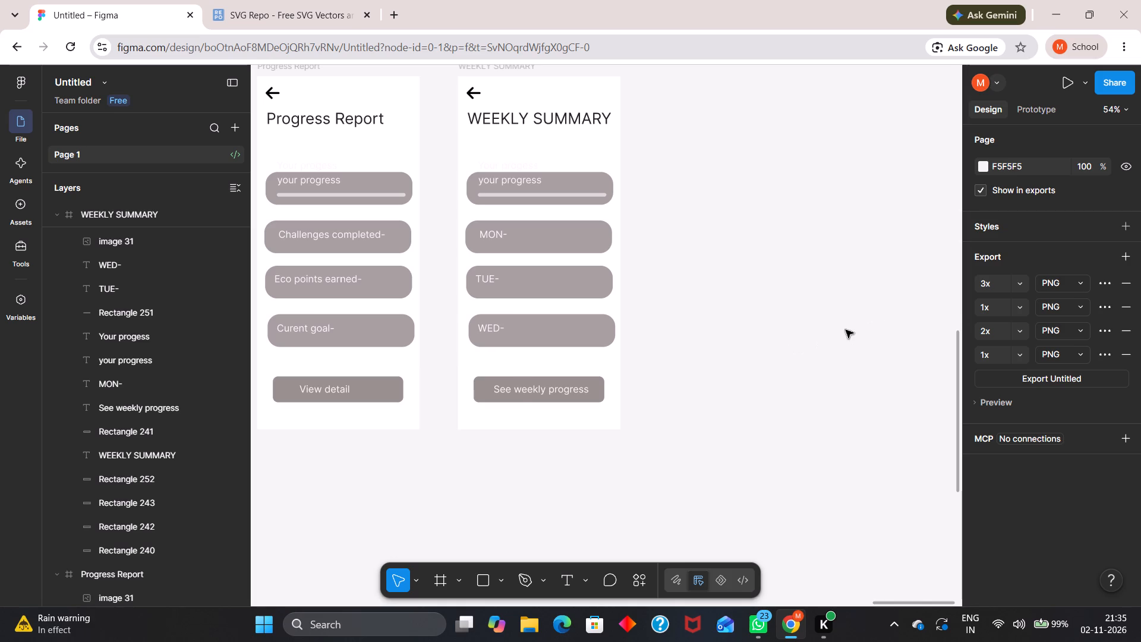
Duplicate the WEEKLY SUMMARY frame to the right of the original.
ctrl+scroll(846, 330, down, 18)
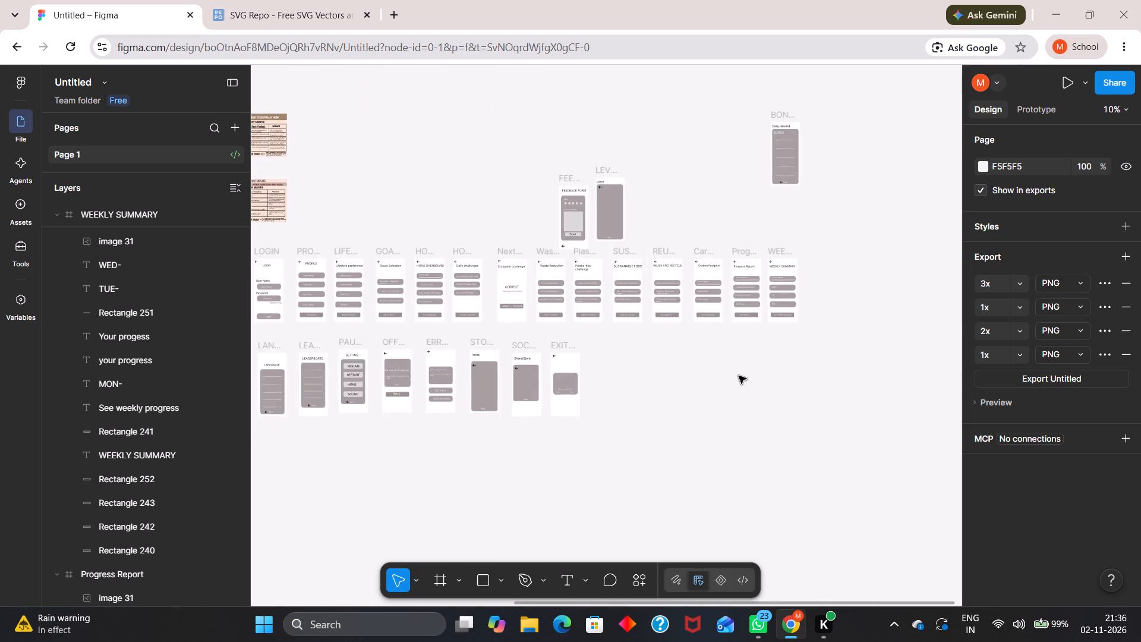
middle_drag(739, 376, 840, 325)
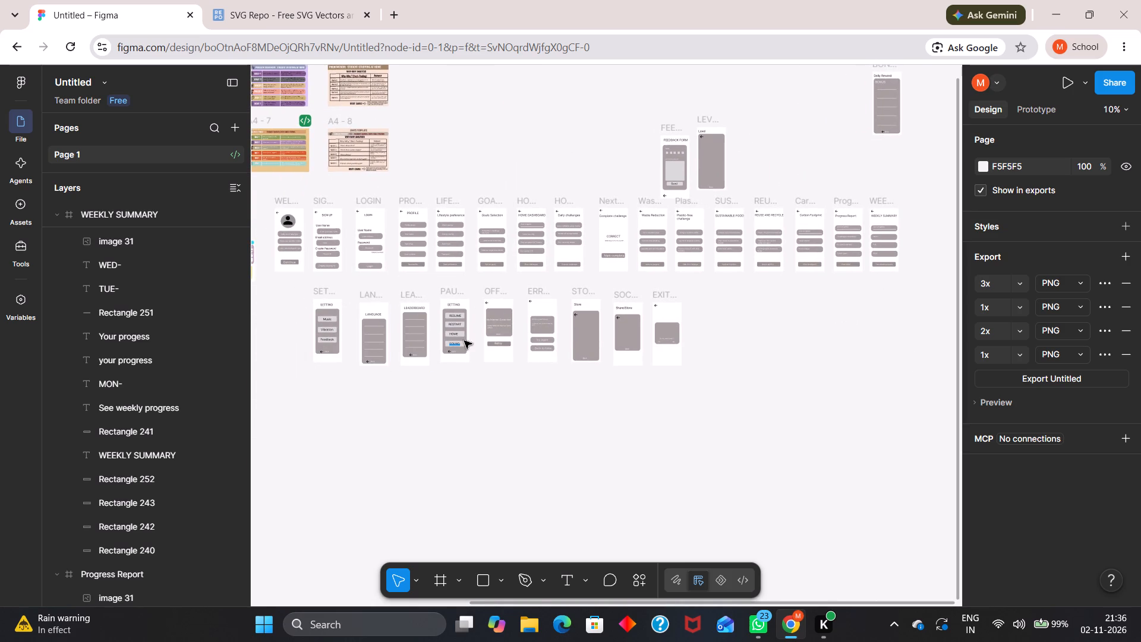
Look over the existing wireframe screens, from the Language to Exit Page row across to the challenge and WEEKLY SUMMARY screens.
ctrl+scroll(465, 341, up, 12)
middle_drag(465, 341, 512, 341)
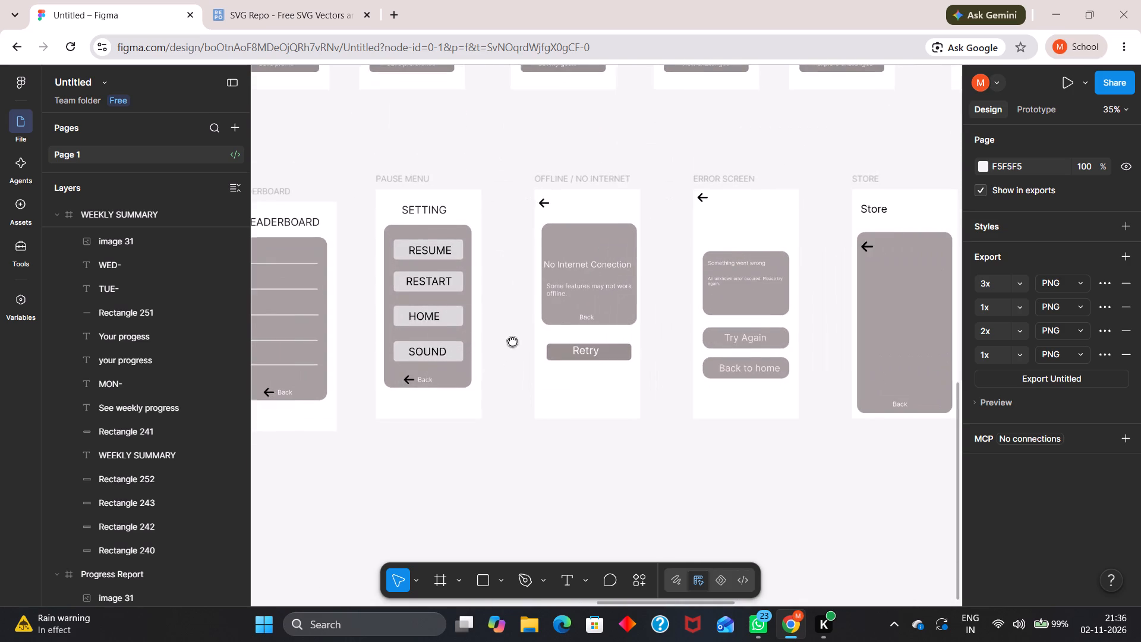
middle_drag(512, 341, 627, 323)
ctrl+scroll(327, 319, up, 4)
ctrl+middle_click(327, 319)
ctrl+scroll(327, 319, down, 7)
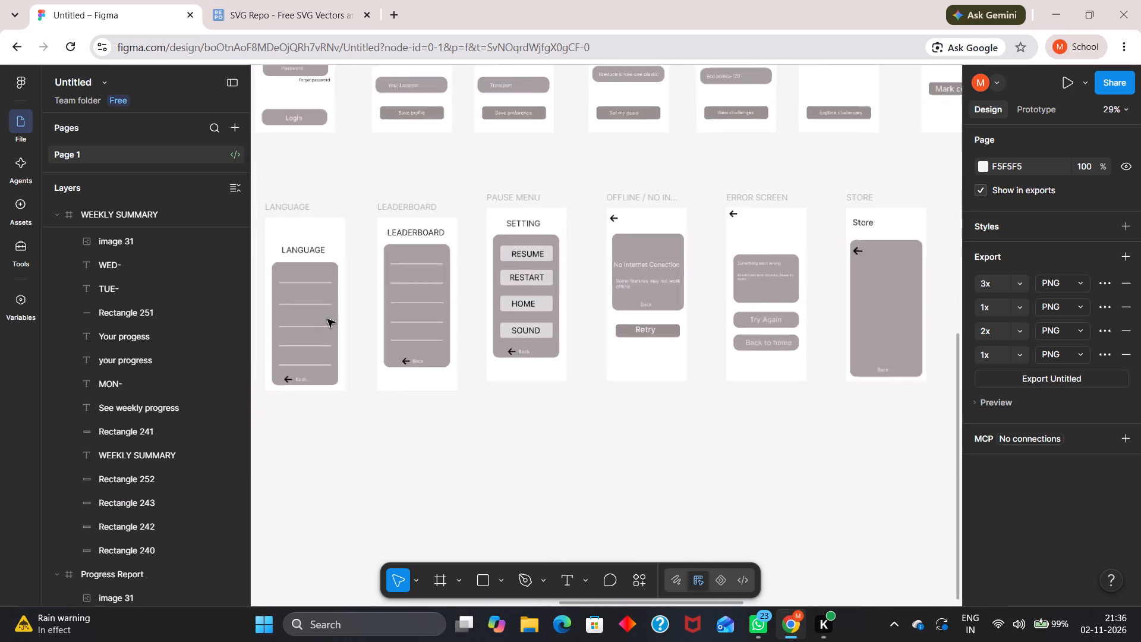
ctrl+scroll(327, 319, down, 2)
ctrl+middle_drag(331, 319, 603, 347)
ctrl+middle_drag(689, 263, 467, 317)
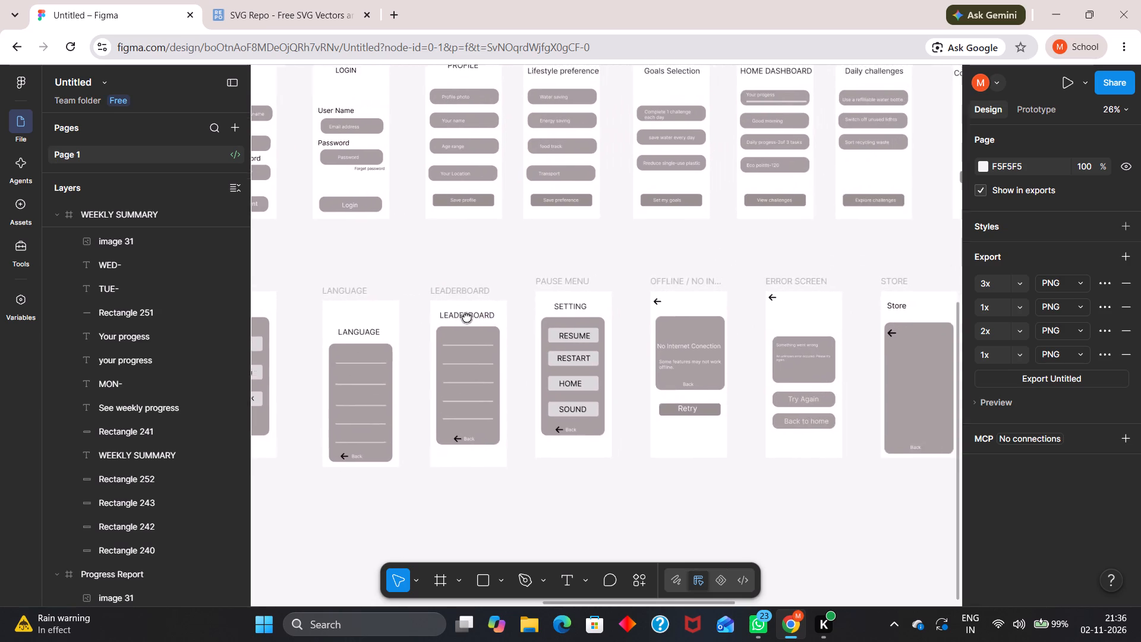
ctrl+middle_drag(467, 317, 357, 329)
middle_drag(737, 253, 461, 263)
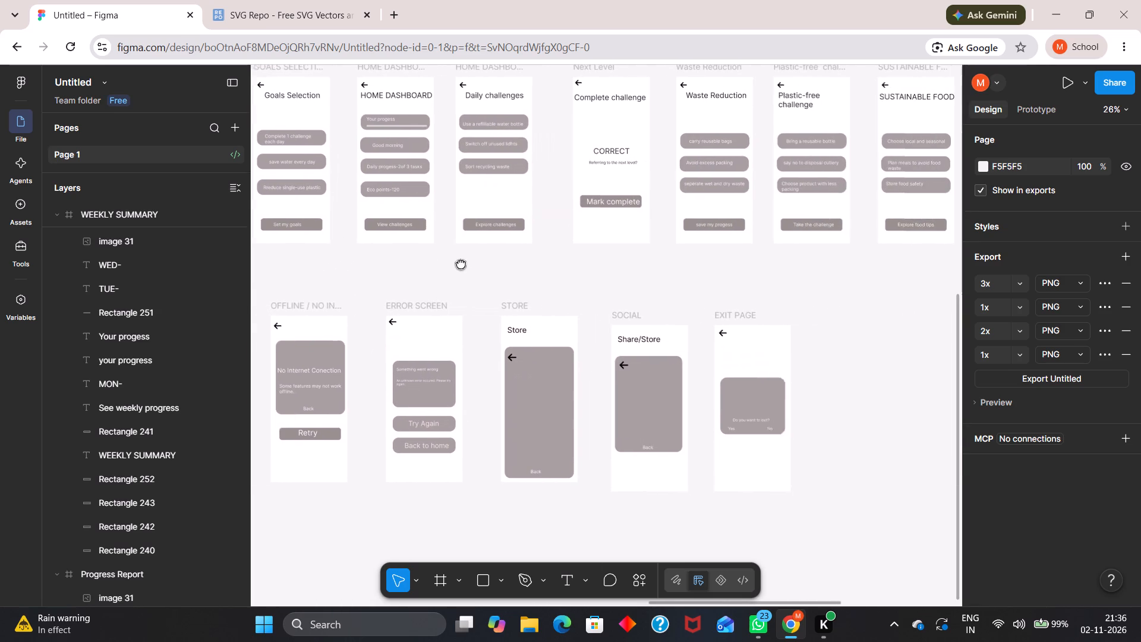
middle_drag(461, 263, 421, 267)
scroll(850, 254, down, 1)
middle_drag(850, 254, 351, 332)
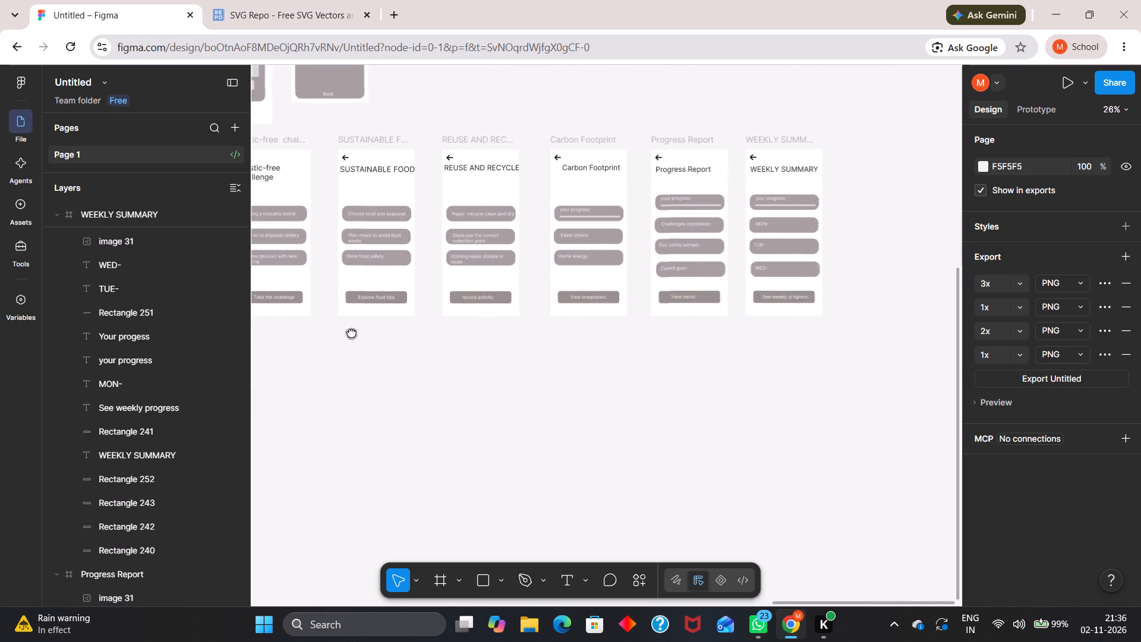
middle_drag(351, 332, 321, 335)
middle_drag(843, 257, 574, 297)
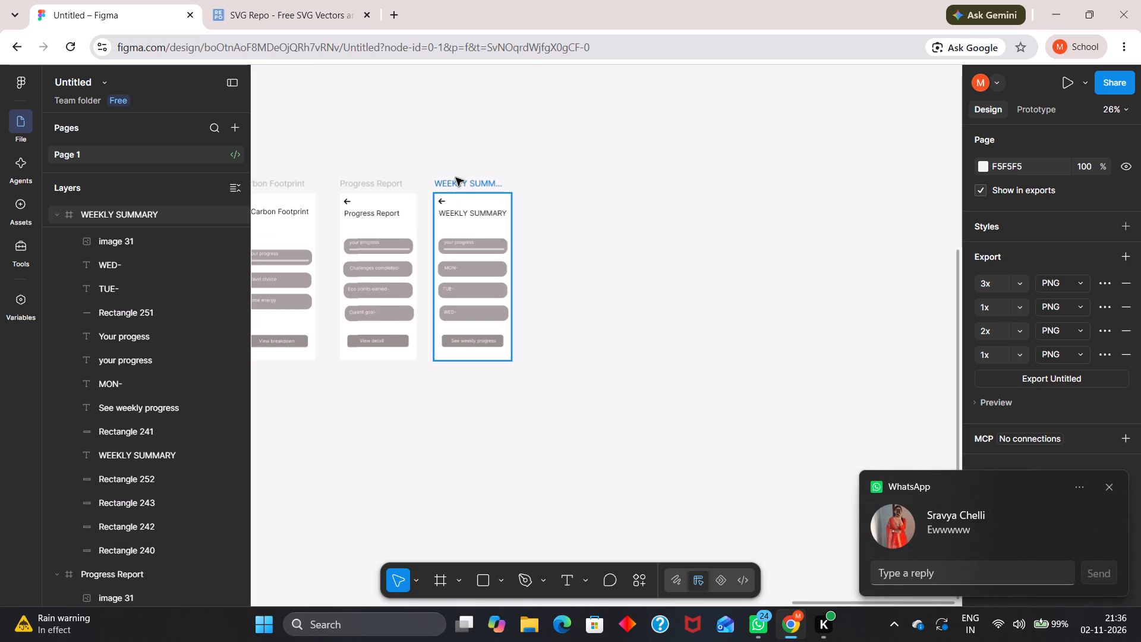
Shift the WEEKLY SUMMARY frame slightly right and place a duplicate of it to its right at about X 12204, Y 1921.
drag(459, 183, 468, 183)
drag(471, 184, 582, 181)
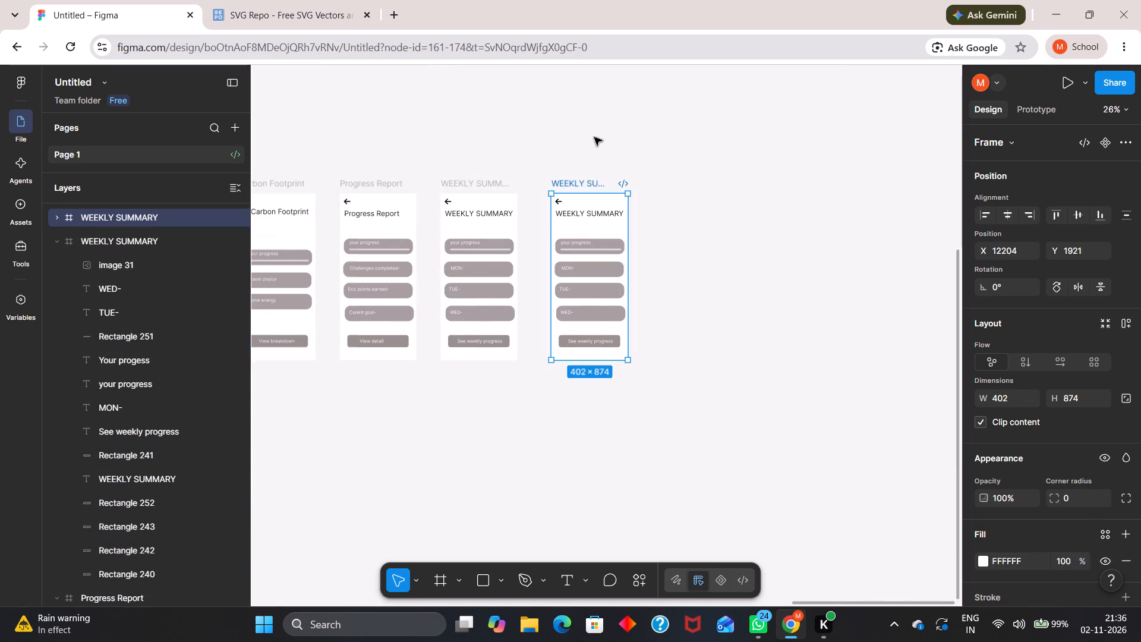
click(594, 137)
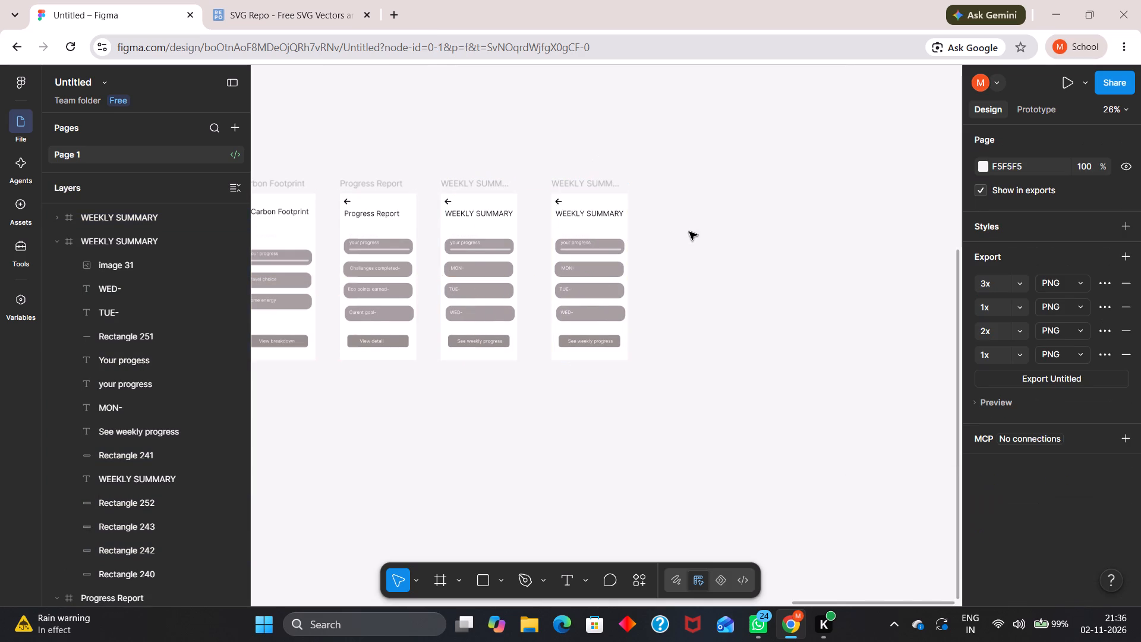
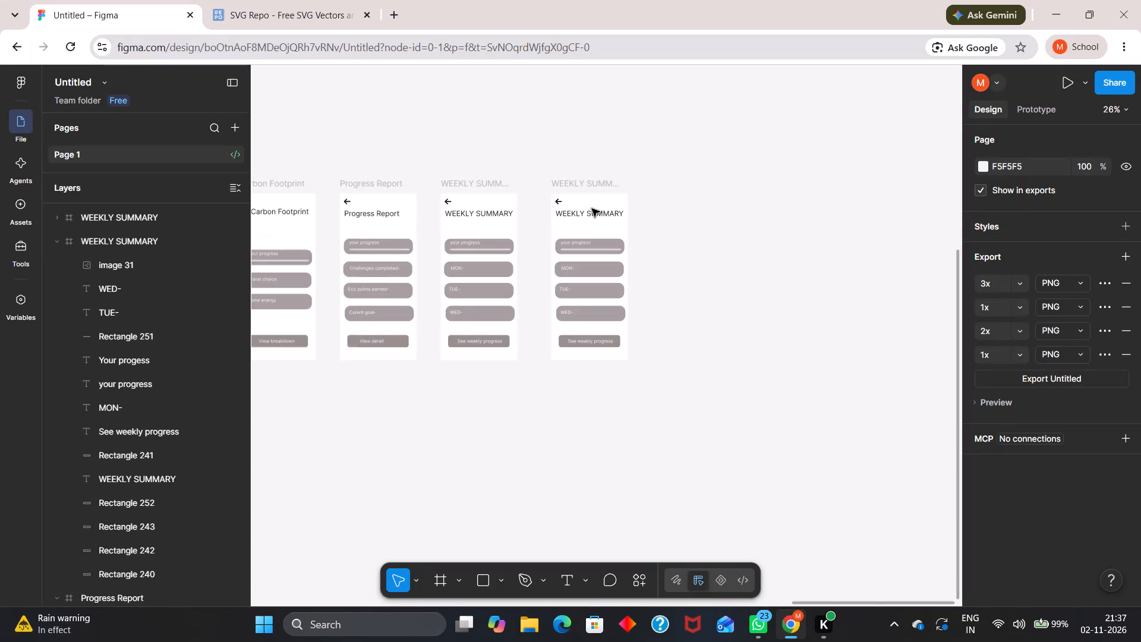
Replace the "WEEKLY SUMMARY" heading on the newly duplicated screen with "Acheivement screen".
double_click(592, 211)
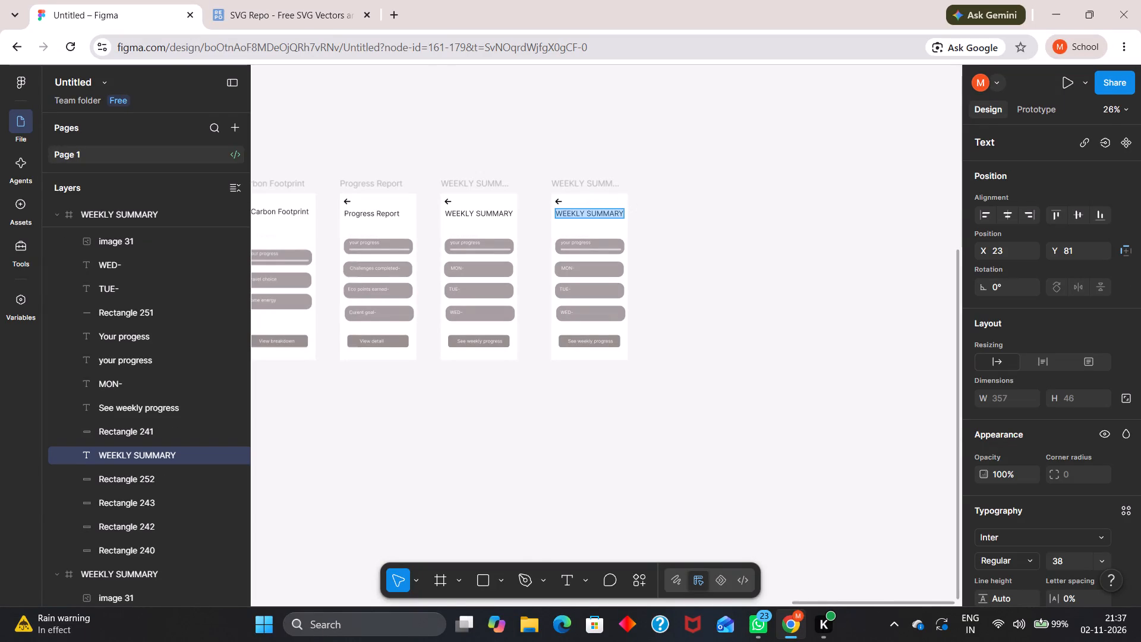
text(Ac)
key(h)
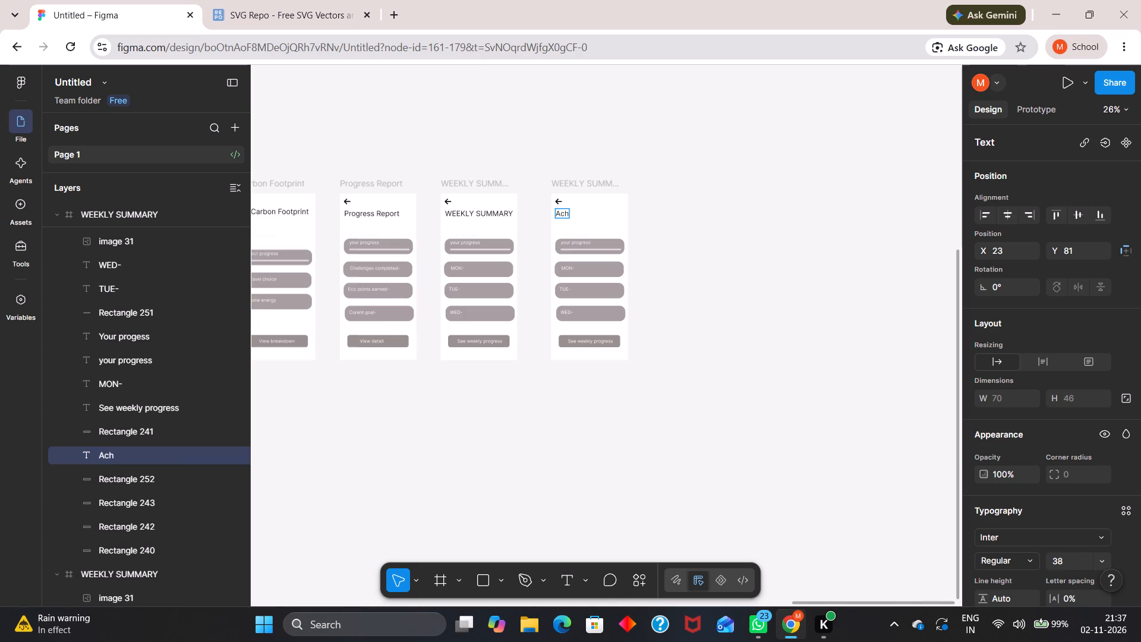
text(ei)
text(ve)
key(space)
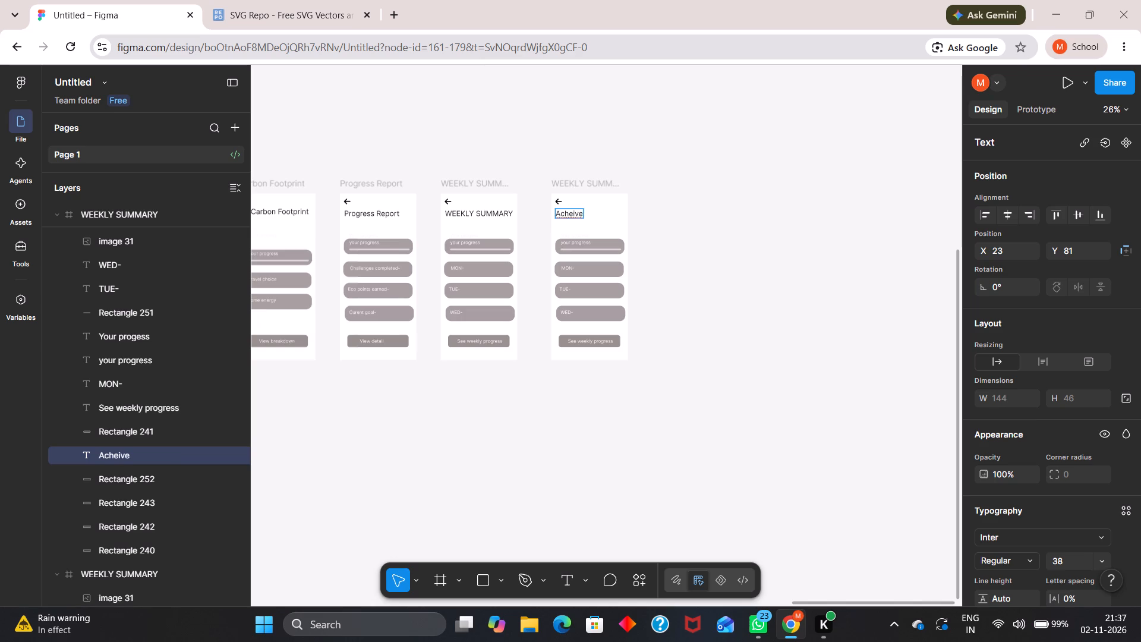
key(BackSpace)
text(ment)
key(space)
text(screen)
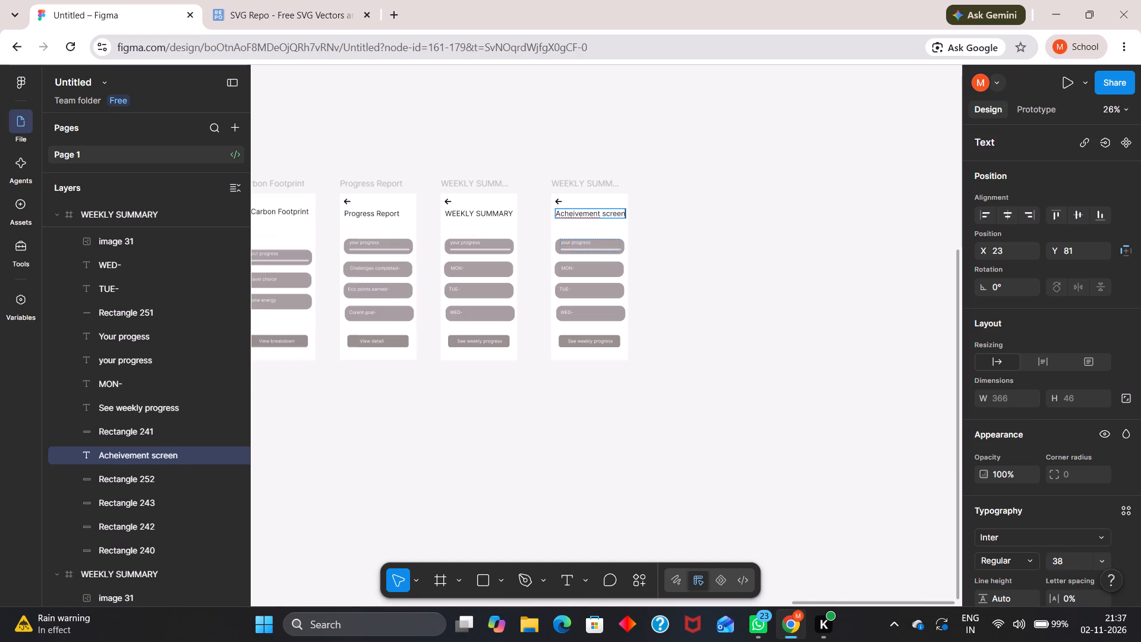
click(692, 251)
Change the "See weekly progress" button label on the Acheivement screen to "view acheivement".
scroll(702, 289, up, 7)
ctrl+scroll(702, 289, up, 1)
middle_drag(702, 289, 710, 274)
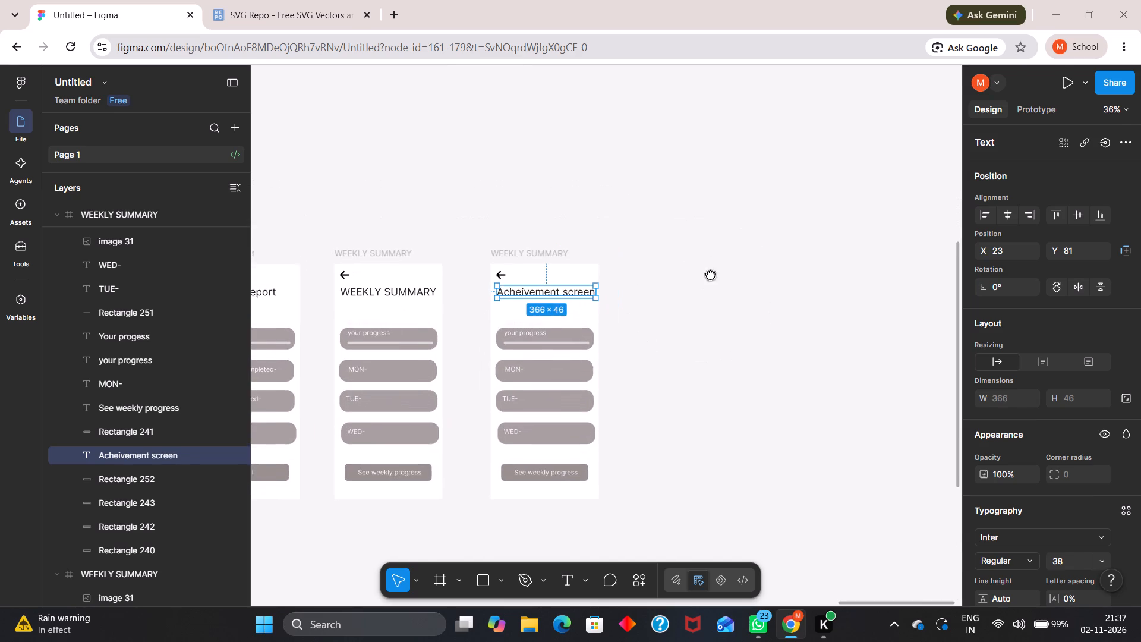
middle_drag(710, 274, 726, 221)
scroll(726, 221, up, 1)
middle_drag(730, 308, 762, 272)
scroll(762, 272, up, 1)
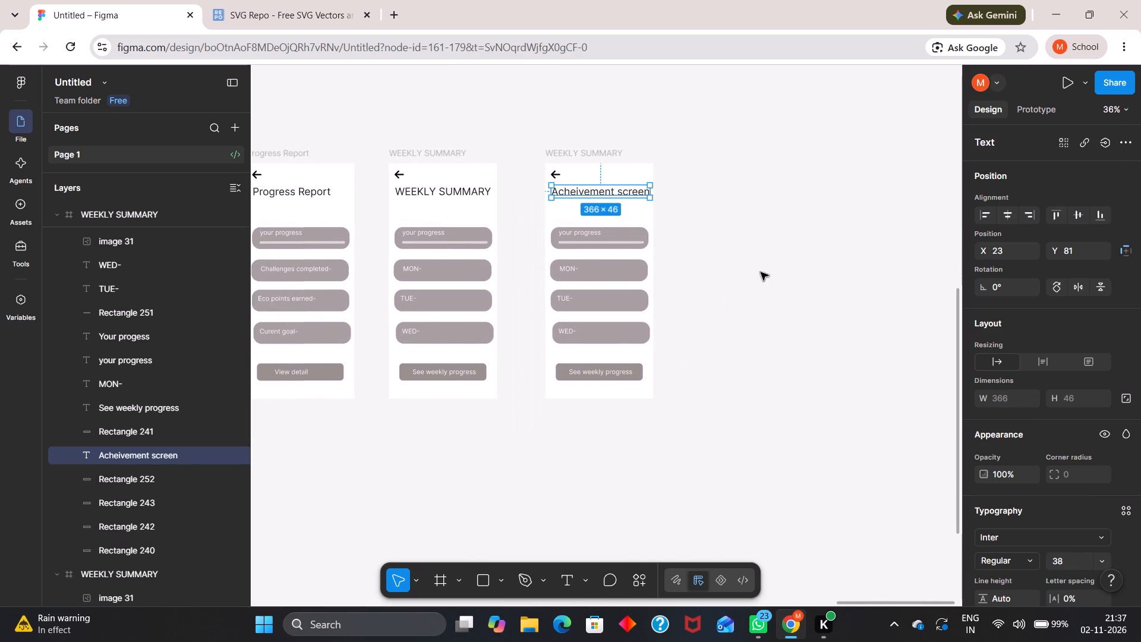
scroll(588, 385, up, 3)
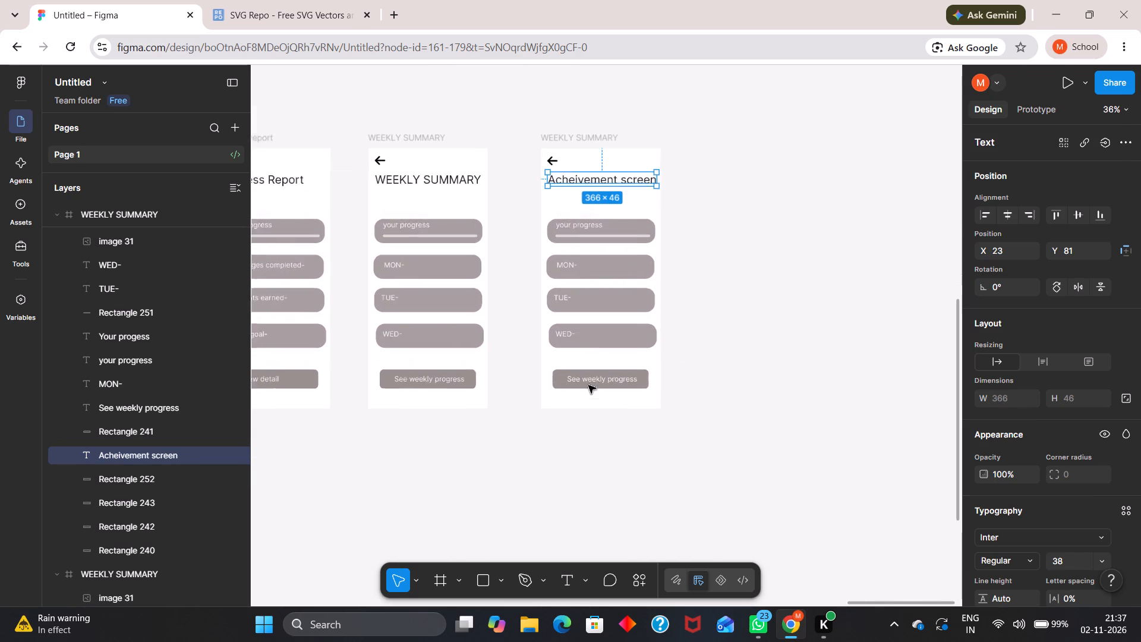
click(610, 371)
double_click(609, 374)
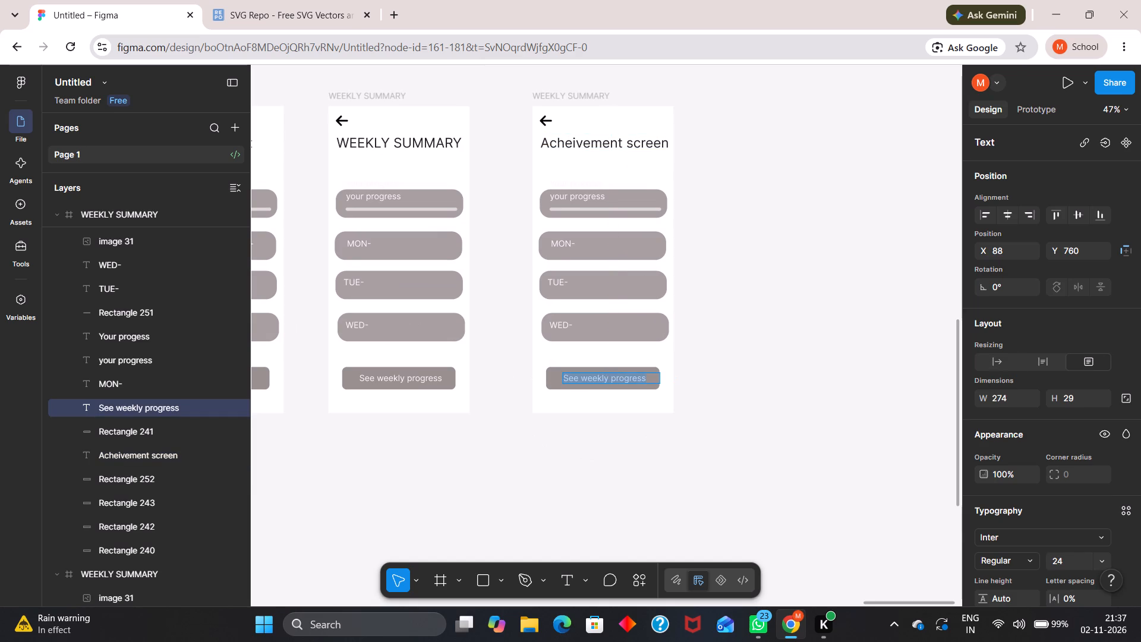
key(v)
text(iew)
key(space)
text(acheive)
key(space)
key(BackSpace)
text(ment)
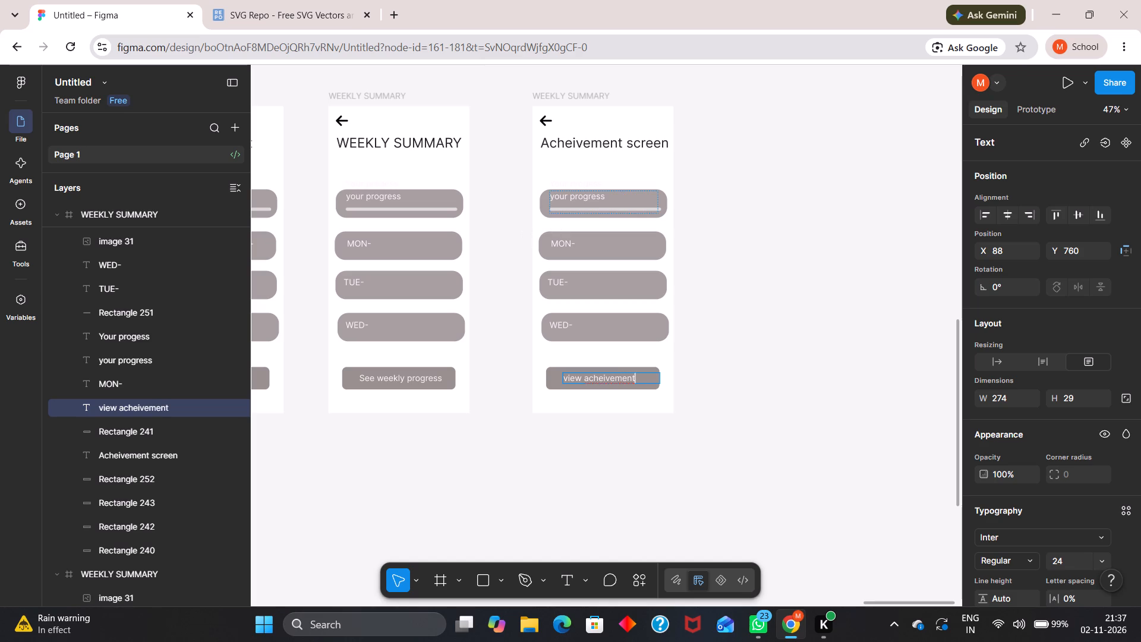
Replace the "MON-" text in the Acheivement screen's second card with "Water saver".
double_click(566, 243)
key(ctrl+a)
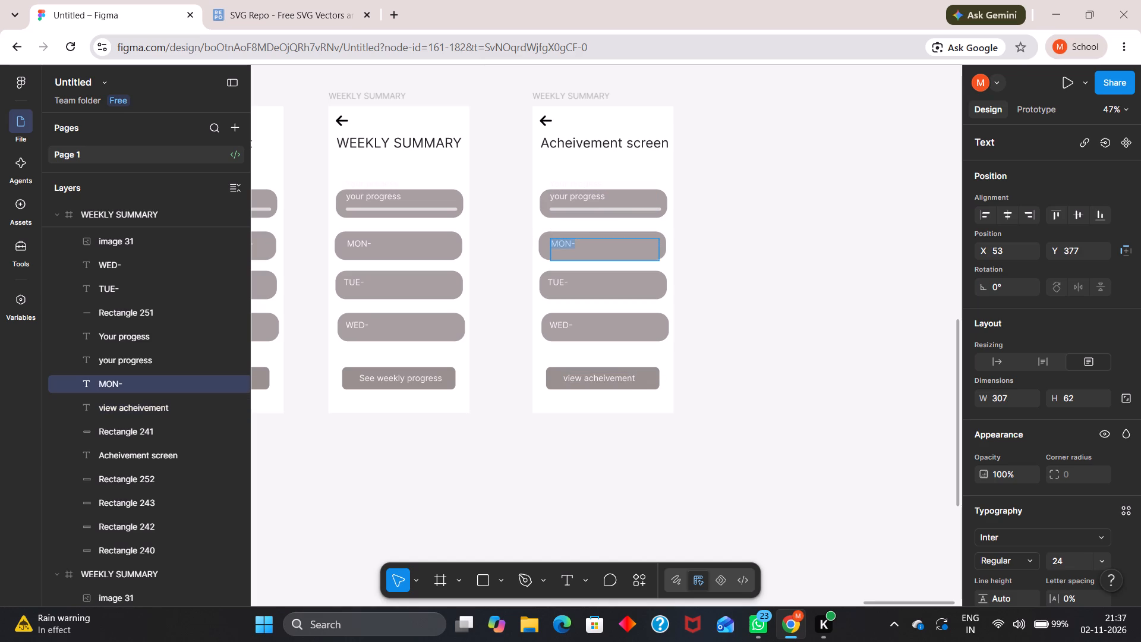
text(Watw)
key(BackSpace)
text(er)
key(space)
text(saver)
key(space)
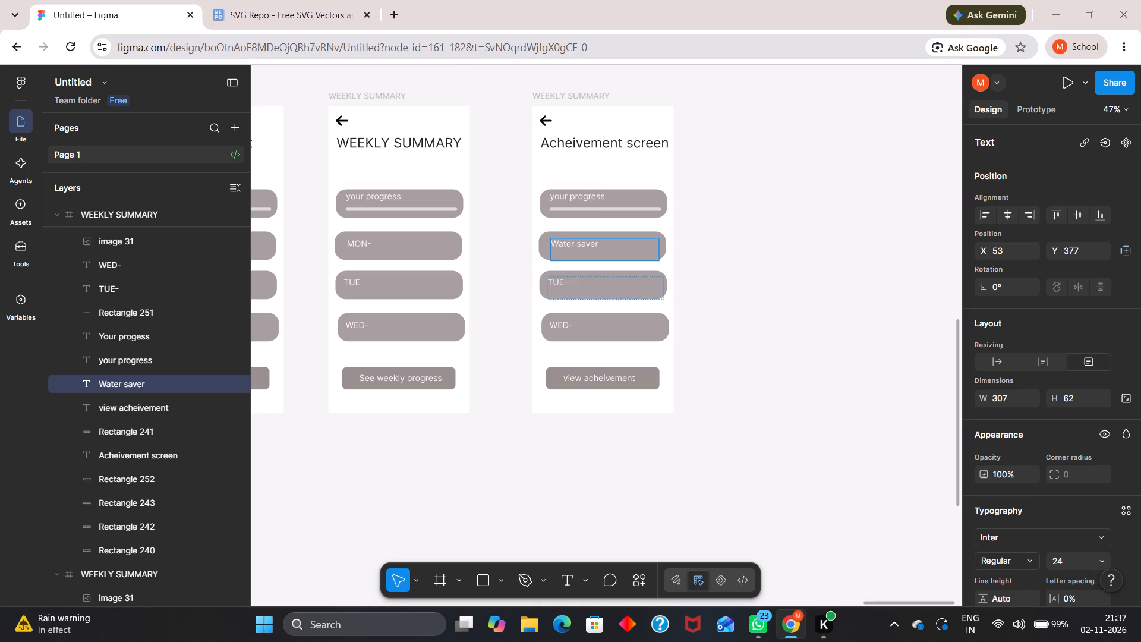
Replace the "TUE-" text in the Acheivement screen's third card with "Waste Warrior-".
triple_click(556, 281)
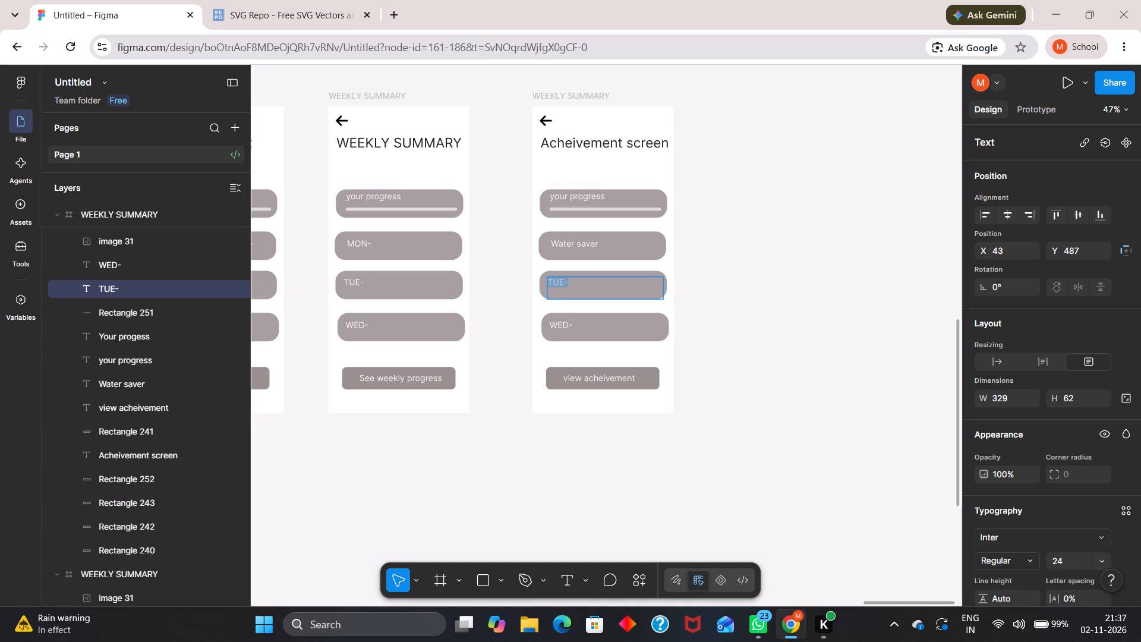
key(a)
key(BackSpace)
text(Waste)
key(space)
text(Warrior)
key(minus)
Add a hyphen directly after "Water saver" on the Acheivement screen, removing the trailing space so it reads "Water saver-".
click(602, 241)
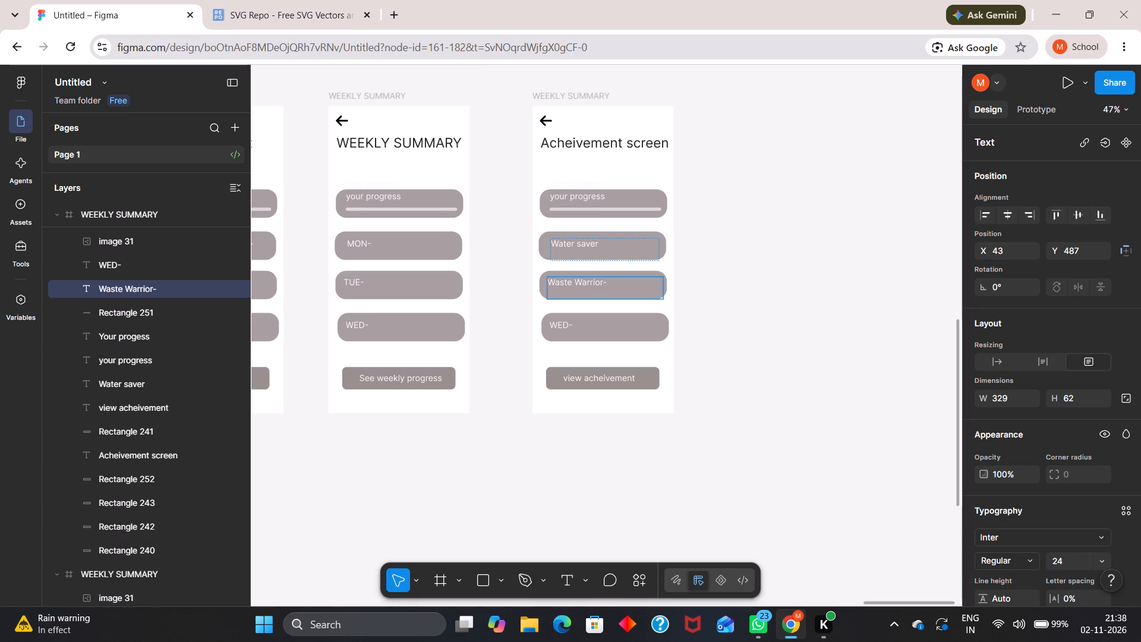
click(602, 241)
key(minus)
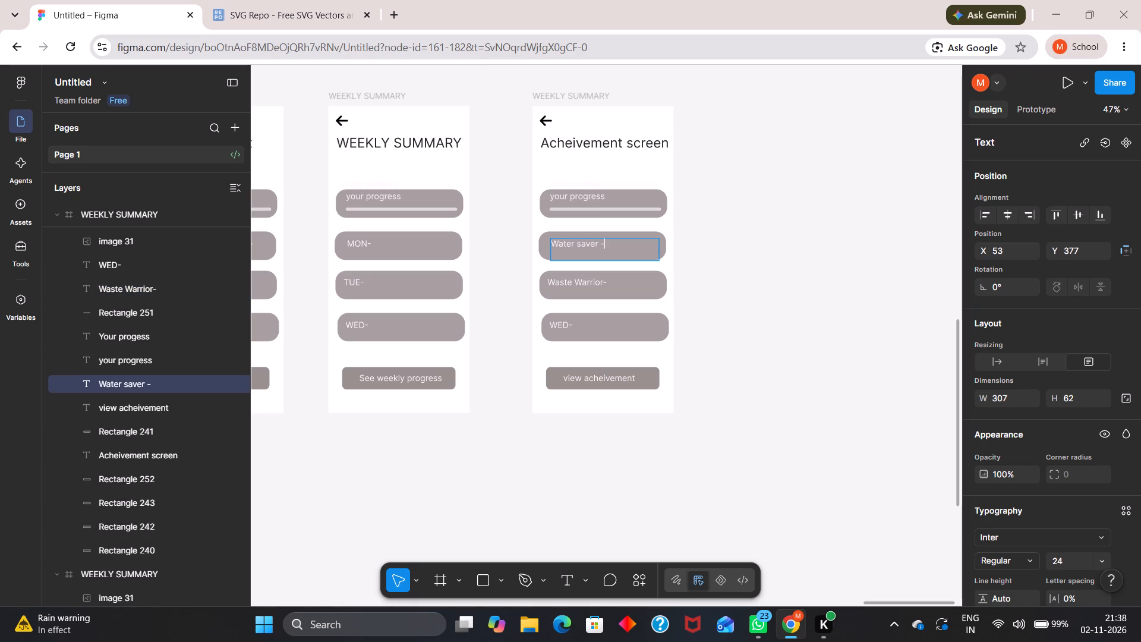
key(BackSpace)
key(BackSpace)
key(minus)
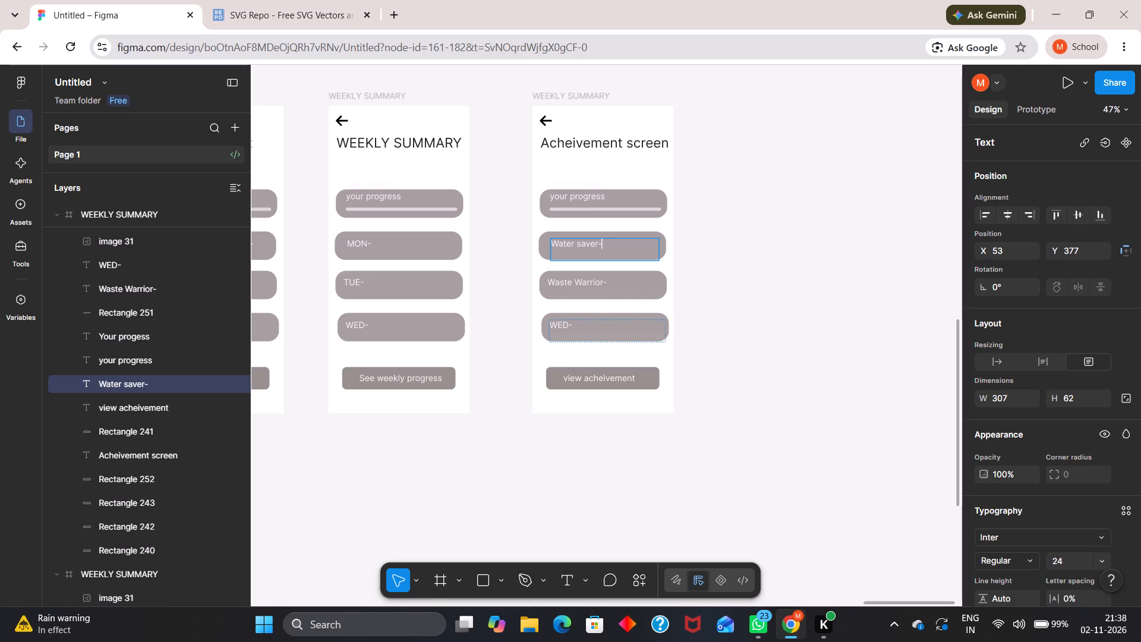
Change the "WED-" text in the Acheivement screen's fourth card to "Green commuter-".
double_click(566, 324)
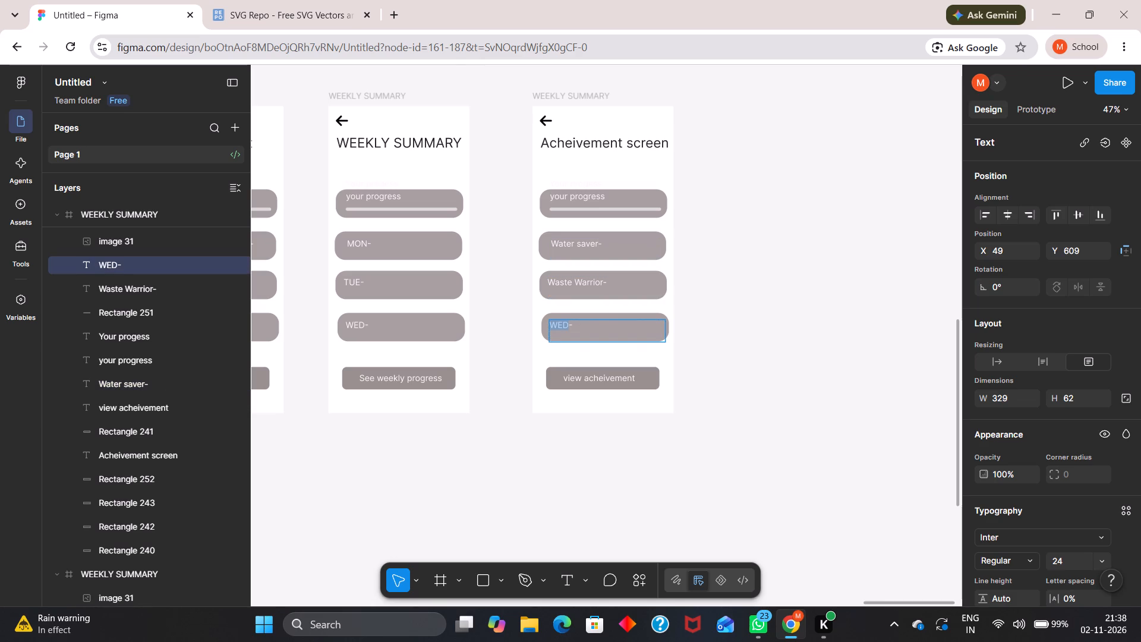
text(Gree)
text(n)
key(space)
text(commuter)
click(667, 315)
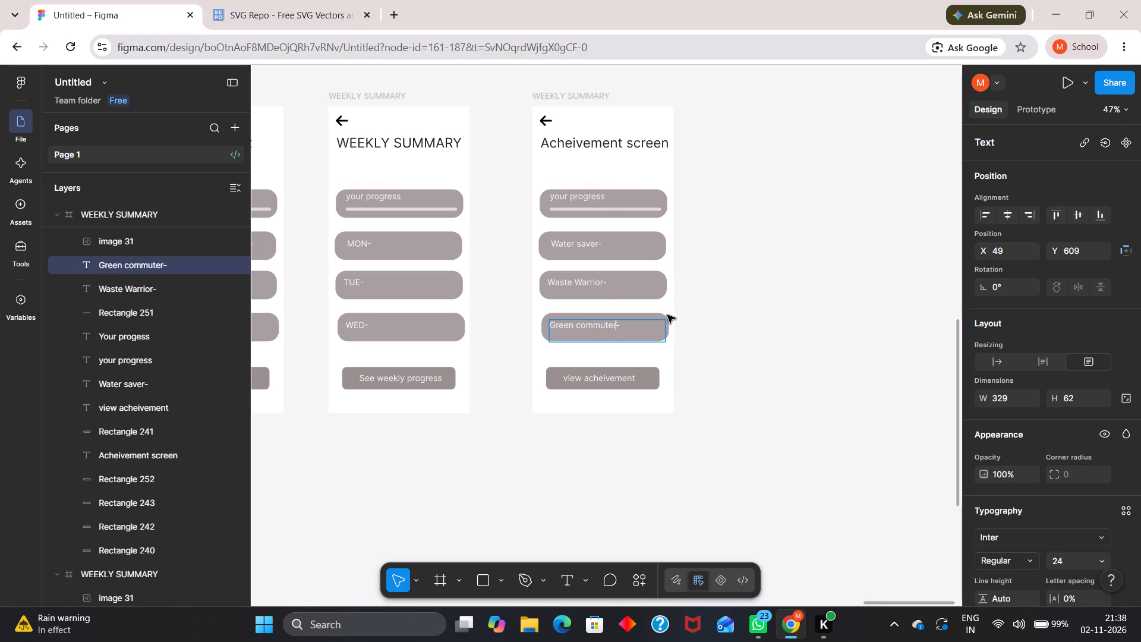
click(714, 315)
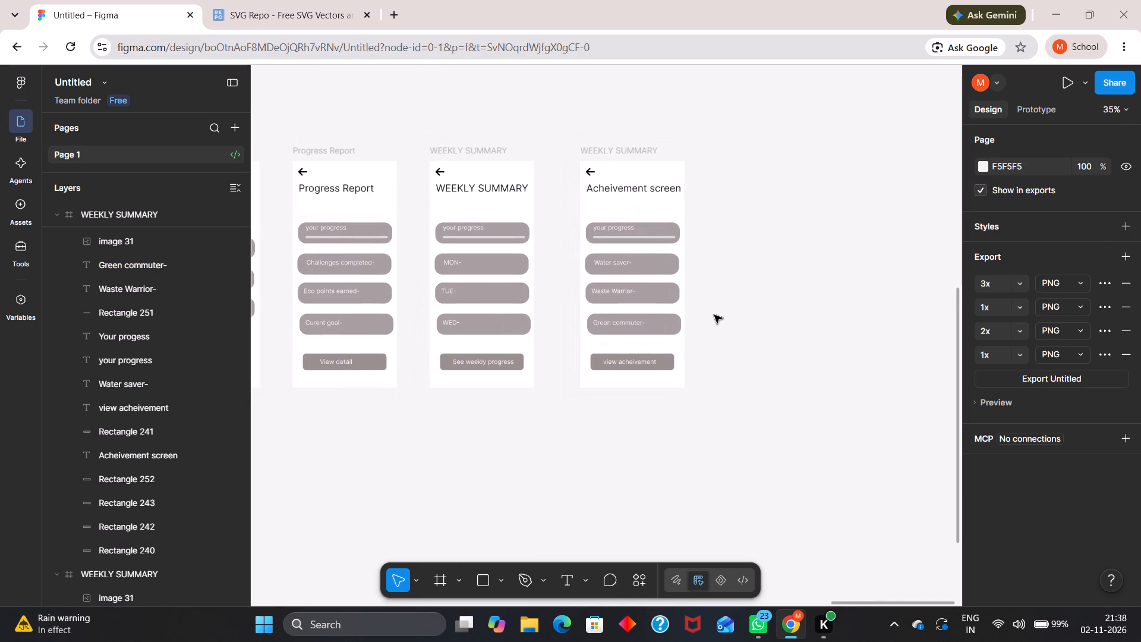
click(714, 315)
Duplicate the Acheivement screen's frame to the right of the original, aligned with its top edge at about X 12734.
drag(601, 147, 759, 150)
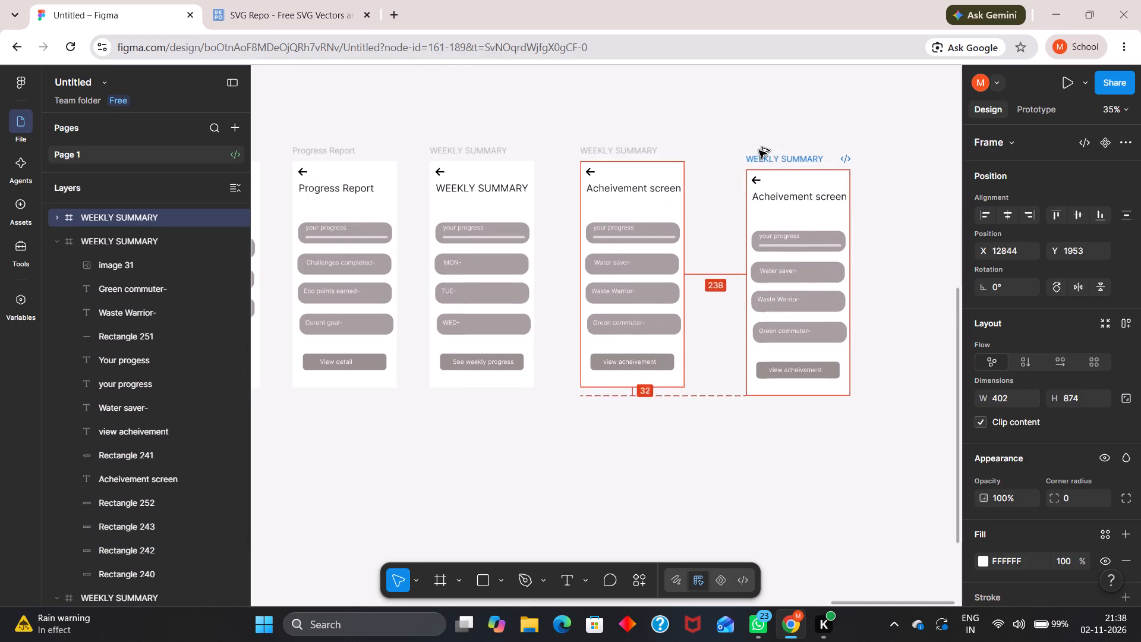
drag(759, 150, 742, 147)
click(749, 98)
Replace the "Acheivement screen" heading on the rightmost duplicated screen with "Reward screen".
middle_drag(826, 184, 755, 169)
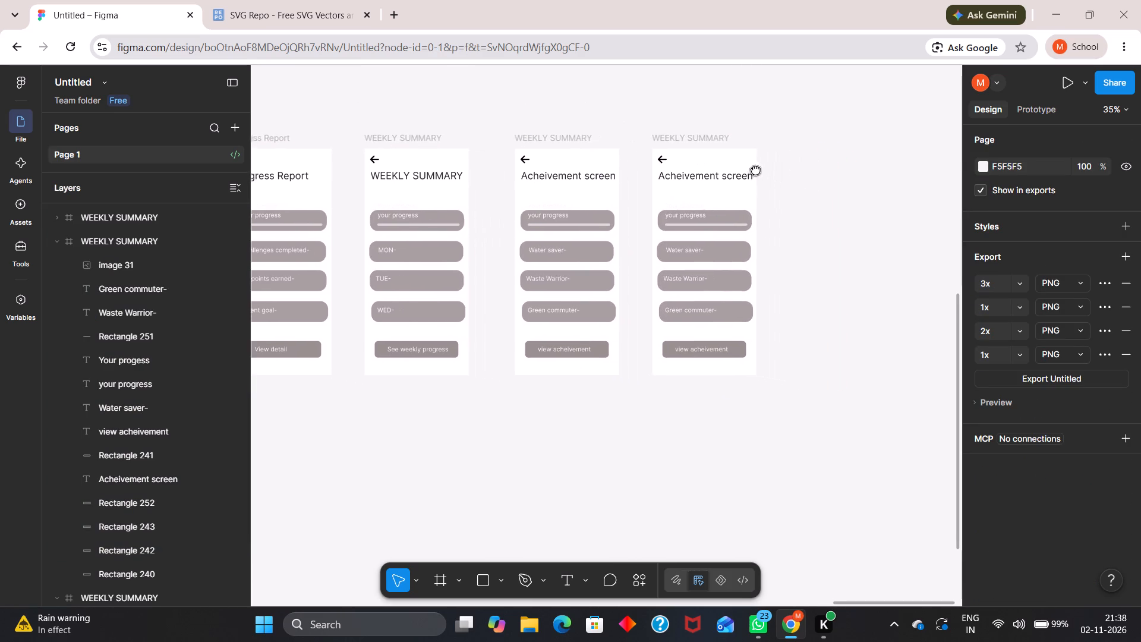
middle_drag(755, 169, 683, 176)
double_click(647, 177)
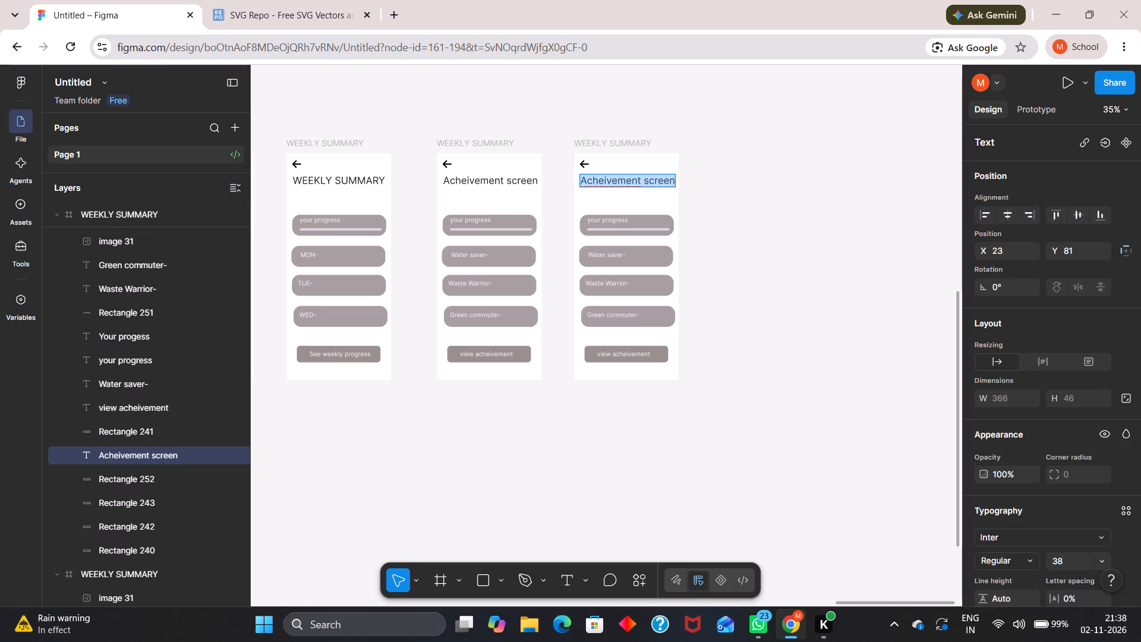
text(RE)
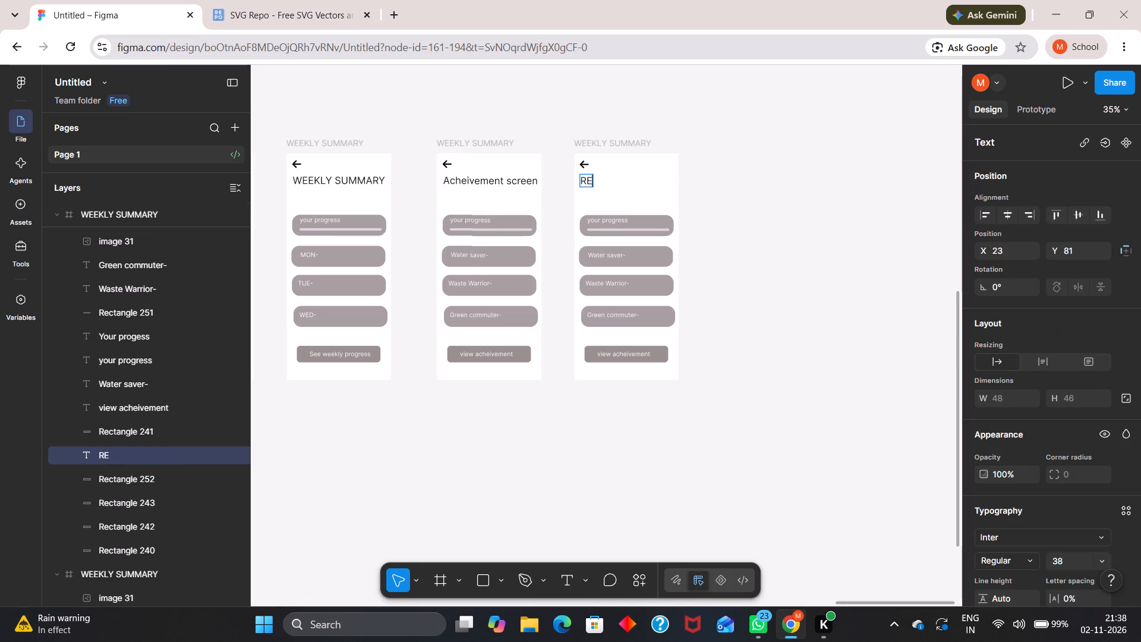
key(BackSpace)
text(eward)
key(space)
text(sc)
text(ree)
key(e)
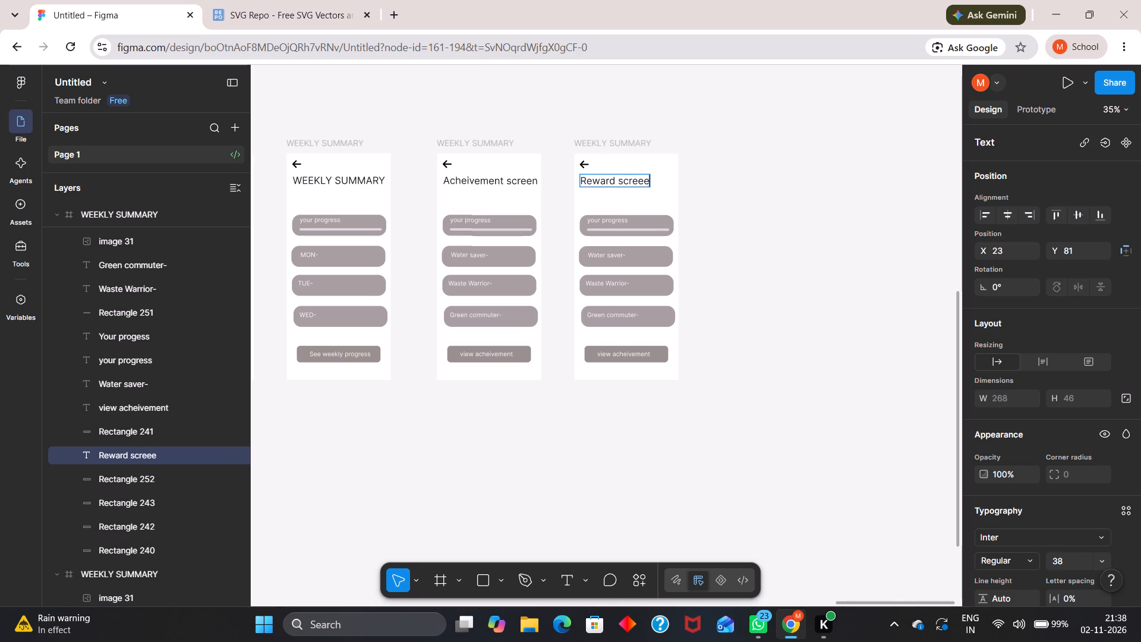
key(BackSpace)
key(n)
click(726, 180)
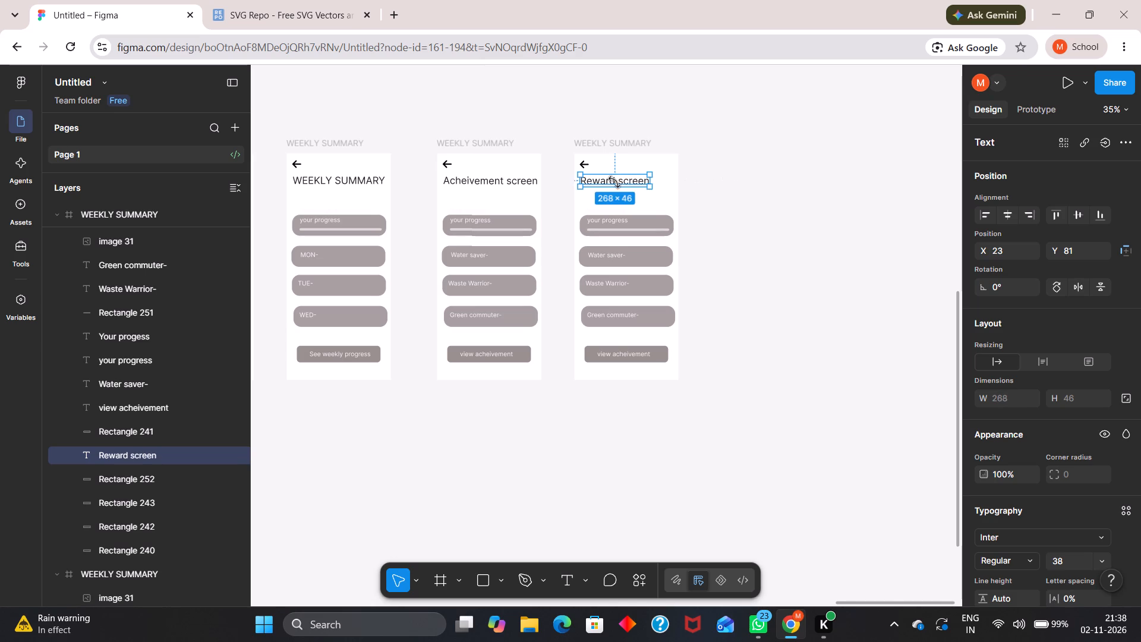
Rename the rightmost duplicated frame to "Reward screen", copied from its heading text.
double_click(614, 182)
key(ctrl+c)
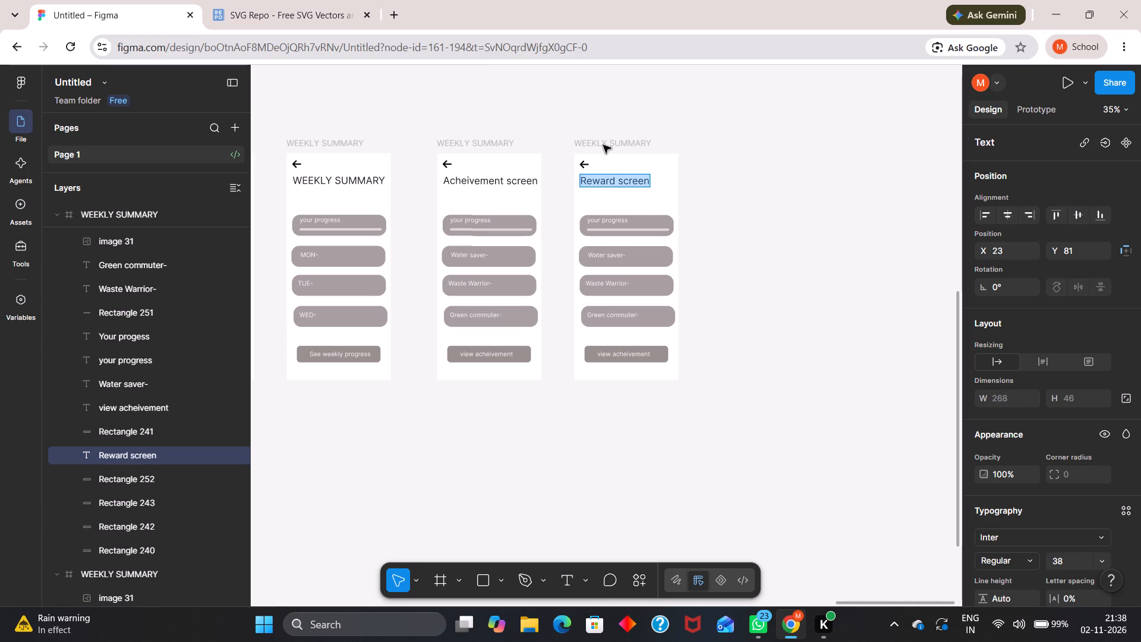
double_click(603, 145)
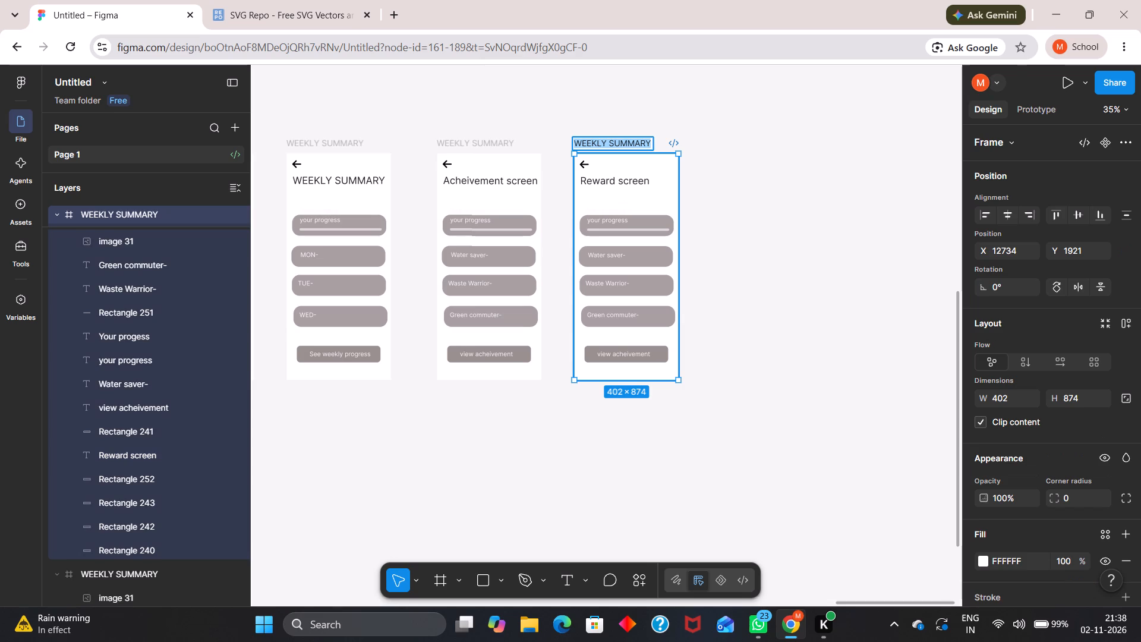
key(ctrl+v)
Rename the middle "WEEKLY SUMMARY" frame to "Acheivement screen", copied from its heading text.
double_click(507, 141)
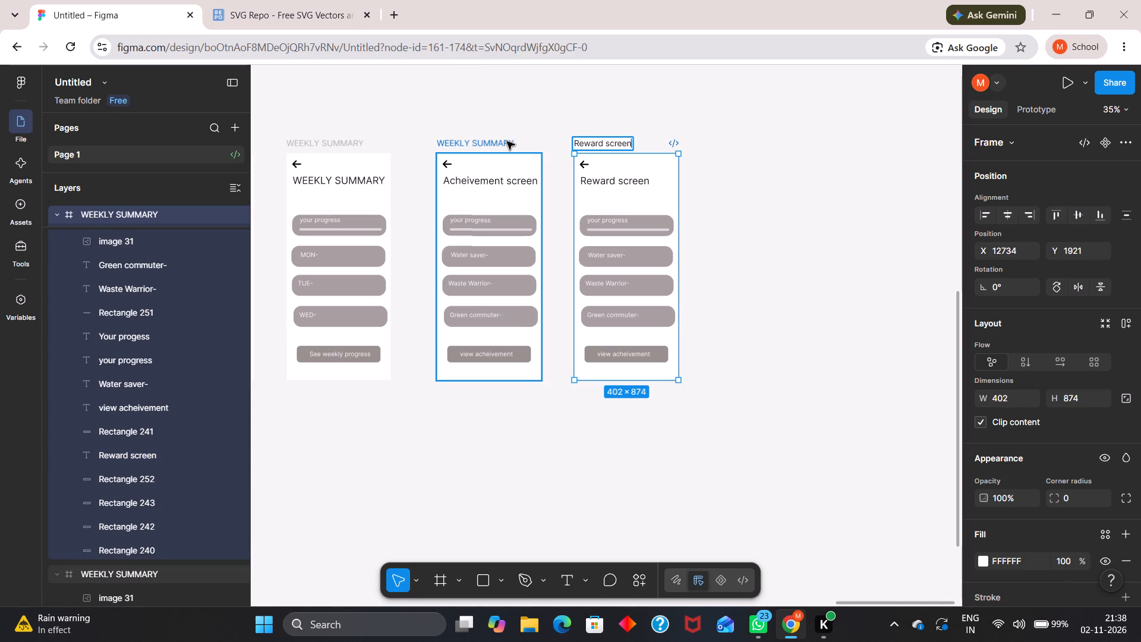
double_click(508, 177)
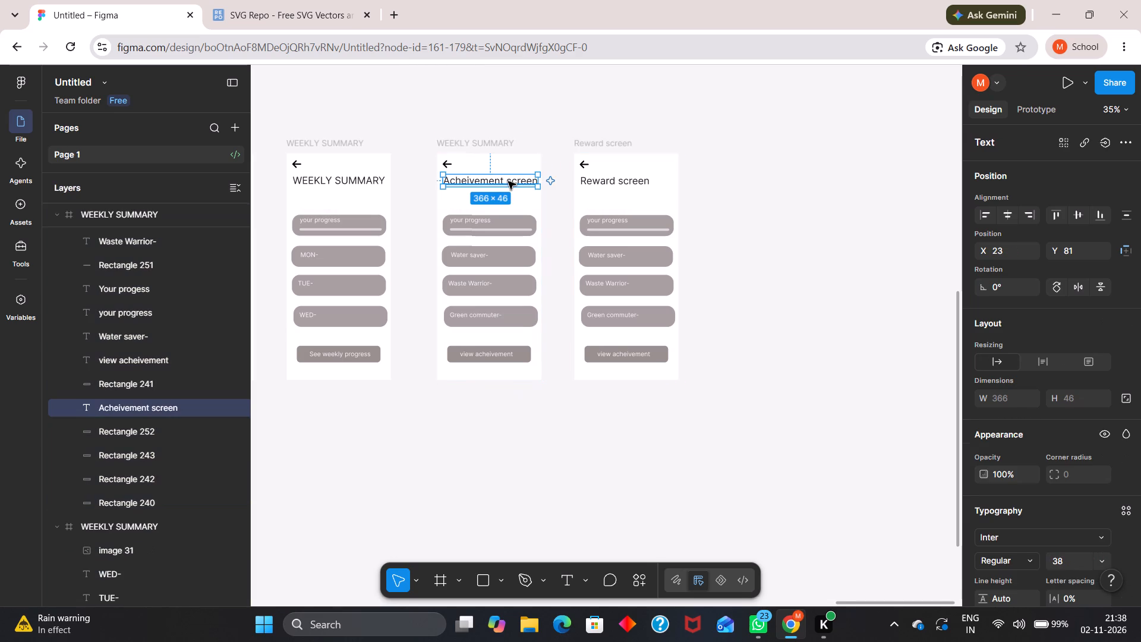
double_click(508, 181)
key(ctrl+c)
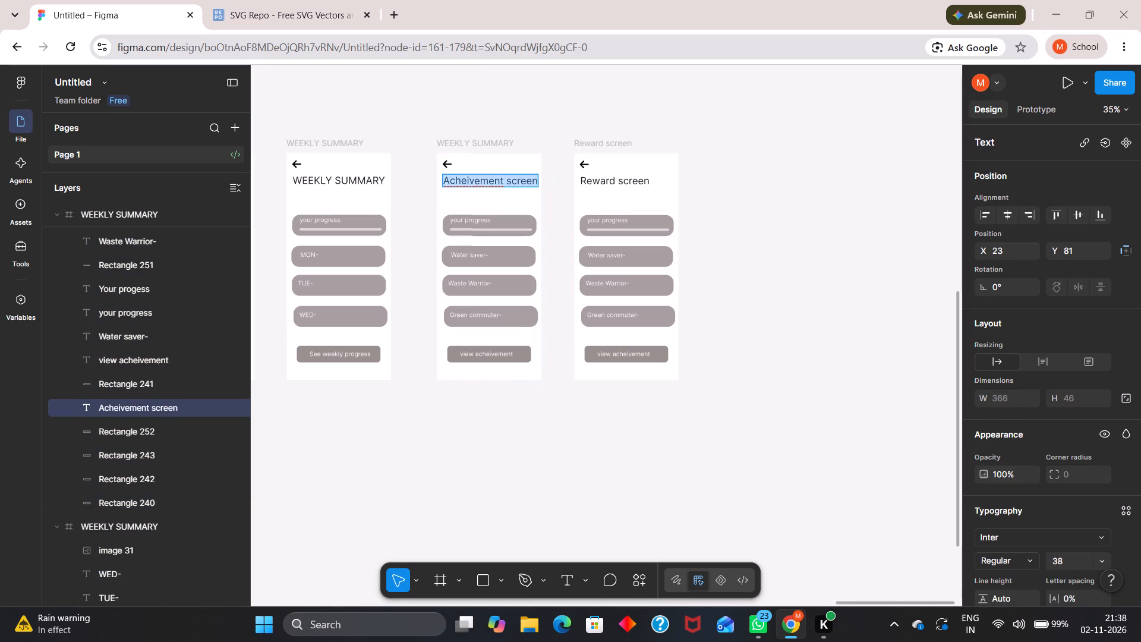
triple_click(494, 141)
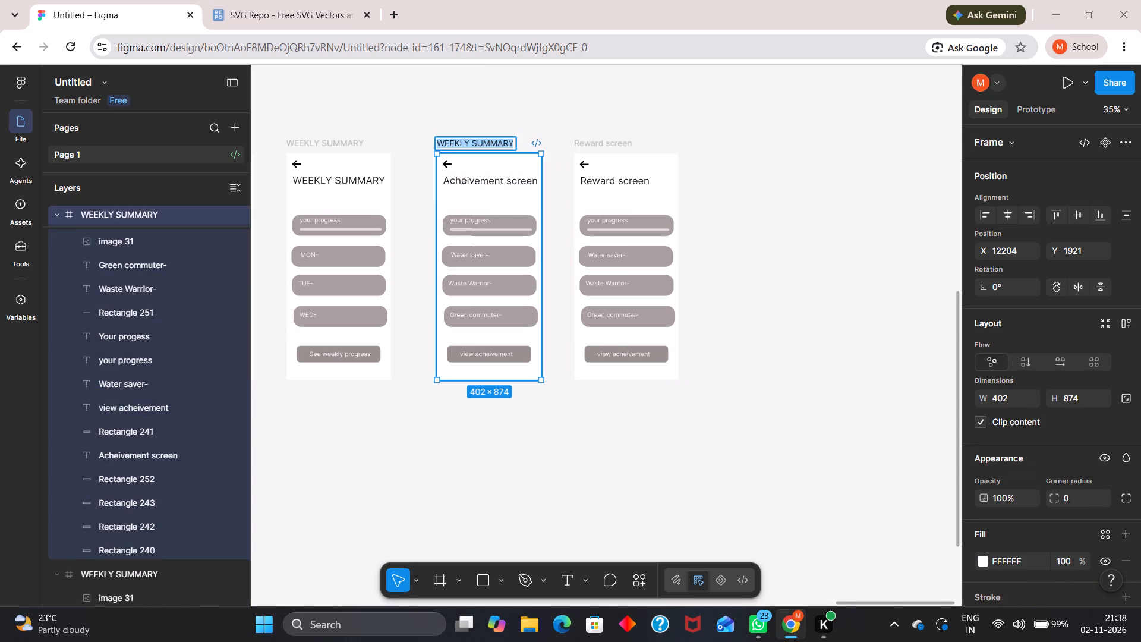
key(ctrl+v)
click(523, 114)
click(523, 114)
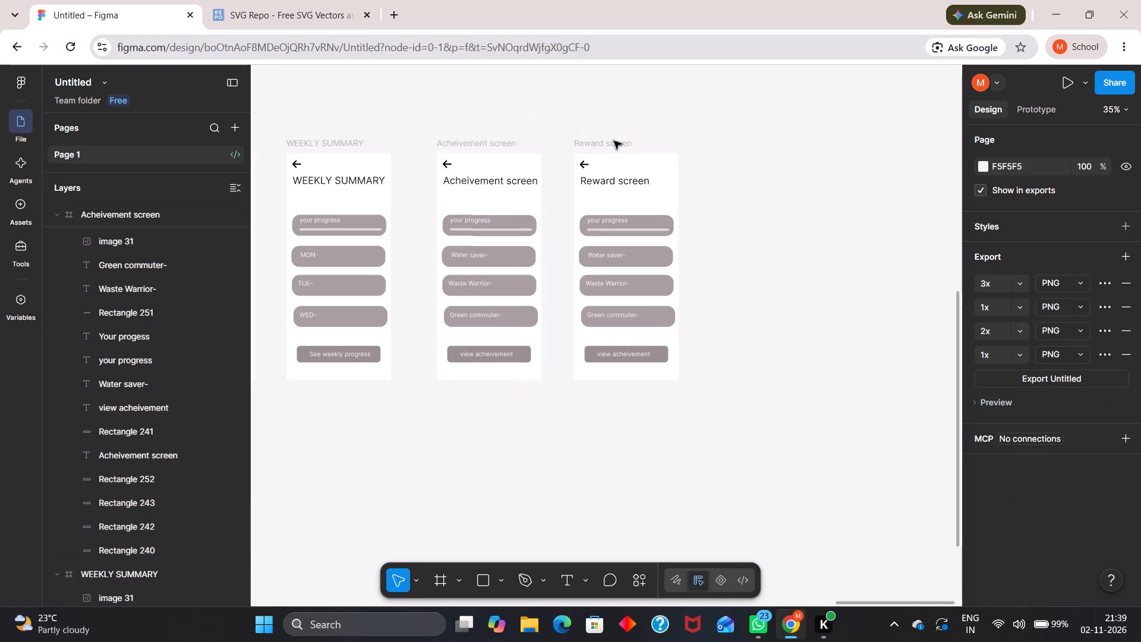
Replace the "Water saver-" text in the Reward screen's second card with "Available points-".
scroll(672, 246, up, 6)
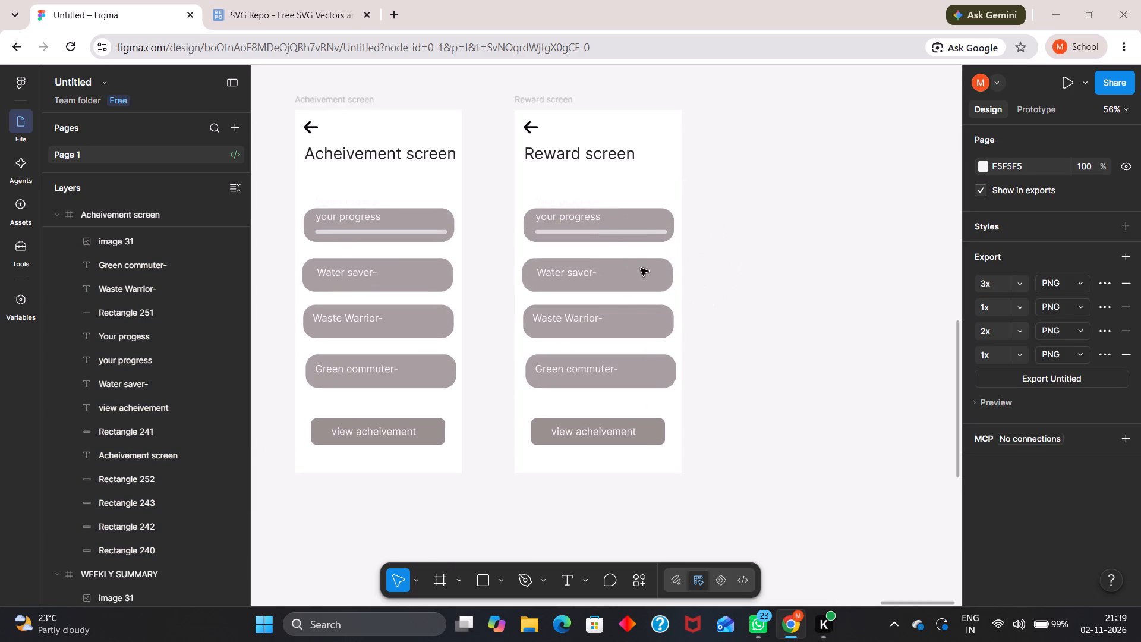
double_click(582, 272)
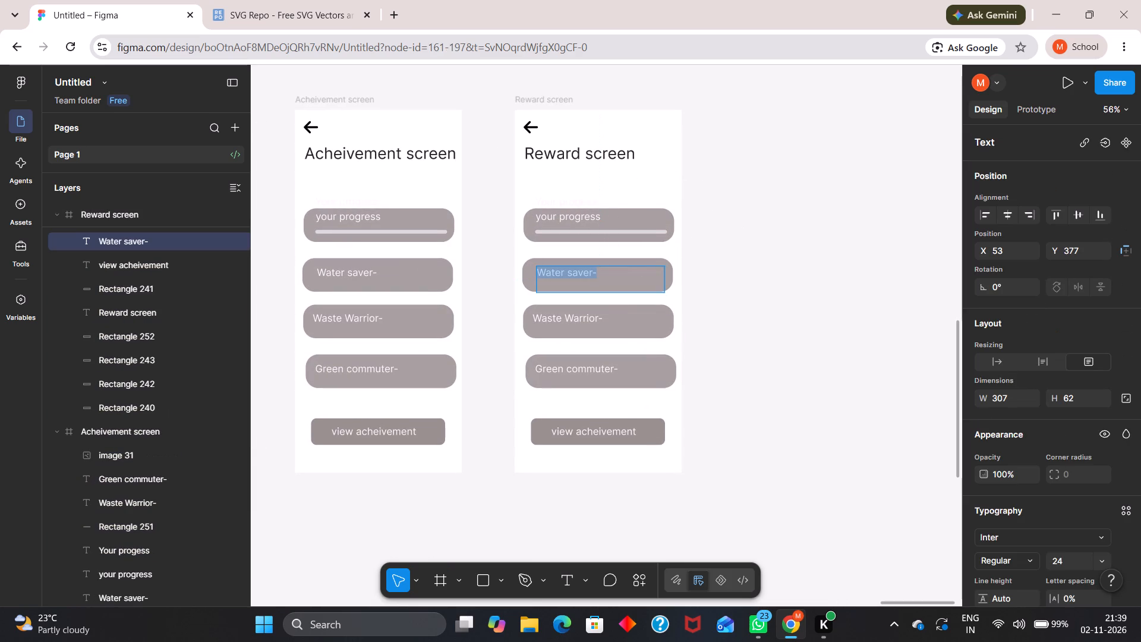
key(a)
key(BackSpace)
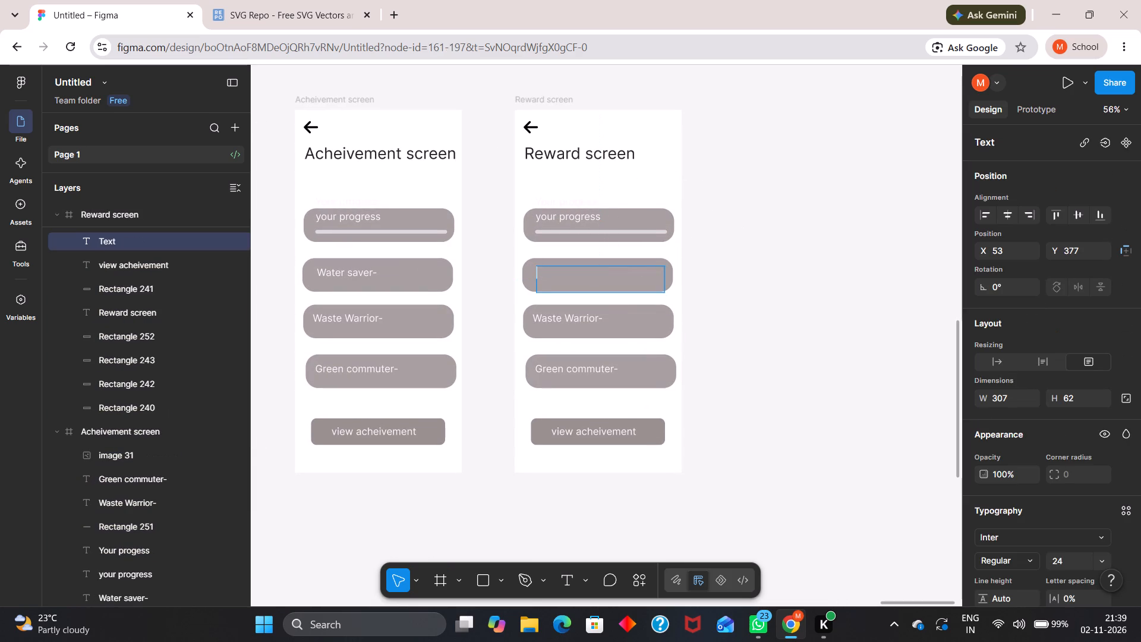
key(shift+a)
text(via)
key(BackSpace)
text(ailable)
key(space)
text(points-)
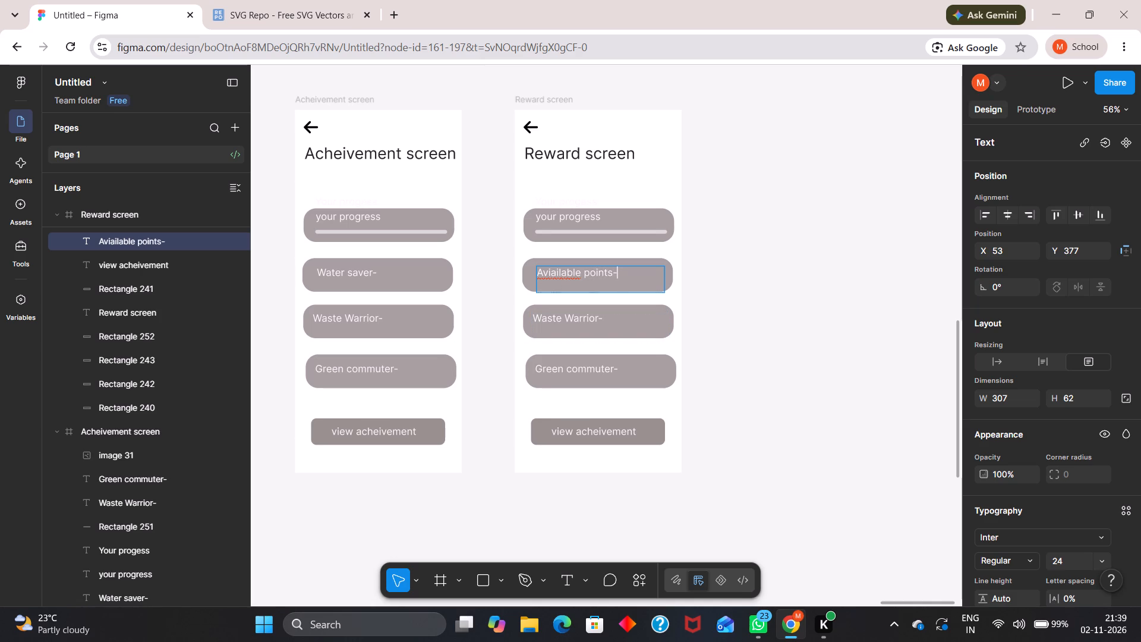
key(BackSpace)
key(minus)
key(Left)
key(Left)
key(Left)
key(Left)
key(Left)
key(Left)
key(Left)
key(Left)
key(Left)
key(Left)
key(Left)
key(Left)
key(Left)
key(Left)
key(Left)
key(BackSpace)
Change the "Waste Warrior-" text in the Reward screen's third card to "Earn points by challenges-".
double_click(573, 319)
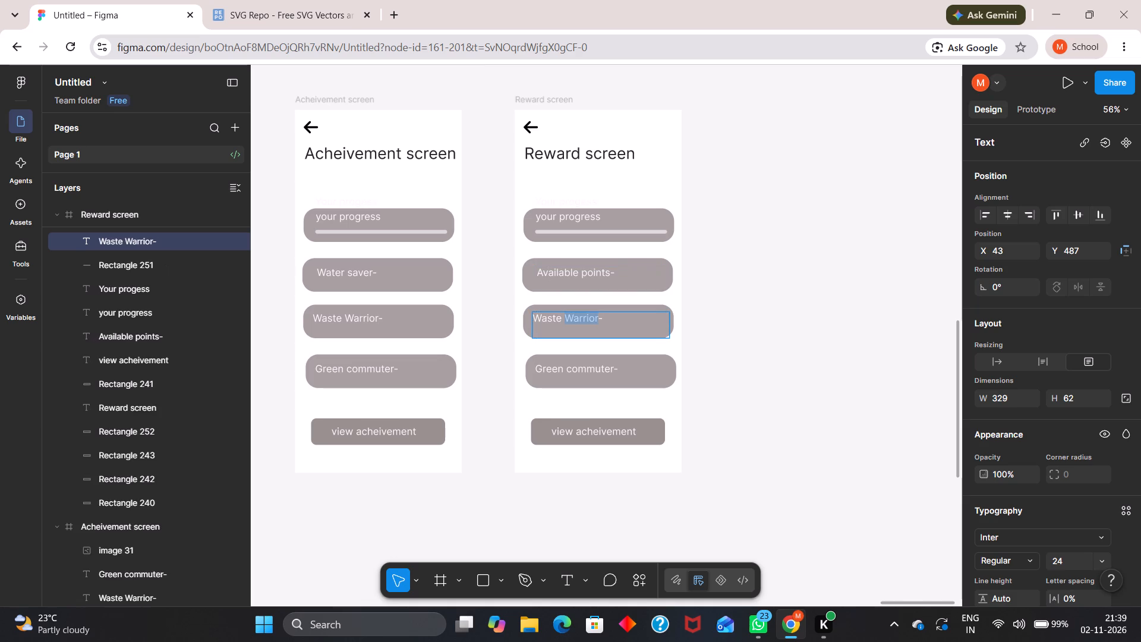
key(BackSpace)
key(BackSpace)
key(BackSpace)
key(BackSpace)
key(BackSpace)
key(BackSpace)
key(BackSpace)
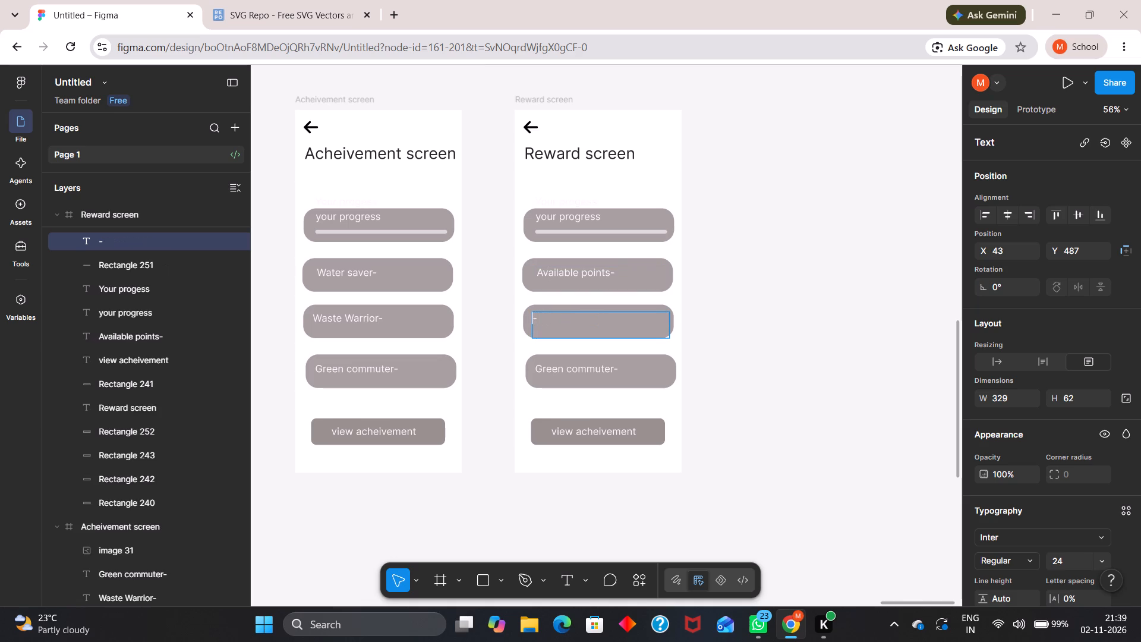
key(shift+e)
text(arn)
key(space)
text(points)
key(space)
text(bu)
key(BackSpace)
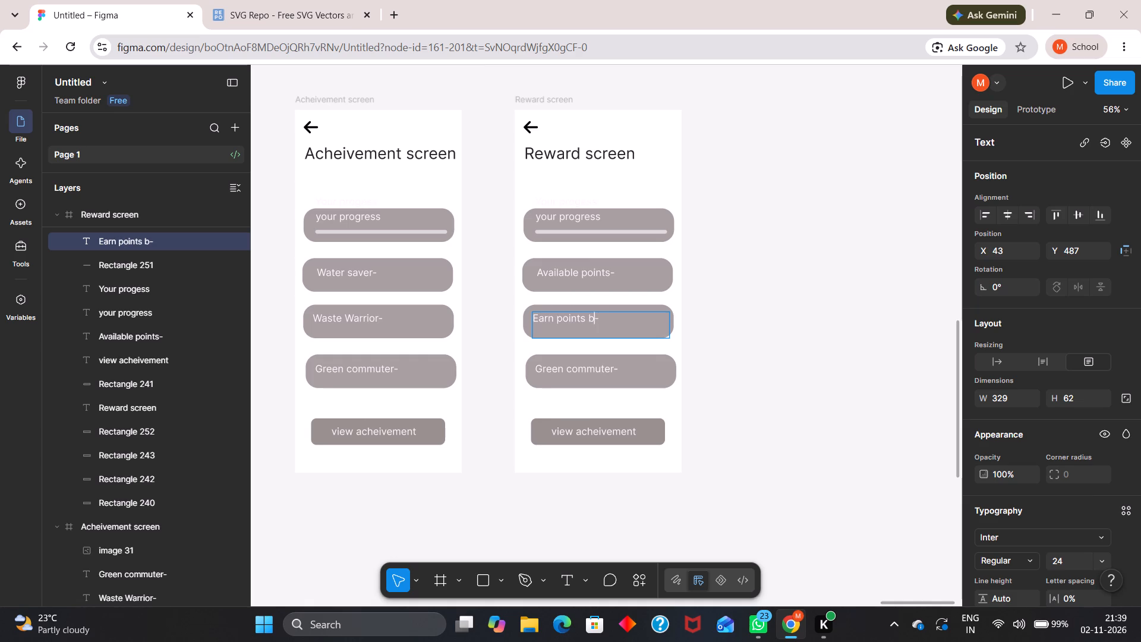
text(y c)
text(halle)
key(n)
text(ges)
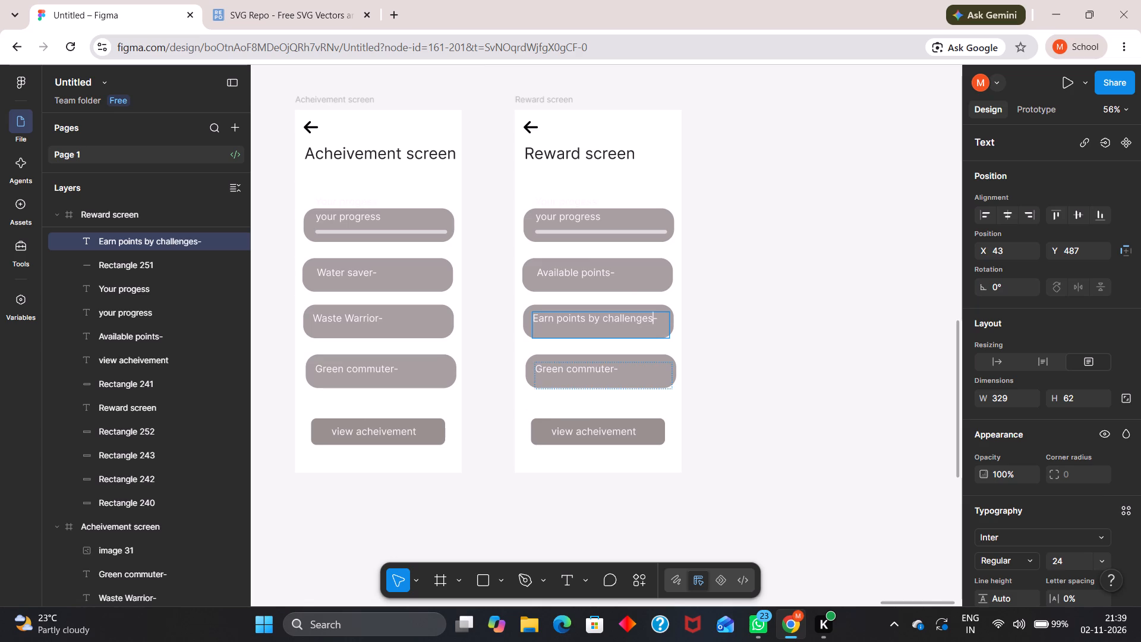
Replace the "Green commuter-" text in the Reward screen's fourth card with "Explore recognition and reward".
double_click(565, 362)
click(565, 362)
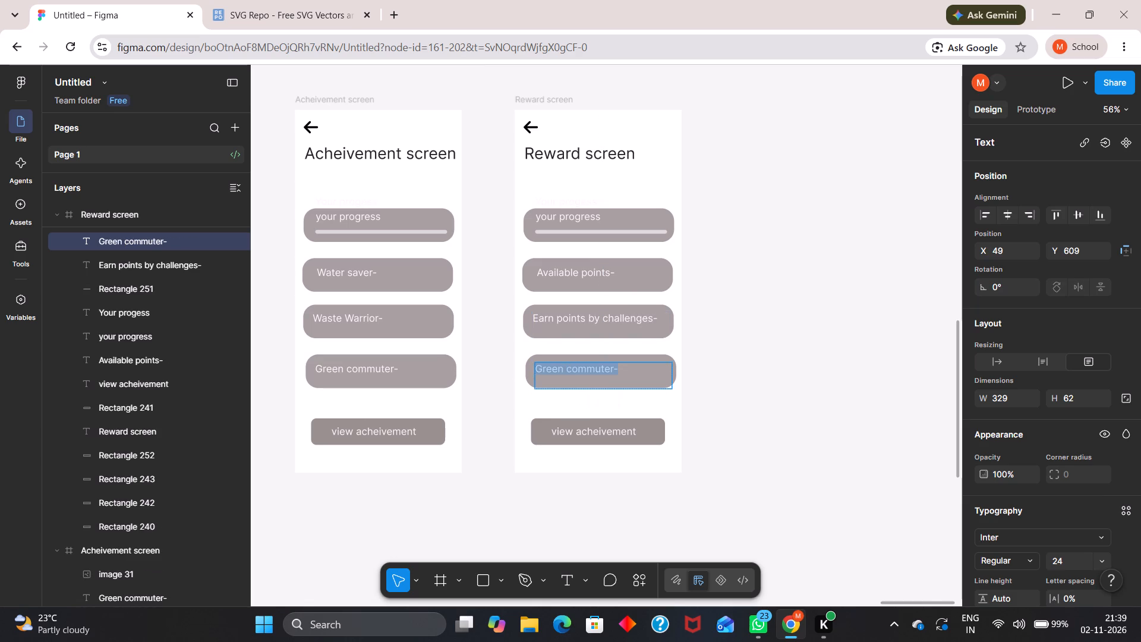
text(Exp)
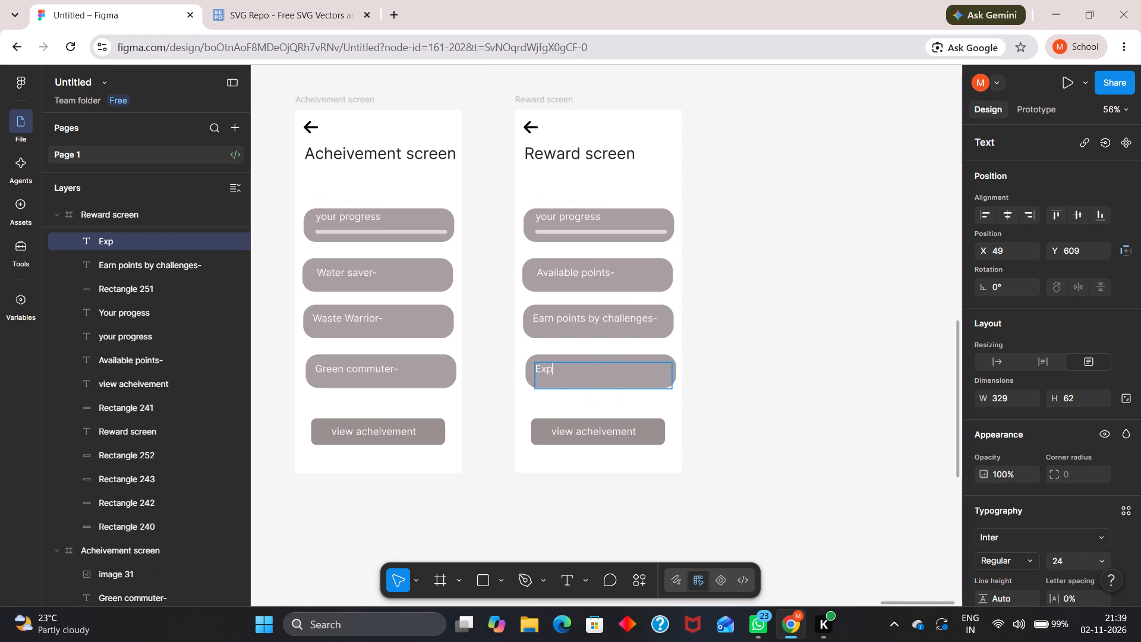
text(lore)
key(space)
text(re)
text(cognition)
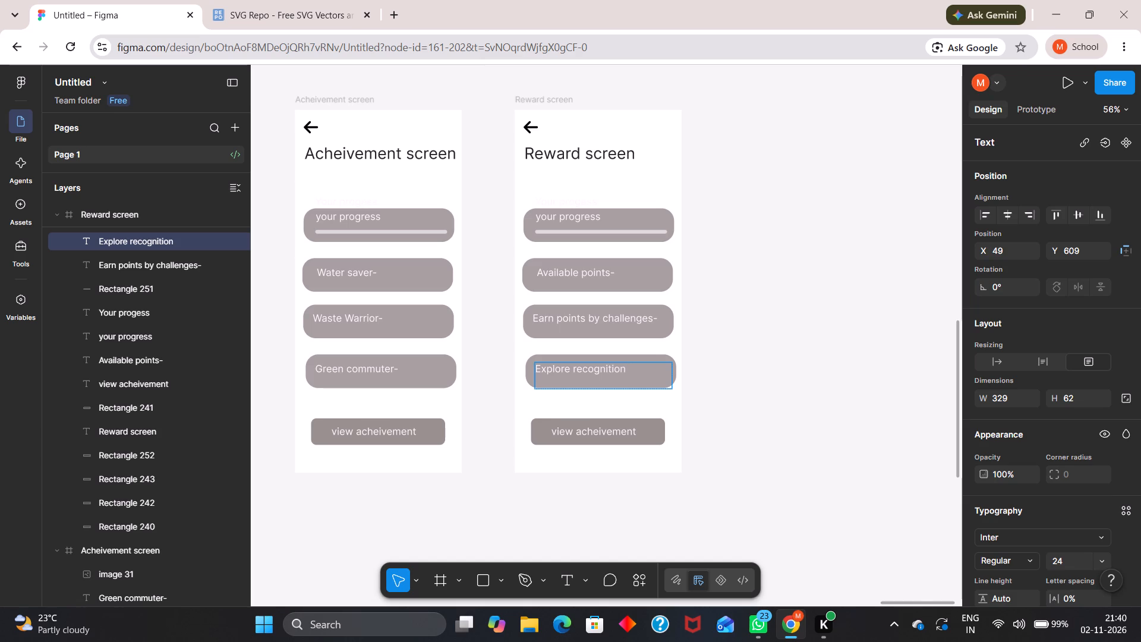
key(space)
text(aand)
key(BackSpace)
key(BackSpace)
key(BackSpace)
text(nd)
key(space)
text(reward)
key(Escape)
key(Escape)
Change the Reward screen's bottom button label from "view acheivement" to "Explore reward".
double_click(617, 429)
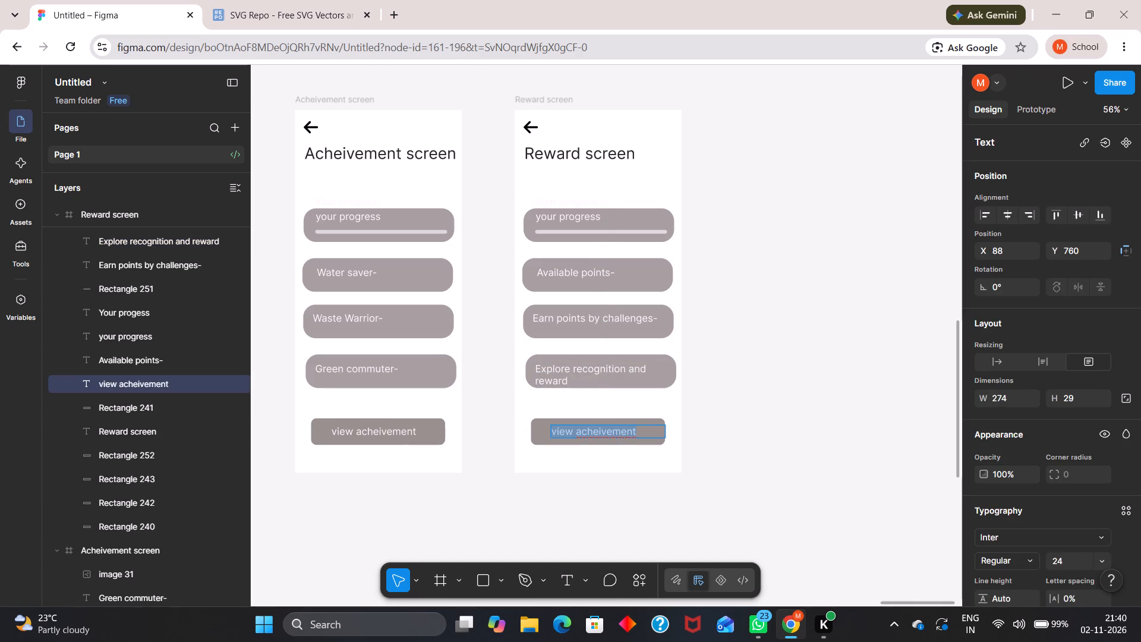
text(Explore)
key(space)
text(res)
key(BackSpace)
text(ward)
key(Escape)
key(Escape)
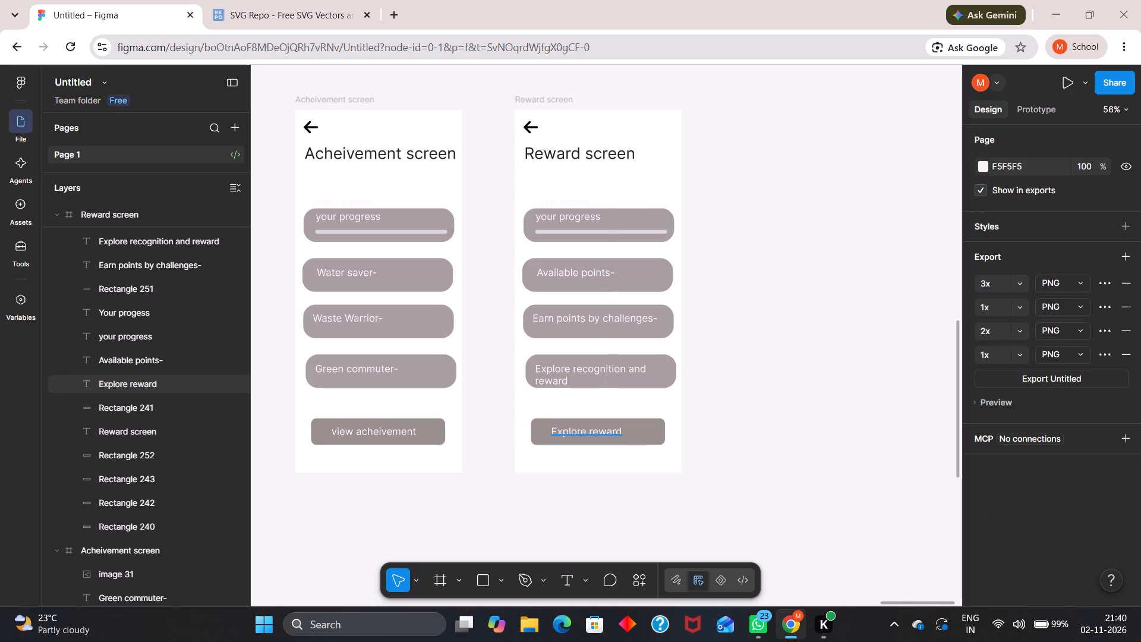
click(837, 400)
ctrl+scroll(827, 363, down, 4)
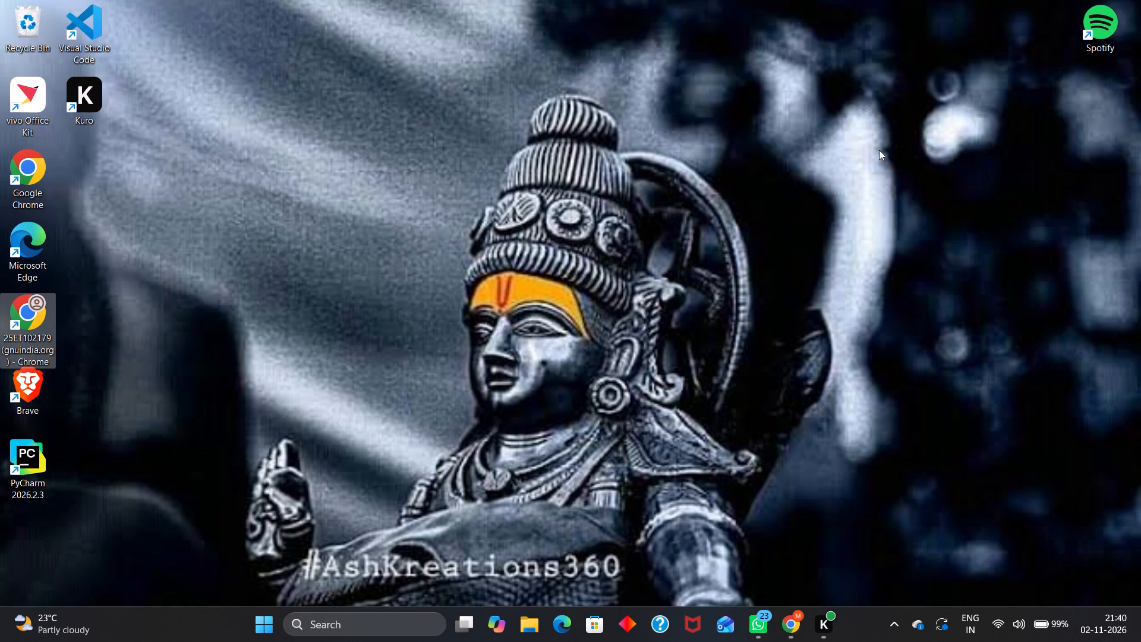
Open Spotify and skip to the next track.
click(1093, 43)
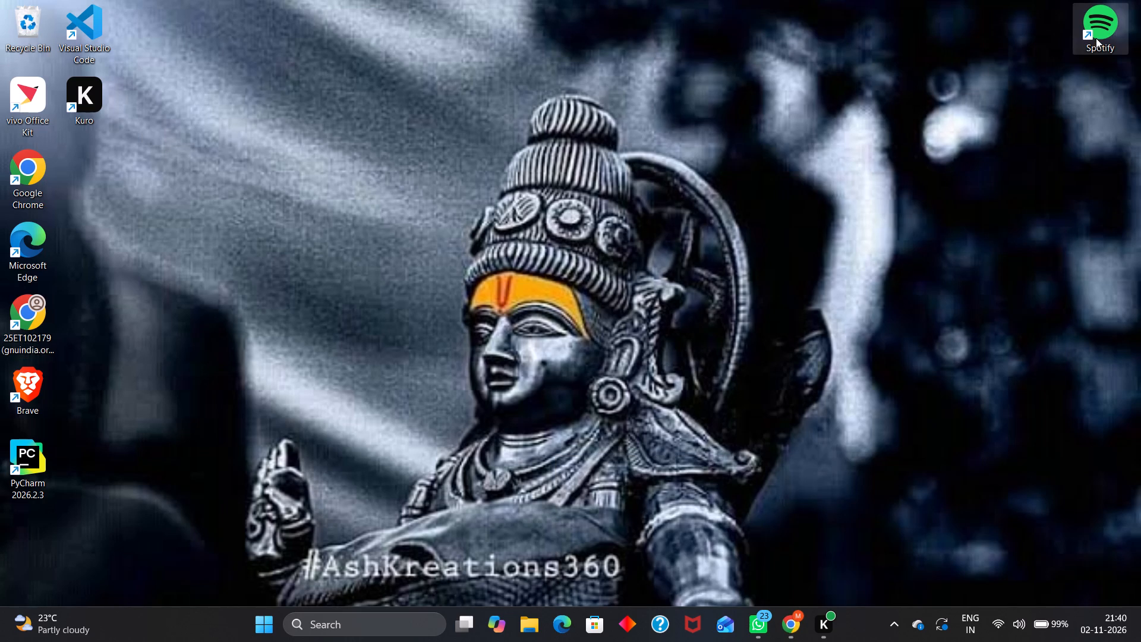
click(1097, 30)
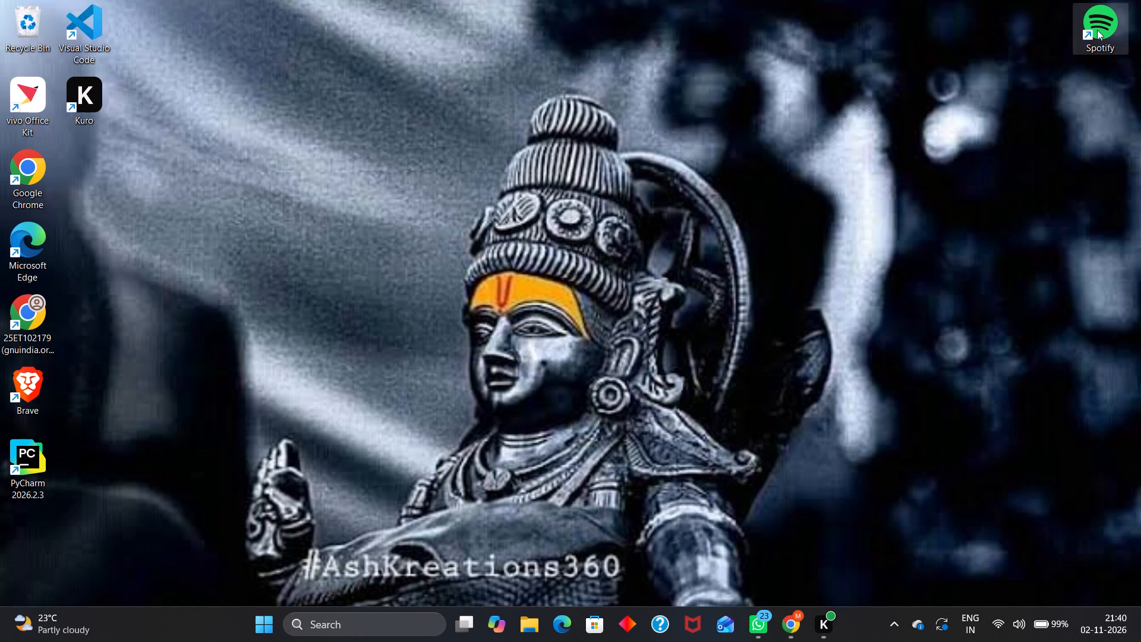
click(1097, 30)
double_click(1097, 30)
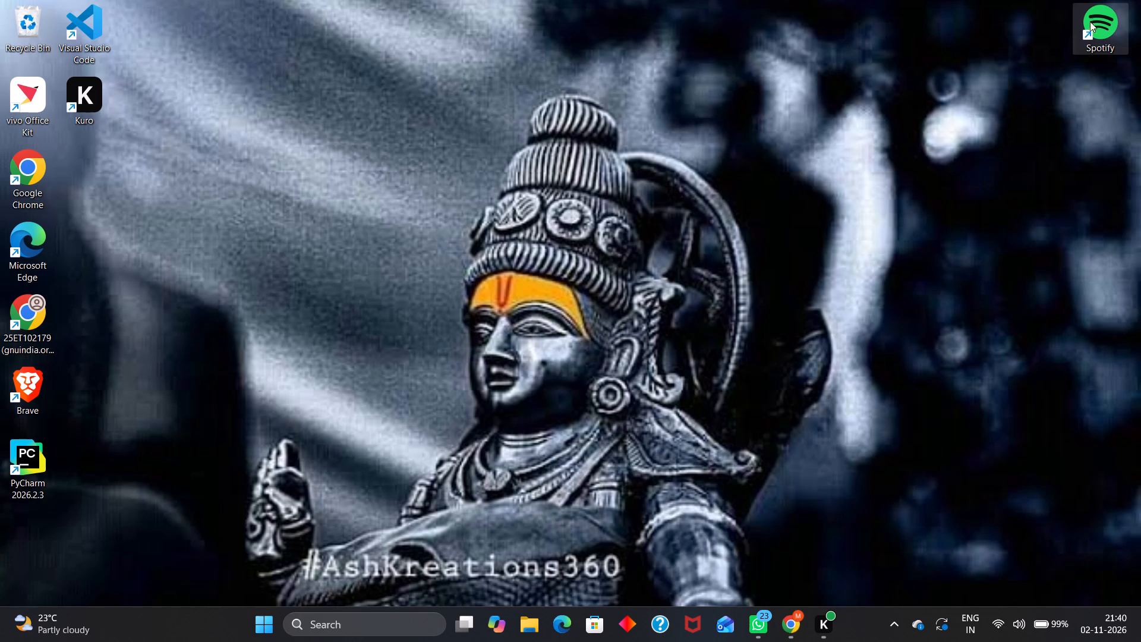
double_click(1103, 21)
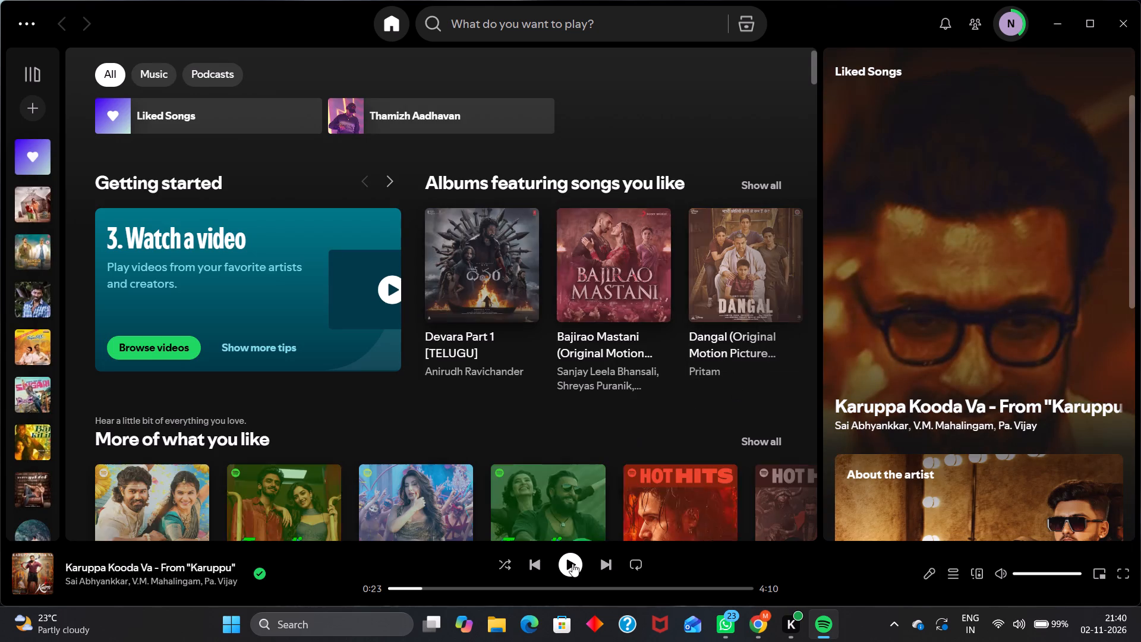
click(578, 562)
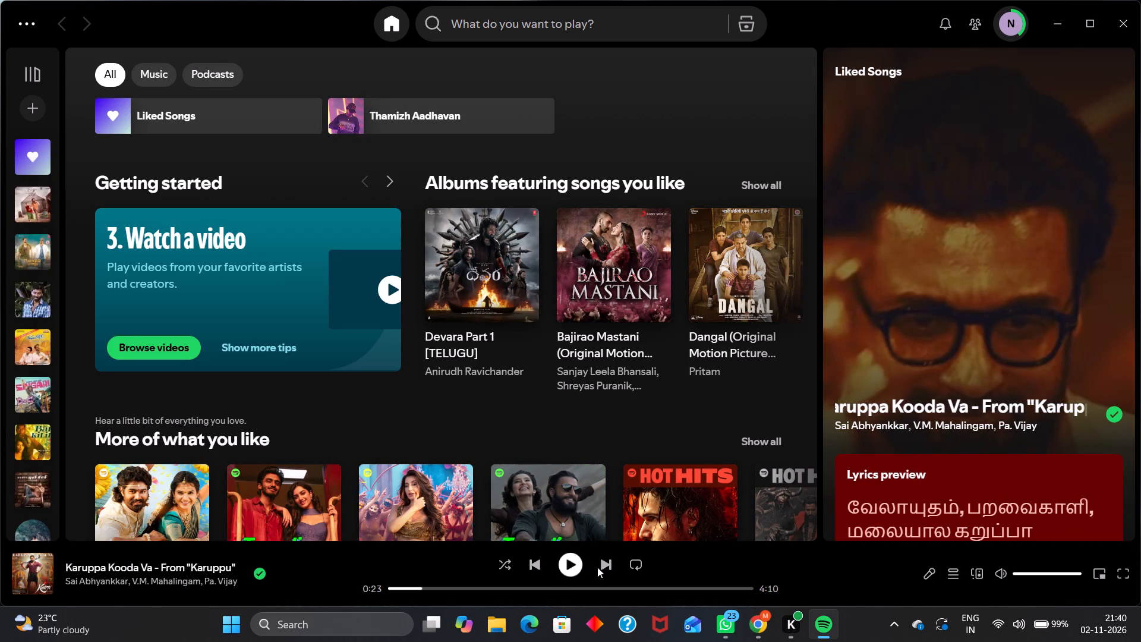
click(603, 568)
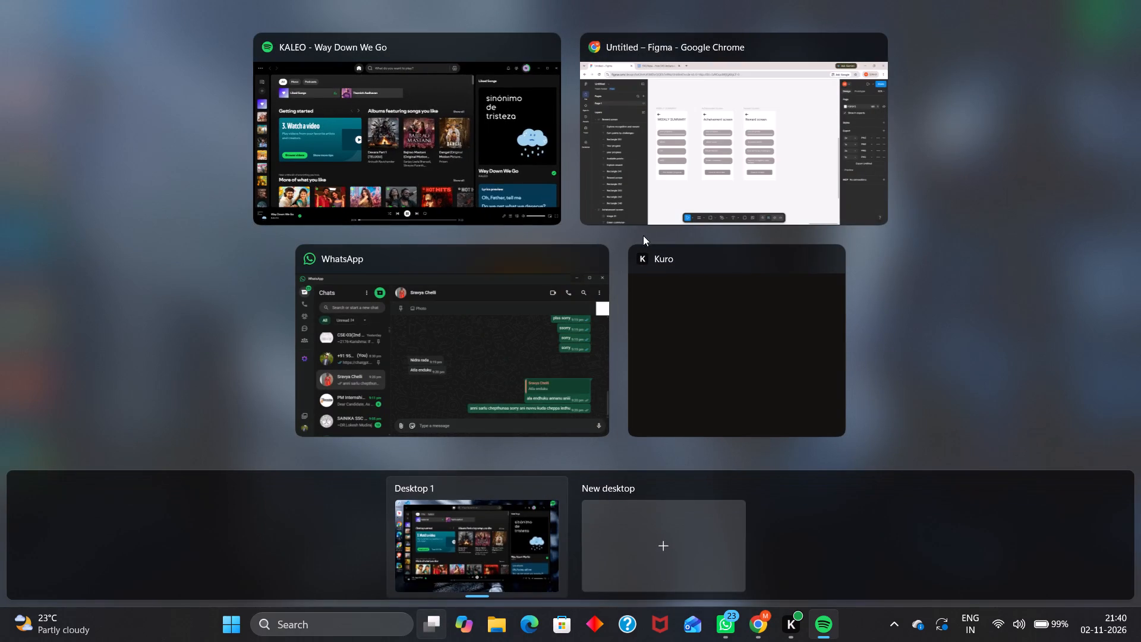
Back in Figma, move the LEADERBOARD frame from the lower row to the end of the upper row, beside the Reward screen.
click(693, 194)
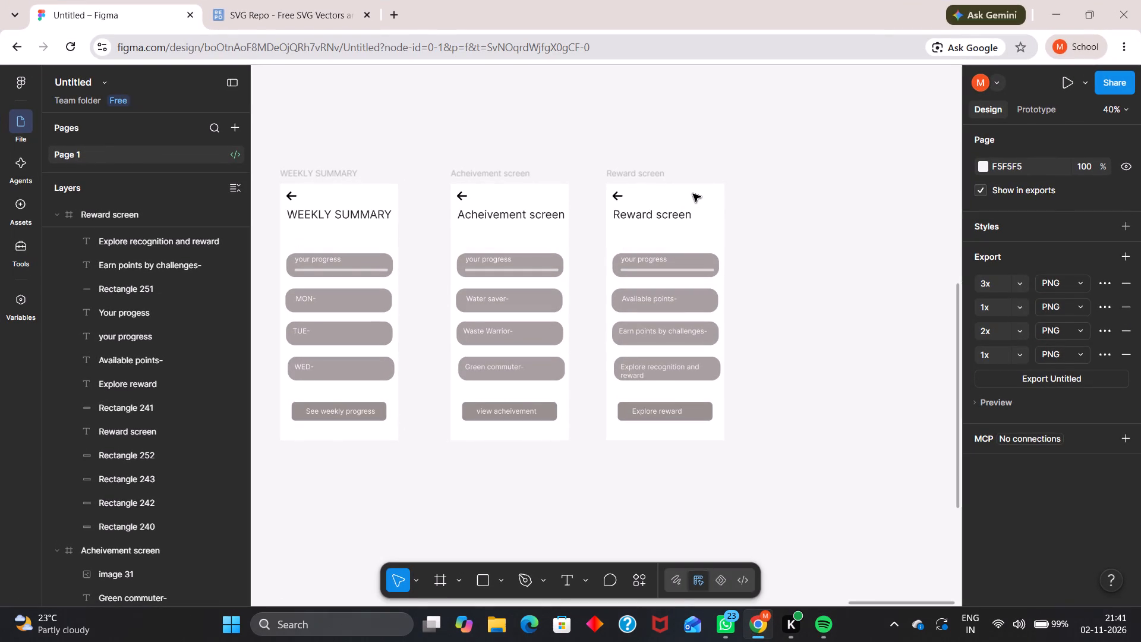
middle_drag(428, 377, 461, 368)
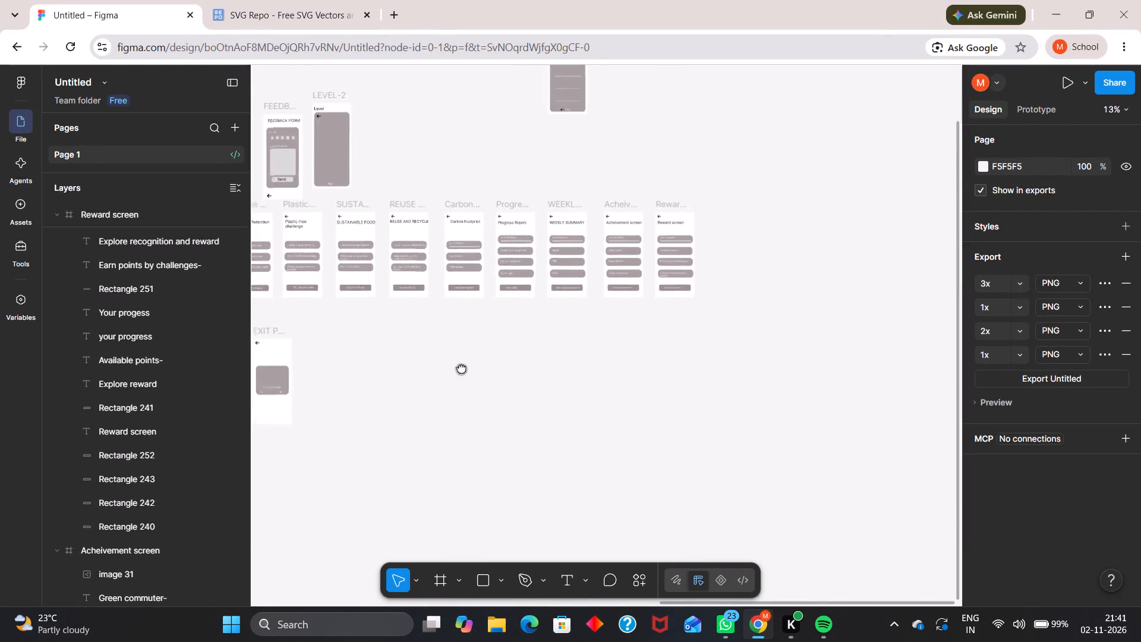
middle_drag(461, 368, 613, 350)
scroll(500, 360, down, 1)
middle_drag(427, 296, 538, 295)
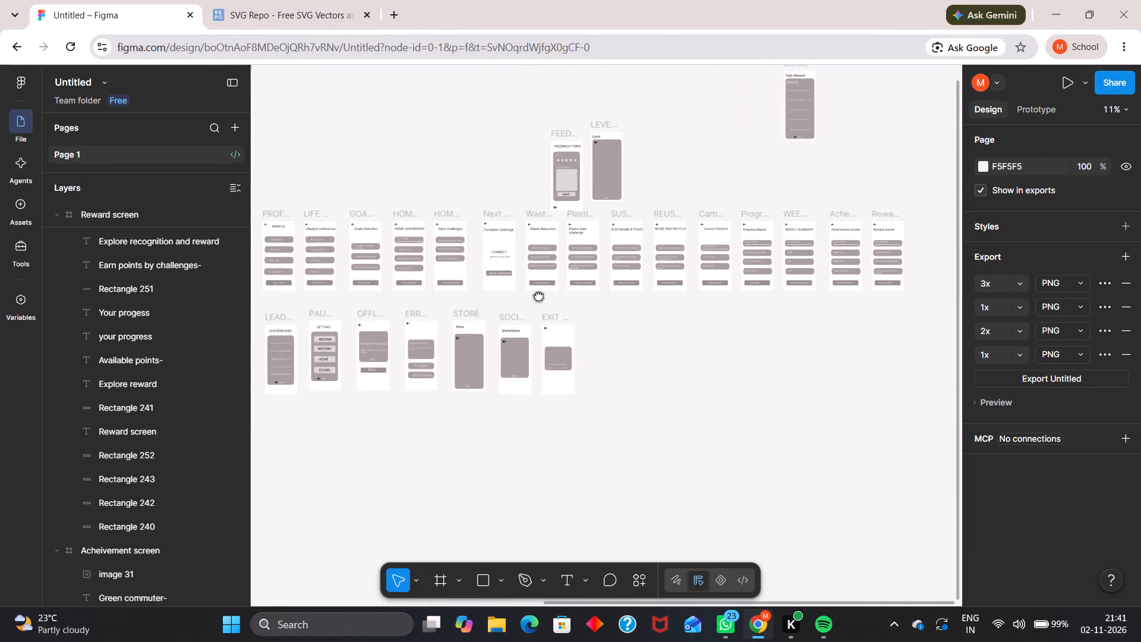
middle_drag(538, 295, 572, 292)
ctrl+scroll(535, 349, up, 7)
middle_drag(451, 300, 613, 296)
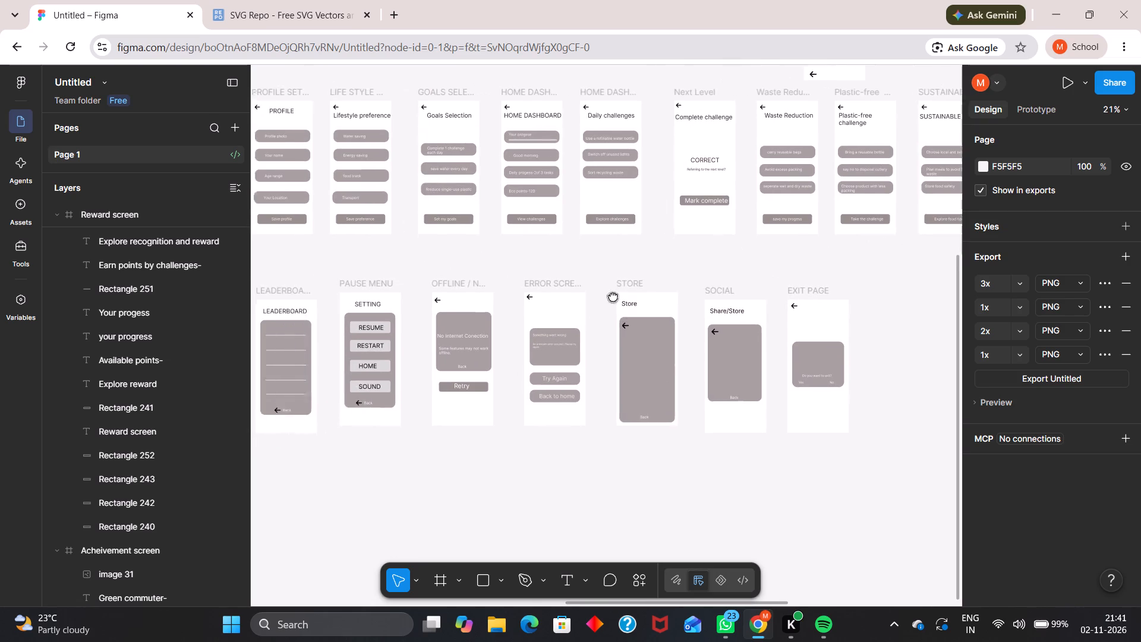
middle_drag(613, 296, 616, 294)
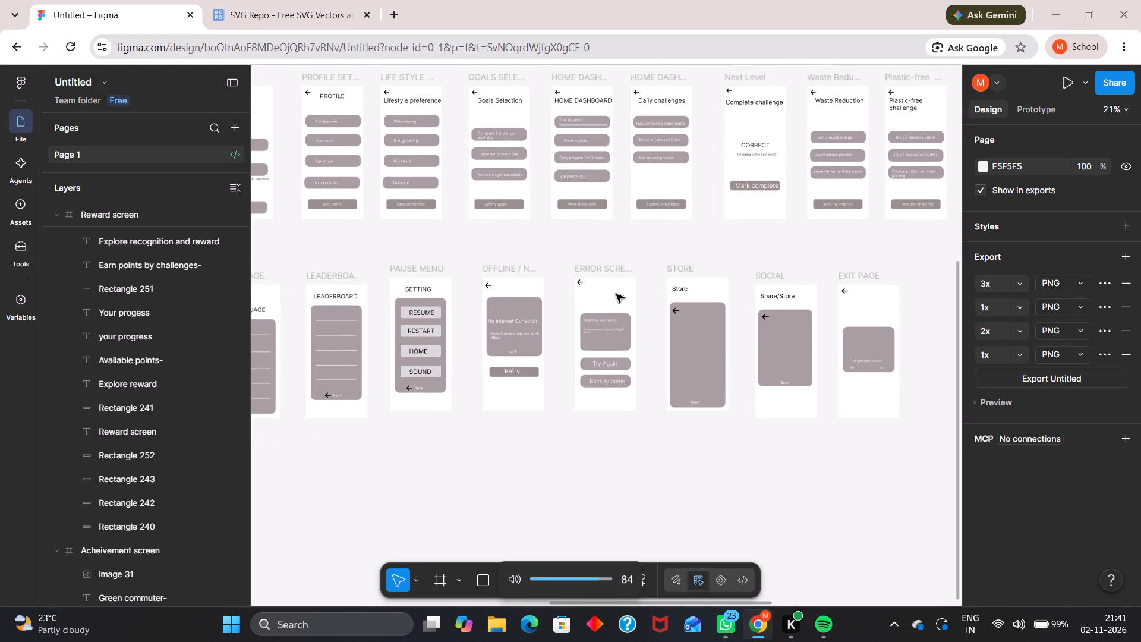
middle_drag(537, 270, 636, 265)
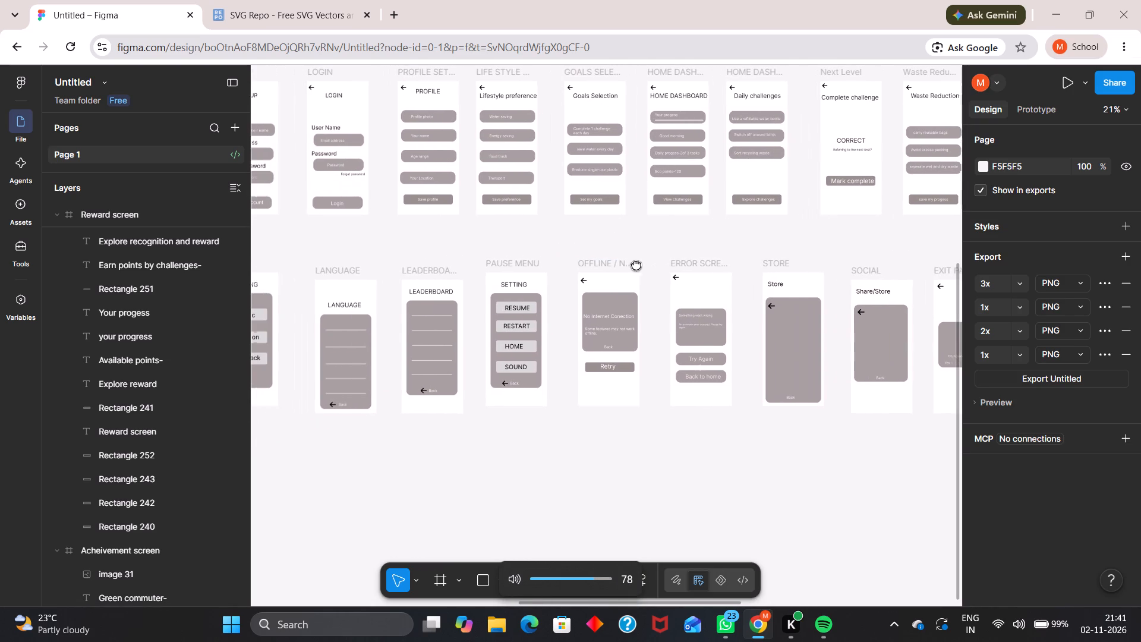
middle_drag(636, 265, 636, 265)
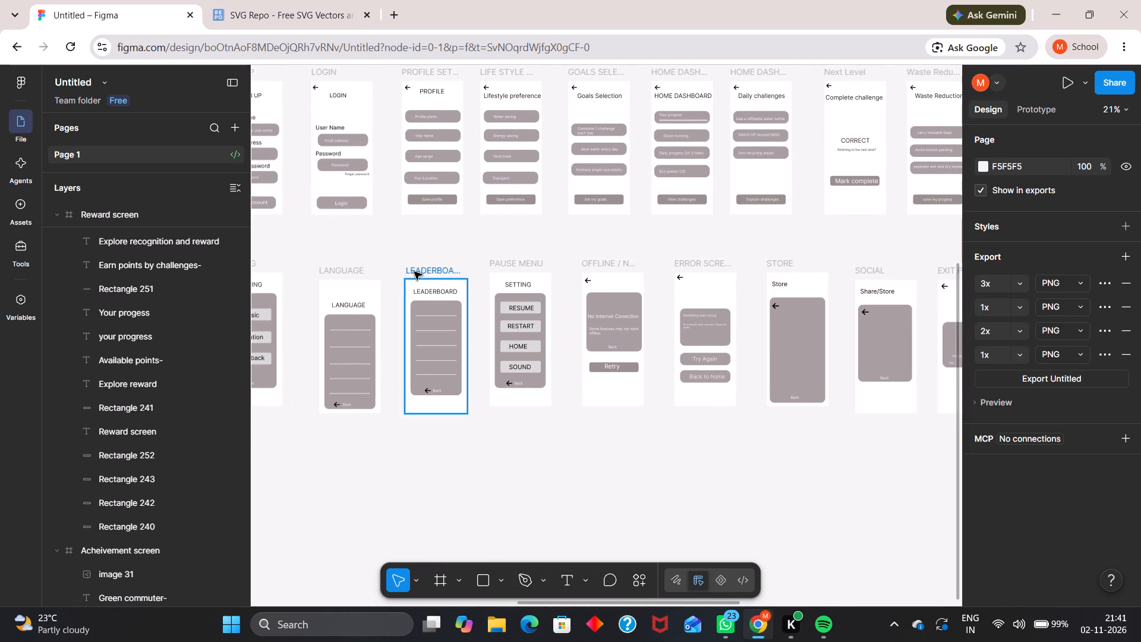
ctrl+scroll(414, 272, down, 7)
drag(417, 268, 658, 301)
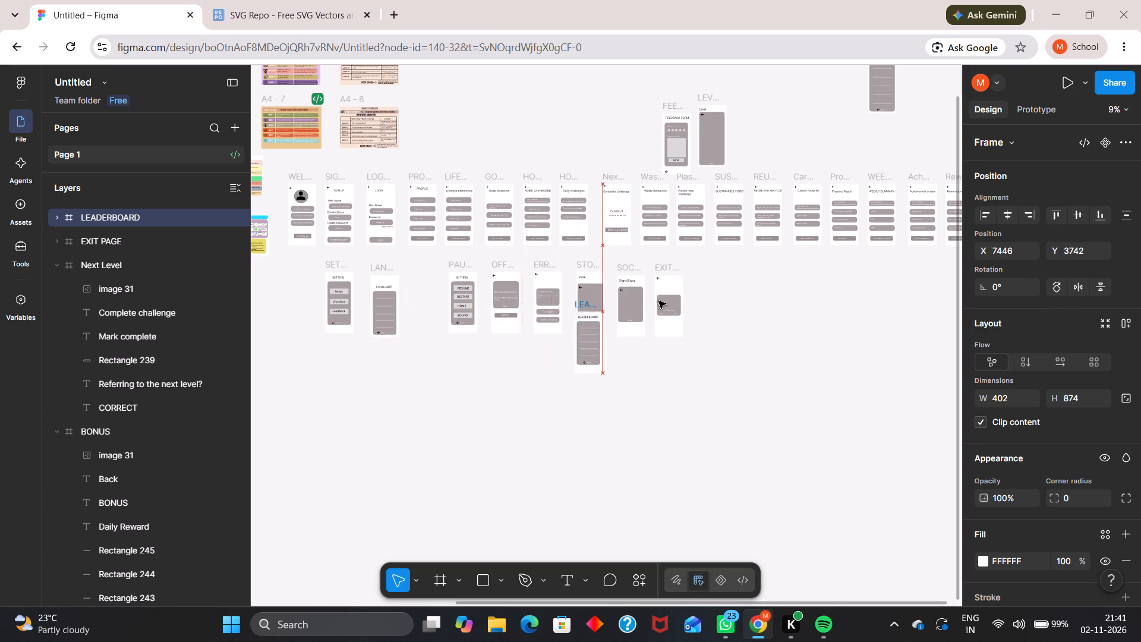
drag(658, 301, 838, 273)
middle_drag(768, 279, 508, 341)
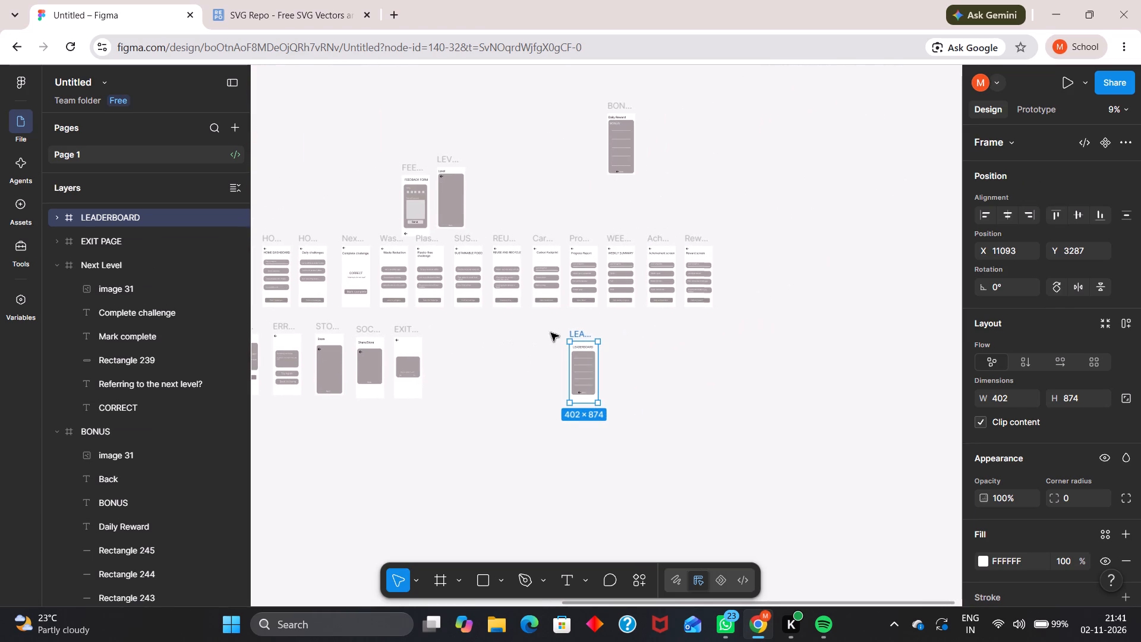
drag(576, 331, 737, 241)
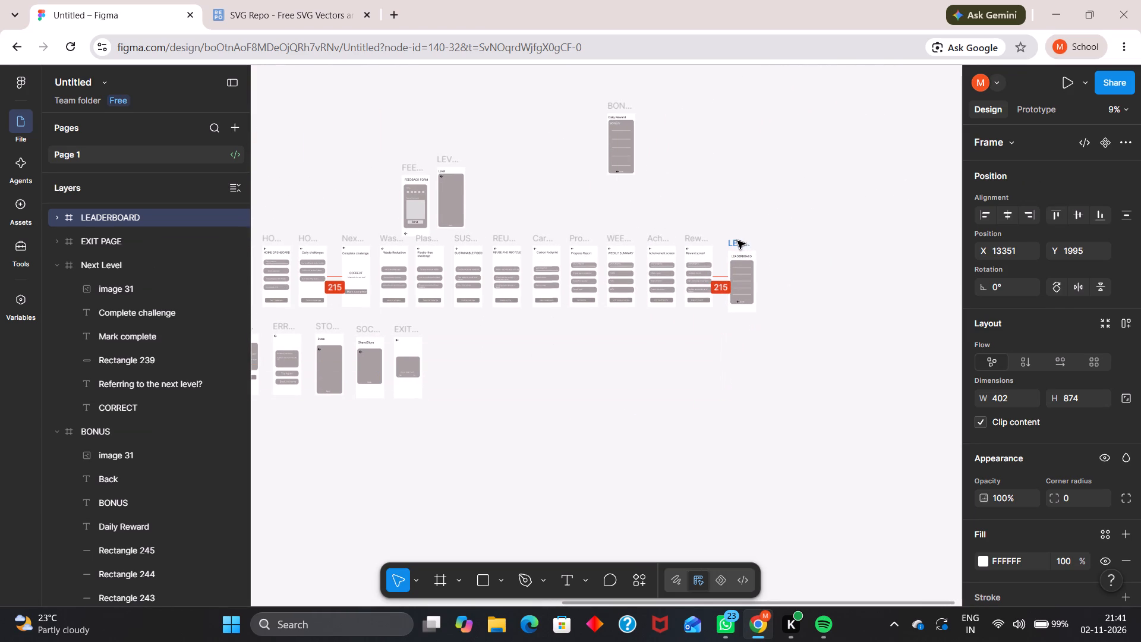
drag(737, 241, 737, 237)
click(754, 205)
Delete the "Back" label from the LEADERBOARD frame.
ctrl+scroll(809, 317, up, 3)
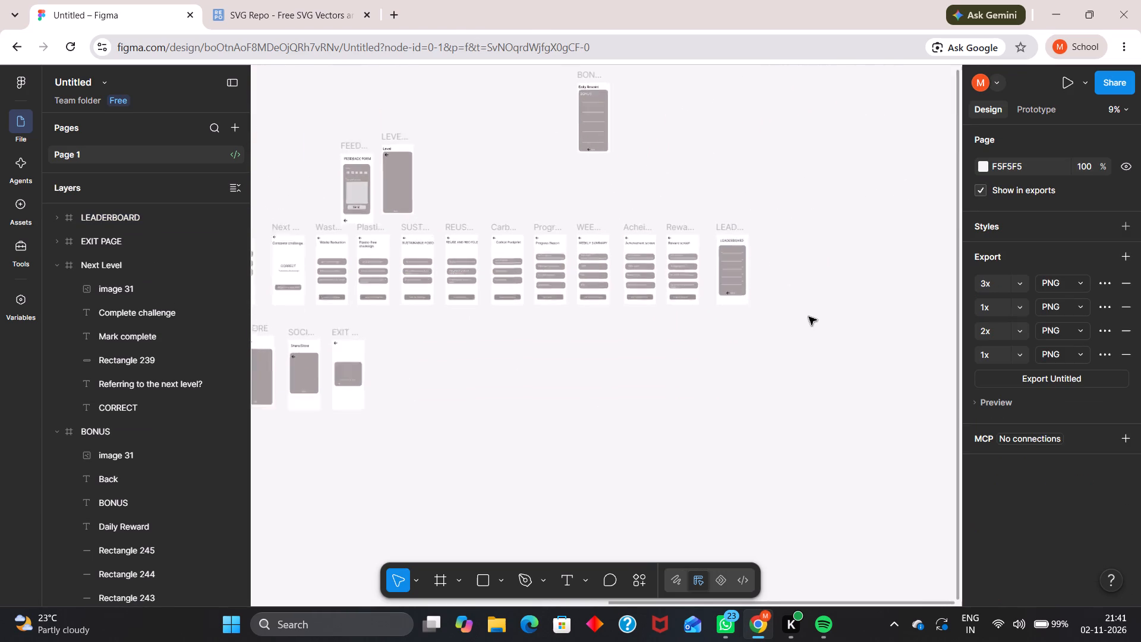
ctrl+scroll(809, 317, up, 4)
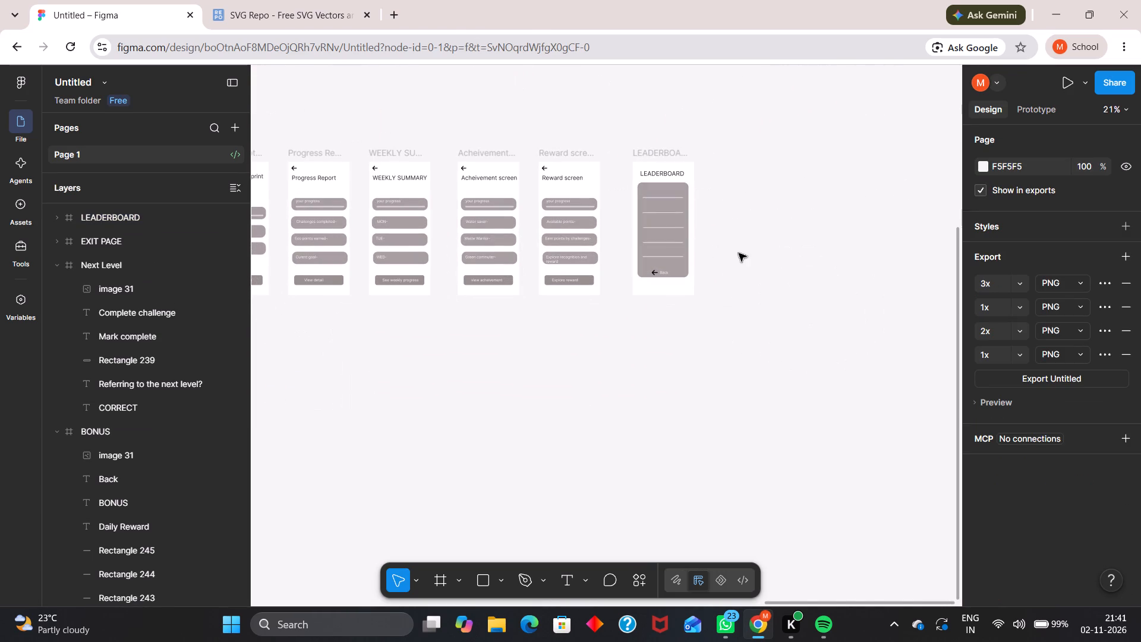
ctrl+scroll(773, 314, up, 5)
middle_drag(756, 199, 743, 405)
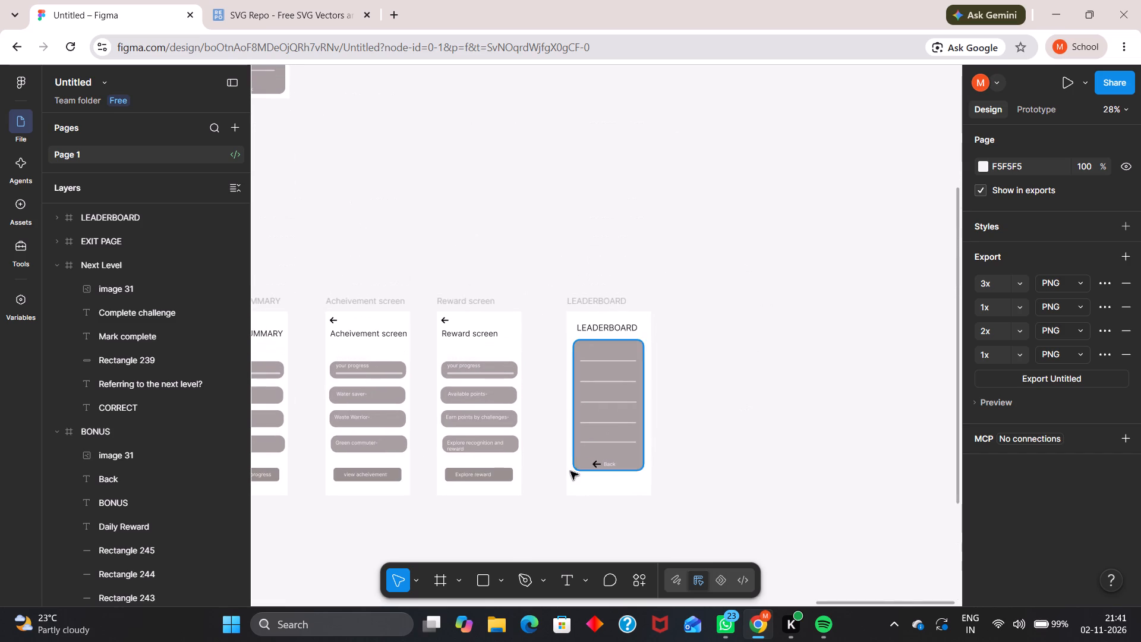
scroll(627, 470, up, 4)
scroll(661, 373, up, 1)
middle_drag(662, 358, 667, 289)
shift+scroll(725, 386, up, 3)
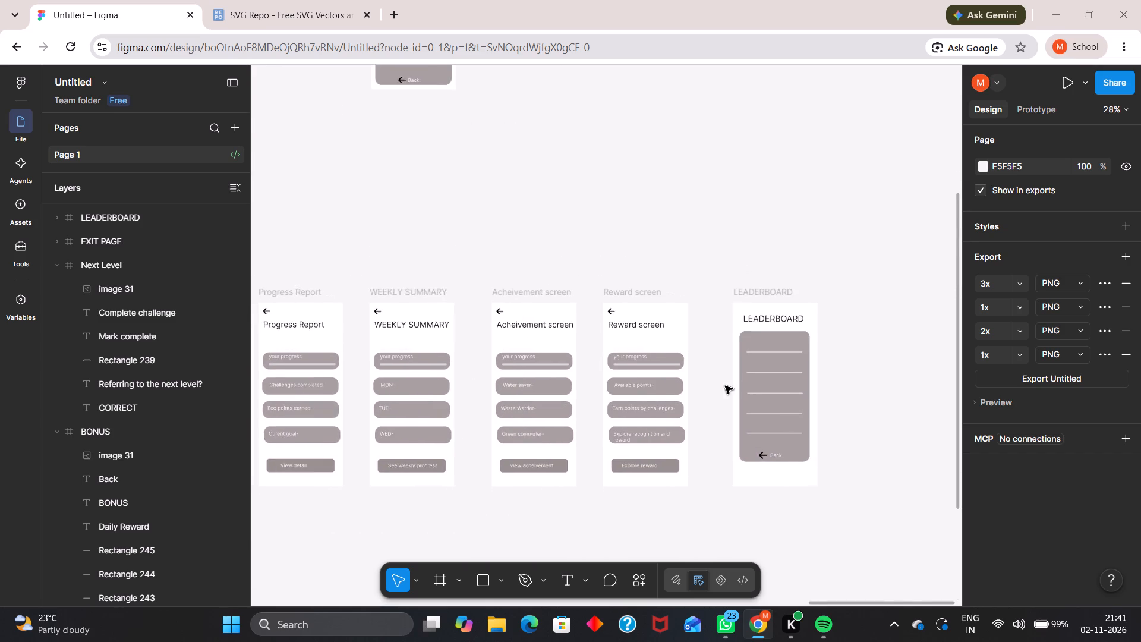
shift+scroll(725, 386, up, 4)
middle_drag(760, 350, 510, 348)
ctrl+scroll(698, 390, up, 5)
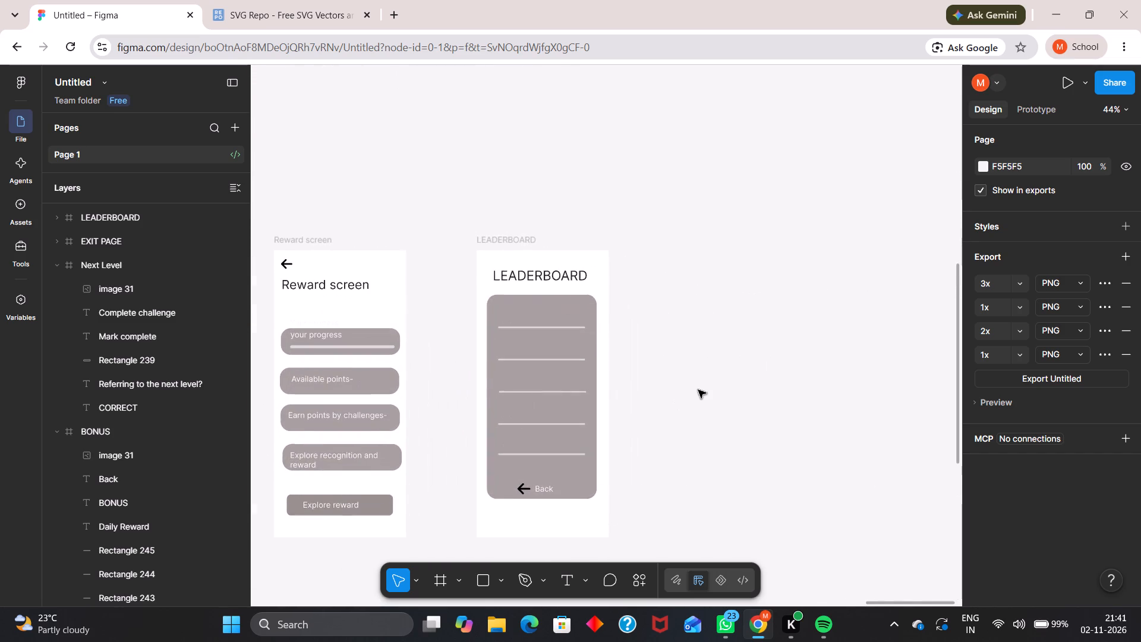
middle_drag(696, 388, 696, 317)
scroll(696, 320, up, 1)
click(547, 421)
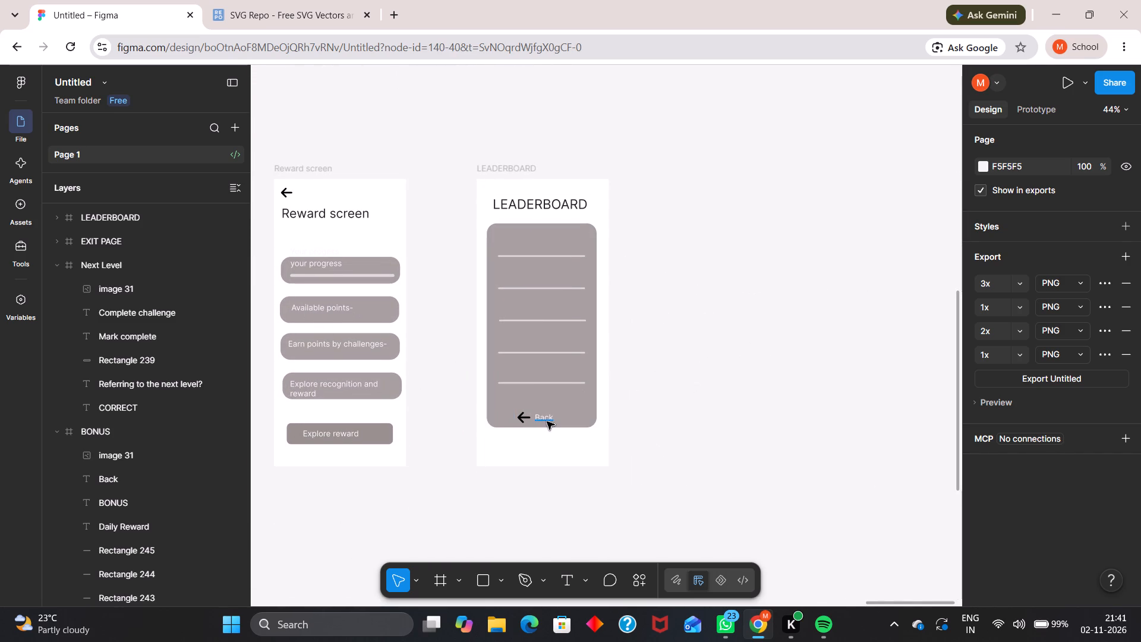
key(BackSpace)
click(668, 358)
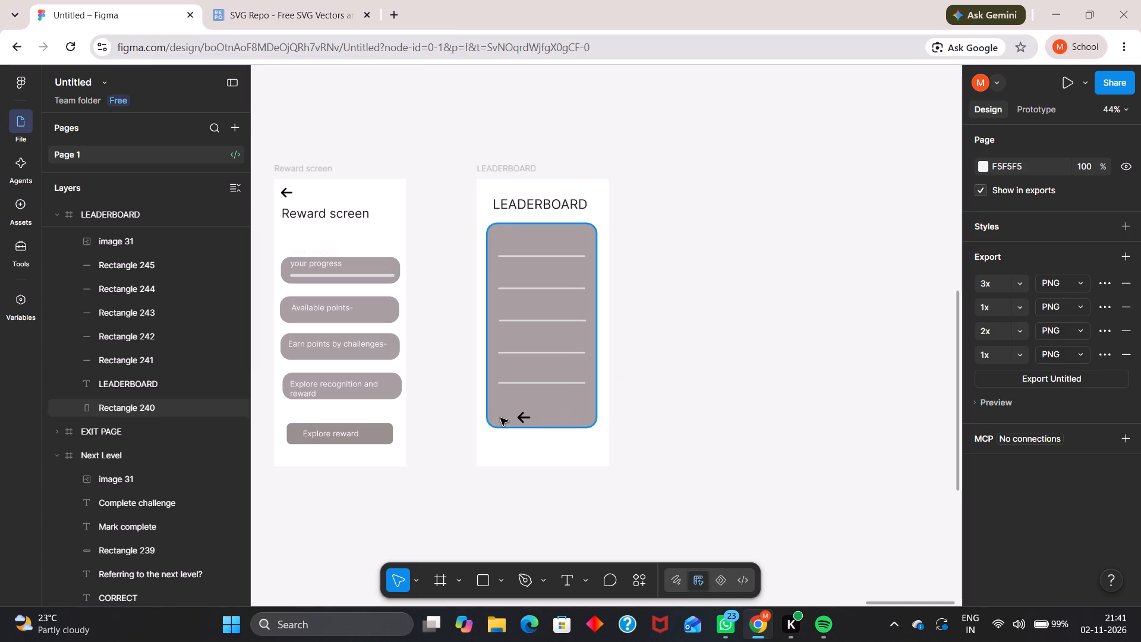
Move the LEADERBOARD frame's back arrow to the frame's top-left corner, above the title.
drag(523, 421, 486, 193)
click(622, 204)
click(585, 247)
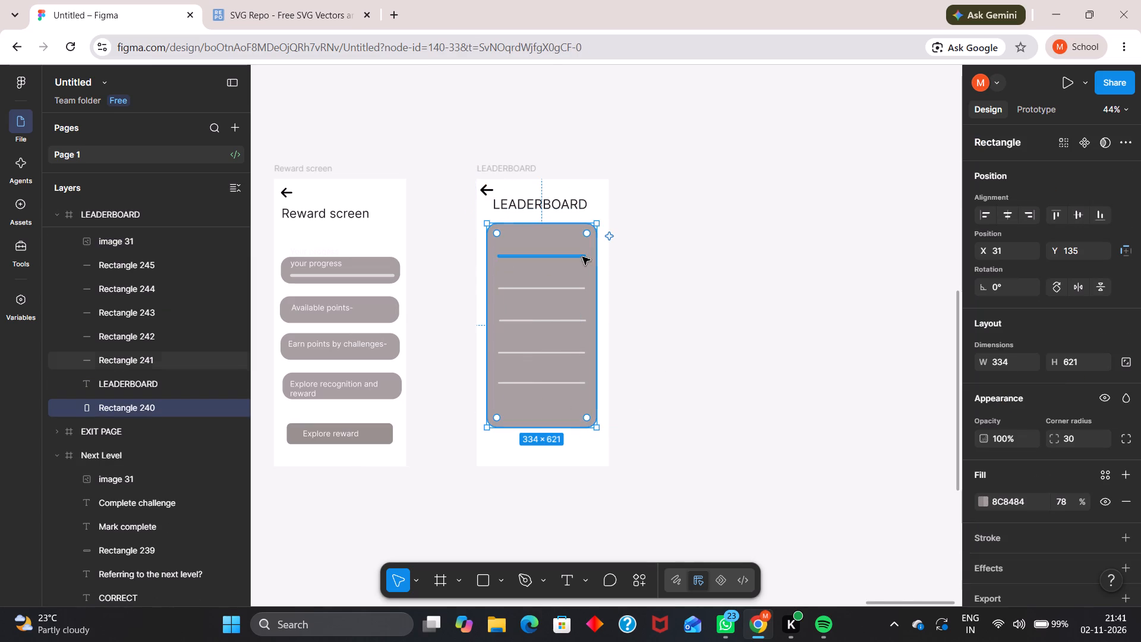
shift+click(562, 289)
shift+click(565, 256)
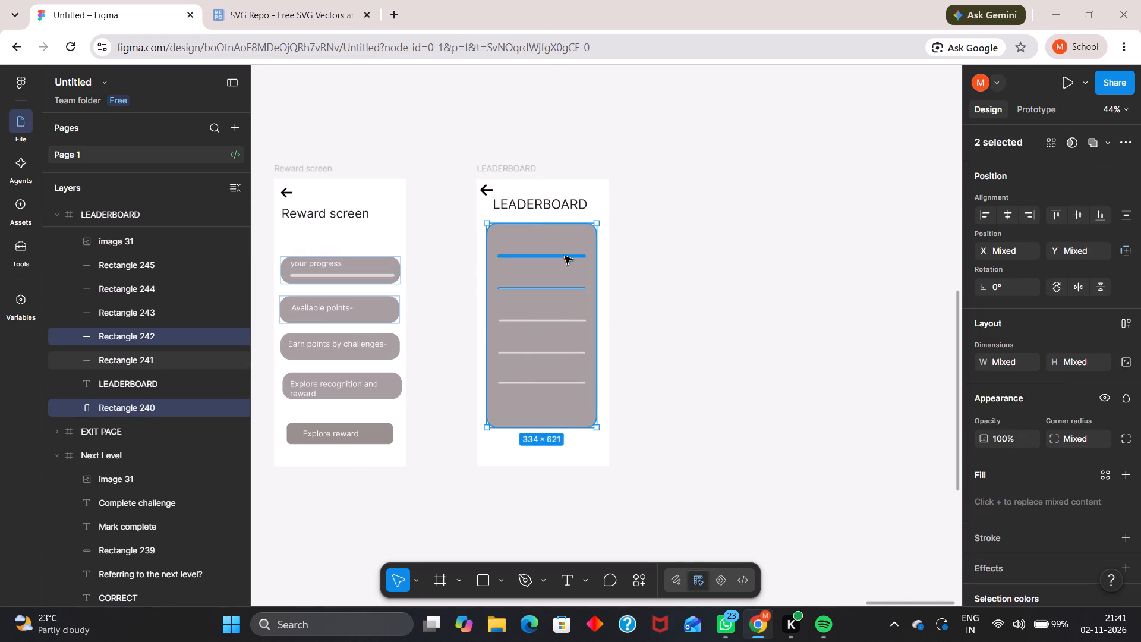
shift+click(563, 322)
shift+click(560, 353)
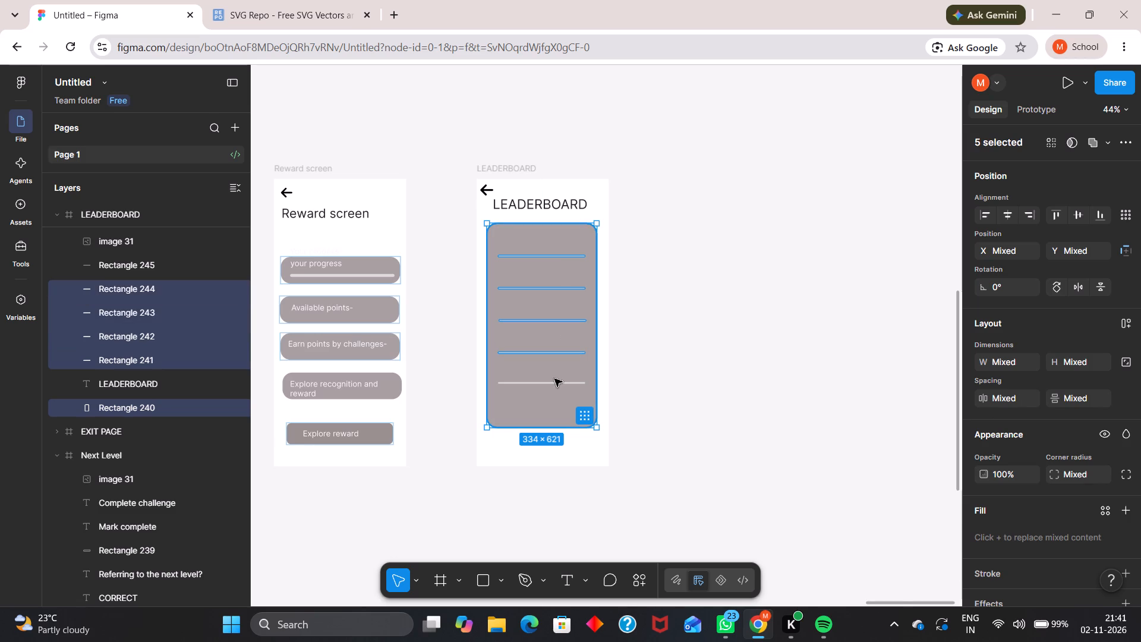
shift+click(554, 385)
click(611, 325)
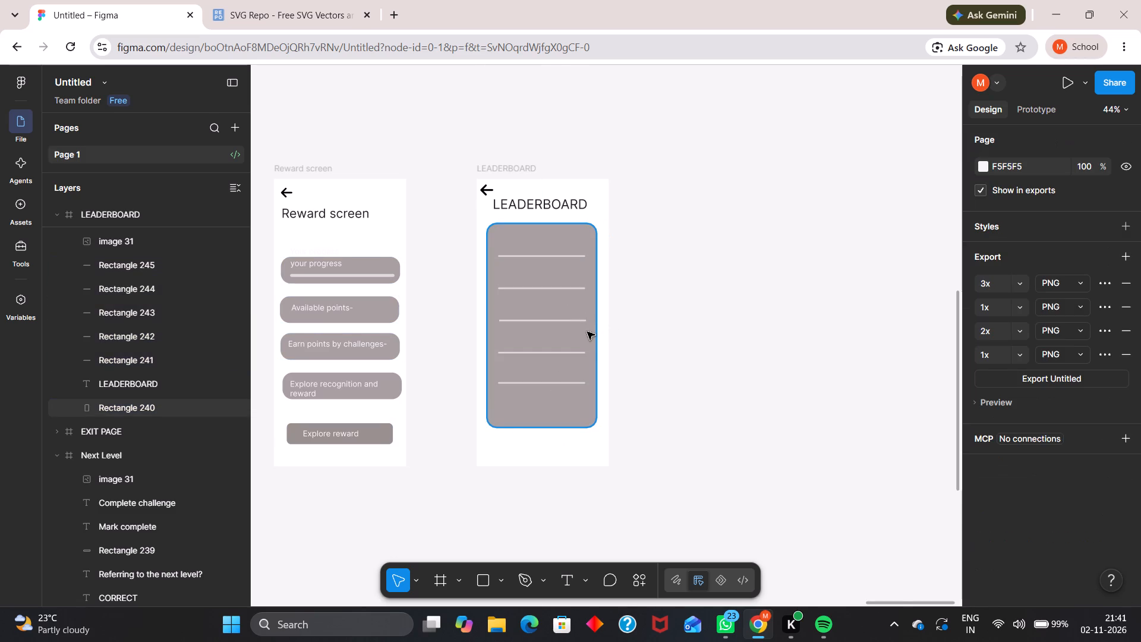
Move the LEADERBOARD frame's large card and its five lines down together, leaving more space below the title.
click(592, 329)
shift+click(576, 254)
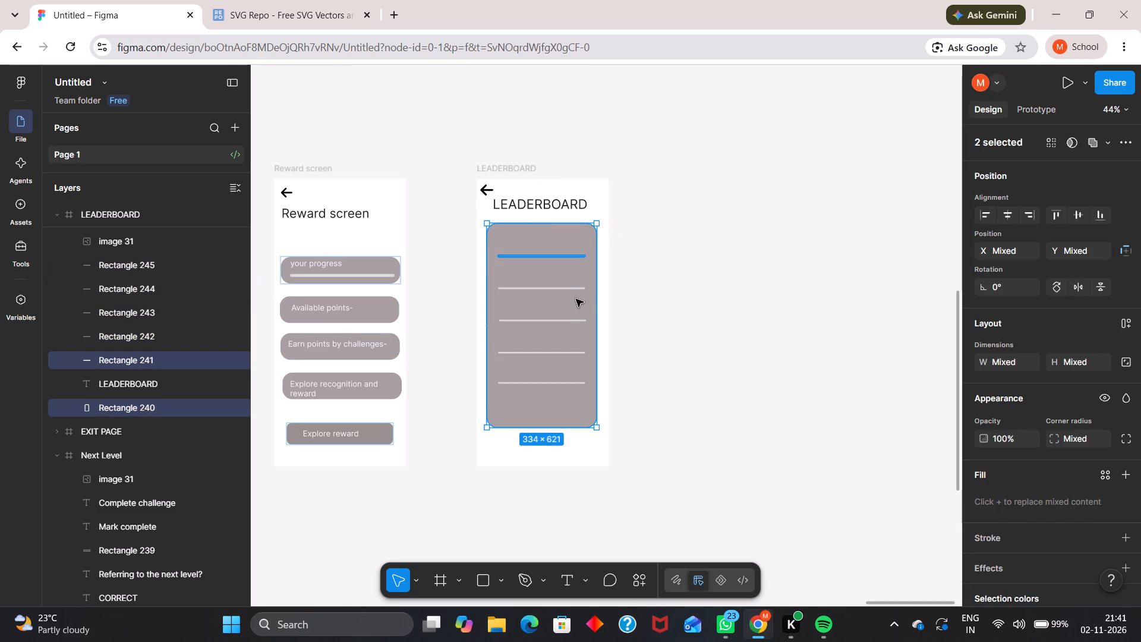
shift+click(575, 291)
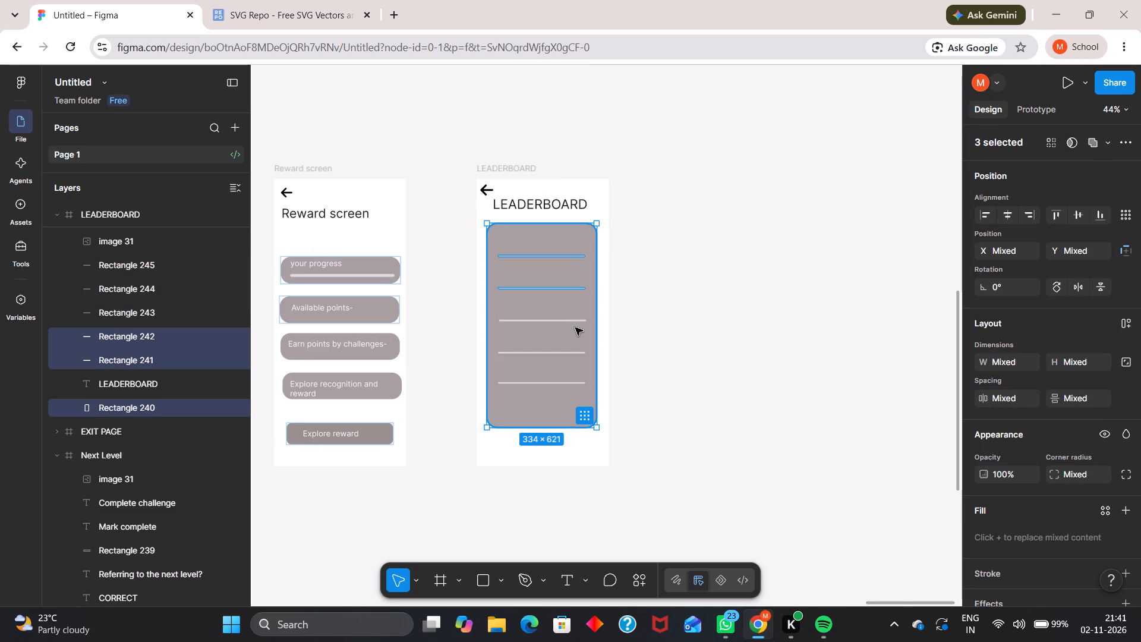
shift+click(575, 317)
shift+click(575, 355)
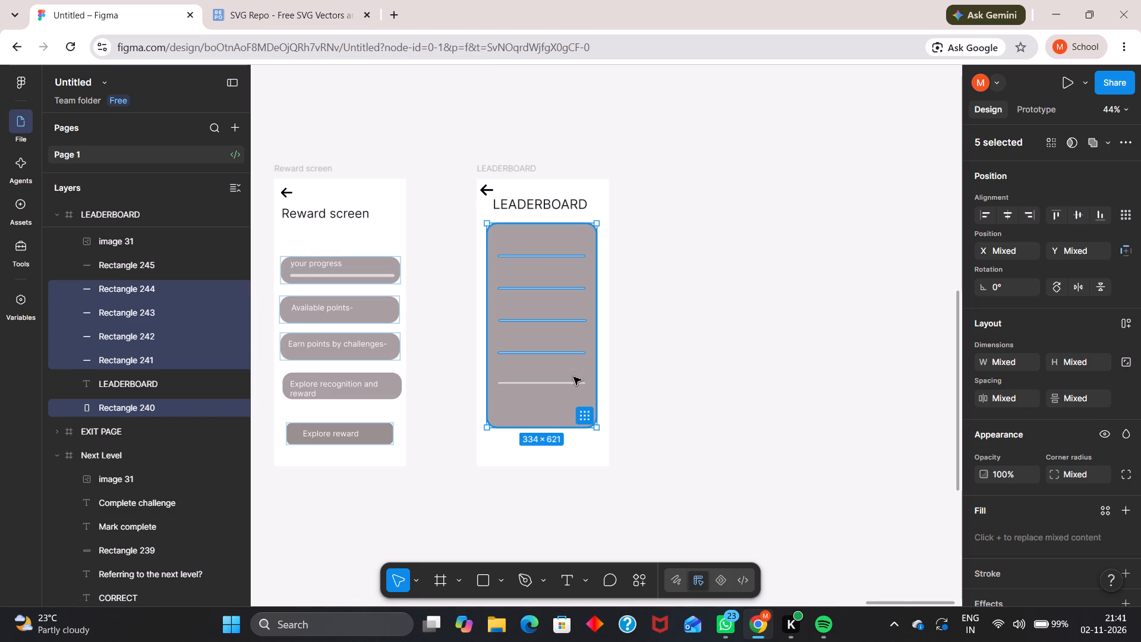
shift+click(573, 383)
drag(531, 237, 535, 268)
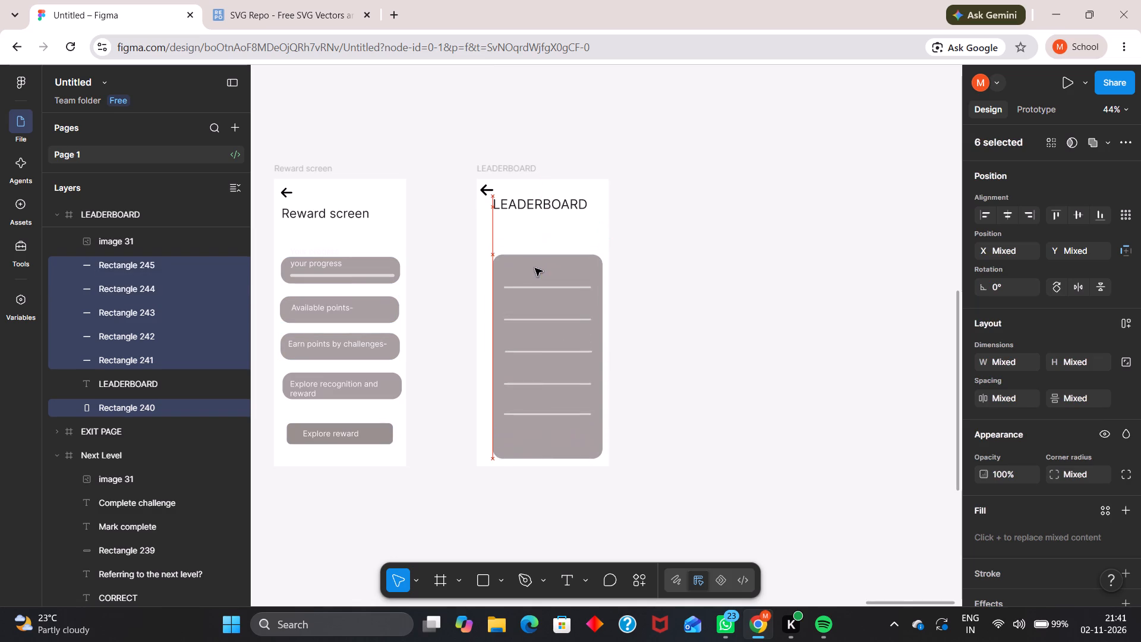
drag(535, 268, 530, 262)
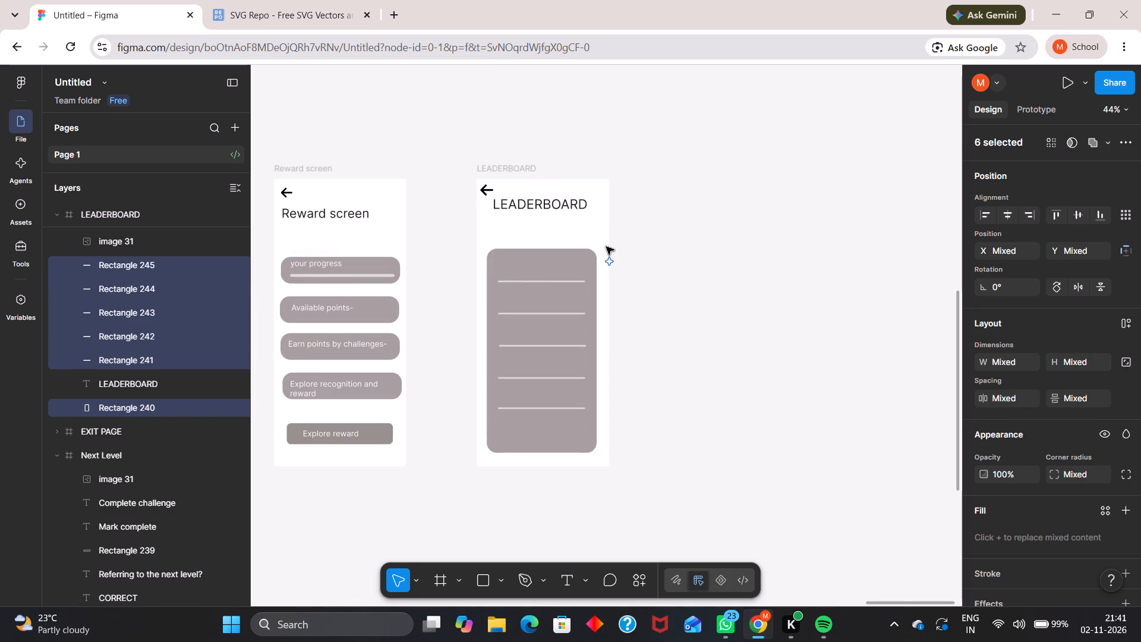
click(641, 218)
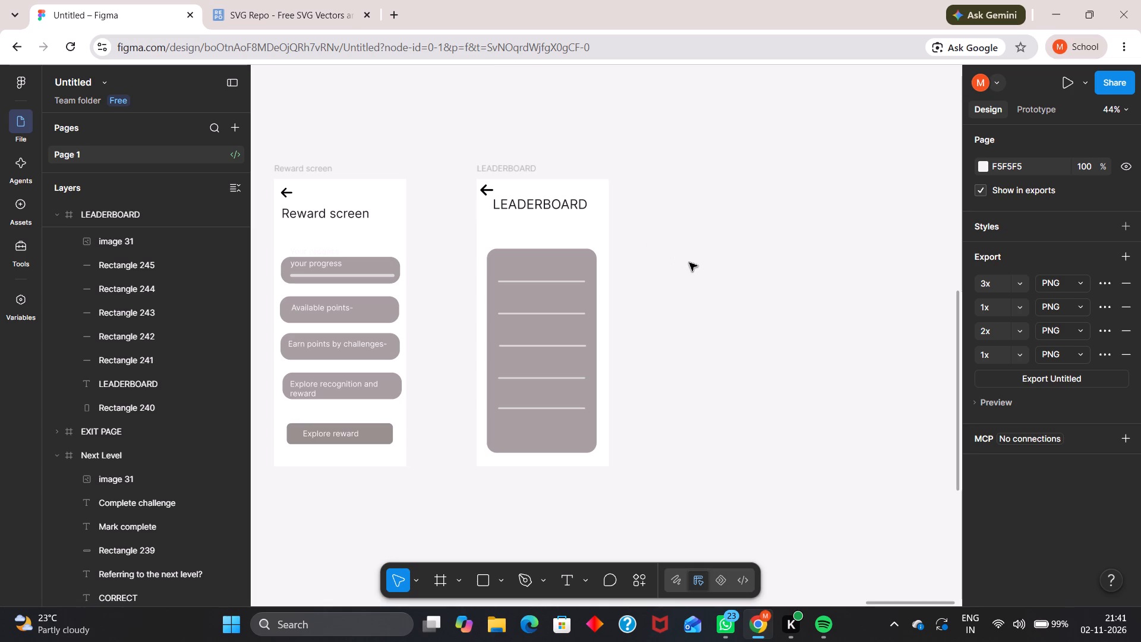
Shift the LEADERBOARD title slightly down, level with the Reward screen's title.
click(721, 251)
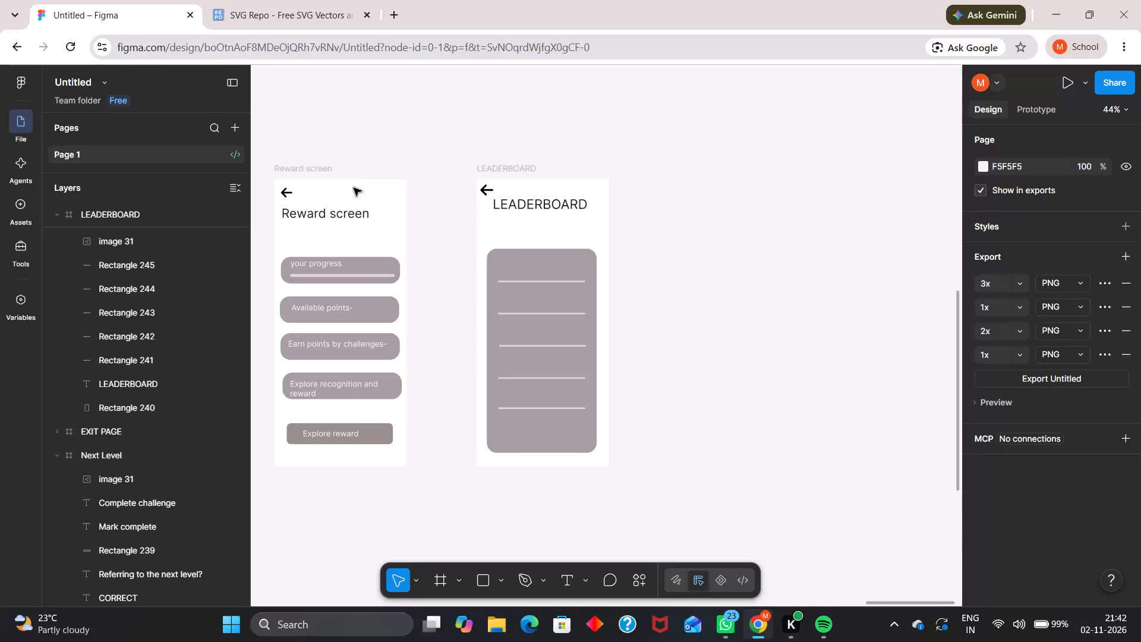
drag(528, 206, 528, 215)
click(607, 160)
Retype the LEADERBOARD frame's title as "Leaderboard".
double_click(572, 215)
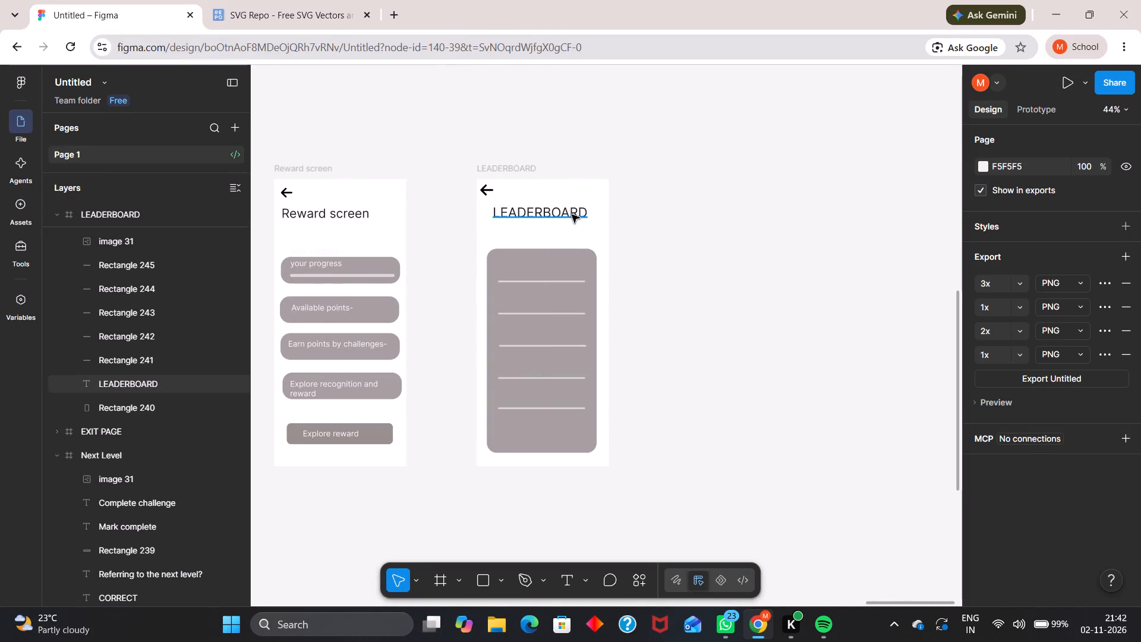
click(572, 215)
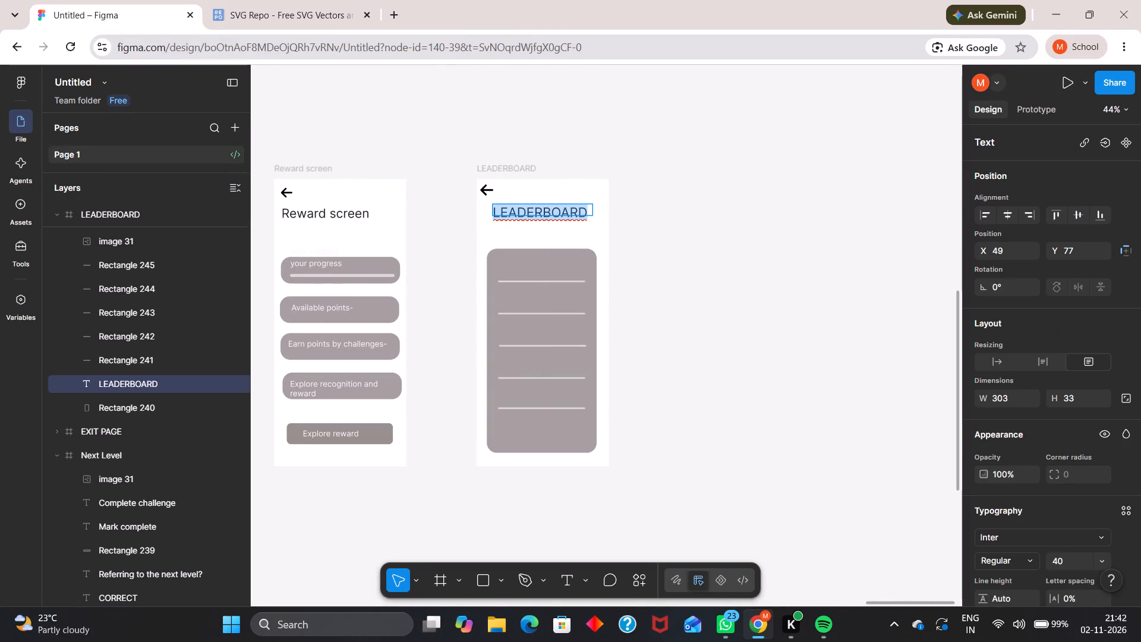
key(BackSpace)
text(Lea)
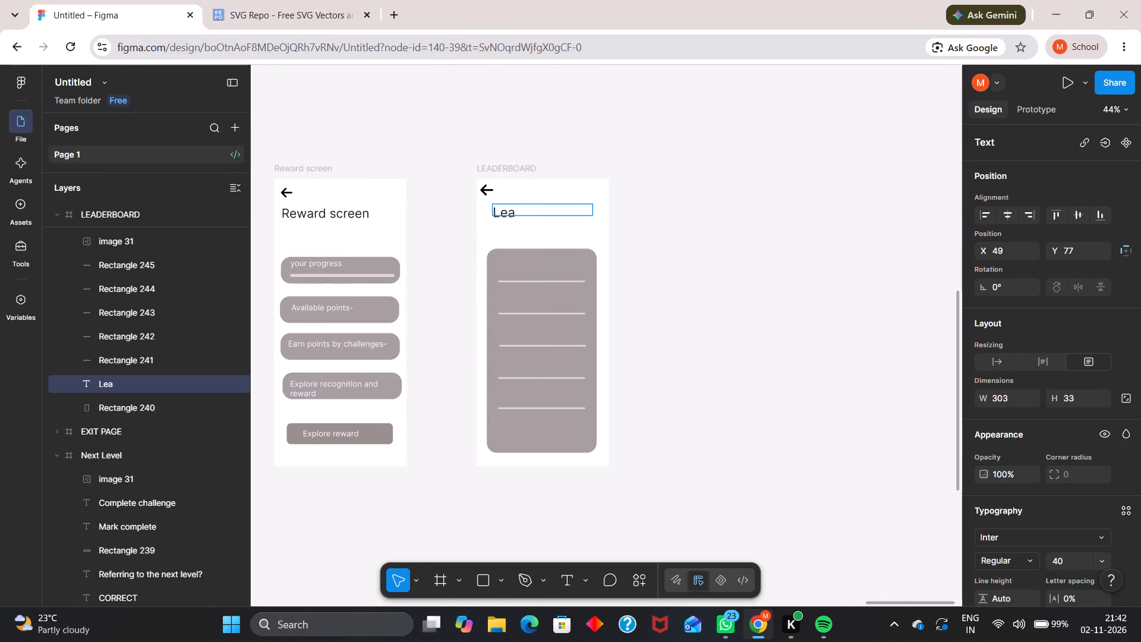
text(der)
text(boae)
key(BackSpace)
text(rd)
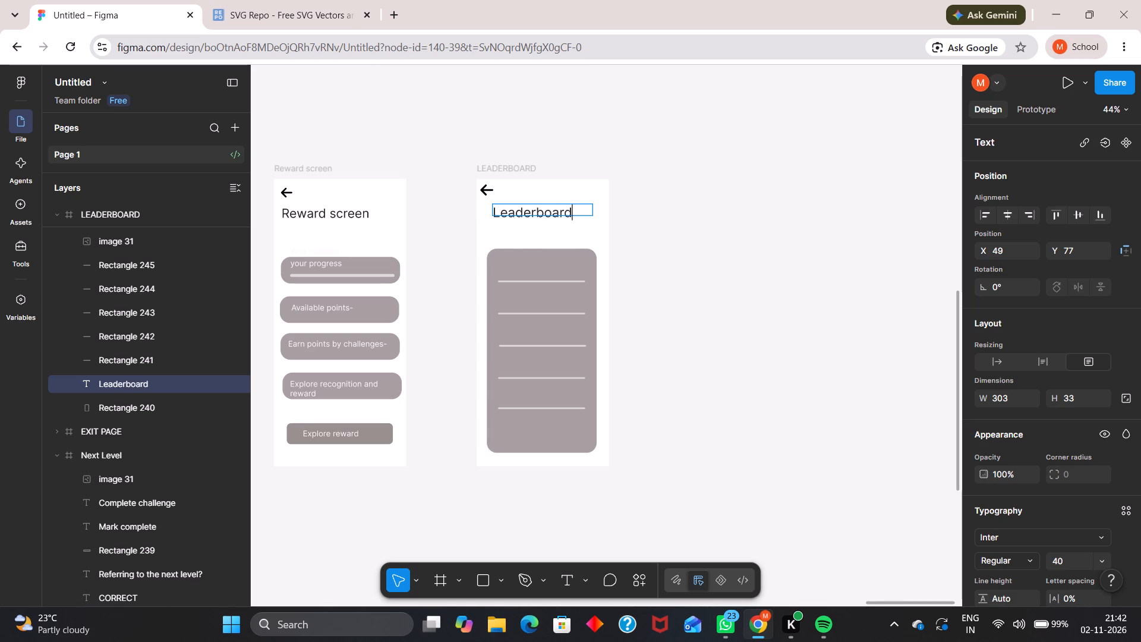
key(Escape)
key(Escape)
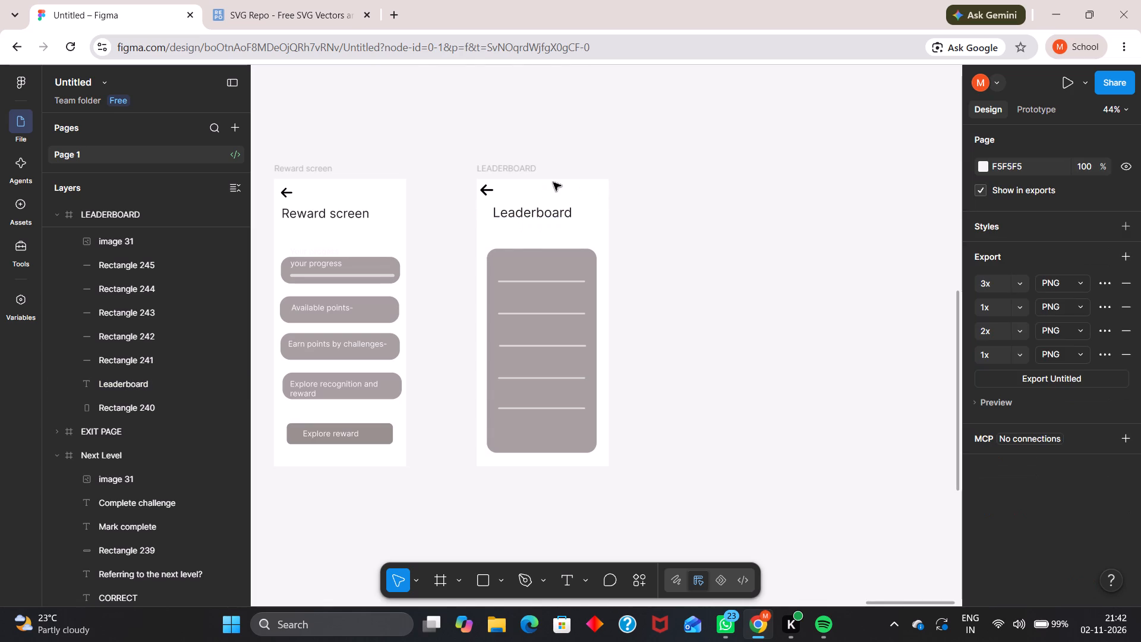
Duplicate the LEADERBOARD frame and place the copy beside the original, aligned in the same row.
click(557, 155)
alt+drag(528, 167, 644, 164)
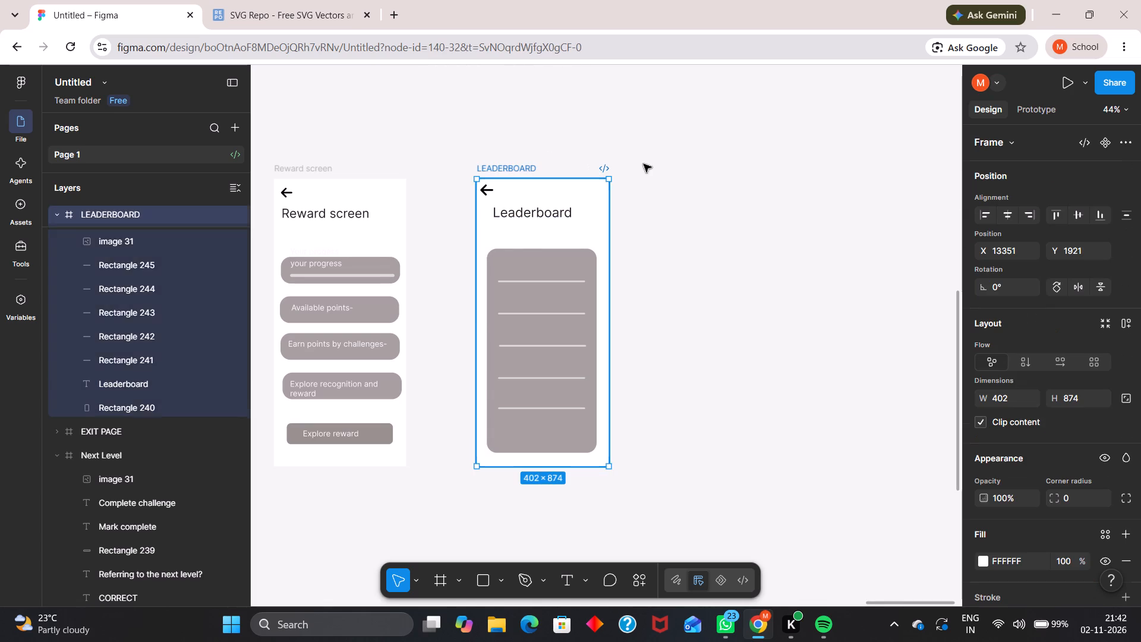
alt+drag(644, 164, 700, 168)
click(698, 129)
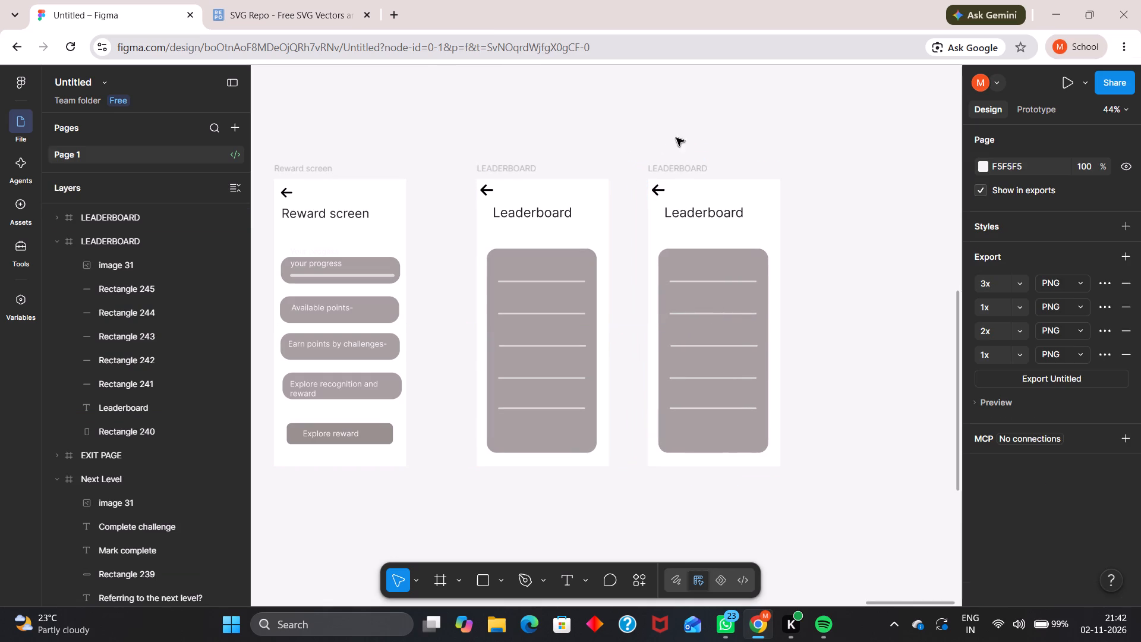
Move both LEADERBOARD frames closer to the Reward screen, leaving similar gaps between the three frames.
drag(532, 168, 499, 168)
click(558, 117)
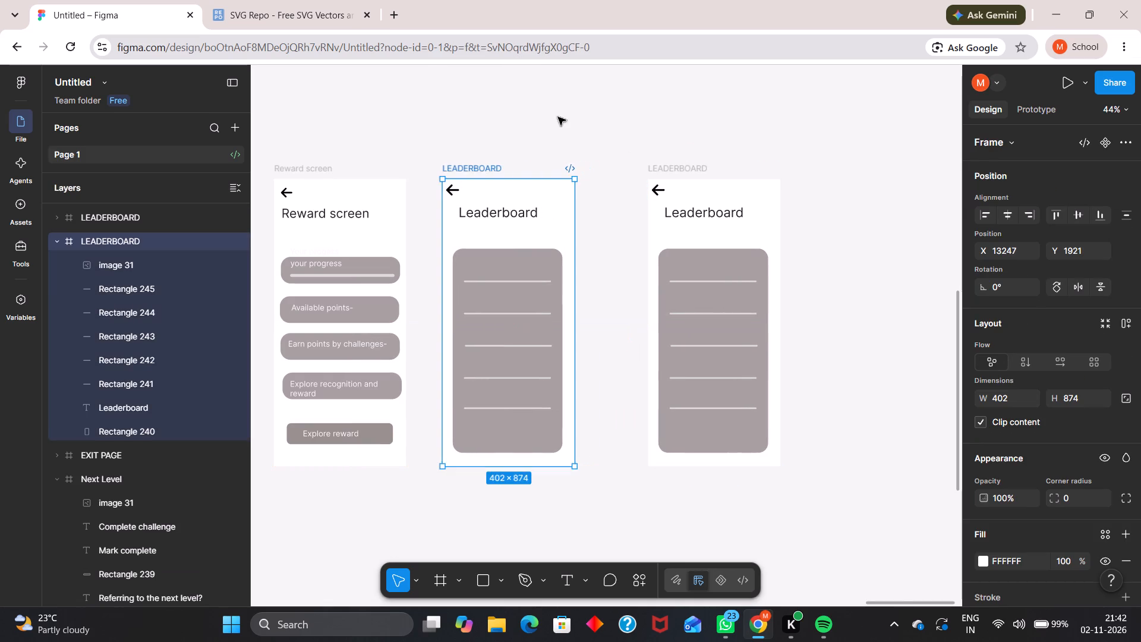
drag(661, 167, 618, 167)
click(664, 125)
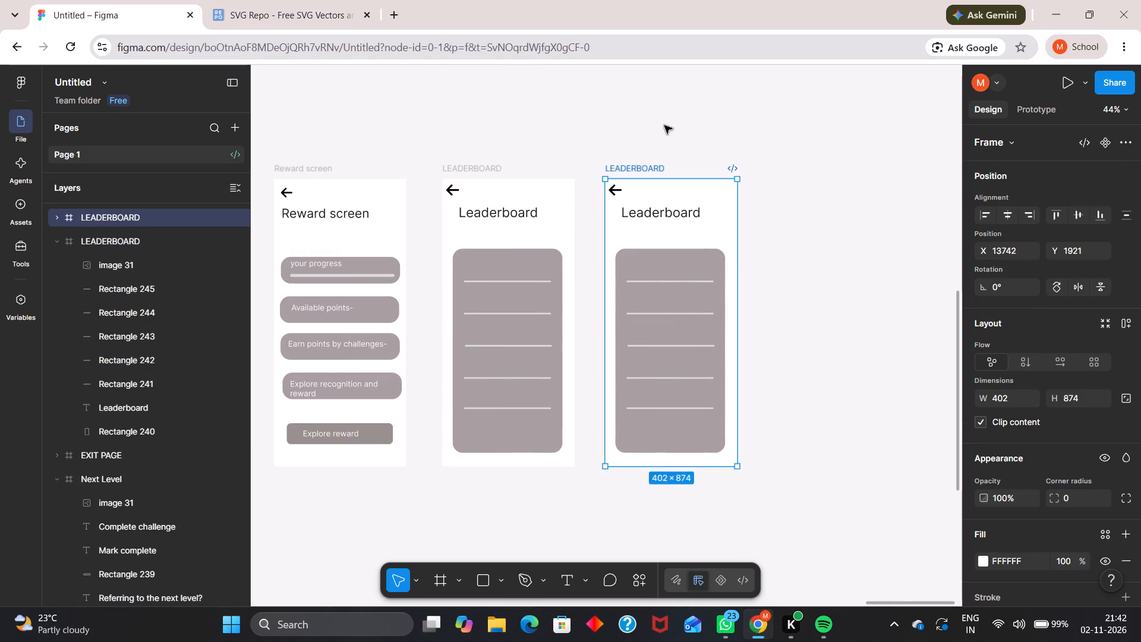
drag(636, 162, 641, 162)
click(649, 141)
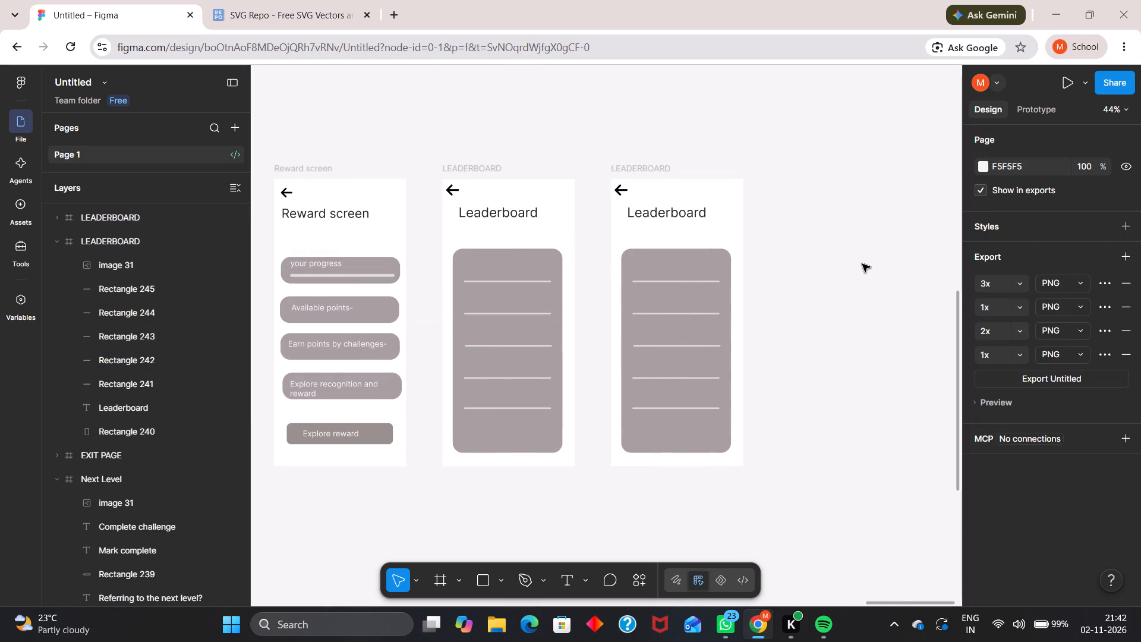
Replace the title text in the duplicated LEADERBOARD frame with "Challenge calendar".
middle_drag(862, 258, 756, 258)
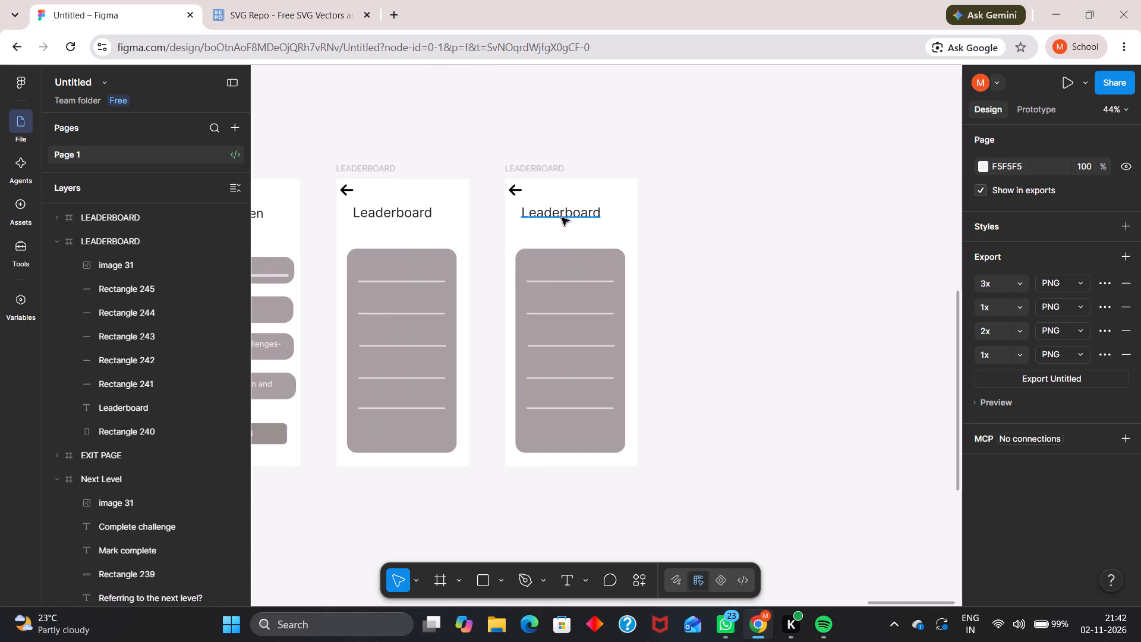
double_click(562, 218)
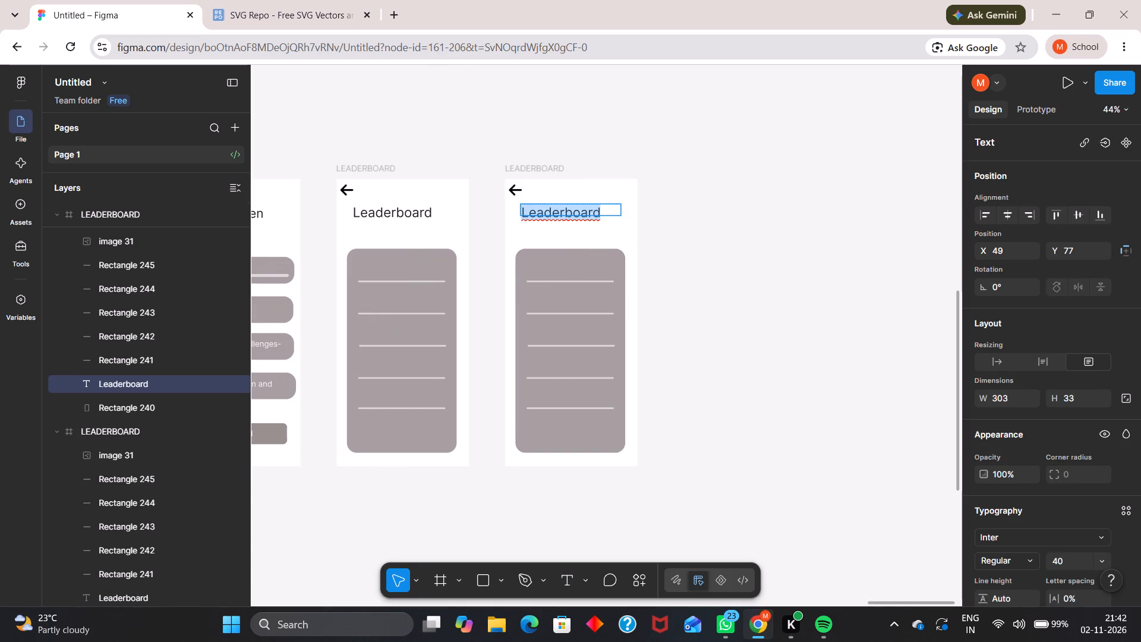
key(shift+c)
text(hallenge)
key(space)
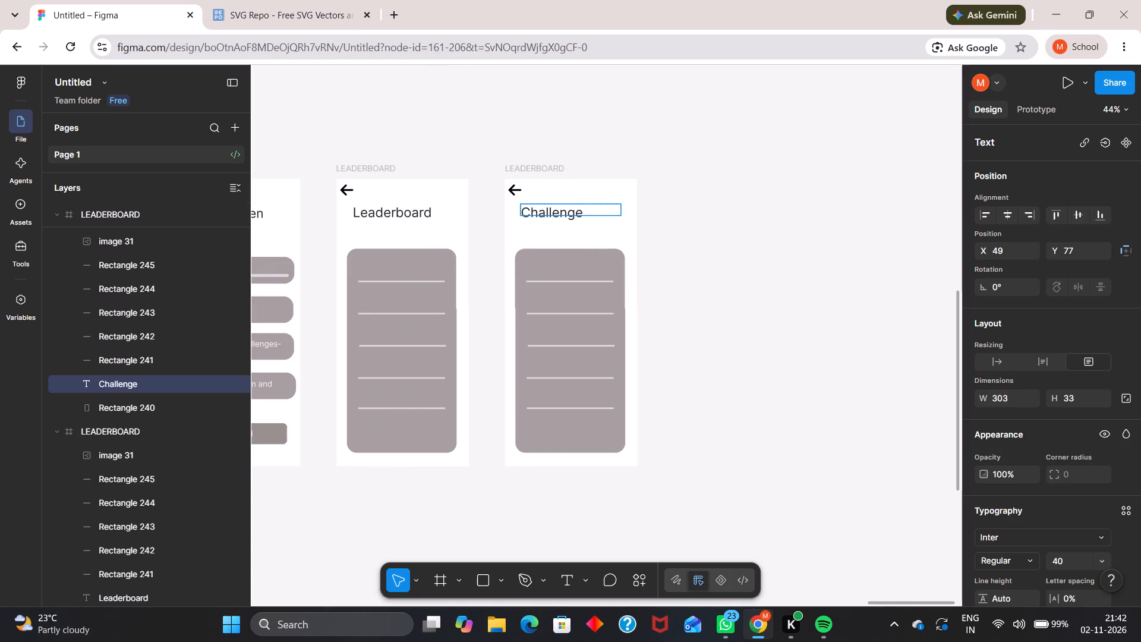
text(calende)
key(r)
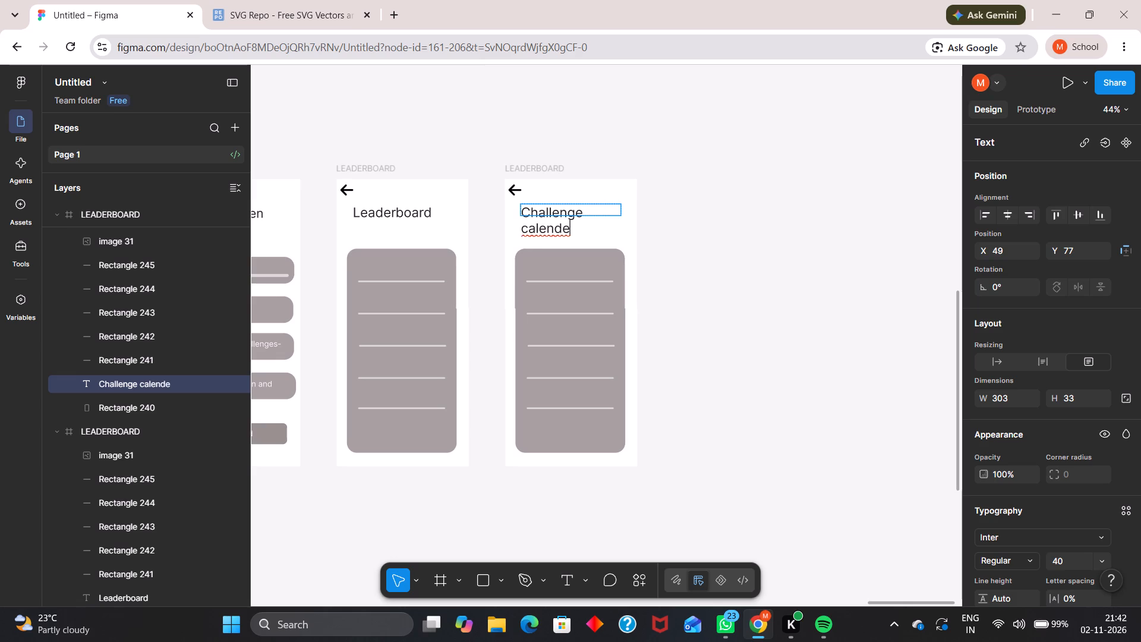
key(BackSpace)
key(BackSpace)
text(ar)
Rename the duplicated frame as "Challenge calendar" by copying its title text into the frame name.
key(ctrl+a)
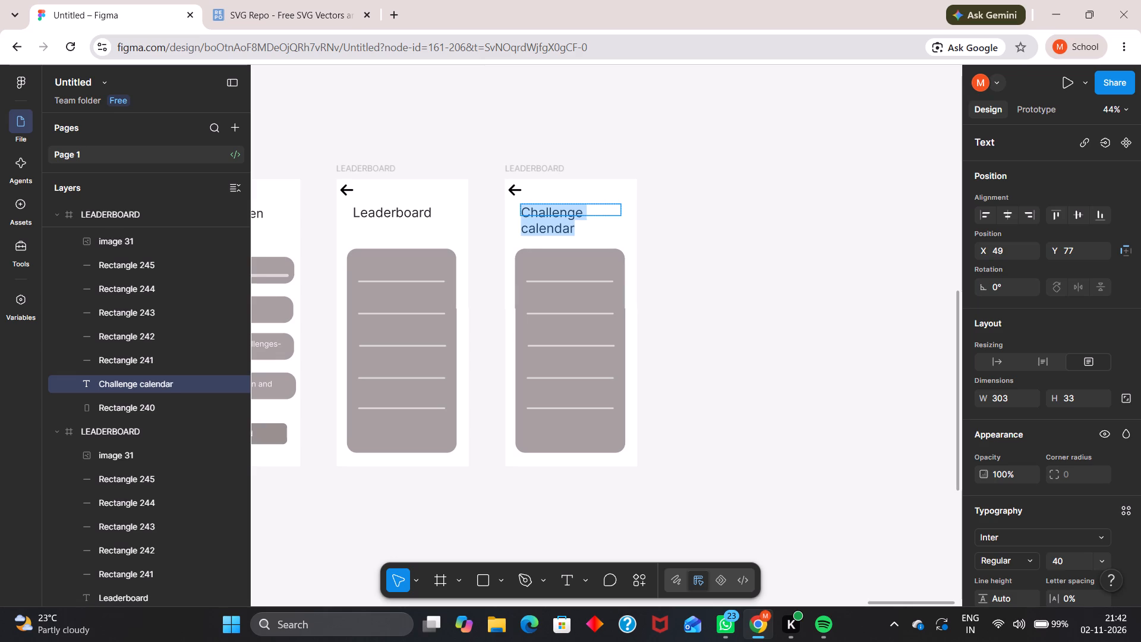
key(ctrl+c)
double_click(521, 168)
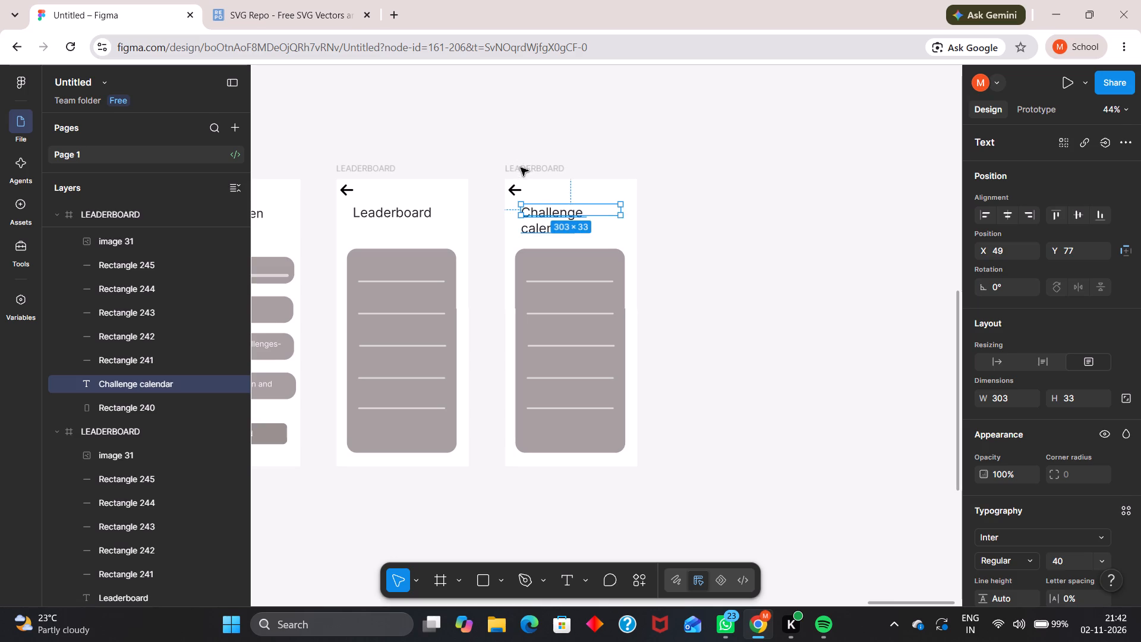
key(ctrl+v)
click(672, 186)
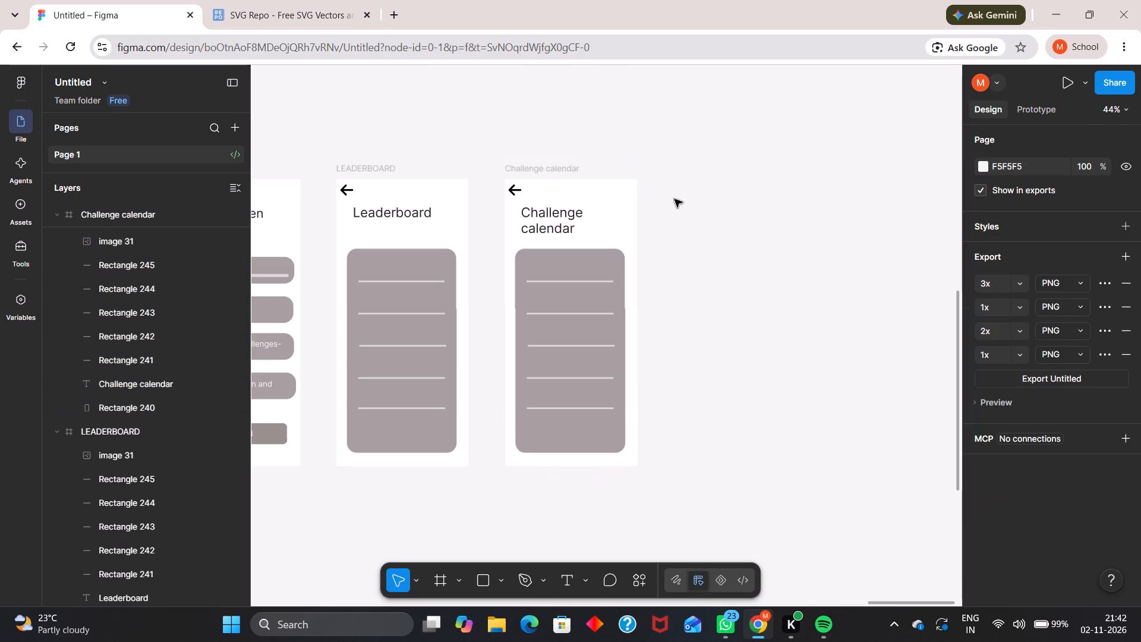
click(674, 205)
Widen the Challenge calendar title's text box to about 370 so the title fits on one line.
click(540, 216)
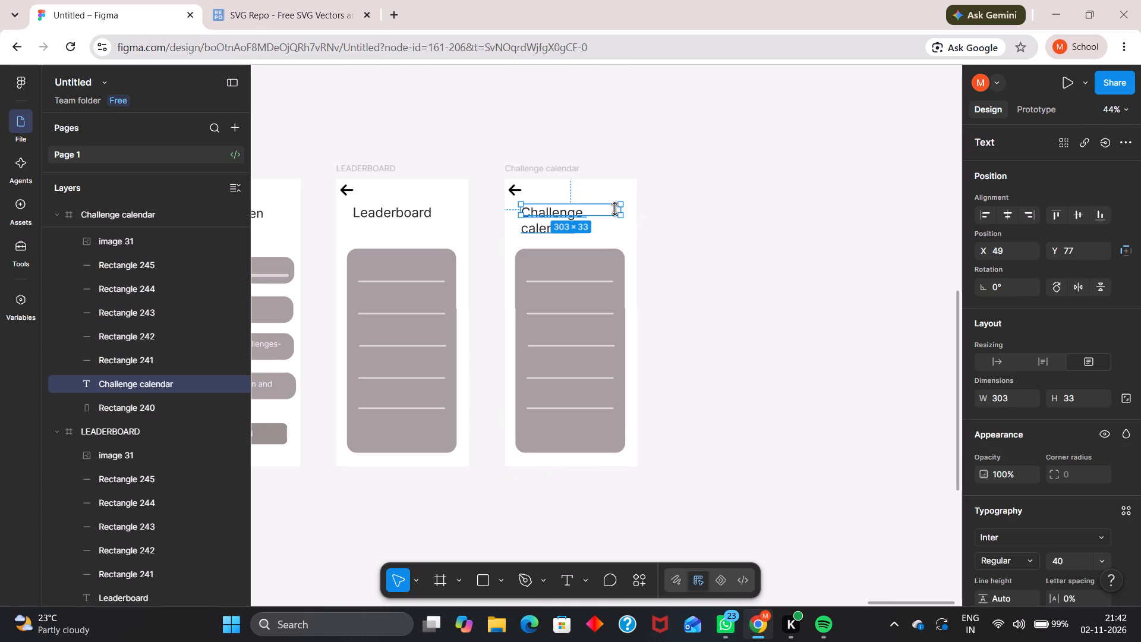
ctrl+scroll(650, 277, up, 4)
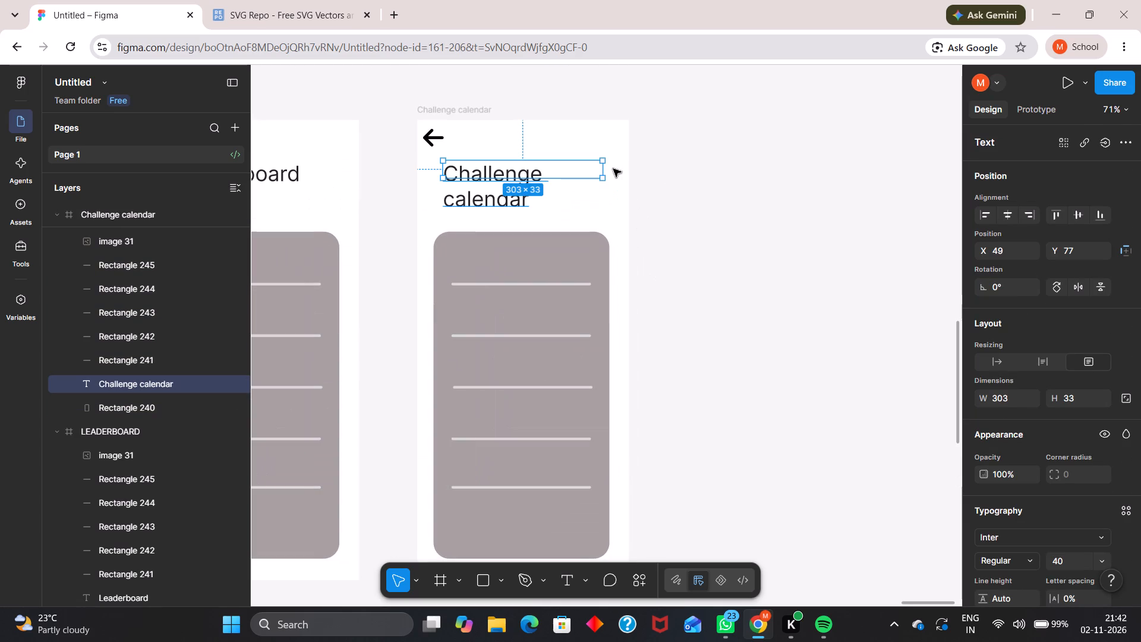
drag(606, 169, 619, 171)
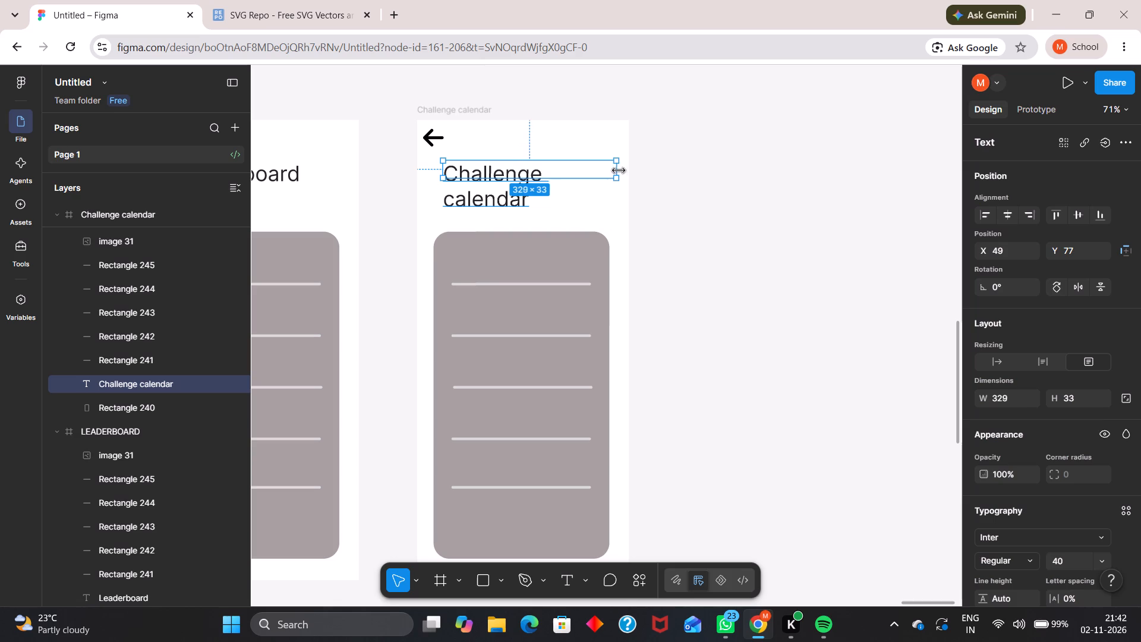
drag(619, 171, 638, 177)
click(691, 122)
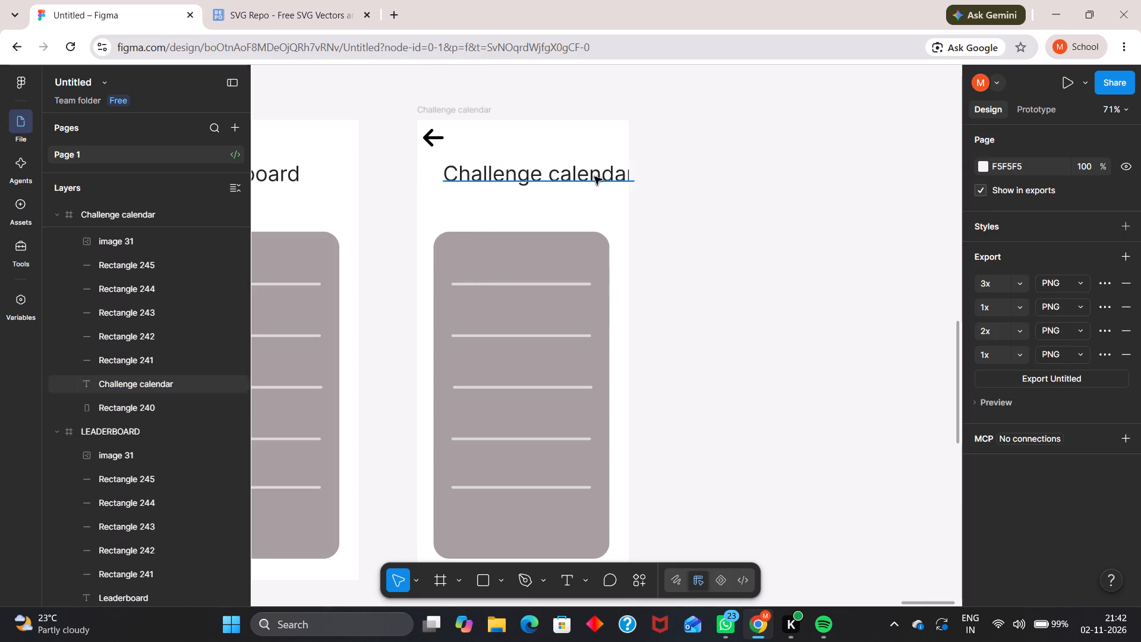
click(673, 124)
Shift the Challenge calendar title to about X 16, Y 81 so it sits fully inside the frame.
drag(597, 175, 573, 175)
drag(565, 168, 572, 170)
click(572, 170)
click(670, 125)
Capitalize the second word of the new screen's title so it reads "Challenge Calendar".
scroll(707, 218, down, 3)
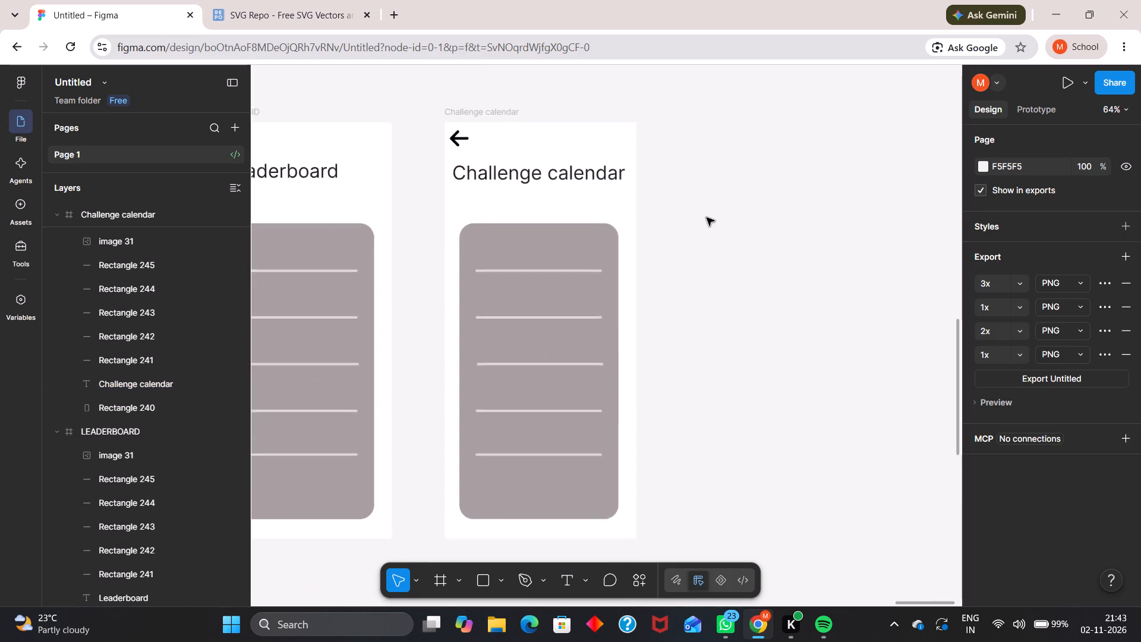
scroll(707, 218, down, 2)
middle_drag(675, 222, 670, 212)
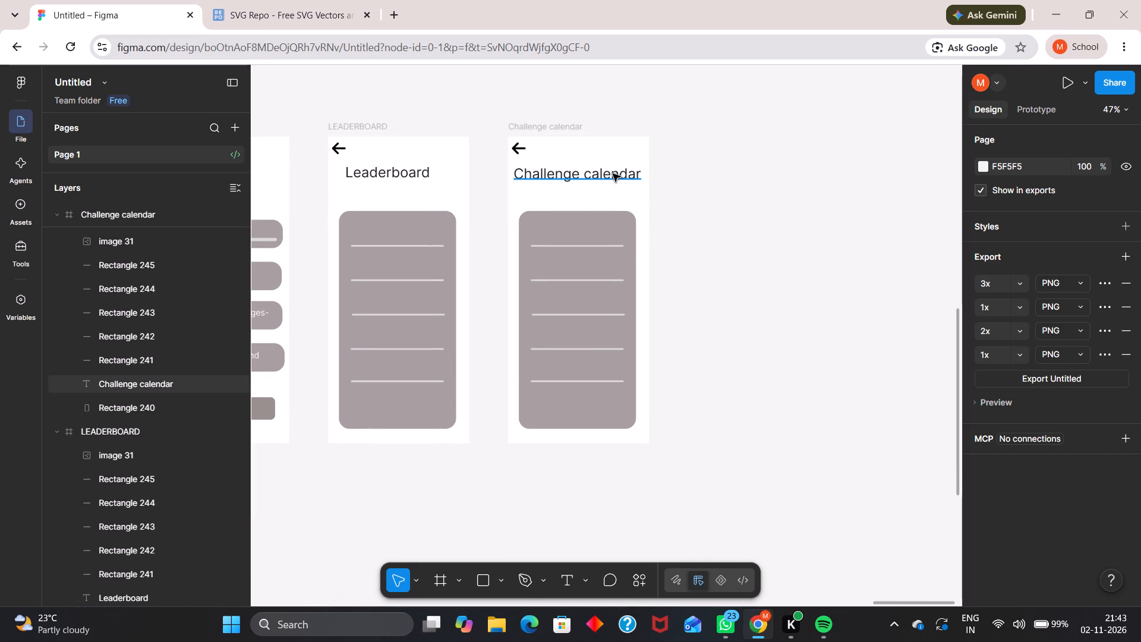
double_click(594, 175)
click(595, 175)
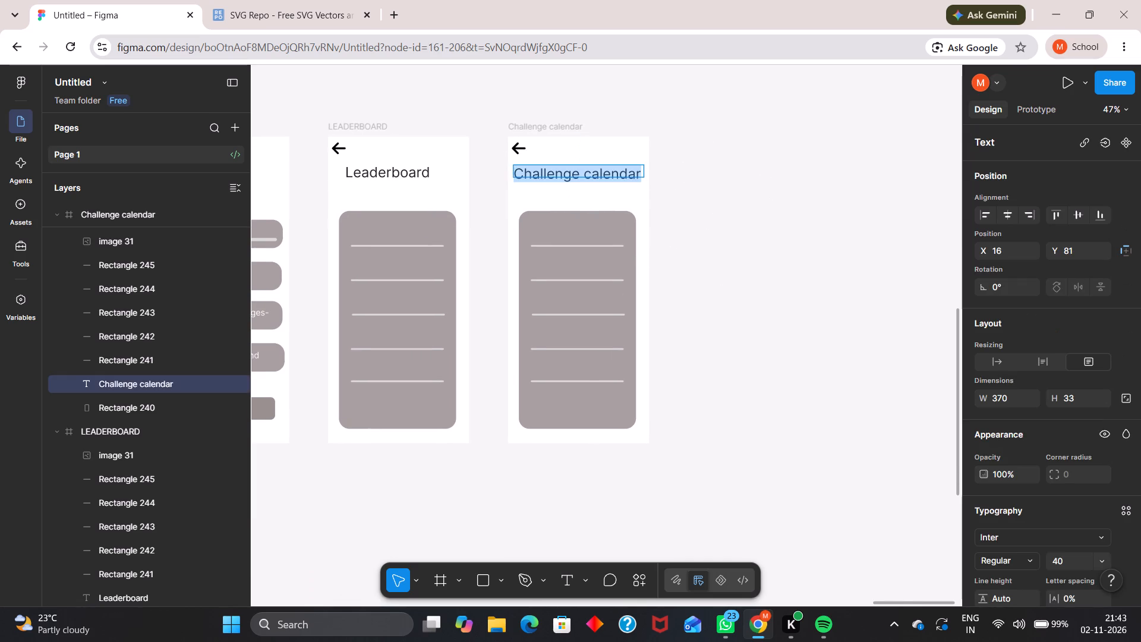
click(595, 175)
click(594, 175)
key(BackSpace)
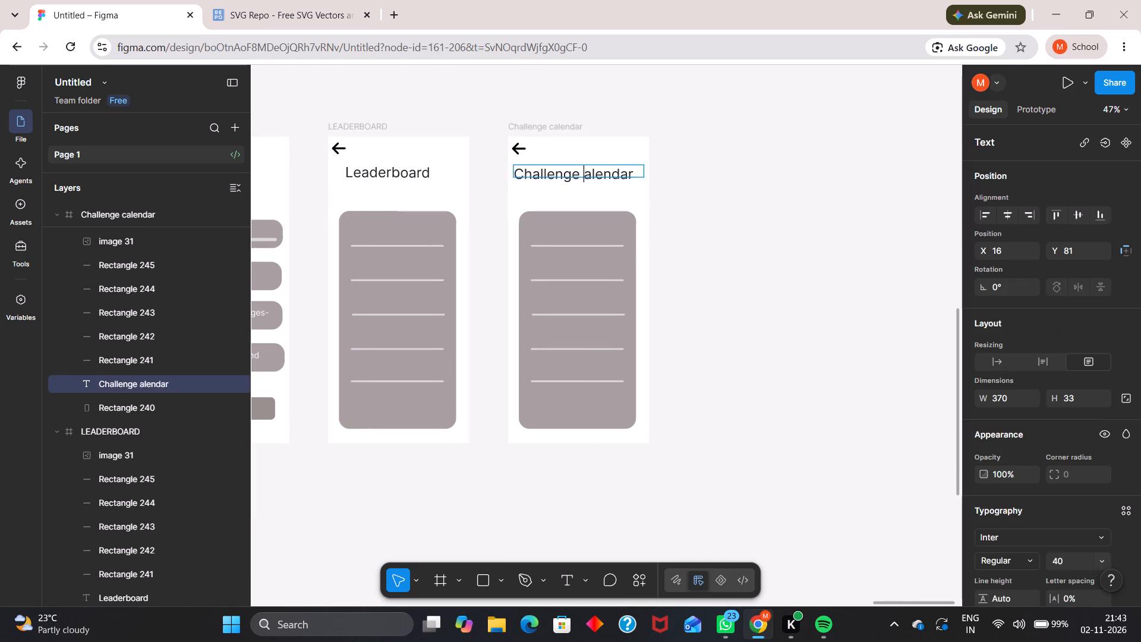
key(shift+c)
click(726, 154)
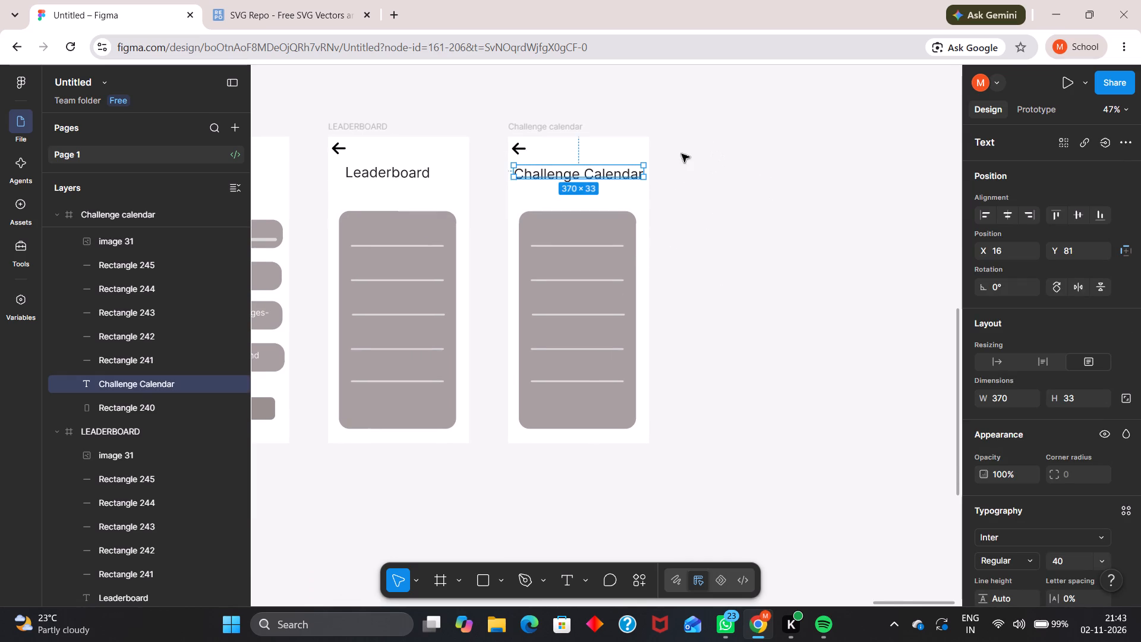
click(682, 154)
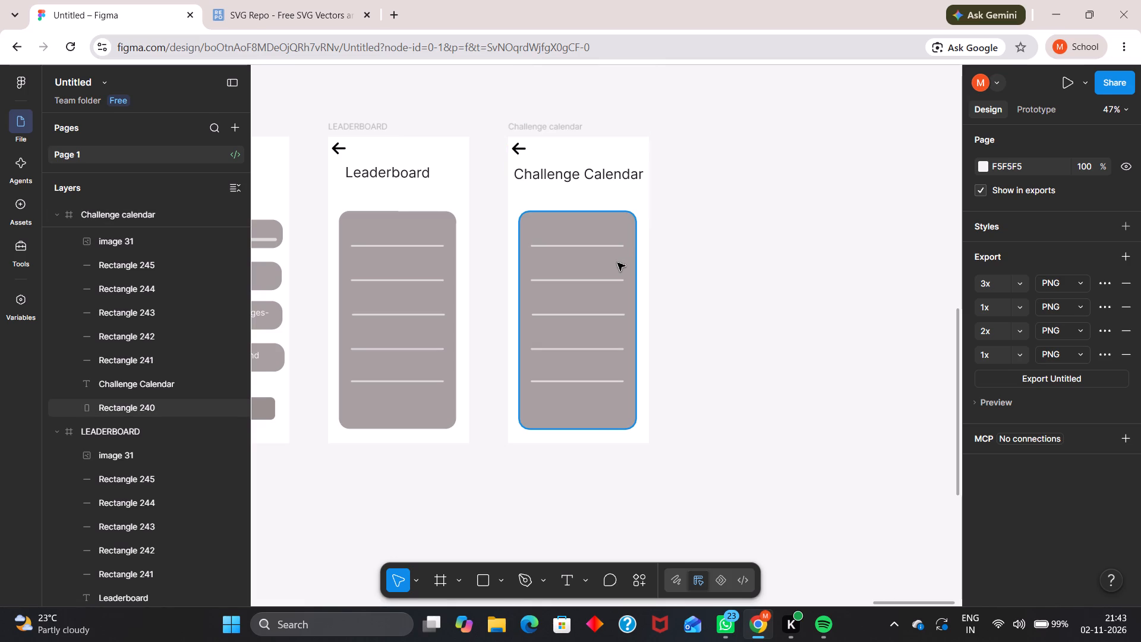
click(617, 263)
key(BackSpace)
click(609, 280)
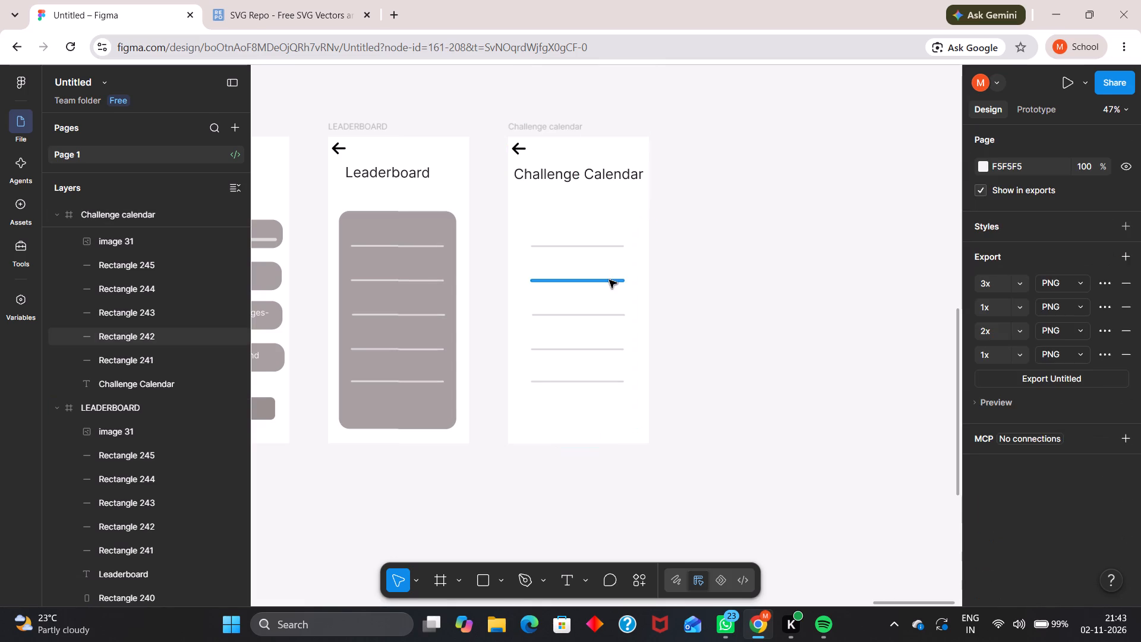
click(608, 248)
key(BackSpace)
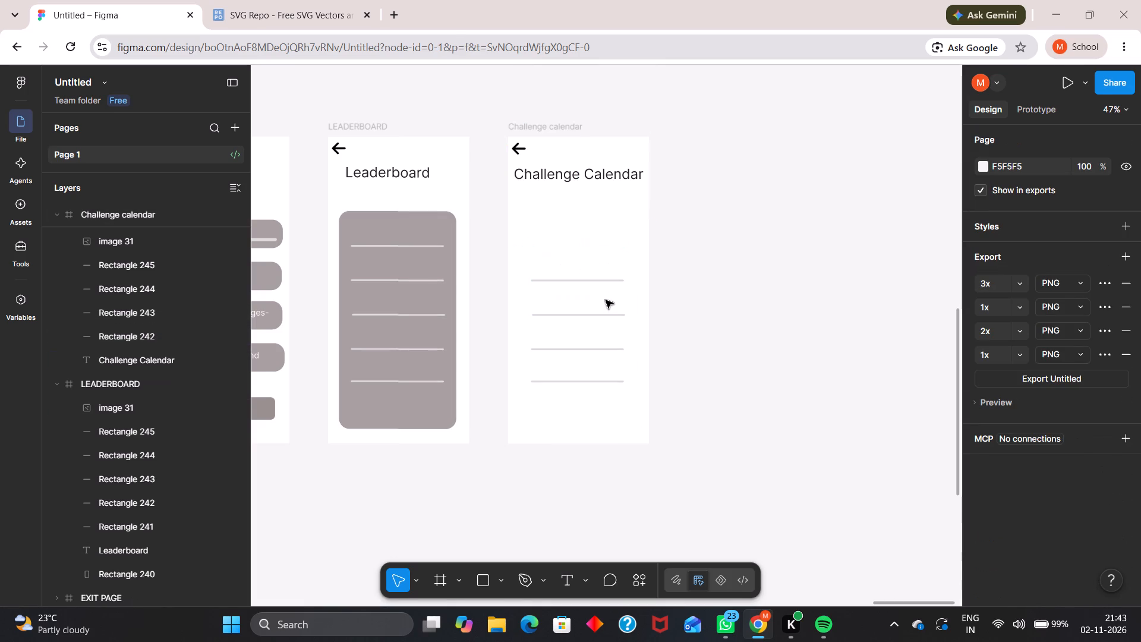
click(605, 279)
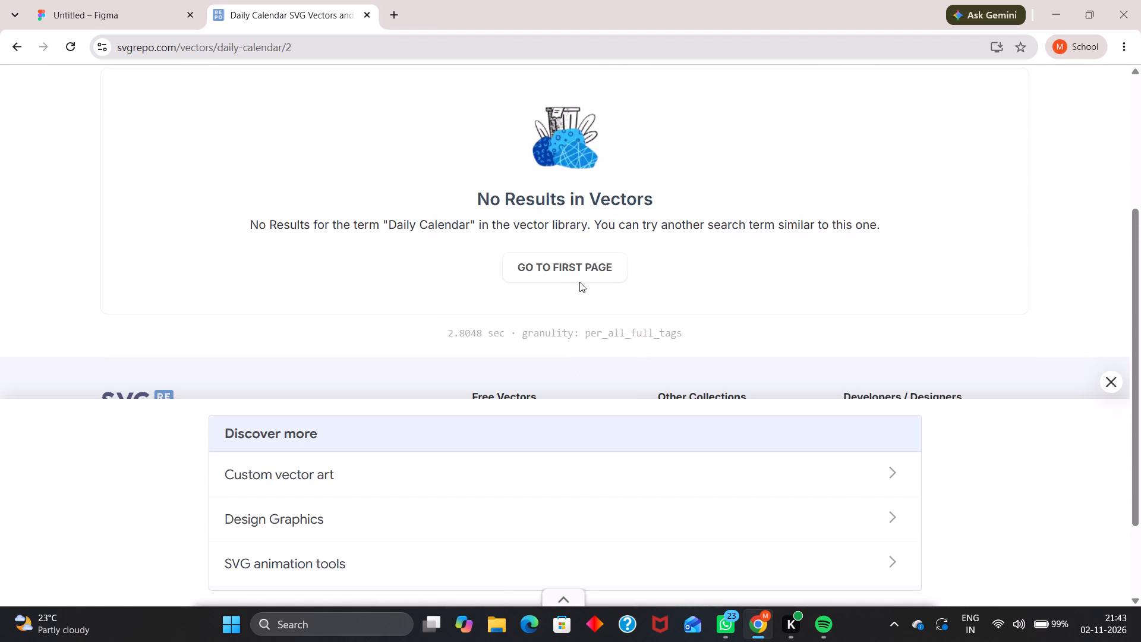
Return to the first page of daily calendar results, re-examine its icons and continue to the second page again.
click(580, 275)
scroll(587, 292, down, 3)
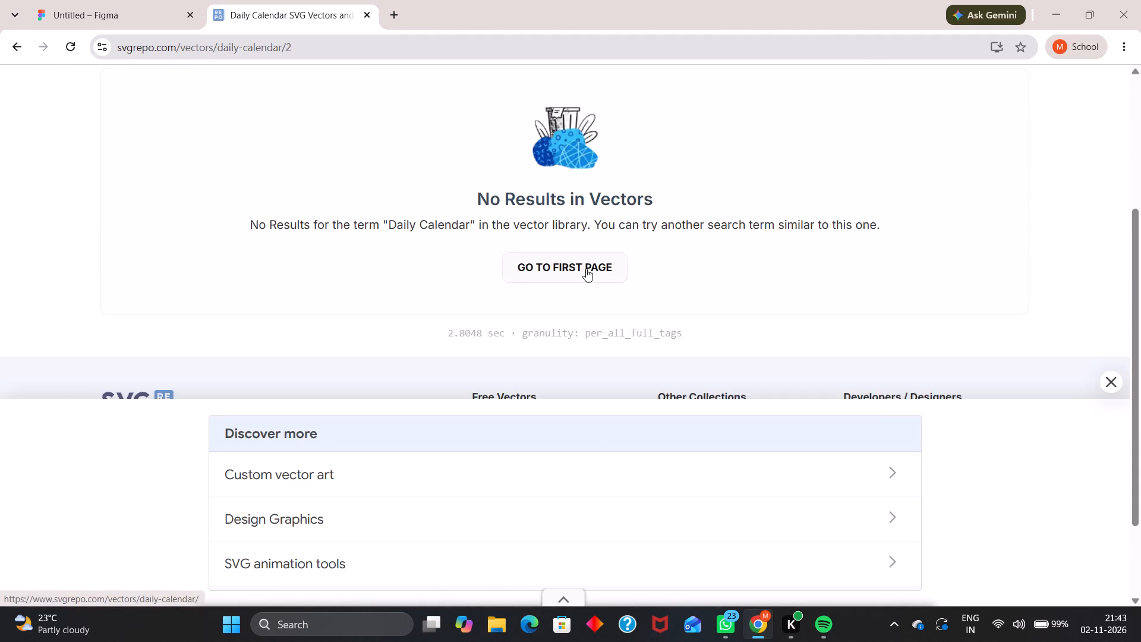
click(586, 269)
scroll(399, 304, down, 3)
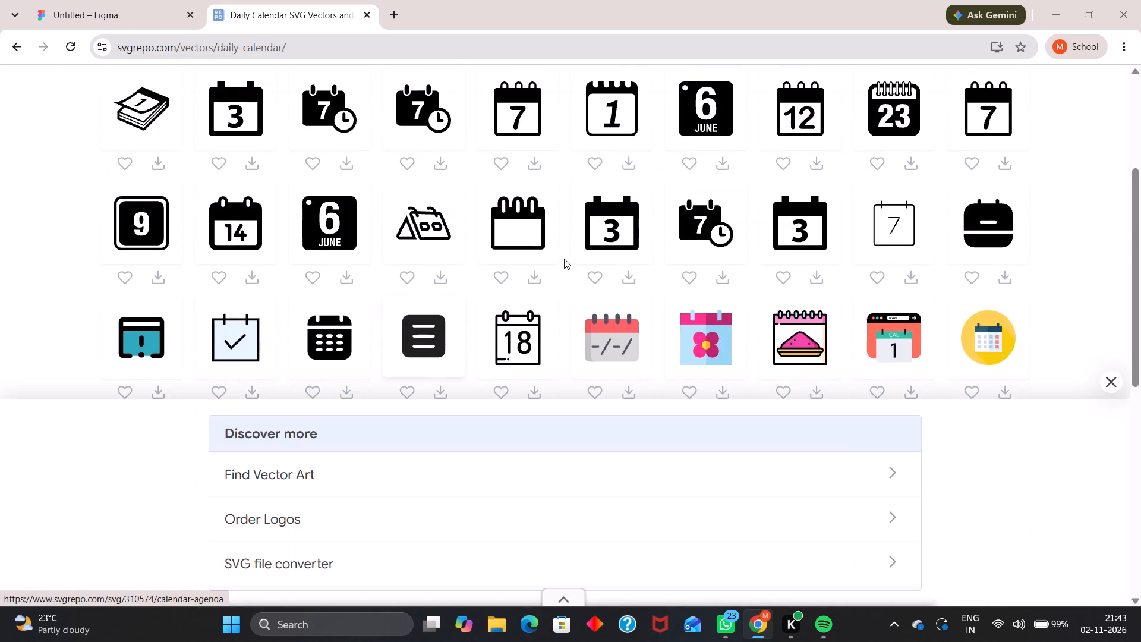
scroll(569, 260, down, 4)
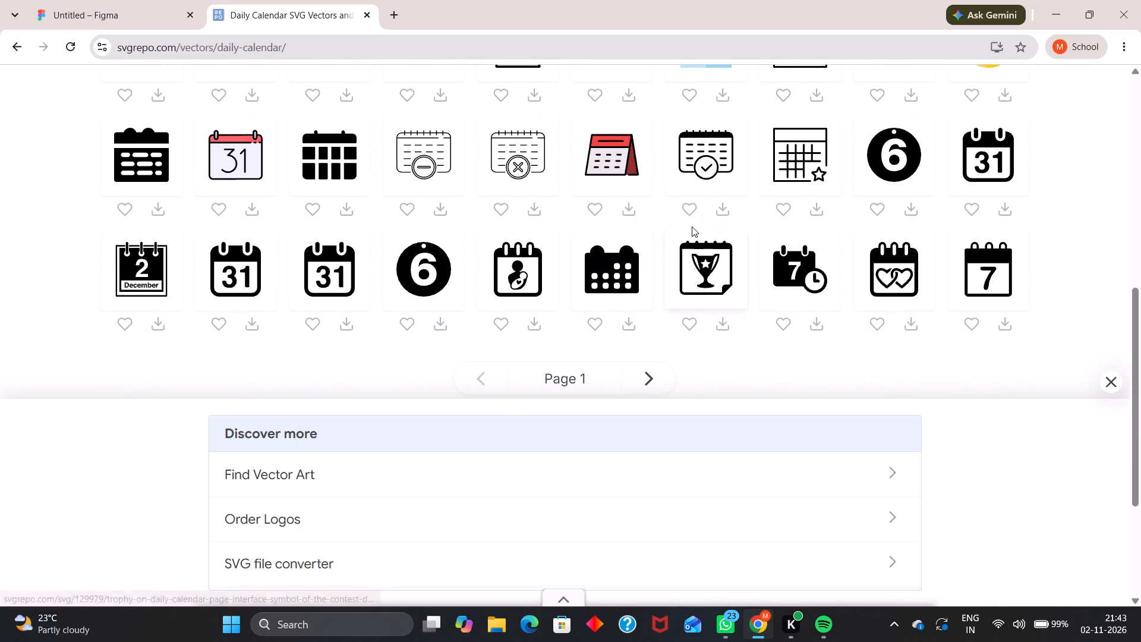
scroll(760, 238, down, 3)
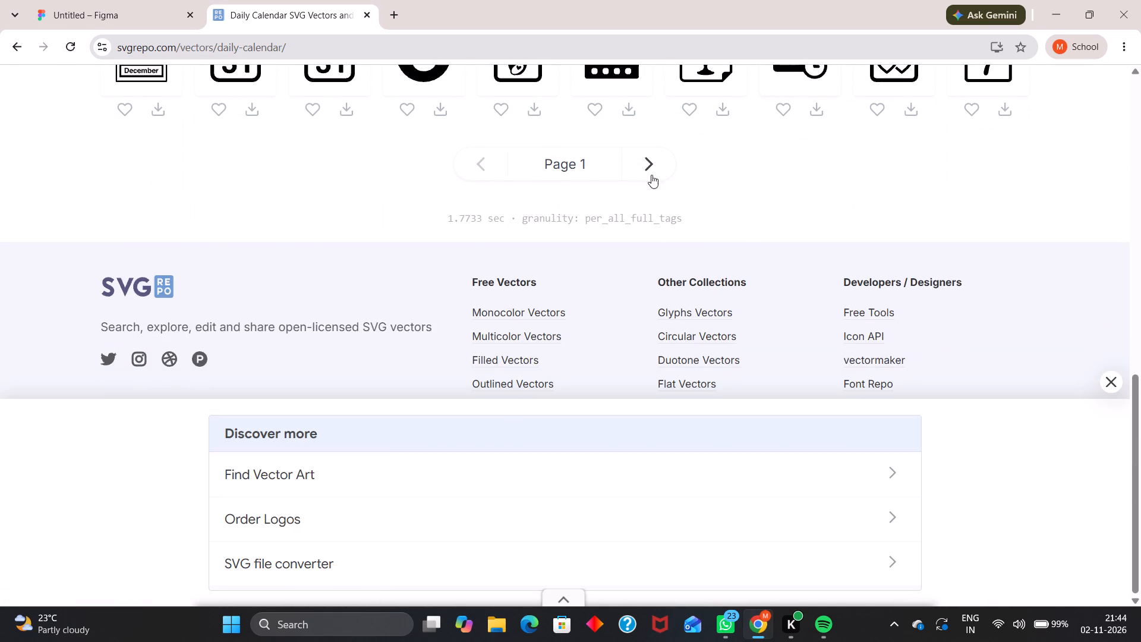
click(647, 166)
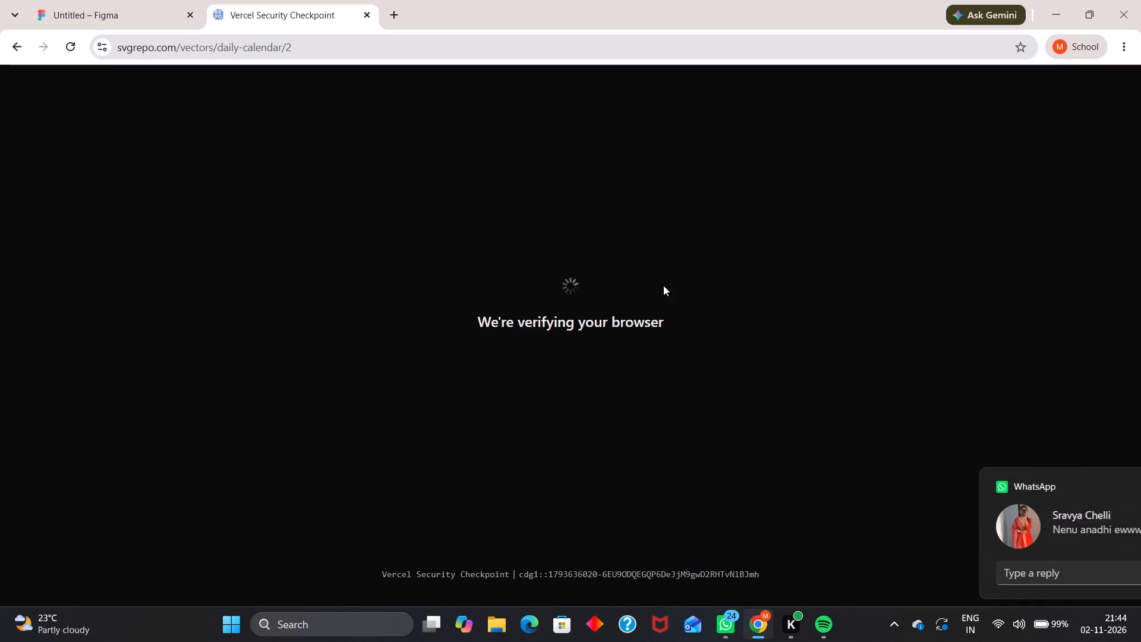
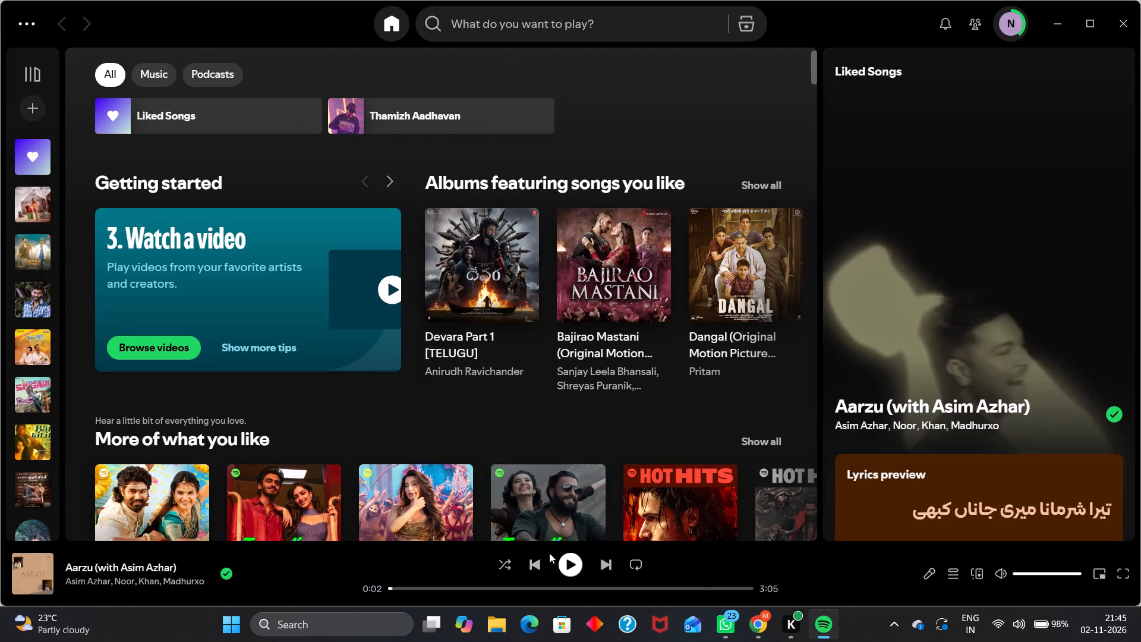
Switch to Chrome and review the SVG Repo vector results page for Daily Calendar.
click(564, 559)
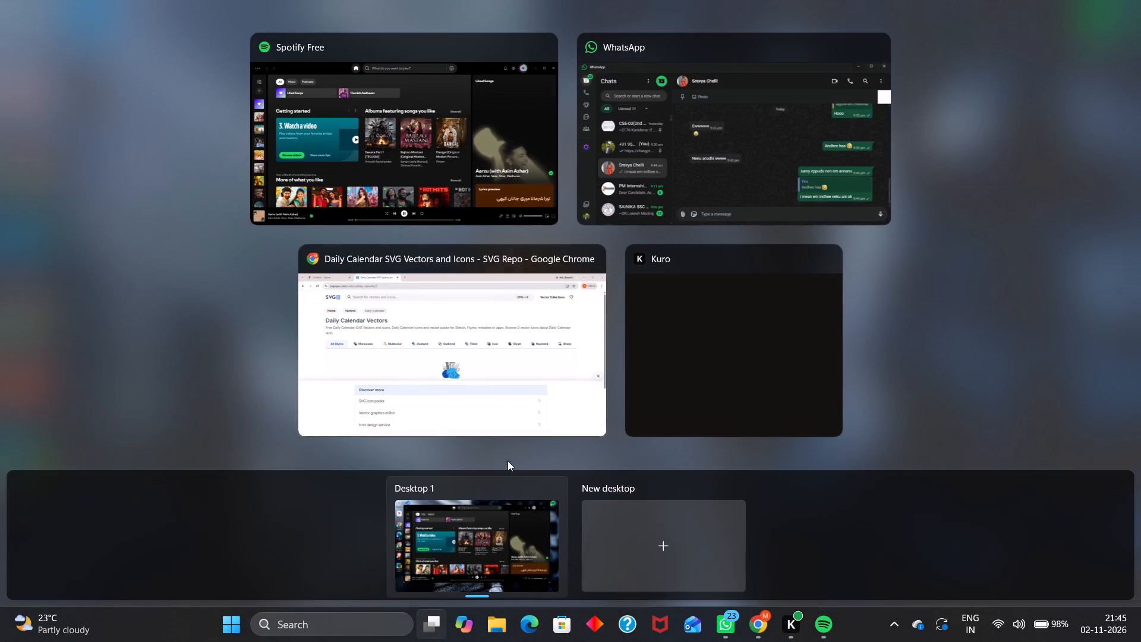
click(510, 341)
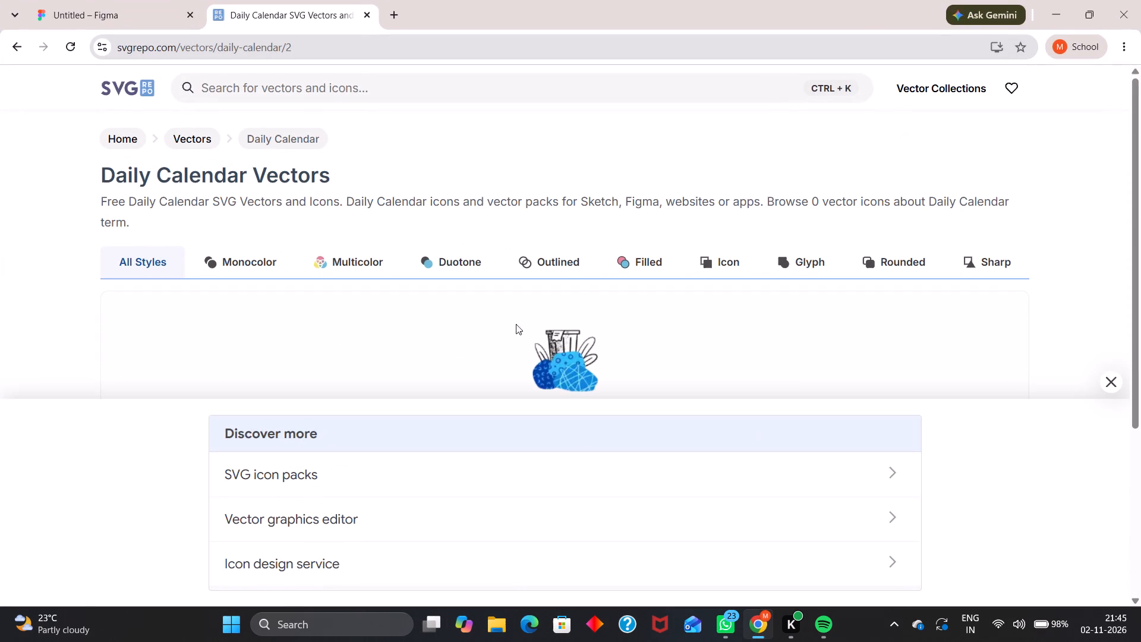
scroll(560, 334, down, 4)
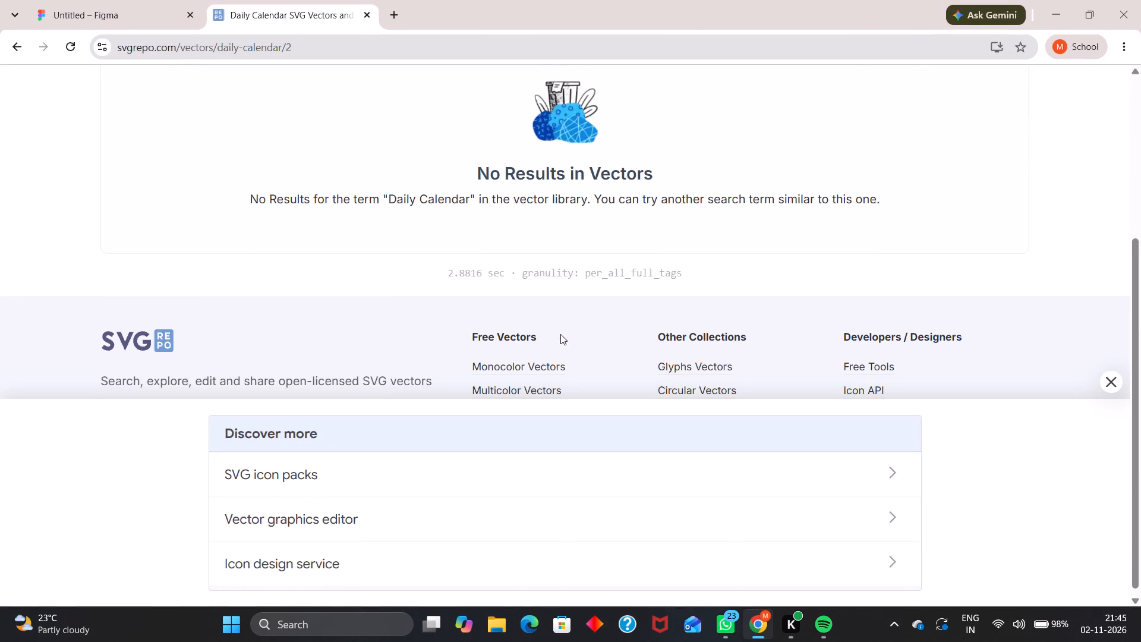
scroll(560, 334, down, 1)
scroll(373, 181, right, 11)
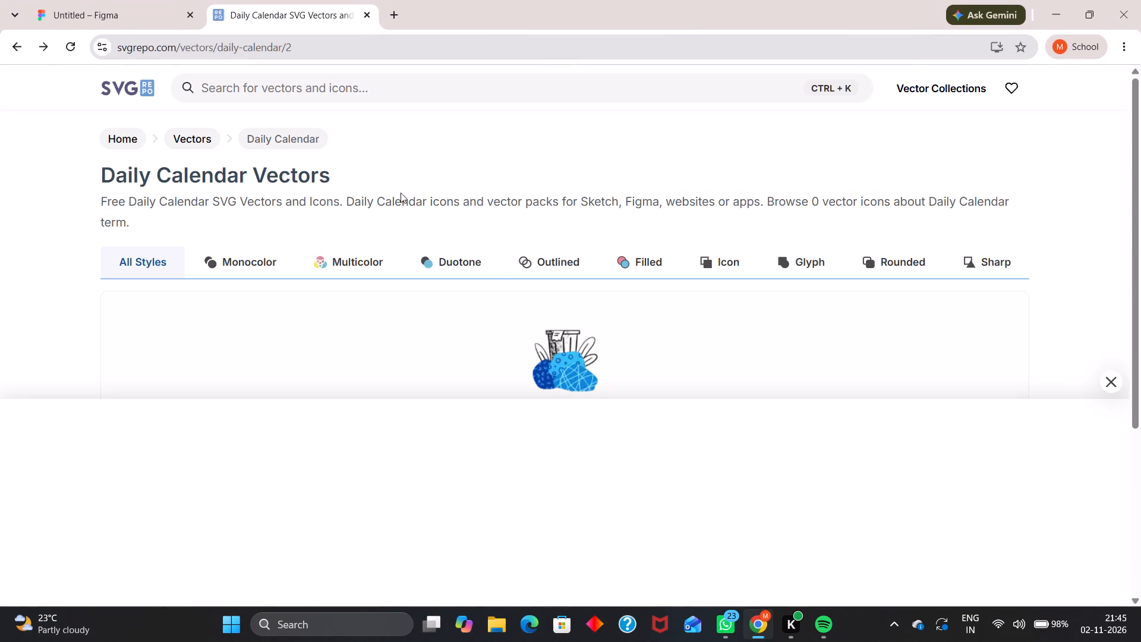
scroll(499, 278, down, 1)
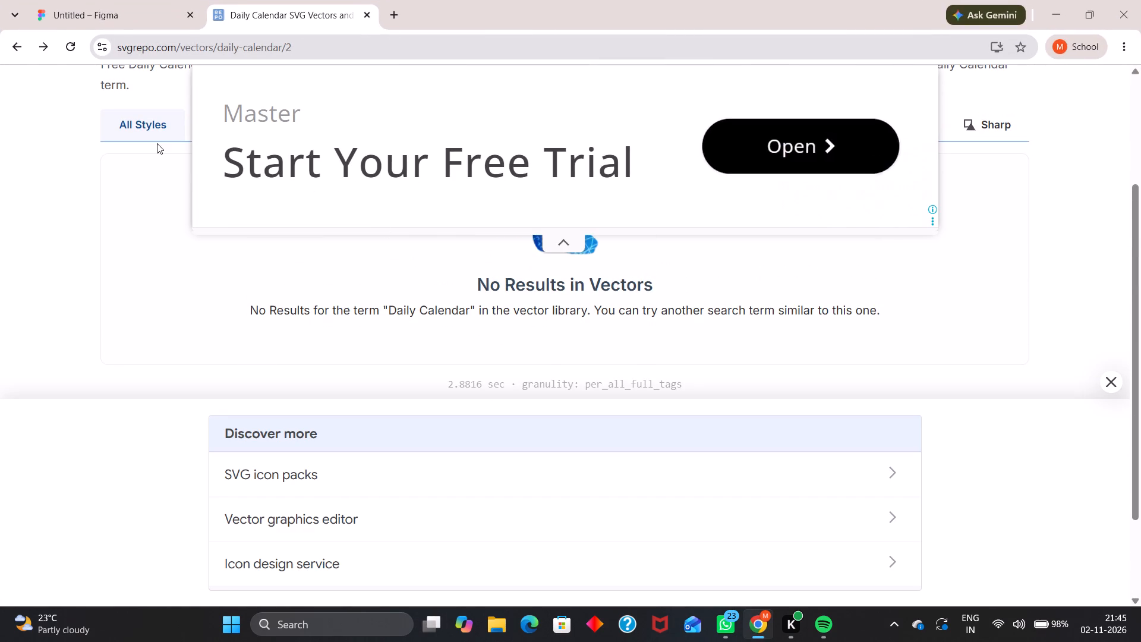
Return to the Google results for svg icons and open the Icons8 SVG icons page.
click(17, 49)
click(17, 49)
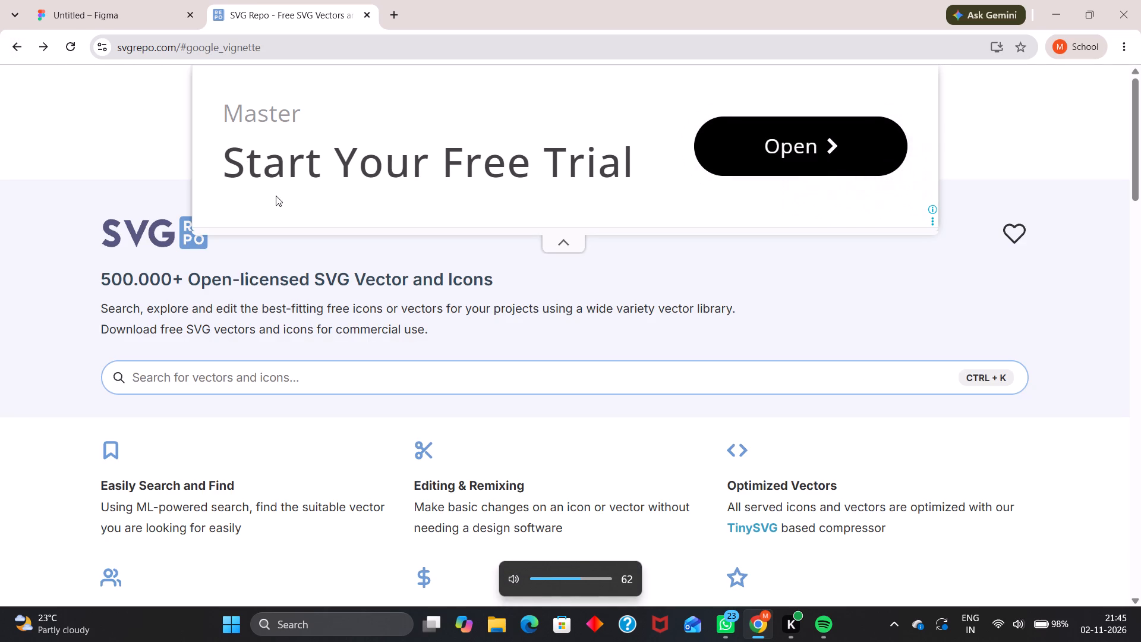
click(14, 52)
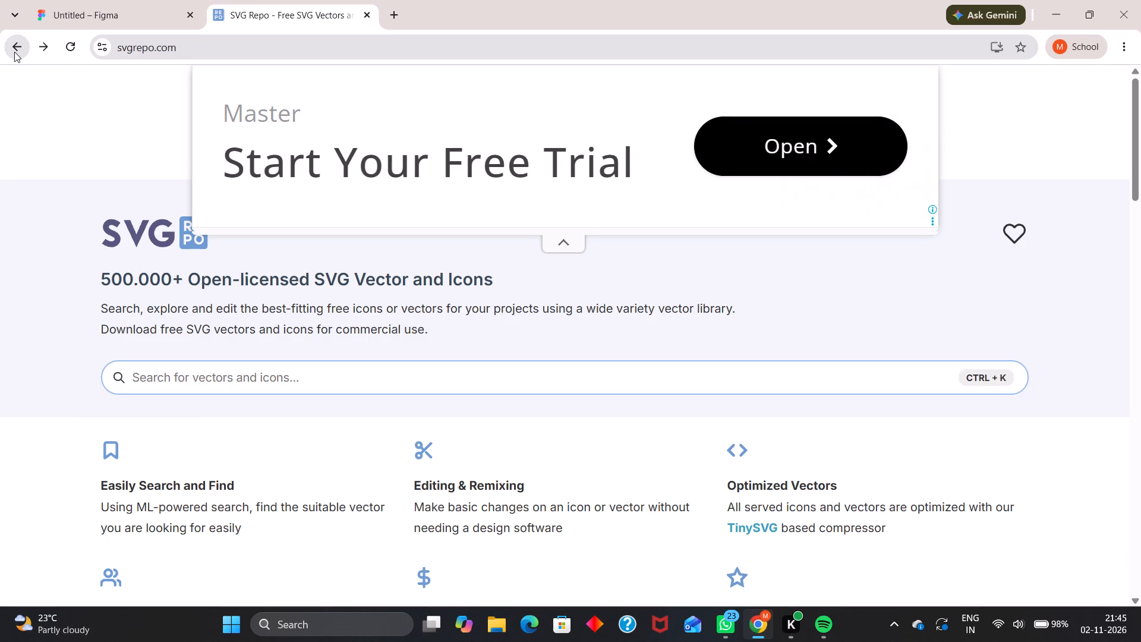
click(12, 48)
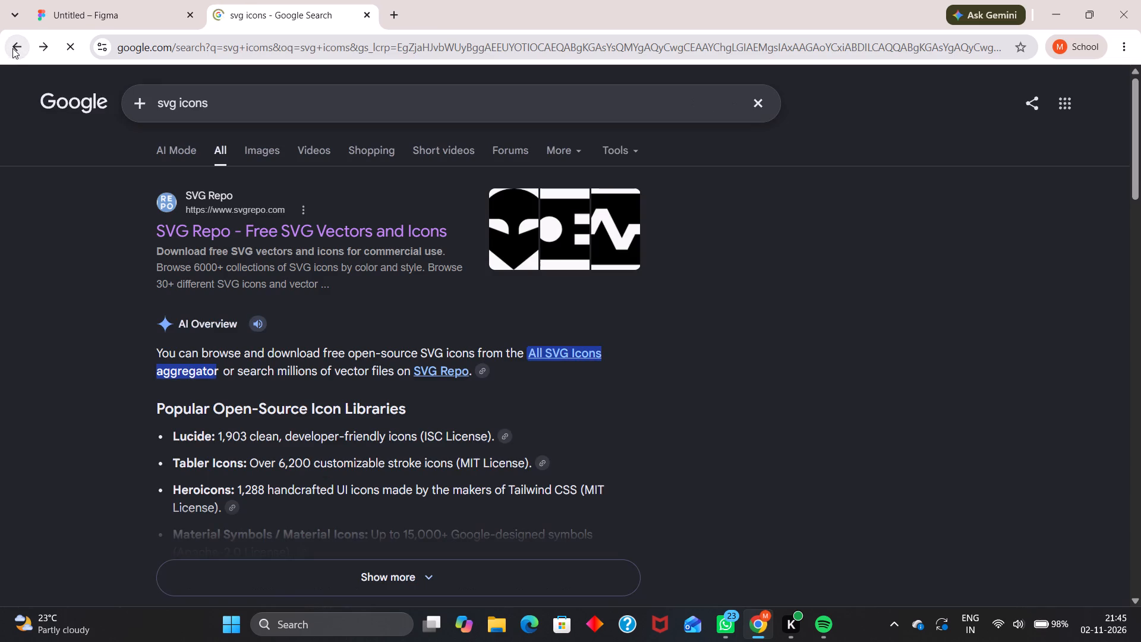
scroll(273, 369, down, 2)
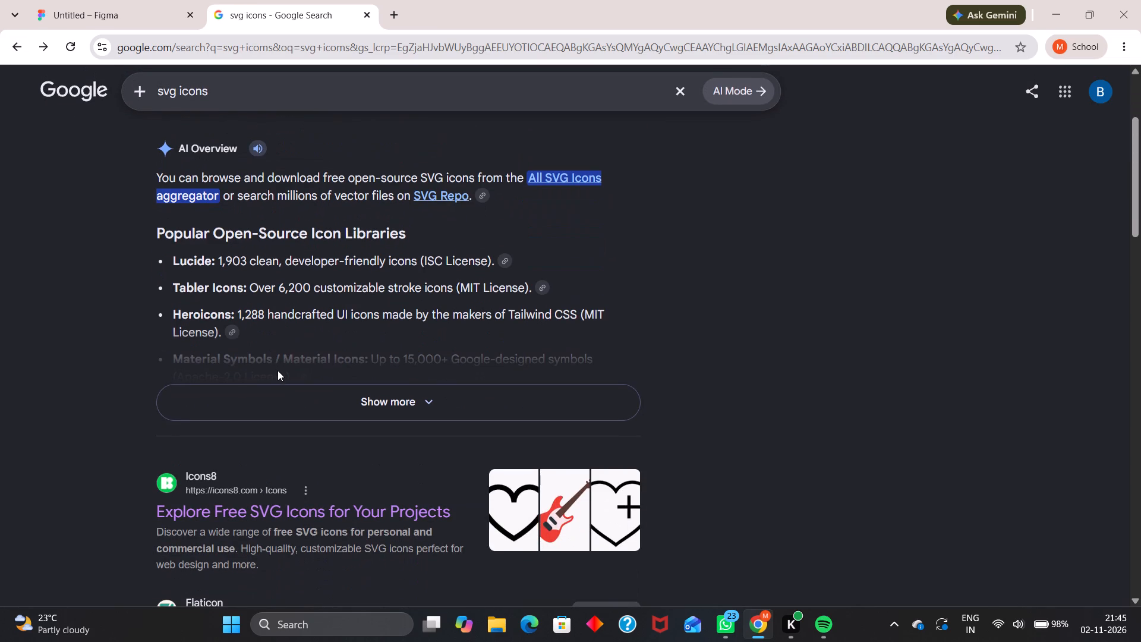
scroll(368, 462, down, 2)
click(374, 358)
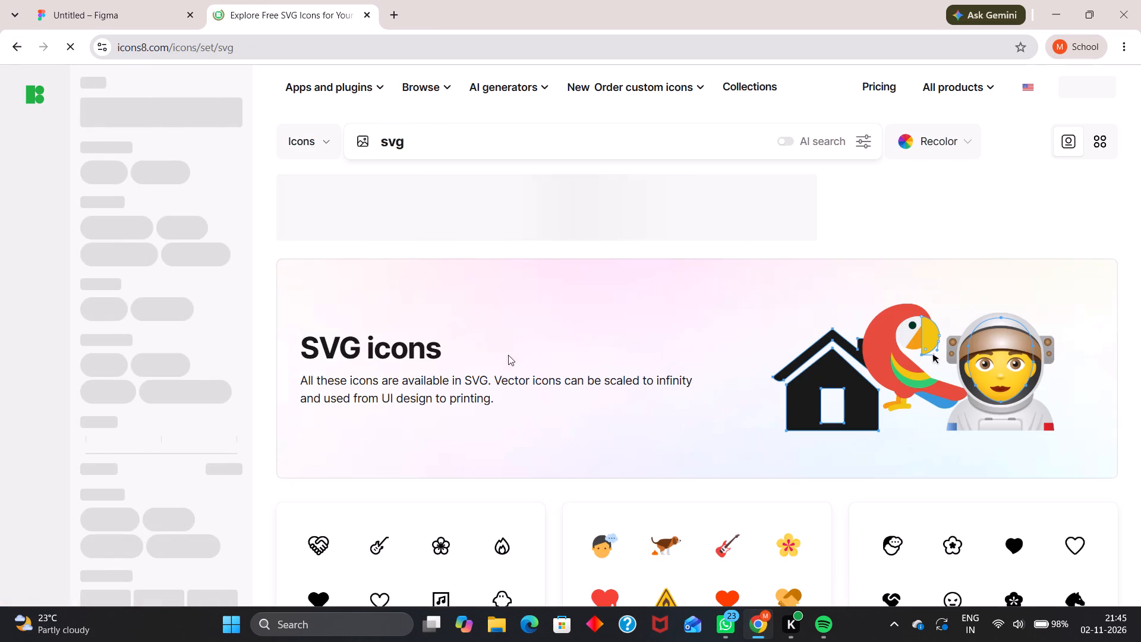
Search Icons8 for calendar icons and browse the results.
double_click(468, 146)
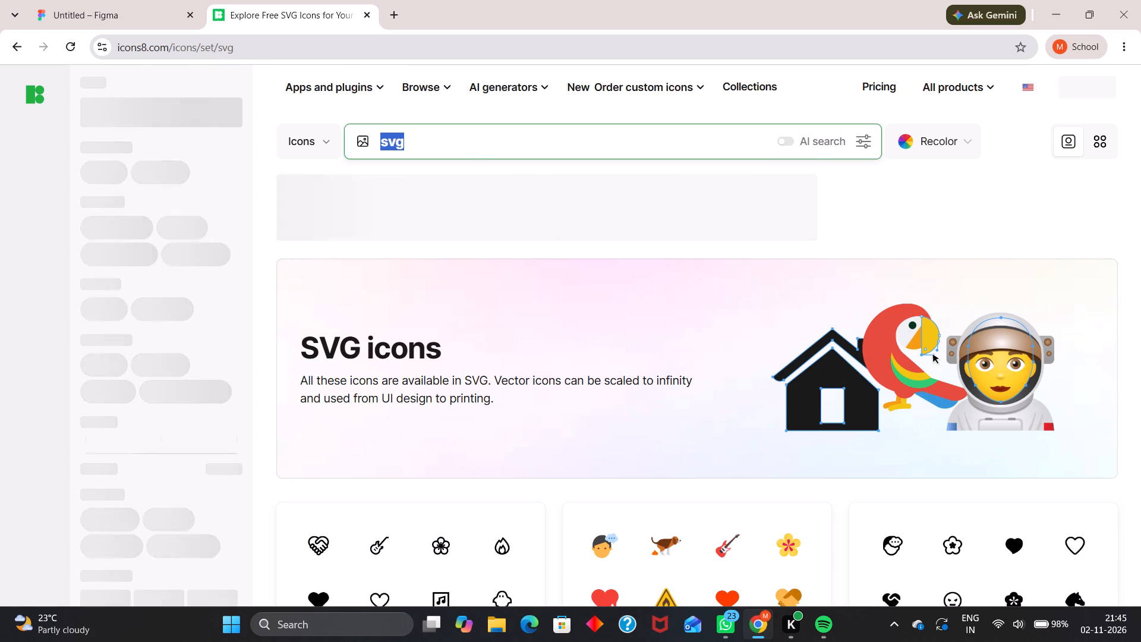
text(cale)
key(n)
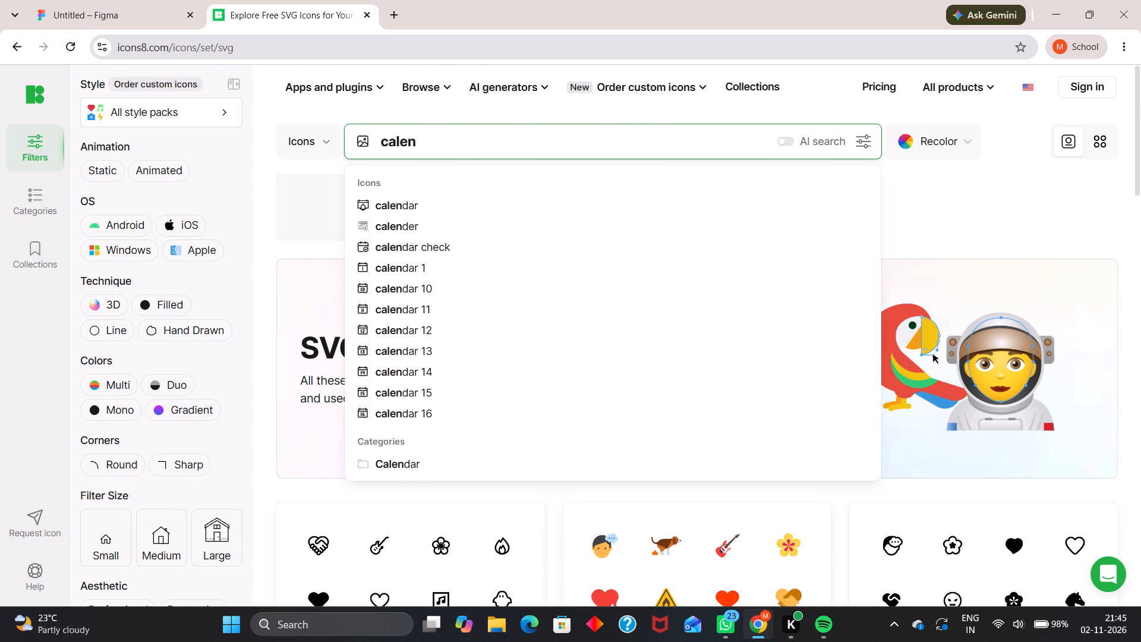
click(462, 209)
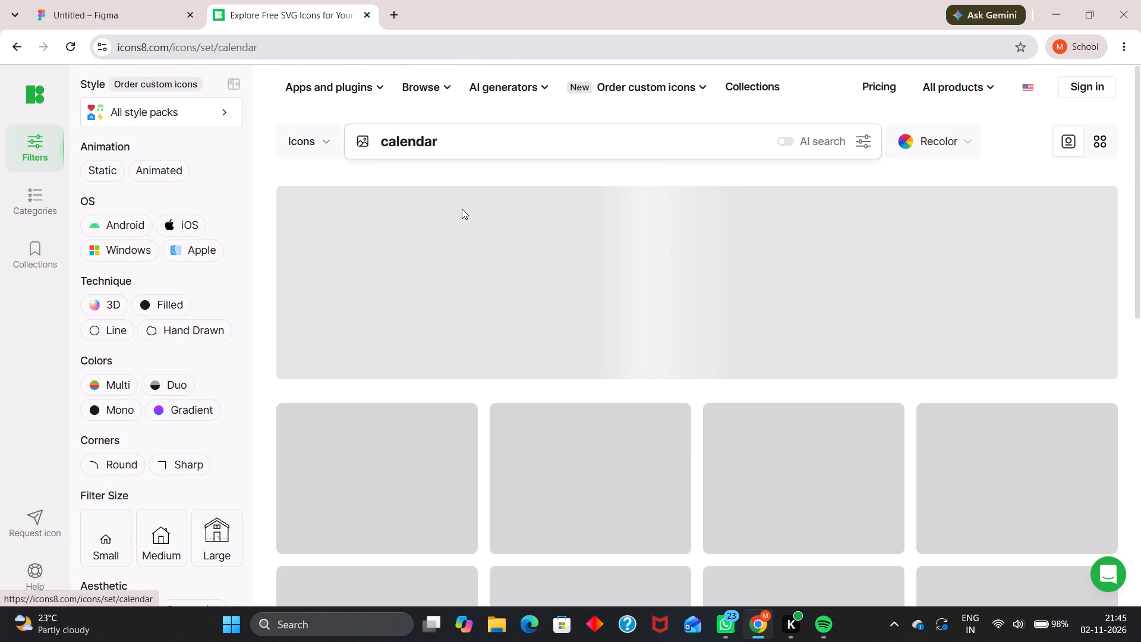
scroll(509, 335, down, 1)
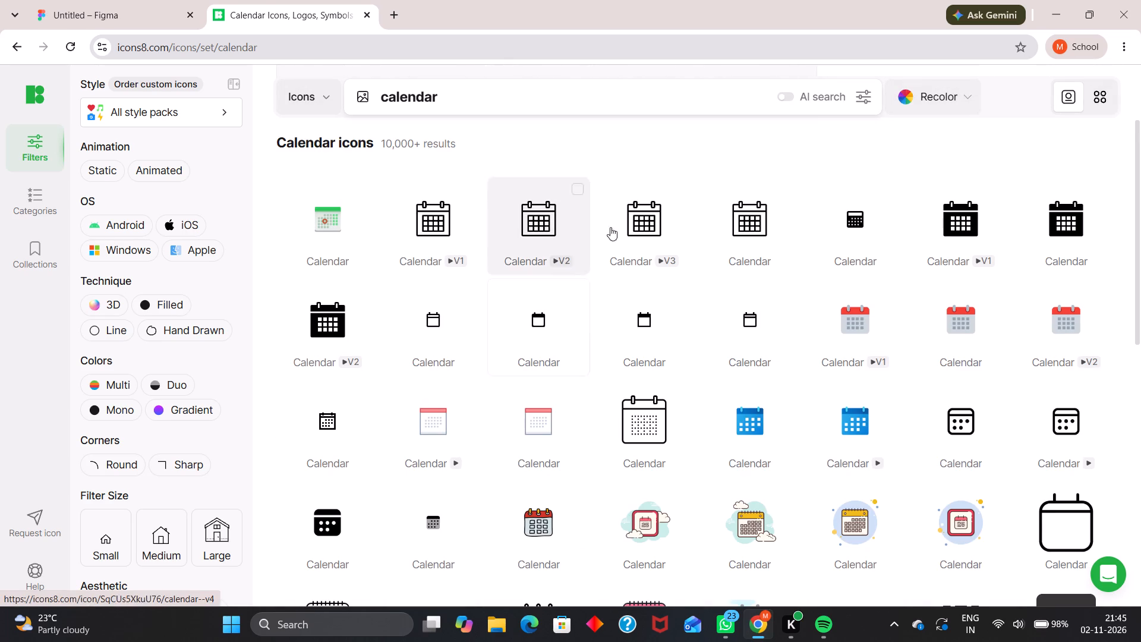
Copy the outlined Calendar V1 icon from the Icons8 results as a PNG and switch back to the Figma file.
right_click(464, 225)
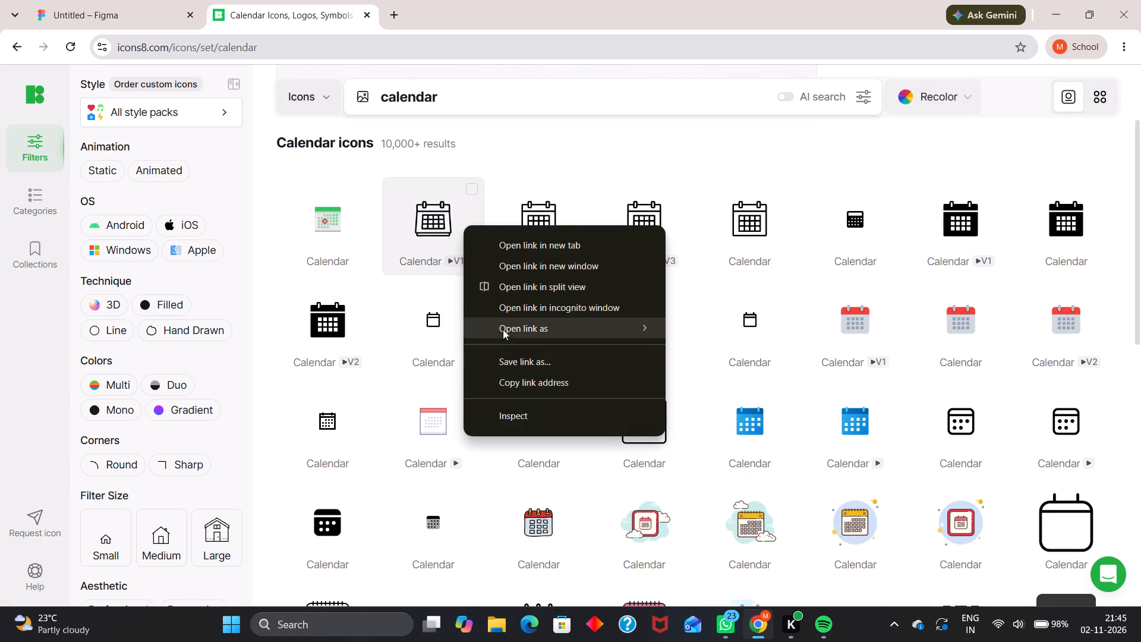
click(446, 217)
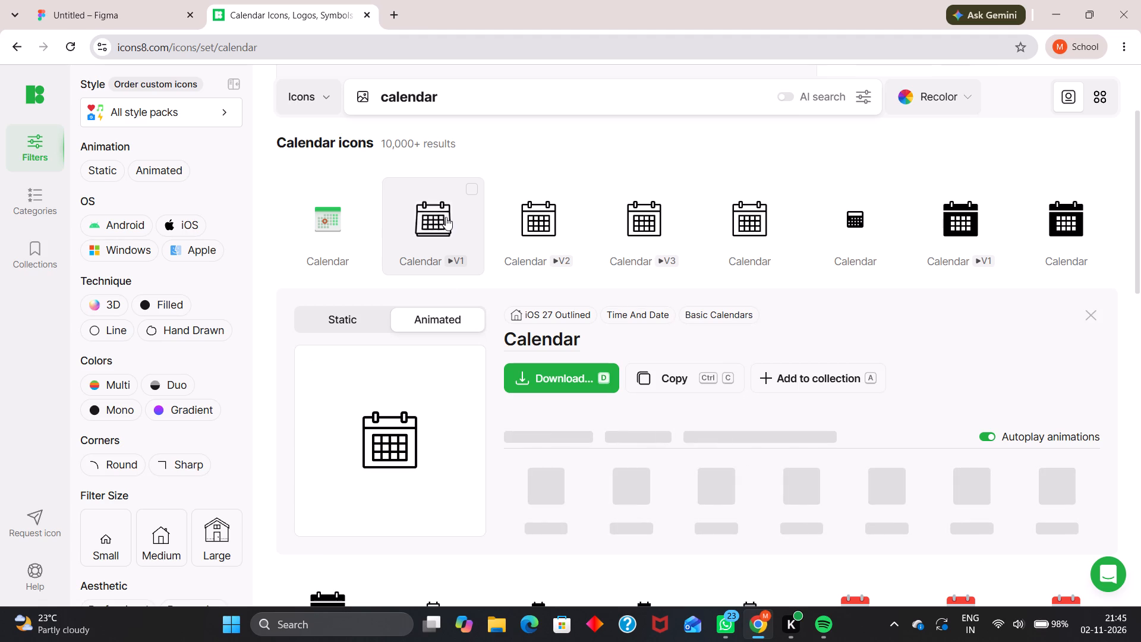
click(670, 382)
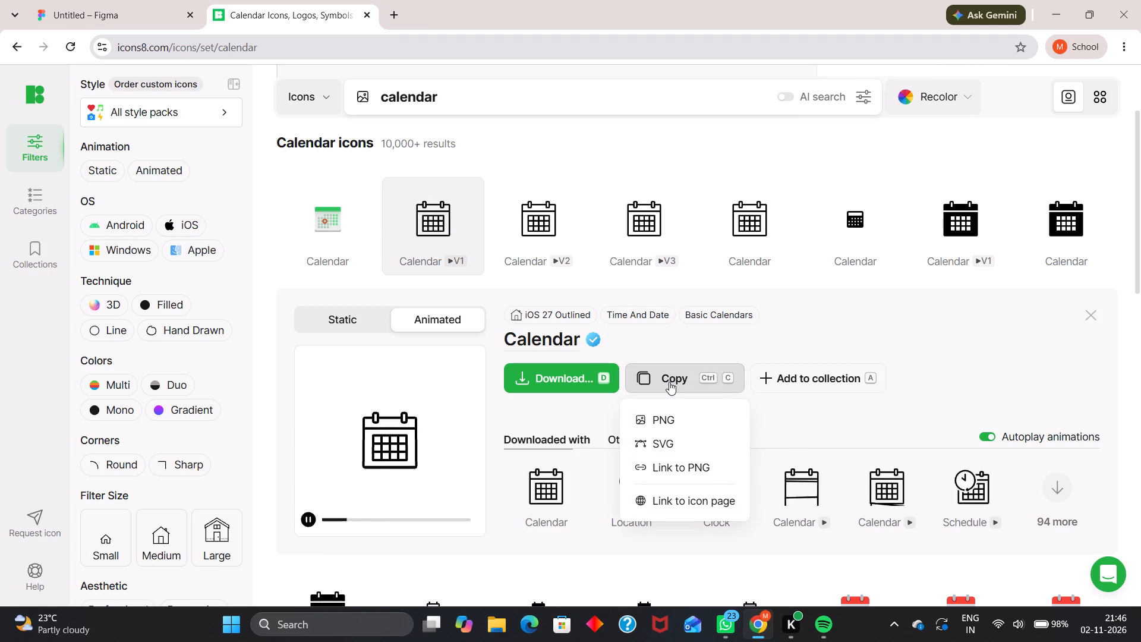
click(671, 418)
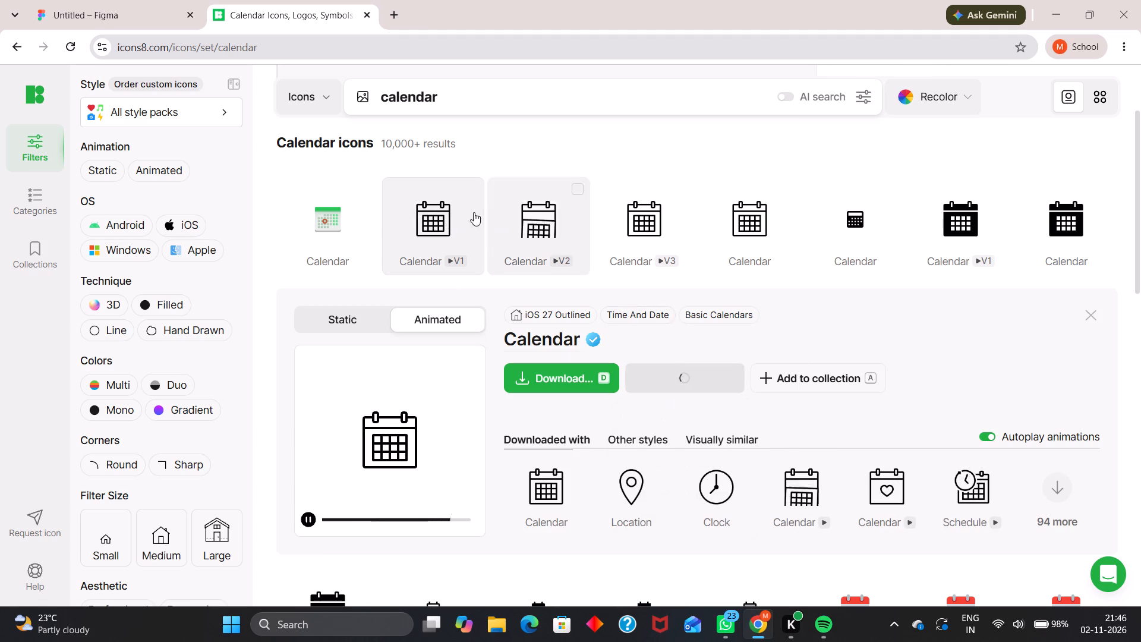
click(124, 23)
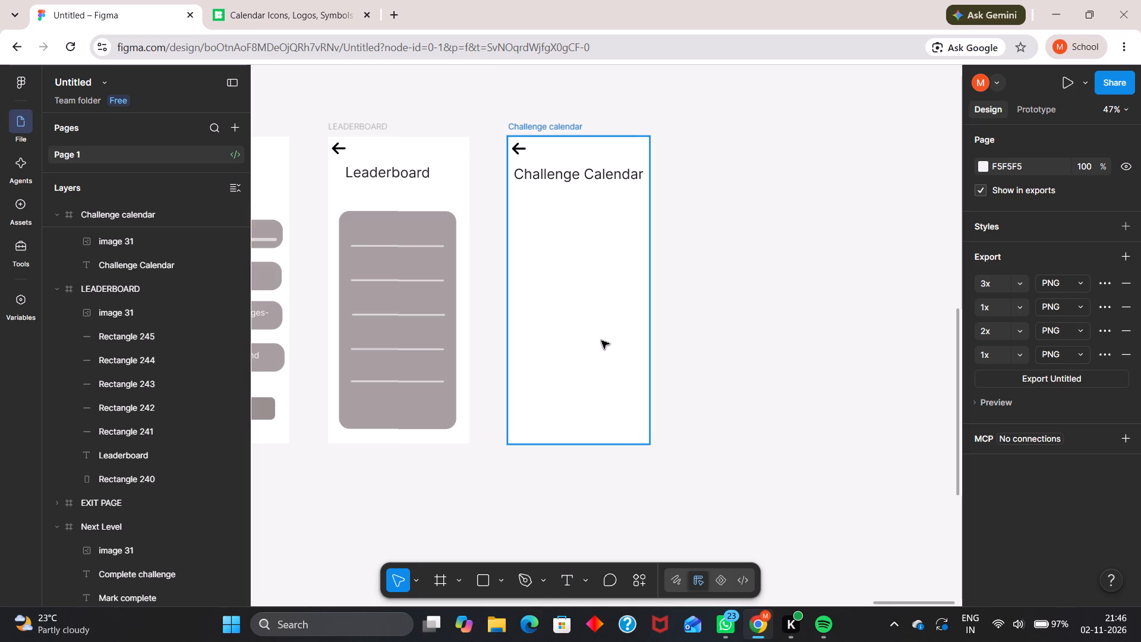
In Figma, paste the copied calendar icon into the Challenge calendar frame, enlarge it to about 334 × 334 and place it beneath the title.
key(ctrl+v)
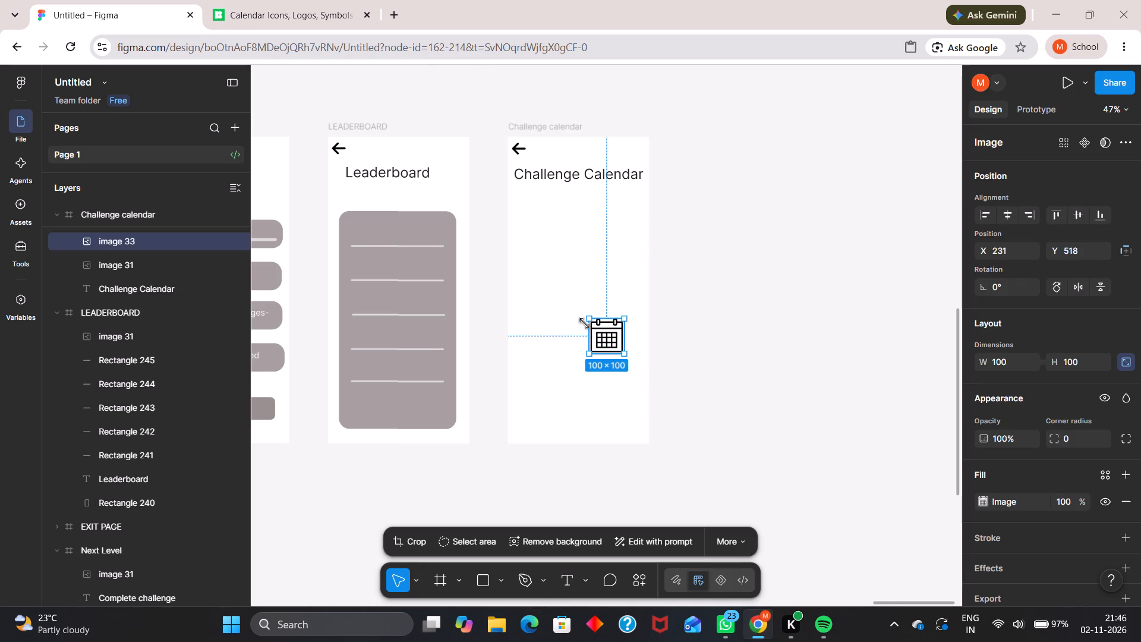
drag(587, 319, 531, 236)
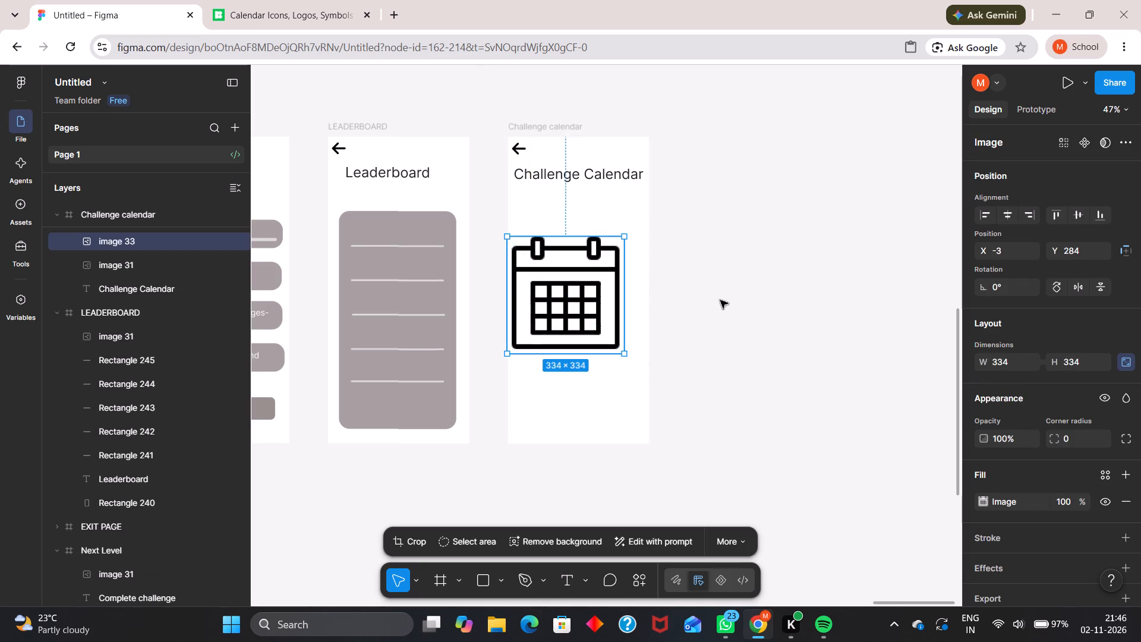
click(720, 300)
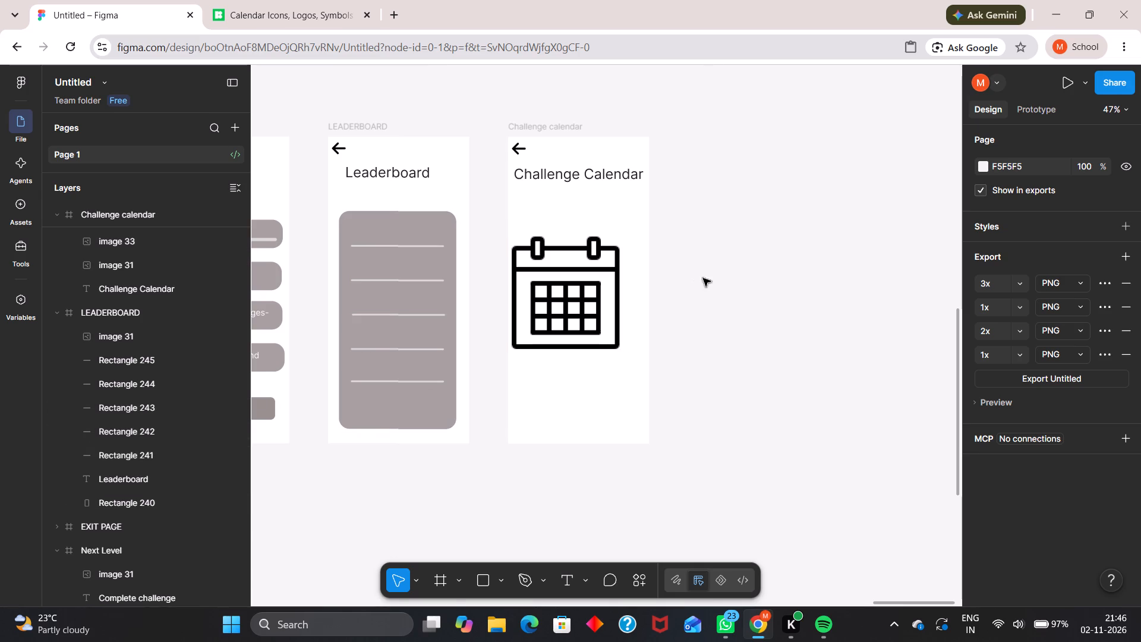
click(707, 276)
drag(567, 289, 578, 251)
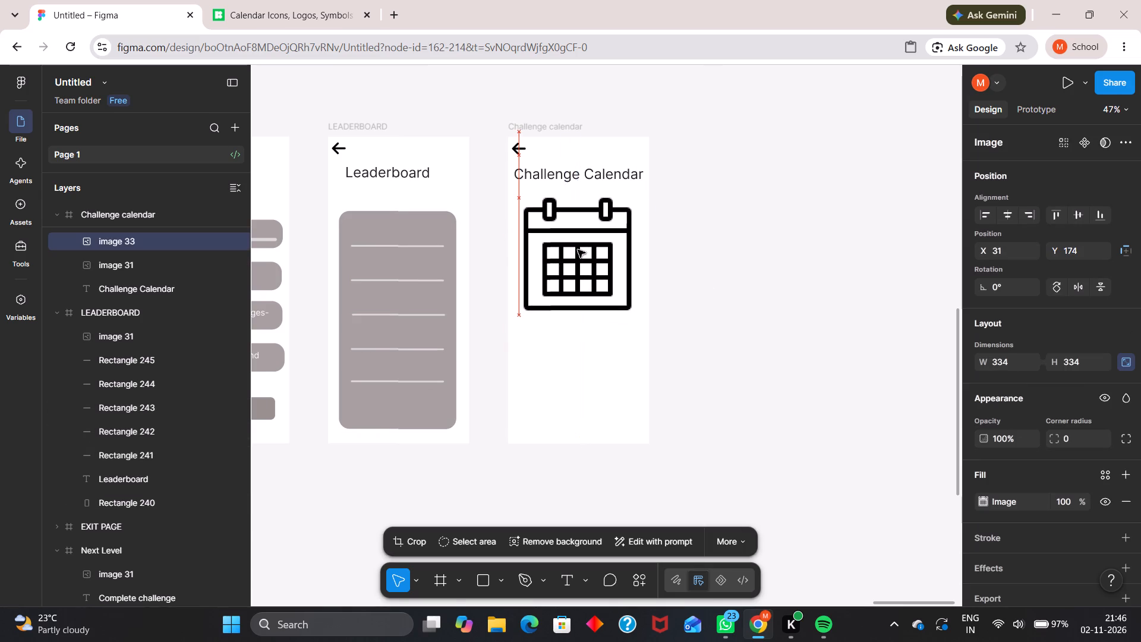
click(673, 250)
Duplicate the MON-, TUE- and WED- labels with their rounded rectangles from the WEEKLY SUMMARY frame onto the lower part of the Reward screen.
ctrl+scroll(681, 320, down, 5)
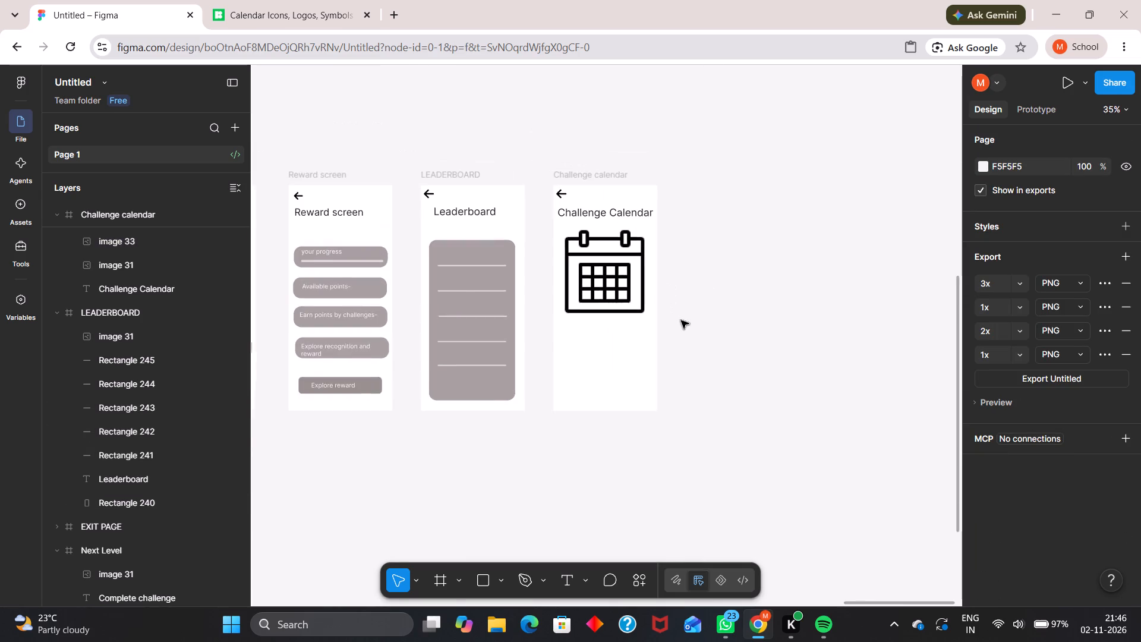
ctrl+scroll(681, 320, down, 1)
middle_drag(529, 310, 755, 329)
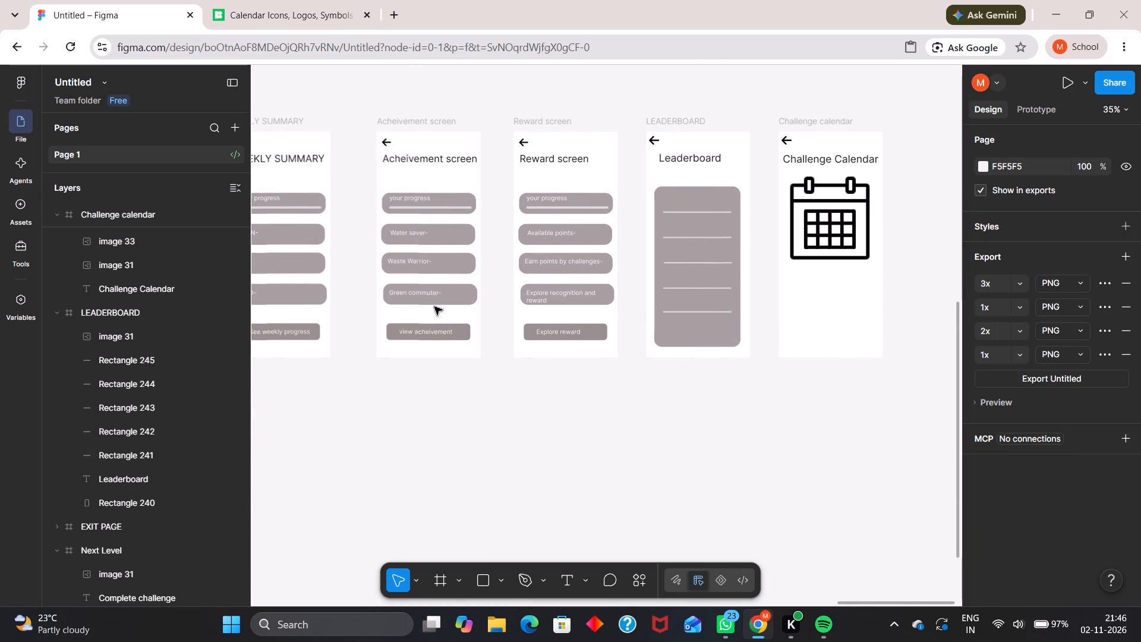
scroll(434, 307, down, 1)
scroll(382, 306, down, 1)
middle_drag(382, 306, 582, 335)
ctrl+scroll(562, 331, up, 6)
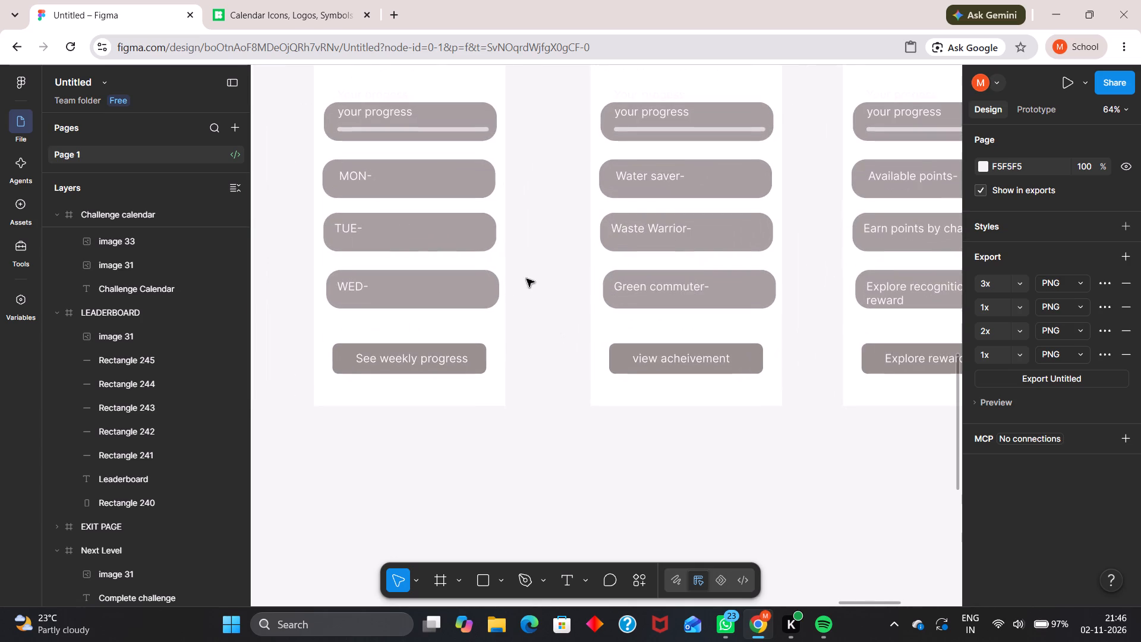
middle_drag(526, 274, 566, 299)
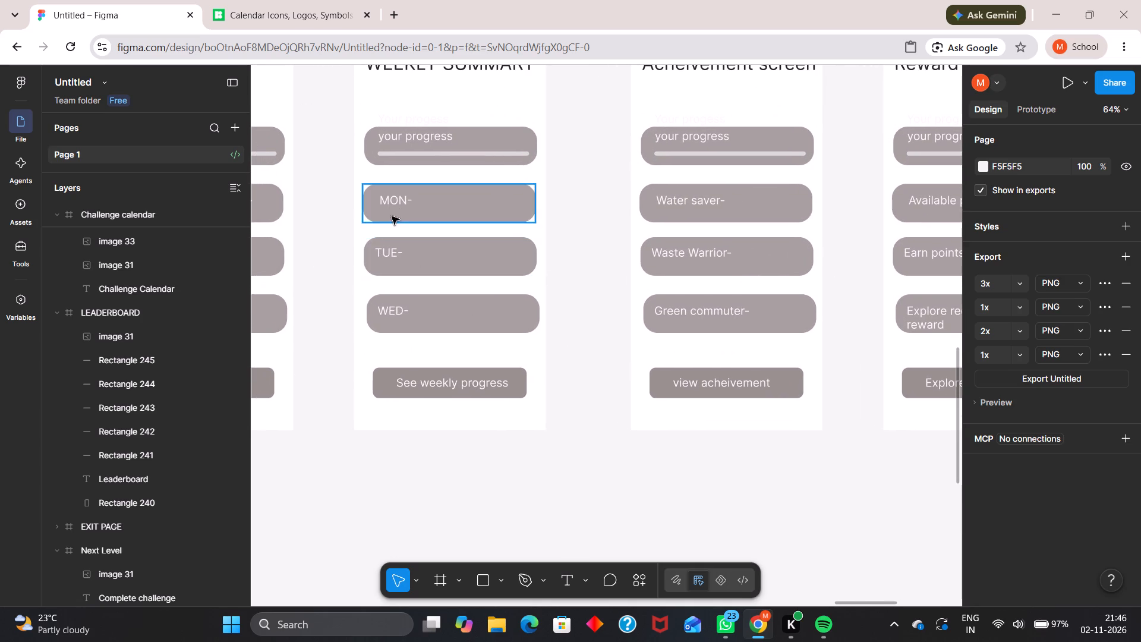
click(391, 204)
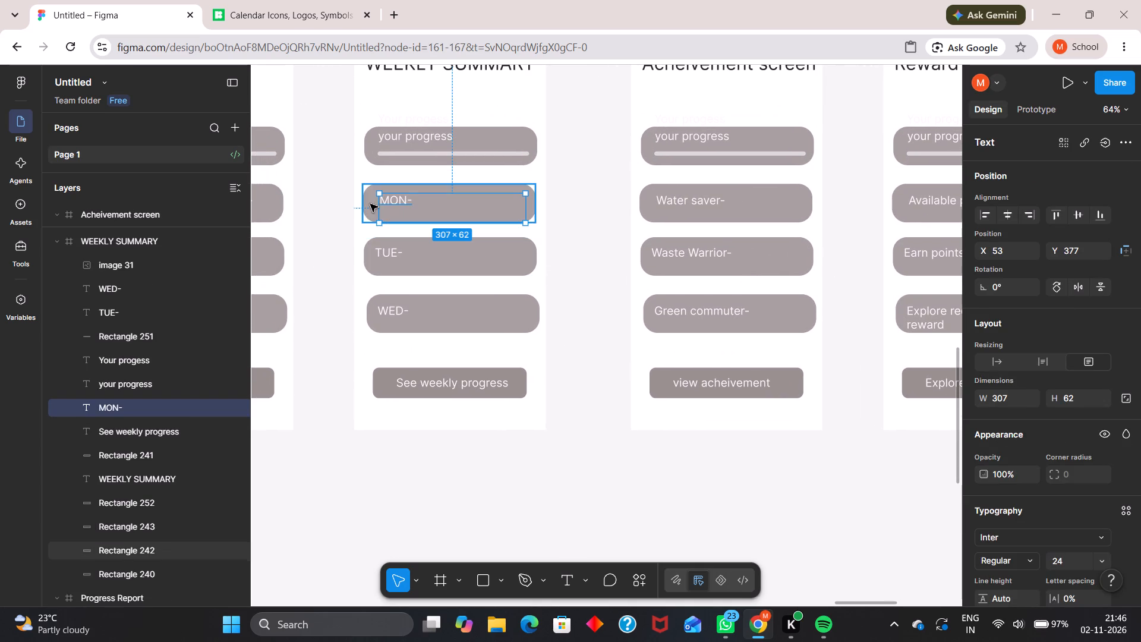
shift+click(370, 201)
shift+click(370, 212)
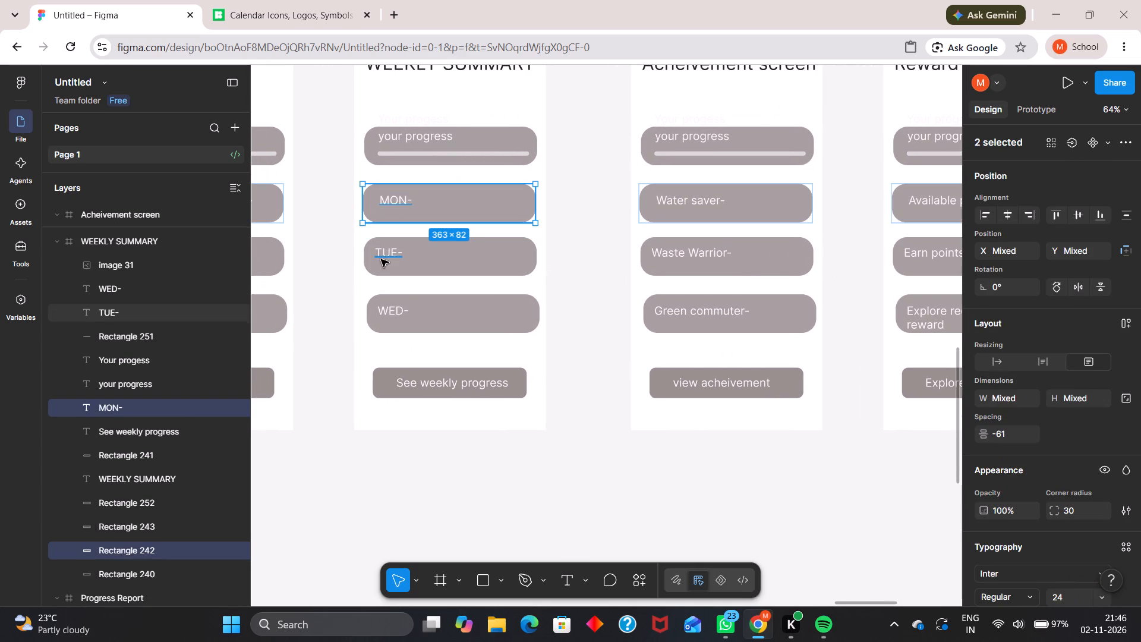
shift+click(382, 253)
shift+click(374, 266)
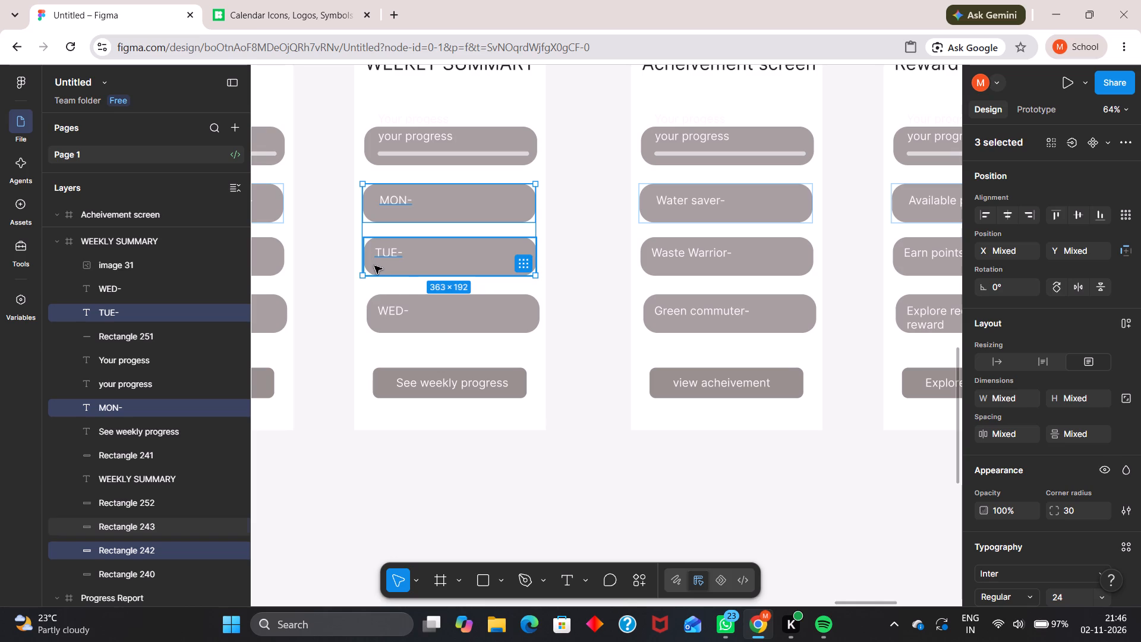
shift+click(389, 307)
shift+click(379, 300)
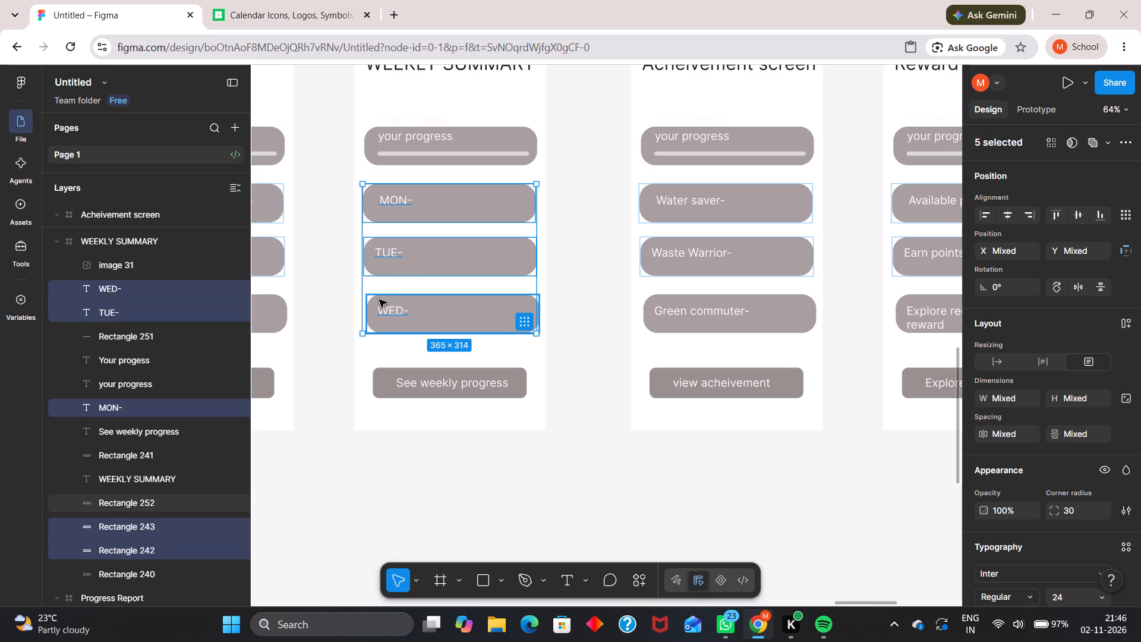
ctrl+scroll(574, 333, down, 6)
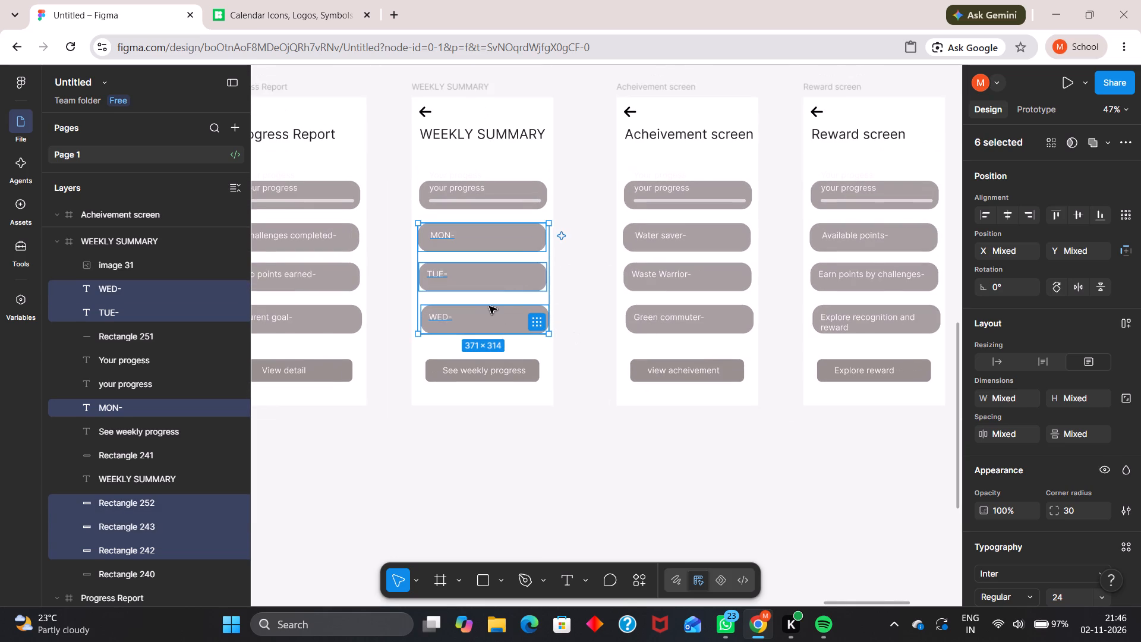
alt+drag(488, 306, 902, 404)
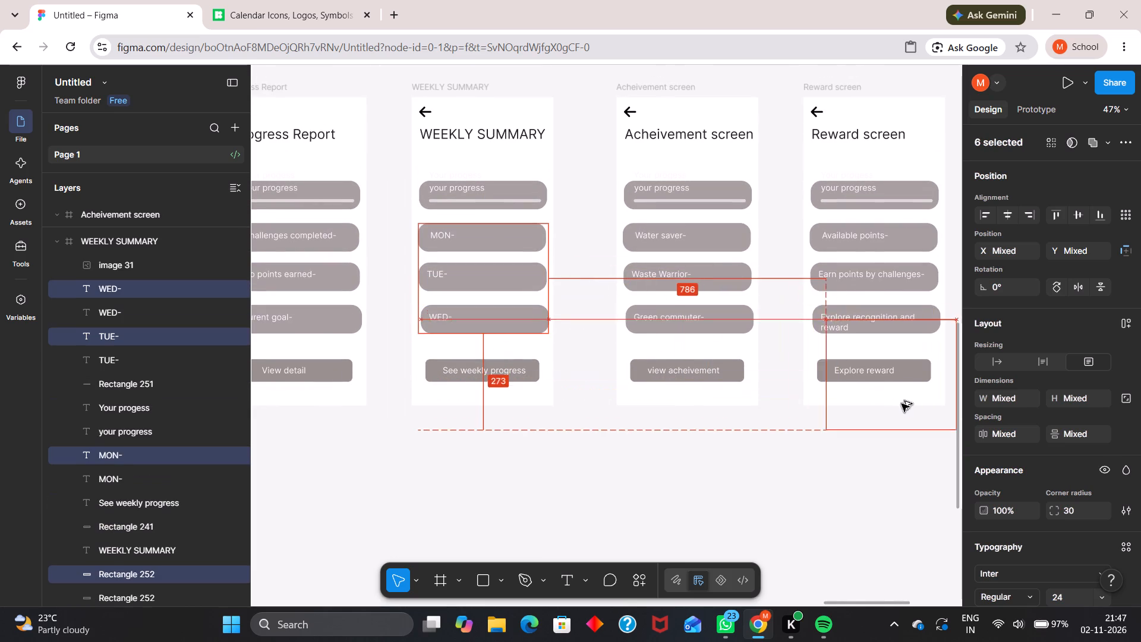
alt+drag(902, 404, 917, 403)
Move the duplicated MON-, TUE- and WED- rows into the Challenge calendar frame, beneath the calendar icon.
middle_drag(758, 476, 334, 492)
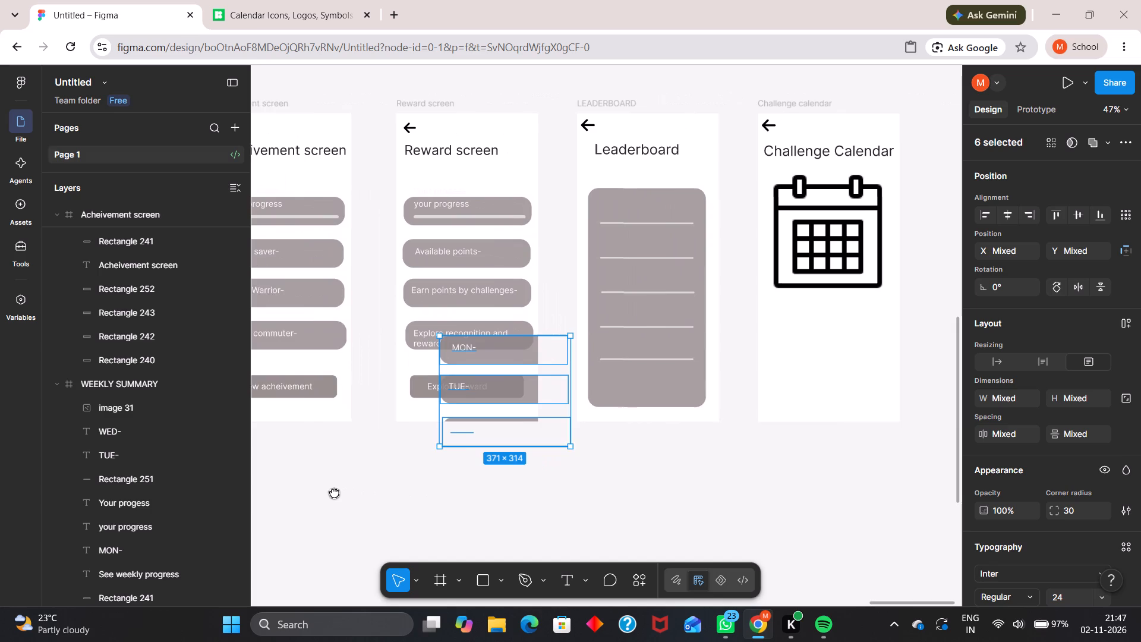
middle_drag(334, 492, 330, 492)
drag(465, 387, 793, 357)
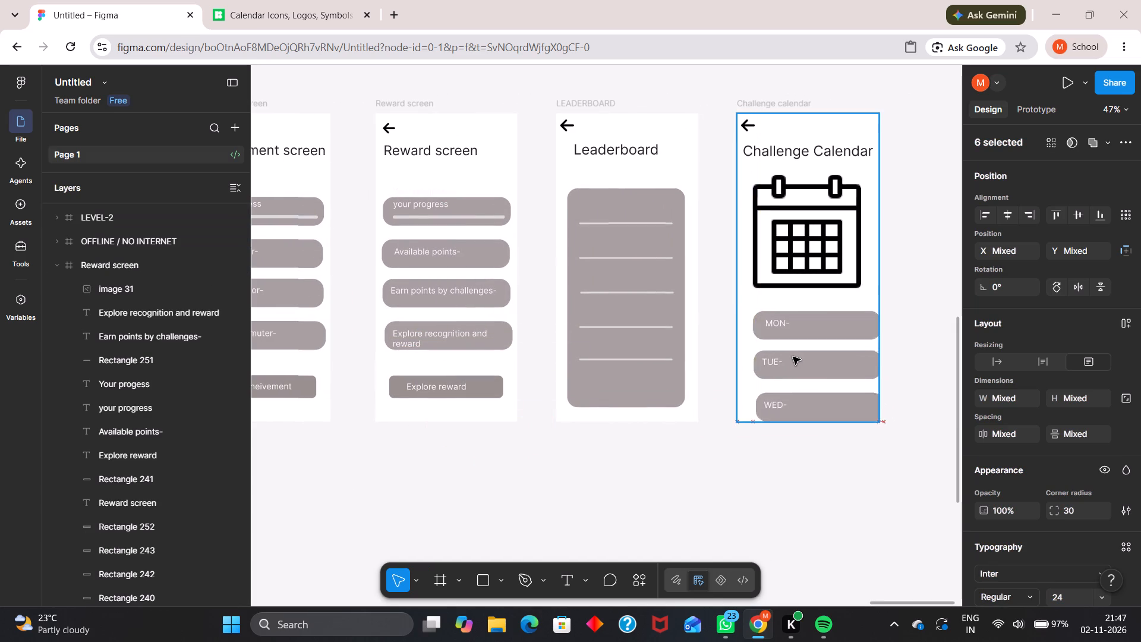
drag(793, 357, 789, 354)
click(912, 280)
Move the FEEDBACK FORM frame into the main row of screens, directly after the Challenge calendar frame and aligned with it.
middle_drag(913, 352, 877, 352)
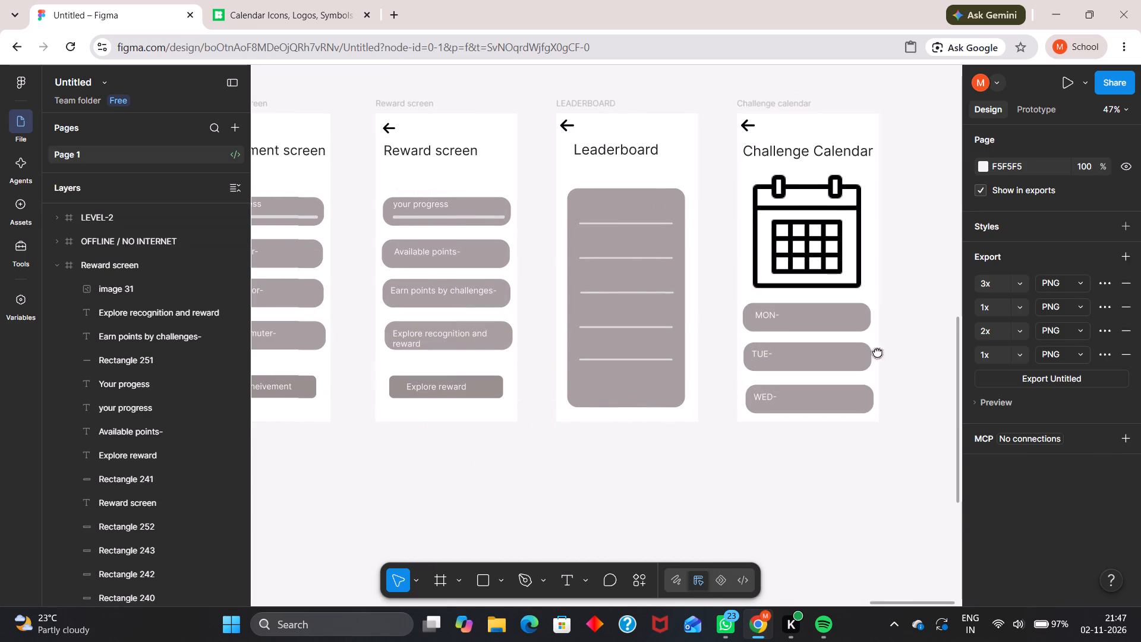
middle_drag(877, 352, 660, 359)
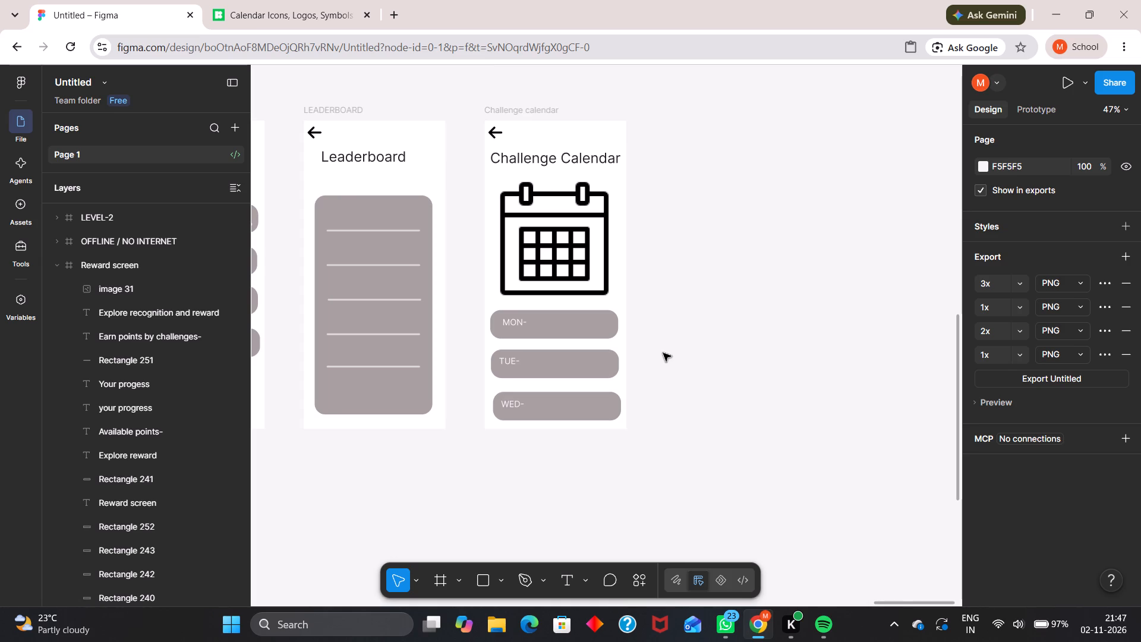
ctrl+scroll(641, 353, down, 6)
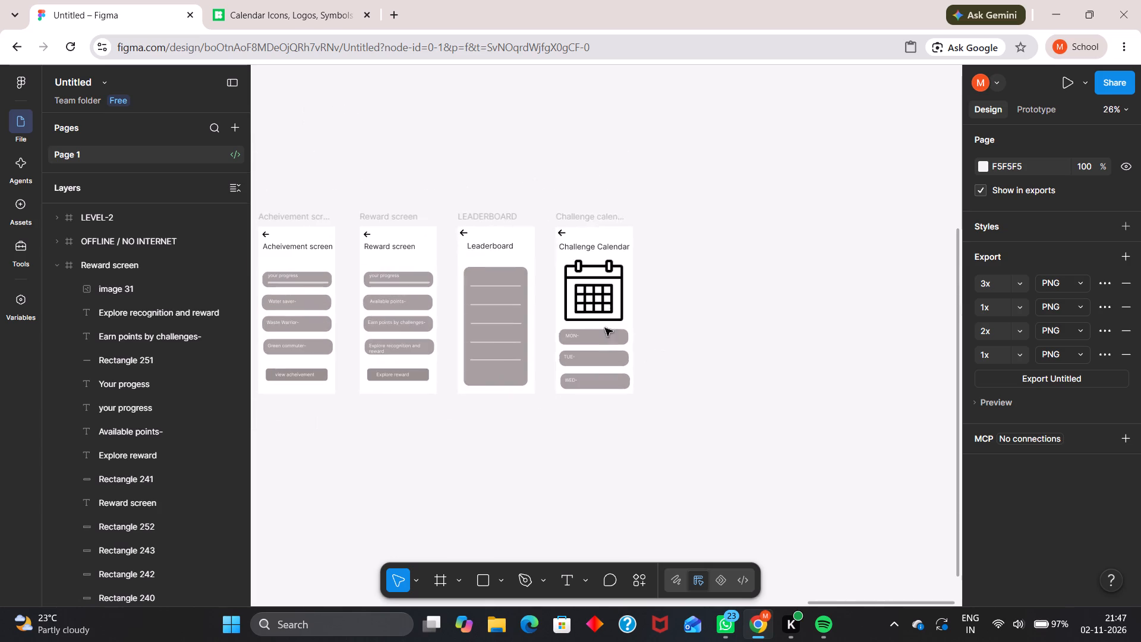
middle_drag(476, 149, 691, 416)
scroll(502, 194, down, 1)
ctrl+scroll(440, 315, down, 3)
middle_drag(418, 281, 452, 297)
scroll(423, 283, down, 1)
middle_drag(452, 297, 780, 324)
drag(357, 340, 382, 335)
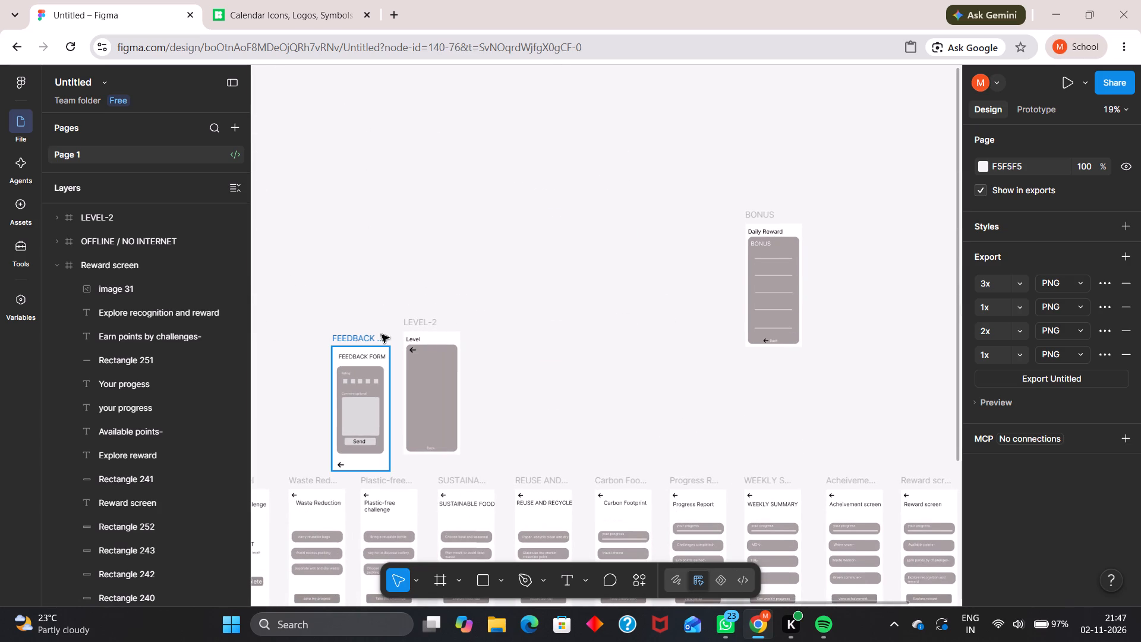
drag(382, 335, 904, 306)
middle_drag(821, 310, 315, 238)
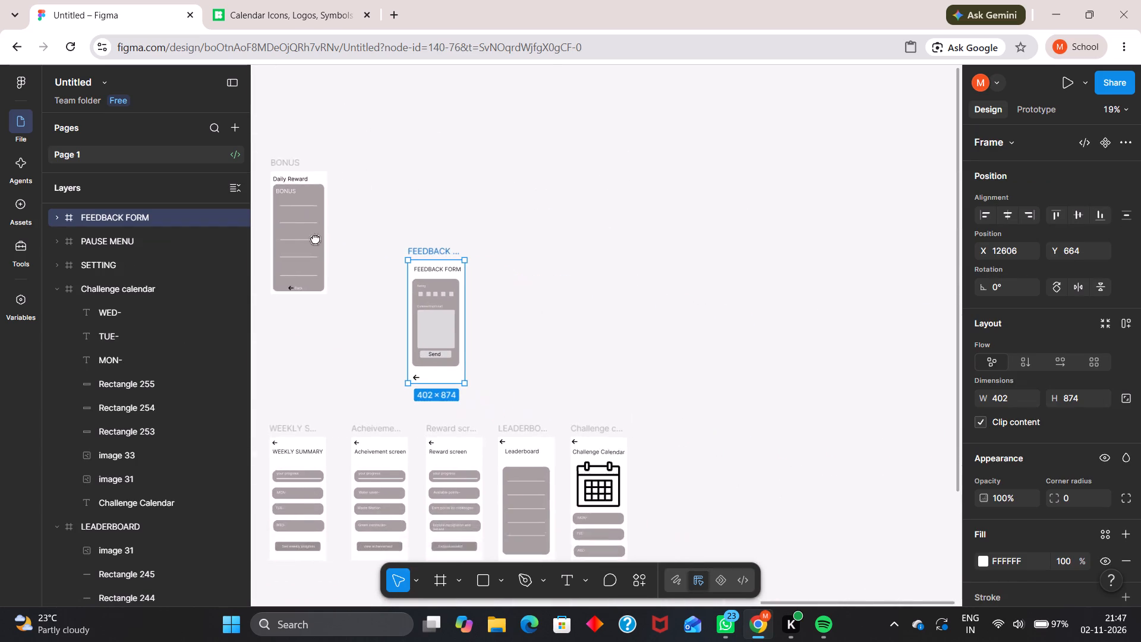
middle_drag(315, 238, 278, 205)
drag(346, 196, 597, 363)
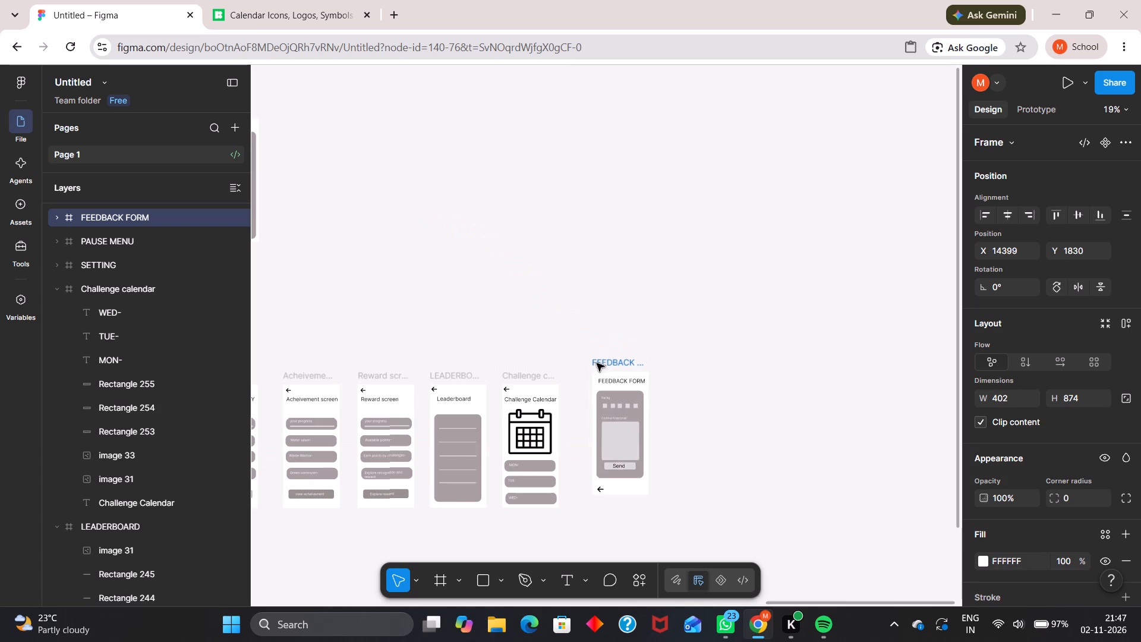
drag(597, 363, 582, 373)
click(595, 325)
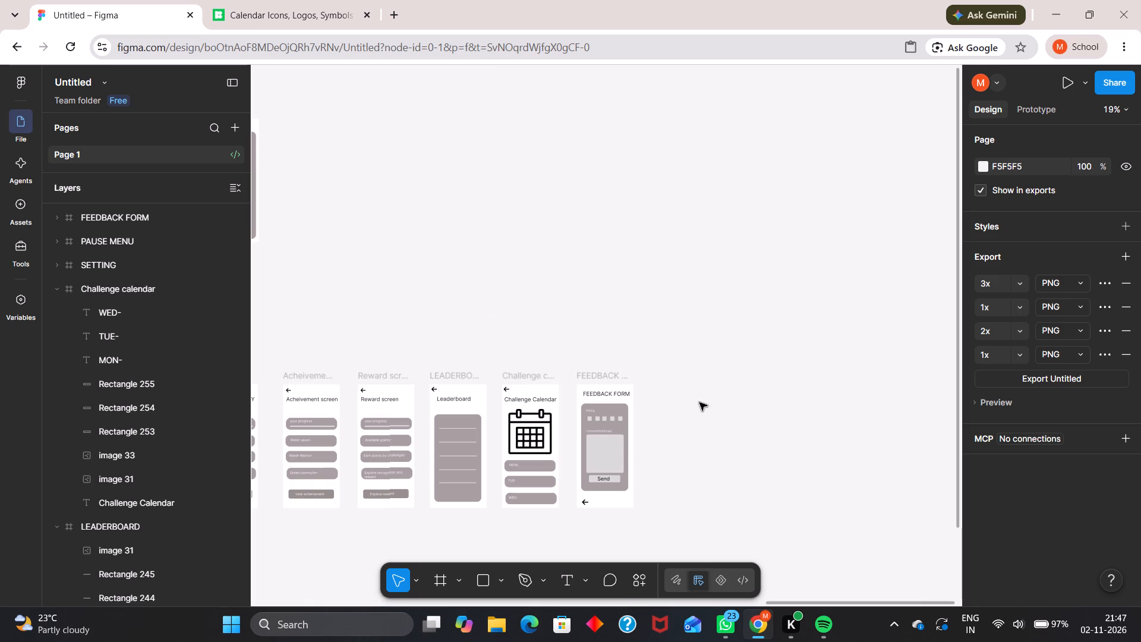
Nudge the FEEDBACK FORM title slightly down and delete the back arrow at the bottom of that frame.
middle_drag(684, 391, 568, 326)
ctrl+scroll(519, 421, up, 7)
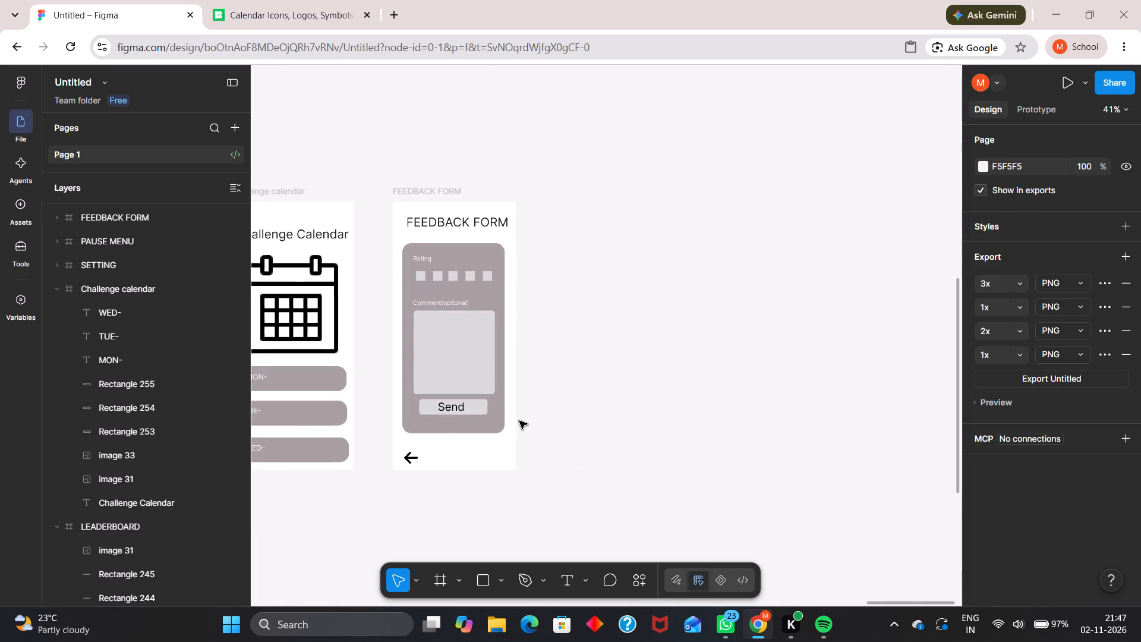
middle_drag(553, 350, 598, 389)
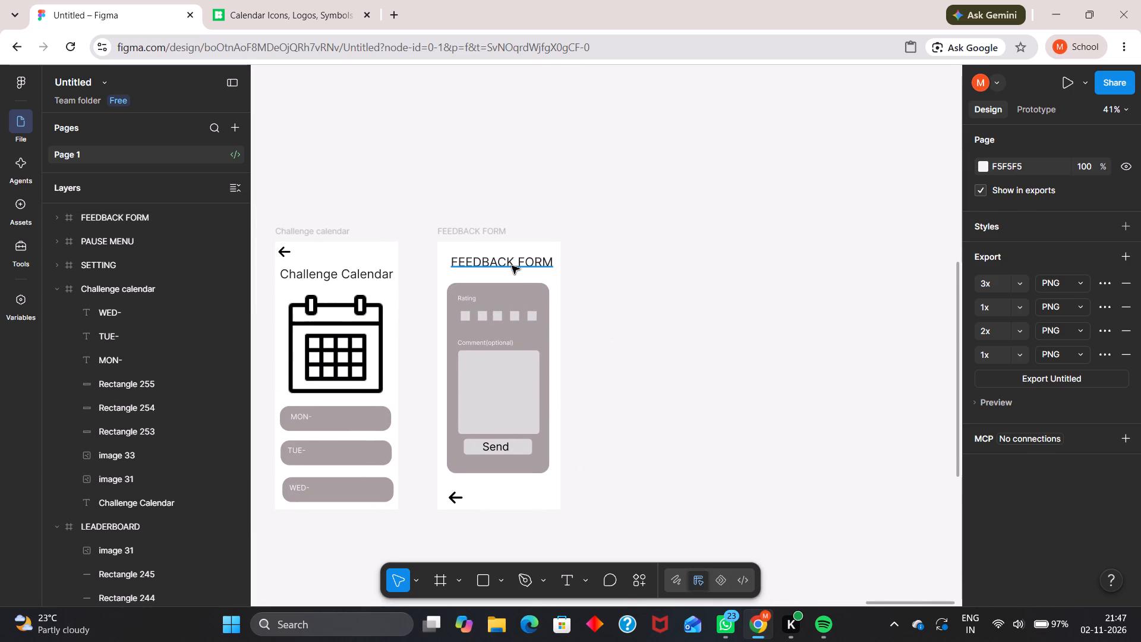
drag(512, 266, 512, 272)
click(459, 504)
key(BackSpace)
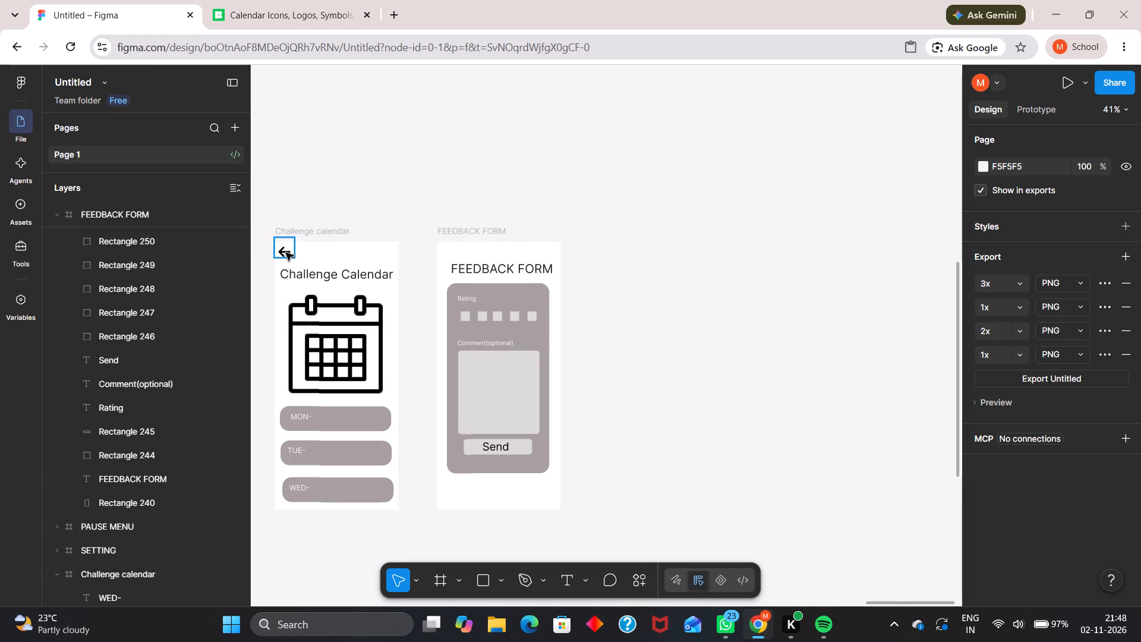
Duplicate the Challenge calendar's back arrow into the upper-left corner of the FEEDBACK FORM frame, above its title.
alt+drag(286, 253, 461, 254)
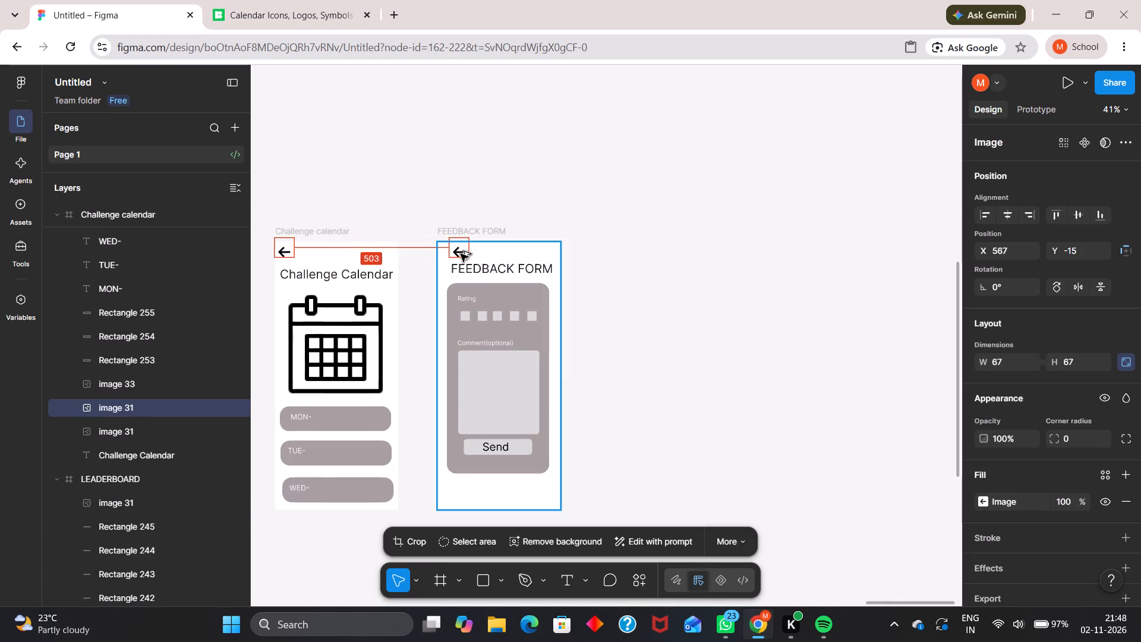
alt+drag(461, 254, 446, 256)
click(455, 203)
click(449, 254)
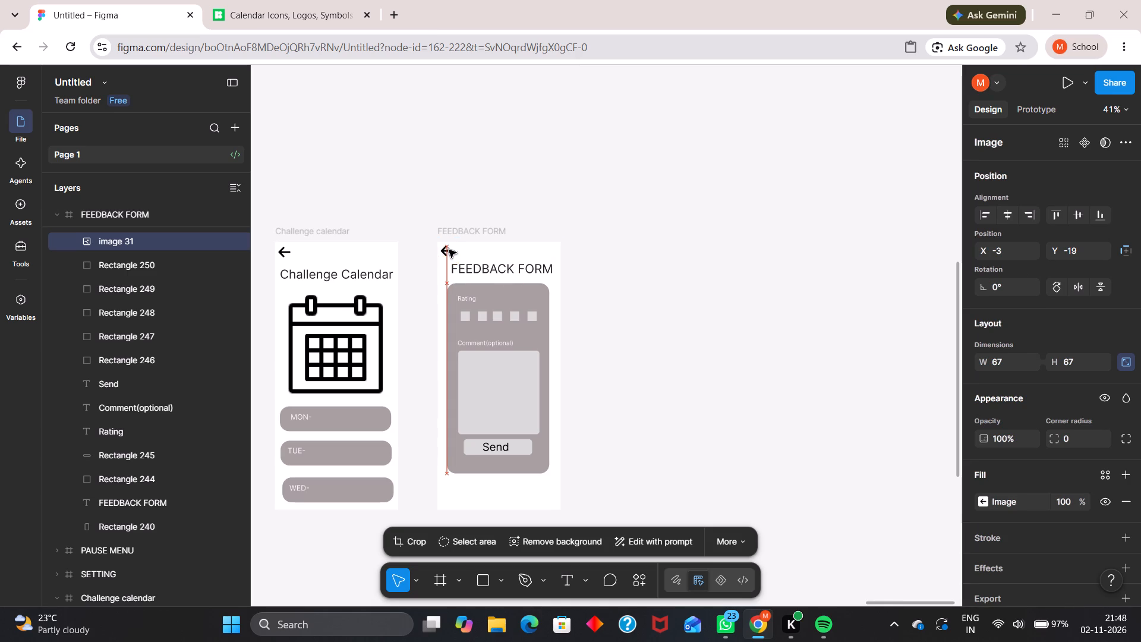
click(467, 186)
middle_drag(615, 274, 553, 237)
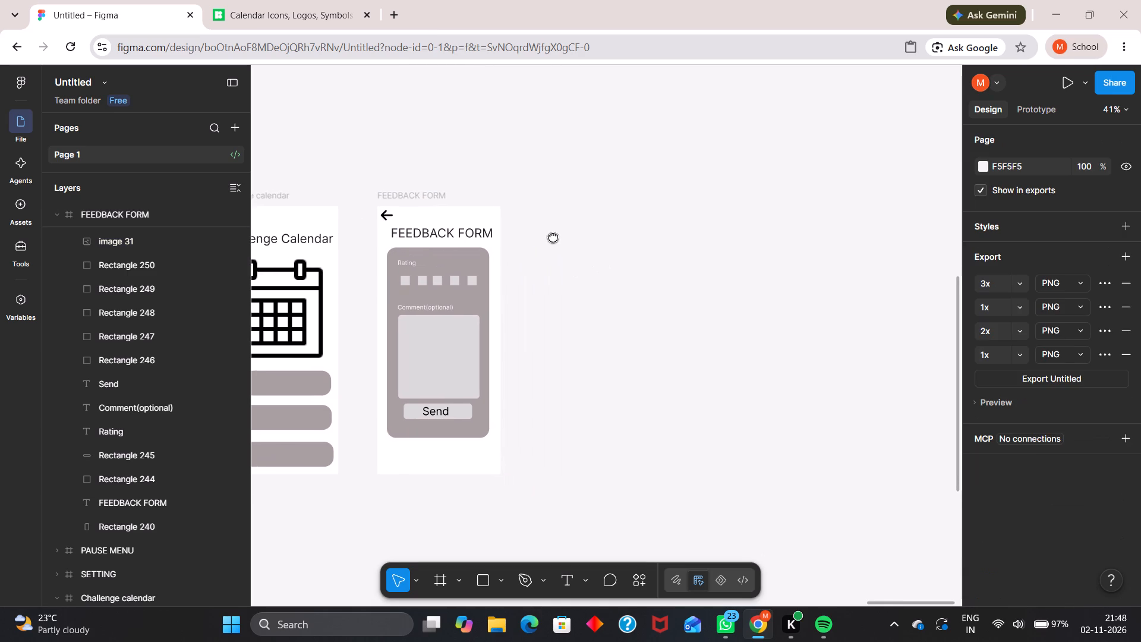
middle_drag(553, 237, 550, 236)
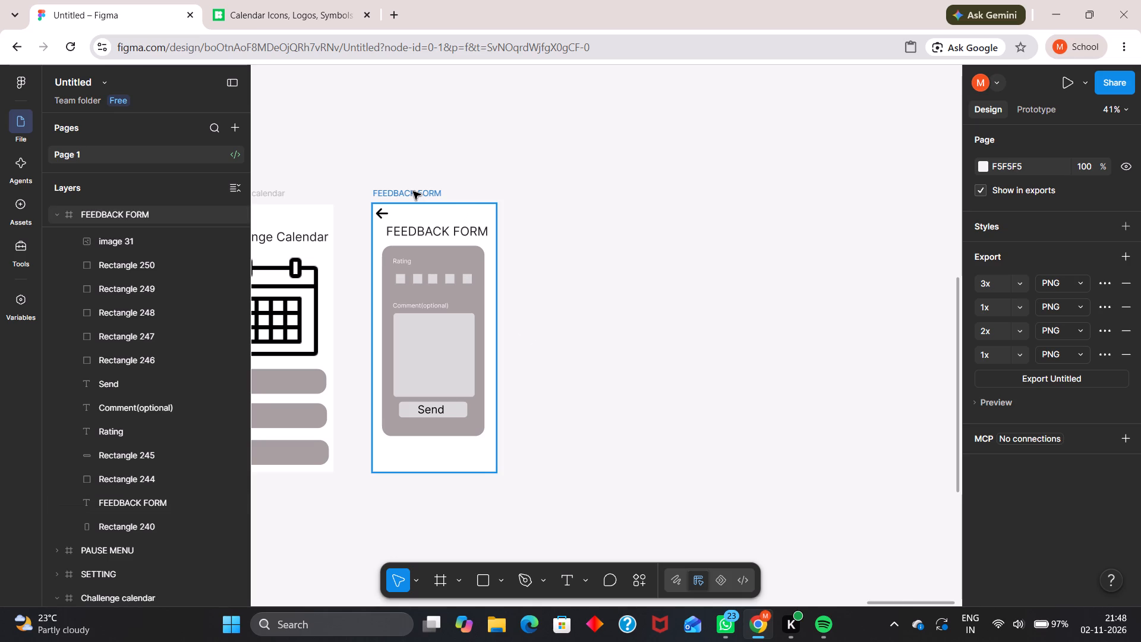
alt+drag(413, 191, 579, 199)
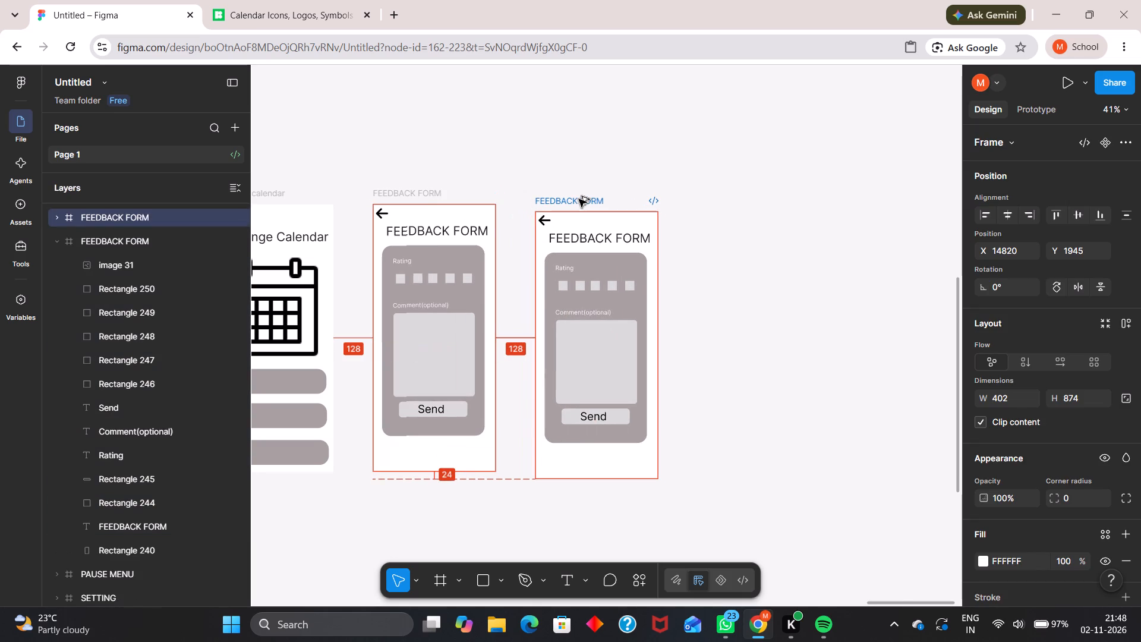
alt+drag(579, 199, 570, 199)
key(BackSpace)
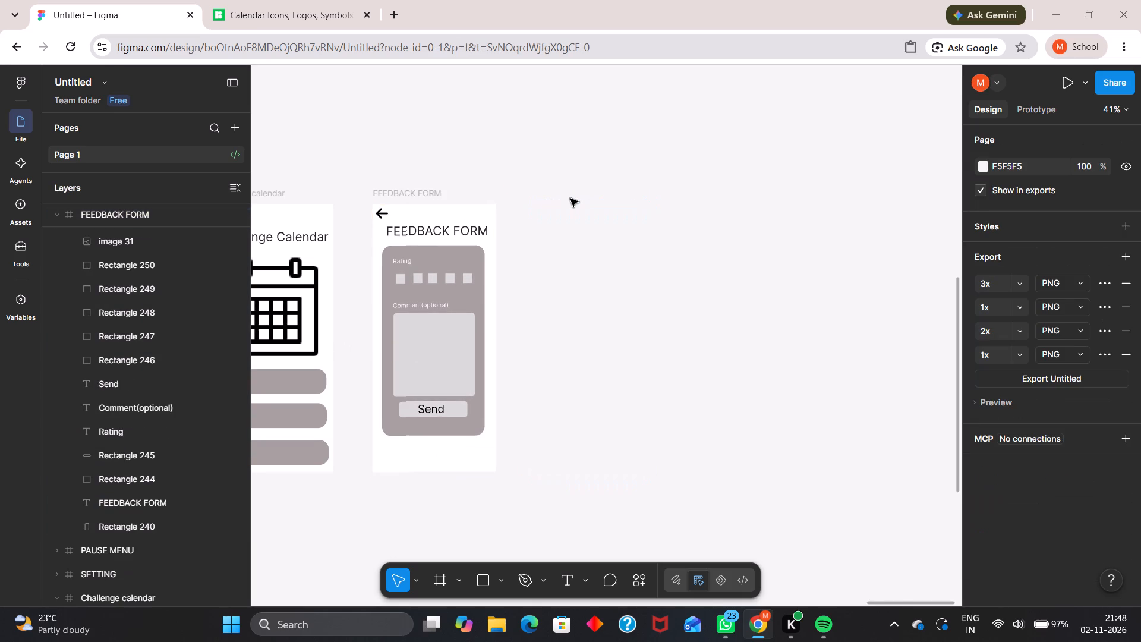
Duplicate the Reward screen frame and place the copy after FEEDBACK FORM, aligned with the row of screens.
scroll(575, 199, down, 11)
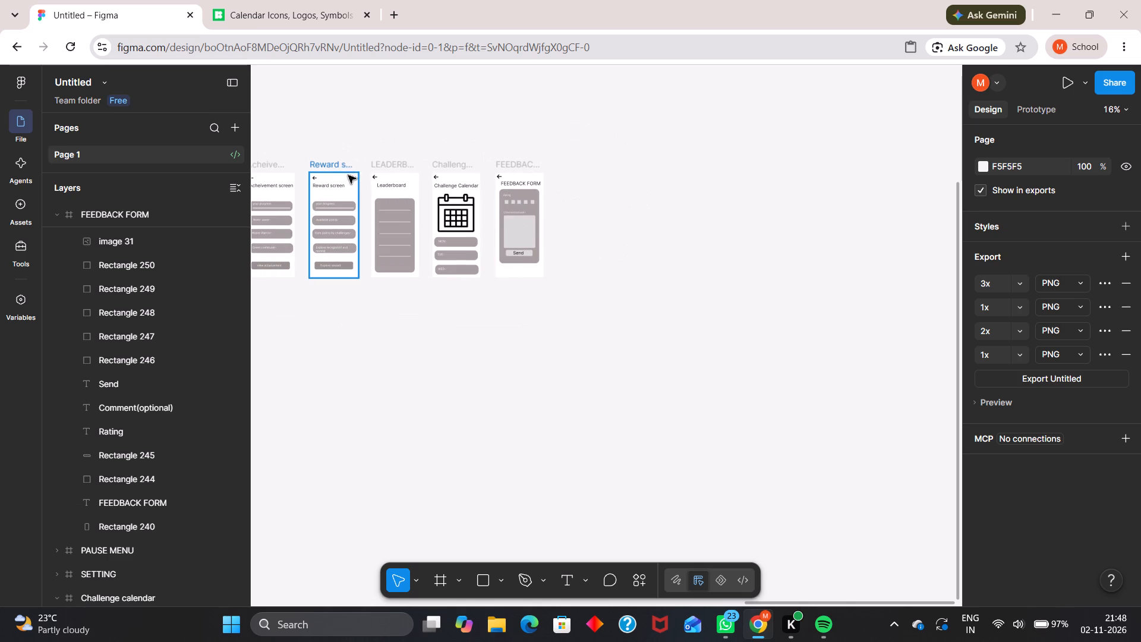
drag(338, 165, 533, 159)
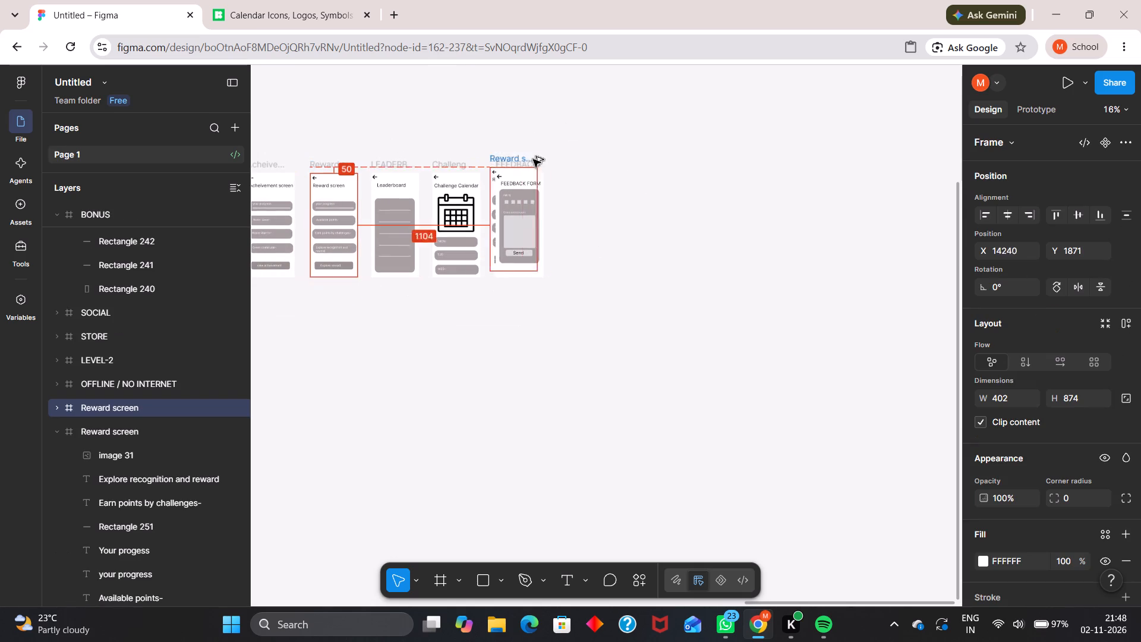
drag(533, 159, 592, 162)
click(598, 124)
Examine the overall arrangement of all screen frames on the page.
middle_drag(488, 333, 513, 339)
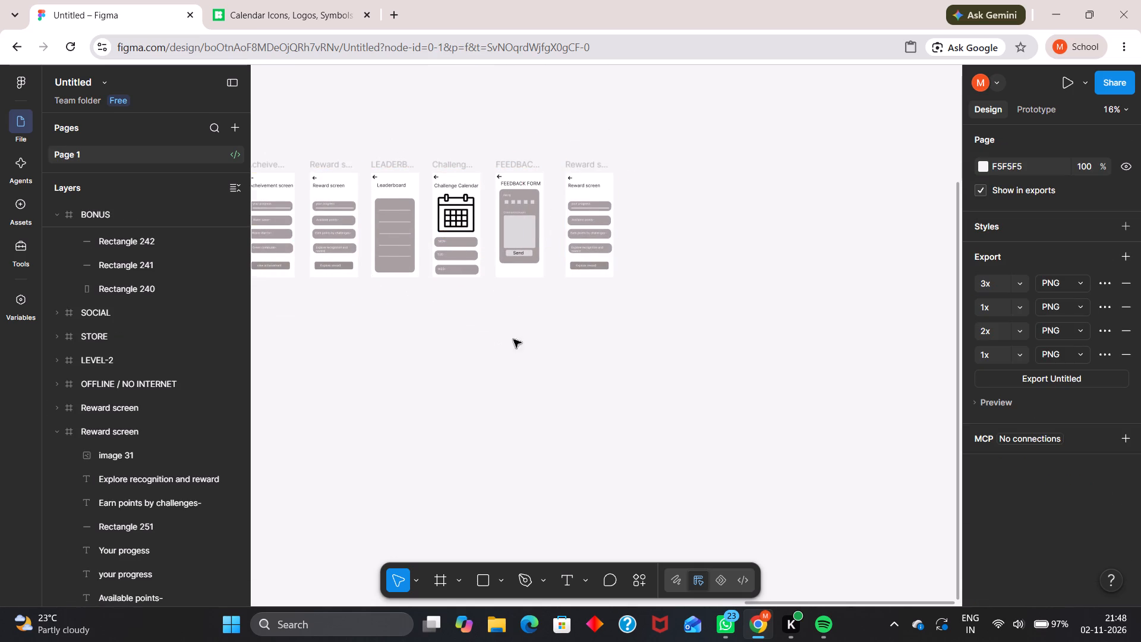
middle_drag(513, 339, 648, 345)
scroll(601, 349, down, 3)
ctrl+scroll(596, 348, down, 11)
scroll(440, 325, down, 2)
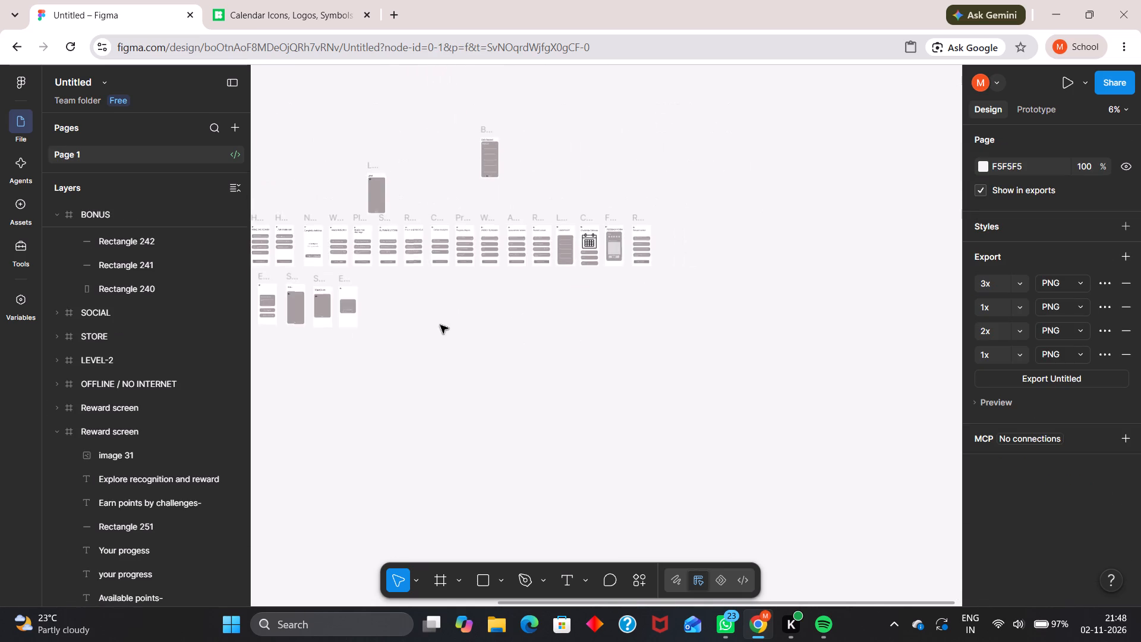
scroll(440, 325, down, 2)
middle_drag(440, 325, 629, 338)
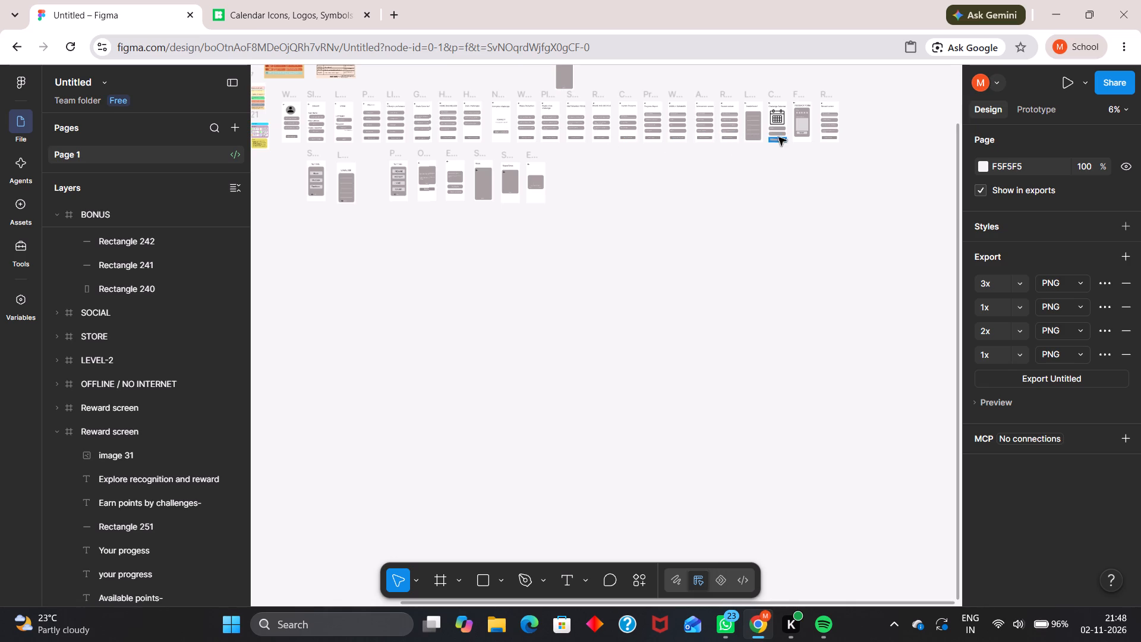
Rename the duplicated Reward screen frame beside FEEDBACK FORM as HELP AND SUPPORT.
middle_drag(867, 152, 553, 202)
ctrl+scroll(560, 213, up, 6)
scroll(544, 160, up, 2)
middle_drag(541, 151, 535, 244)
ctrl+scroll(530, 254, up, 6)
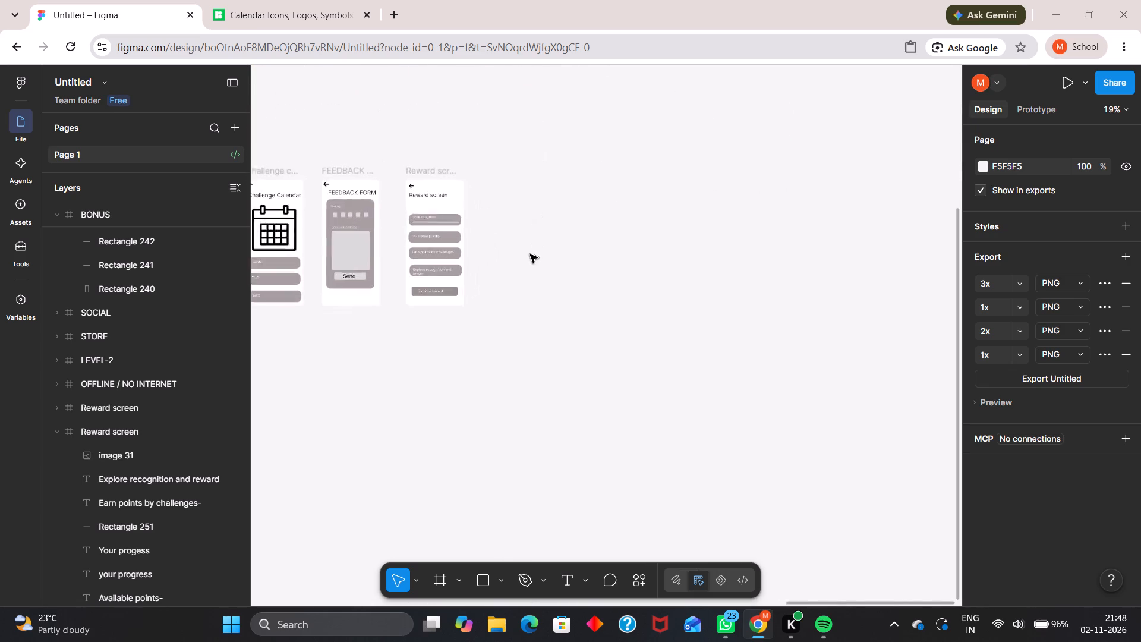
ctrl+scroll(530, 254, up, 2)
middle_drag(500, 213, 565, 313)
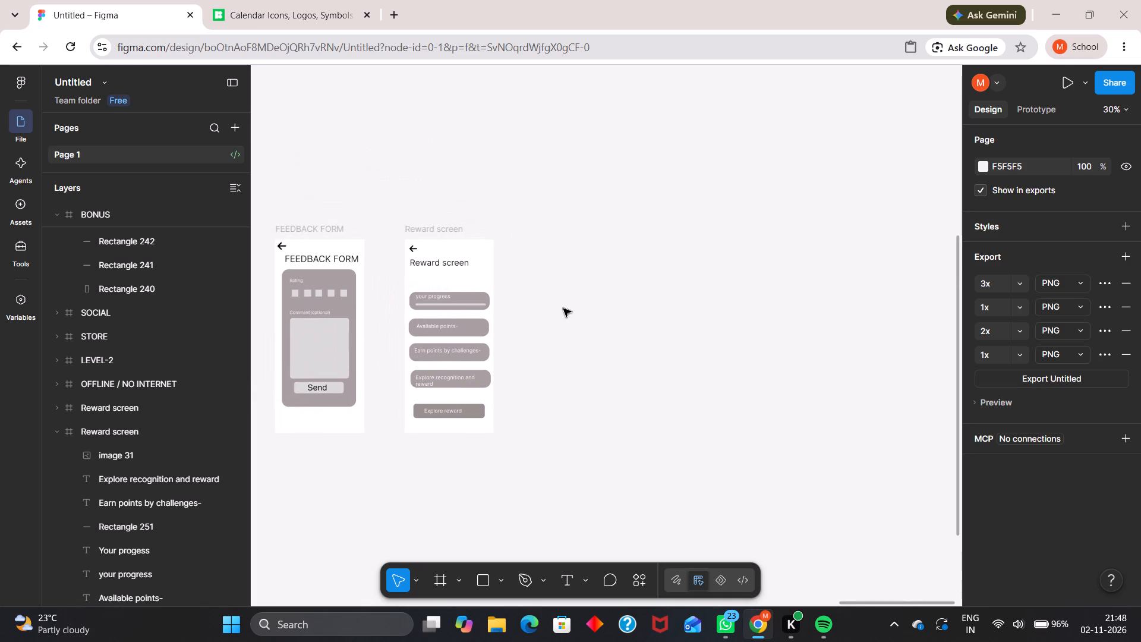
scroll(563, 309, up, 1)
ctrl+scroll(588, 323, up, 3)
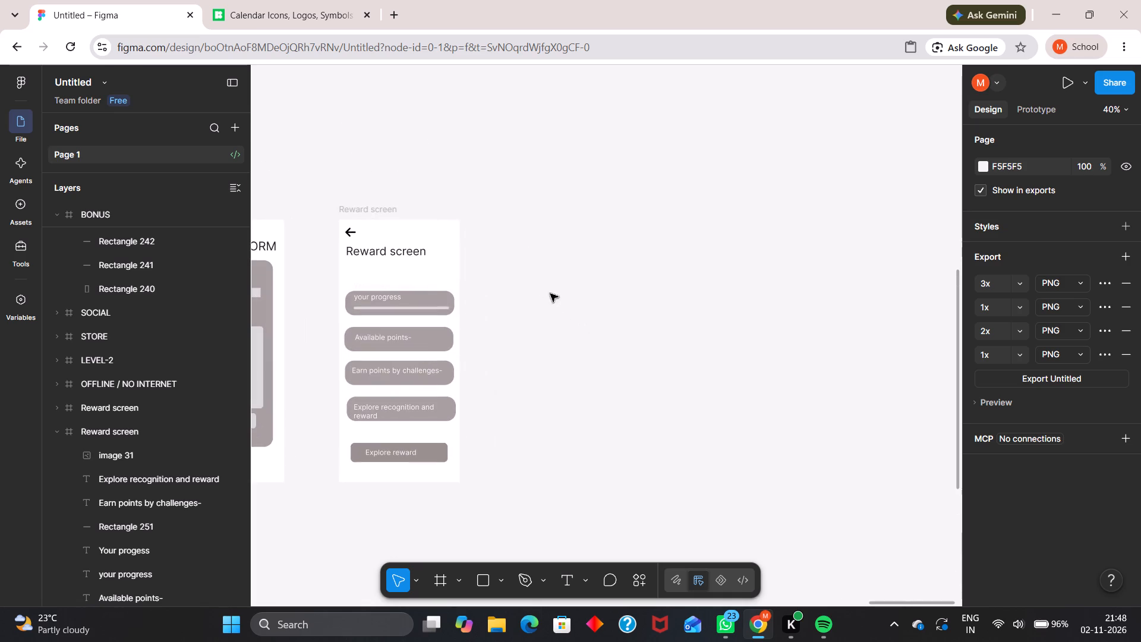
scroll(548, 286, up, 1)
middle_drag(548, 285, 612, 281)
double_click(427, 212)
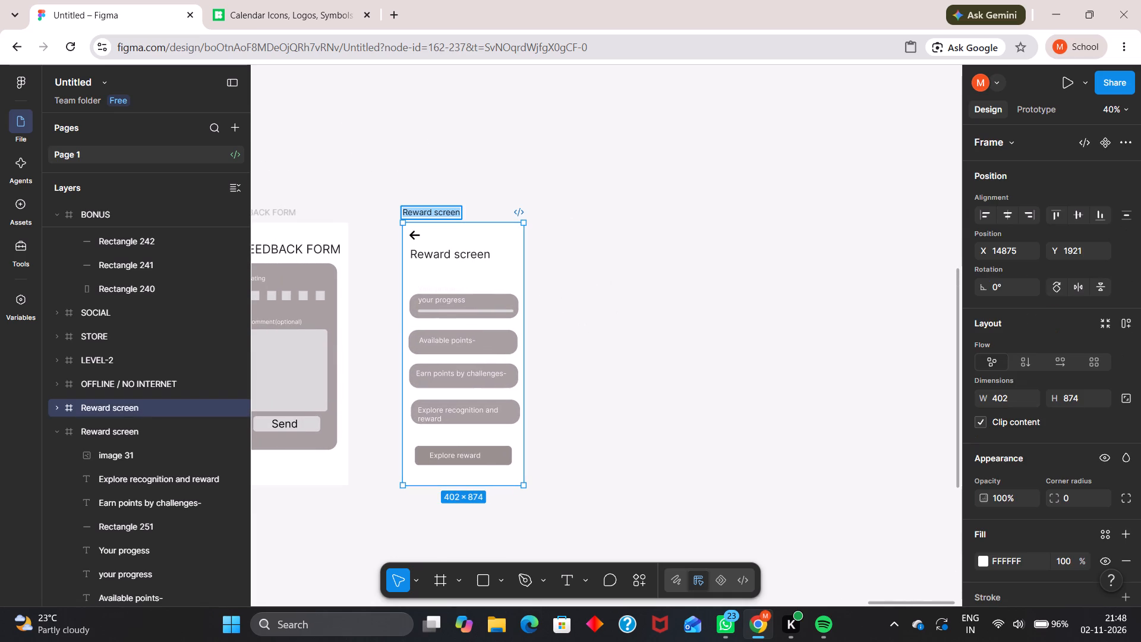
text(HELP AND)
key(space)
key(space)
text(SUPPORT)
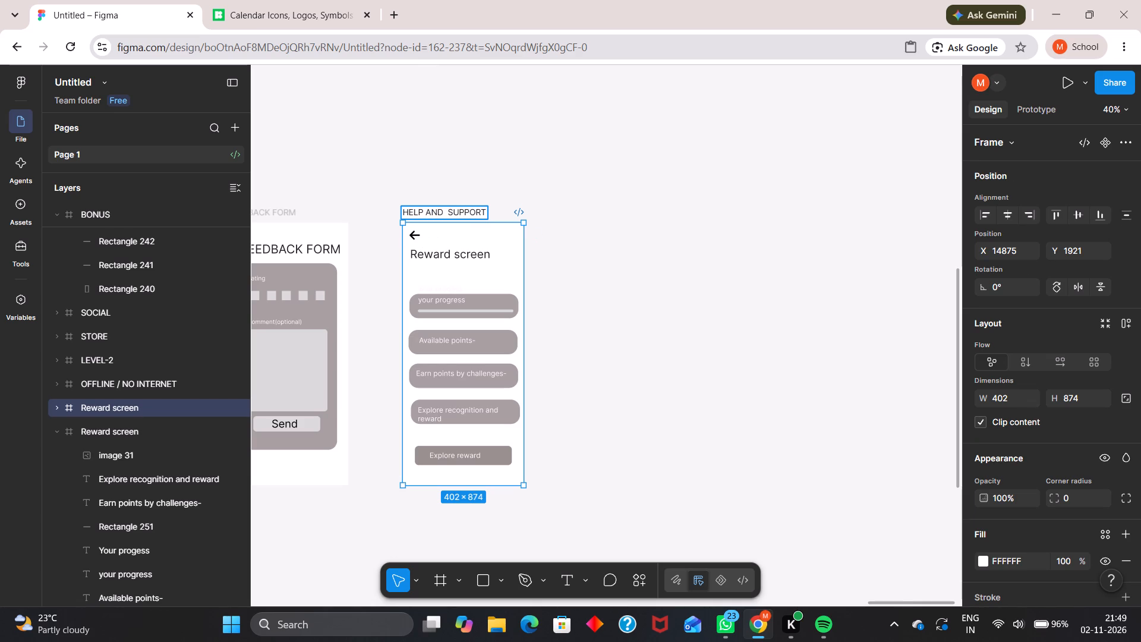
Replace the duplicated frame's "Reward screen" title with its new name, HELP AND SUPPORT, and shift the title to fit the frame's width.
key(ctrl+a)
key(ctrl+c)
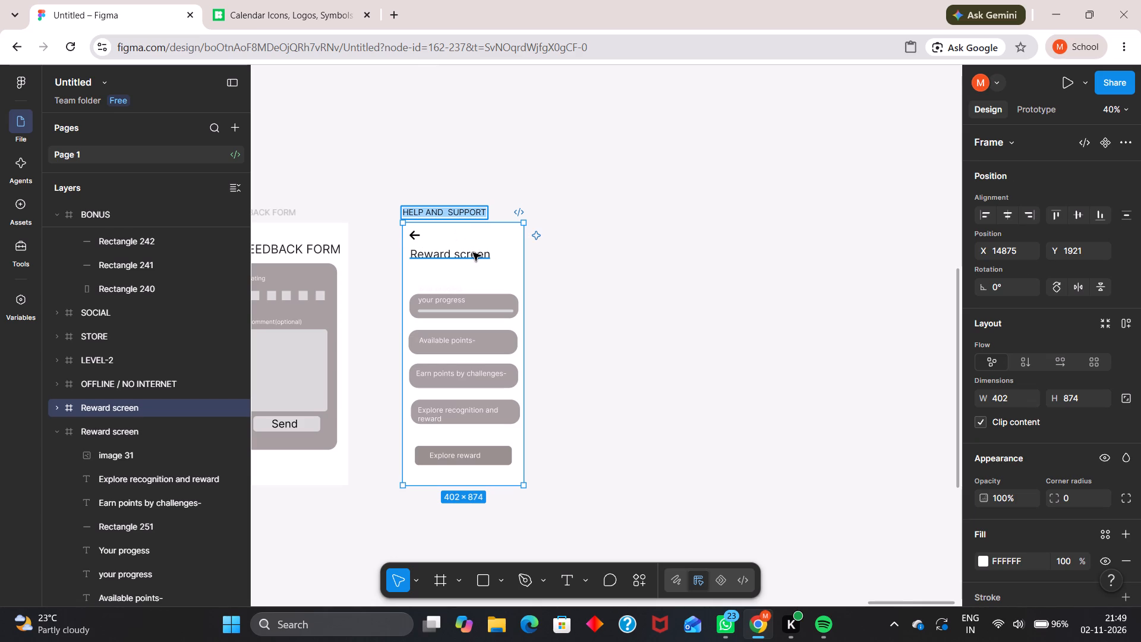
double_click(473, 253)
key(ctrl+v)
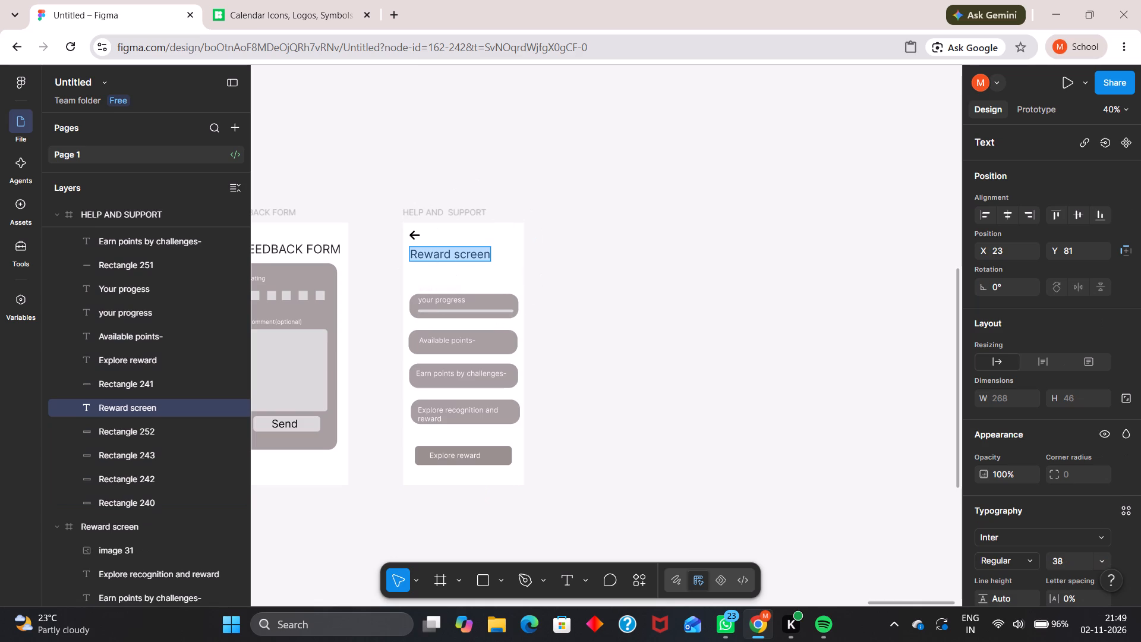
click(594, 260)
drag(501, 258, 494, 258)
click(556, 264)
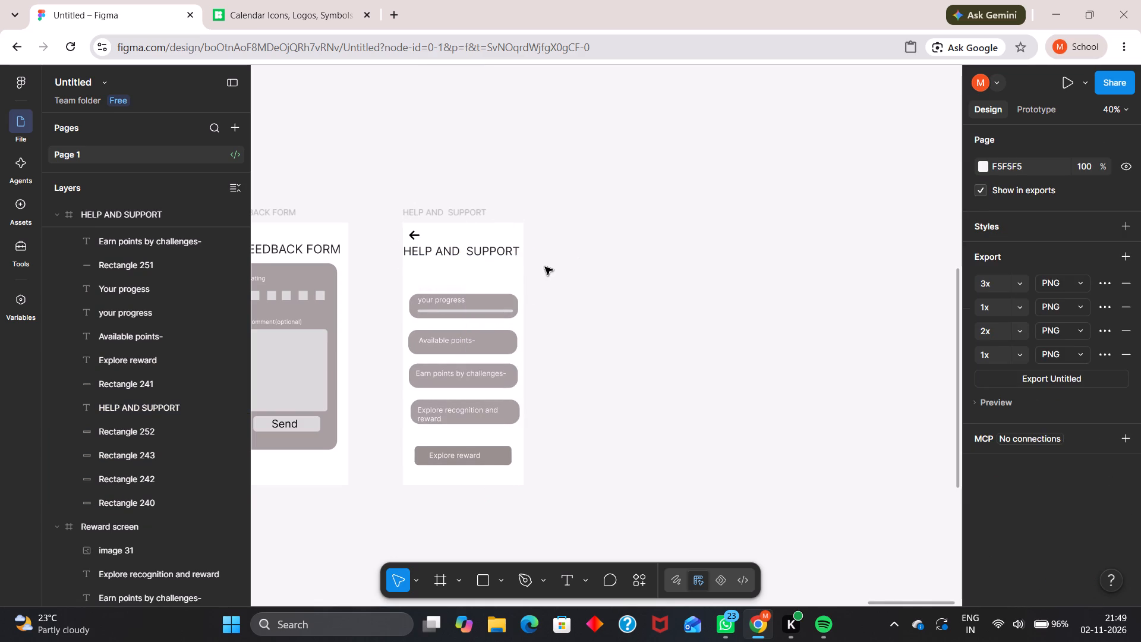
Delete the progress line from the first rounded row of the HELP AND SUPPORT frame.
click(479, 310)
key(BackSpace)
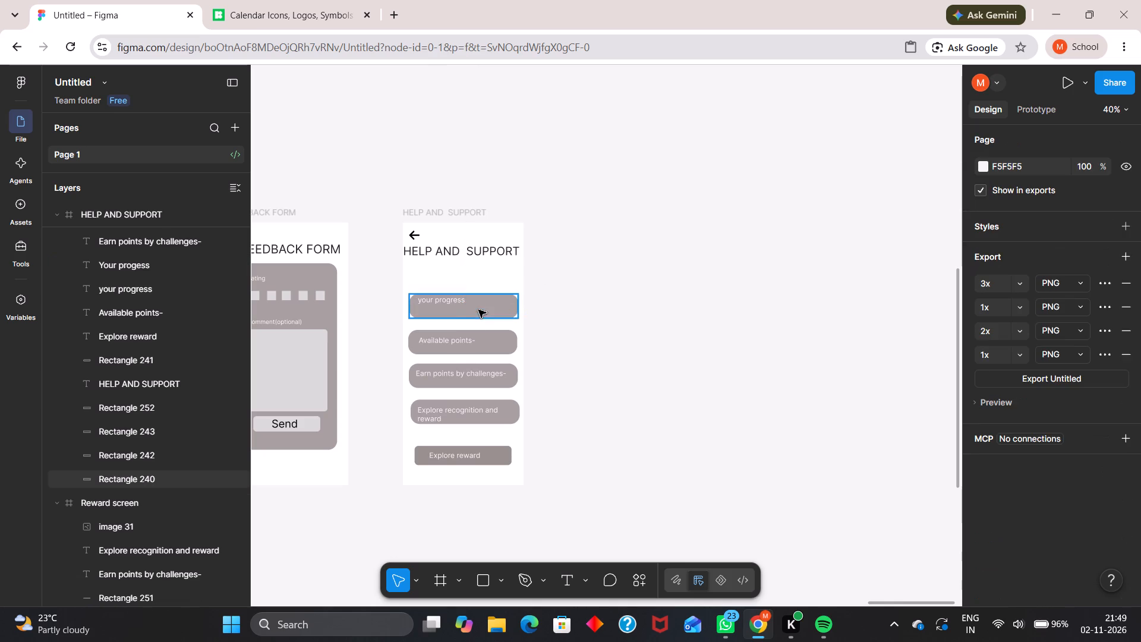
Replace the "your progress" text in the first rounded row of HELP AND SUPPORT with "Getting started wit eco".
click(456, 300)
double_click(461, 303)
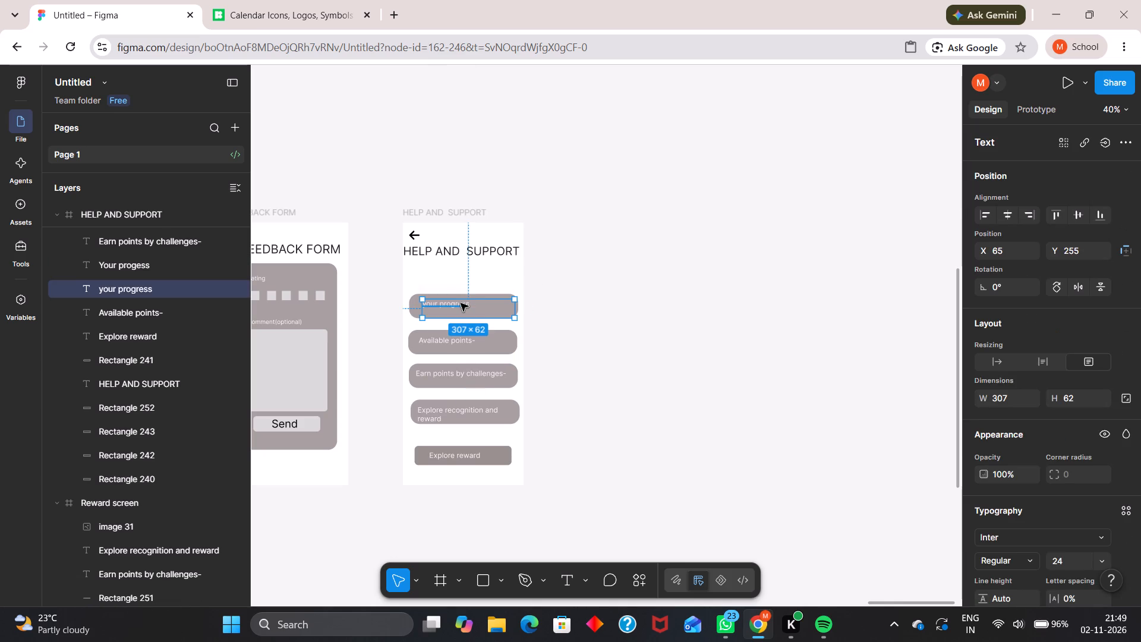
text(ge)
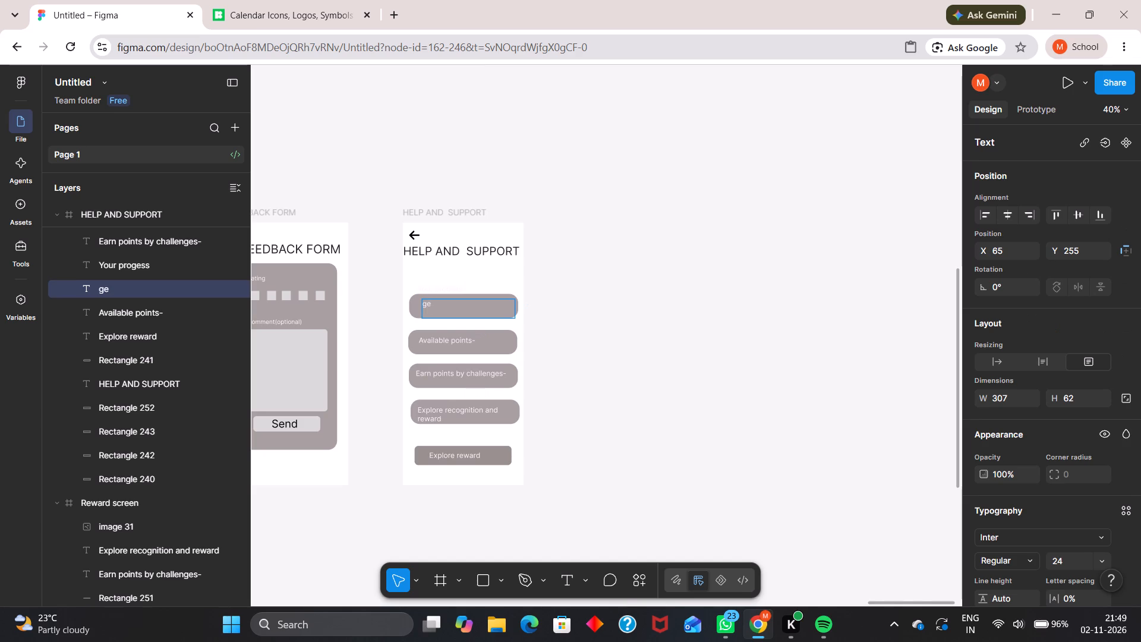
key(BackSpace)
key(BackSpace)
text(Getting)
key(space)
text(sr)
key(BackSpace)
text(ter)
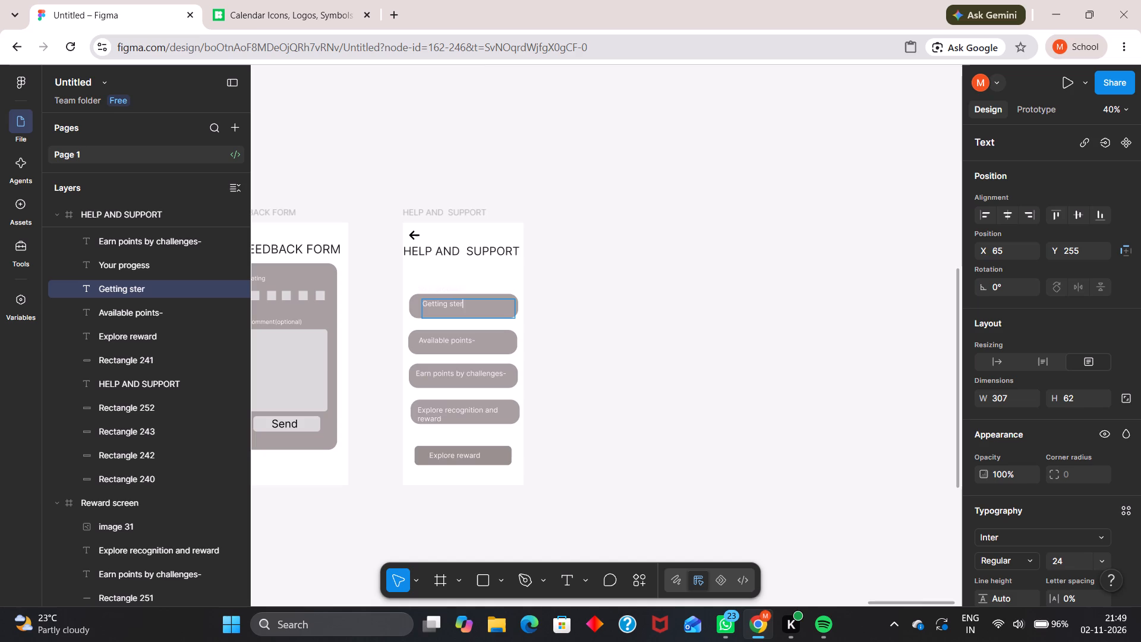
key(BackSpace)
key(BackSpace)
text(arted)
key(space)
text(wit eco)
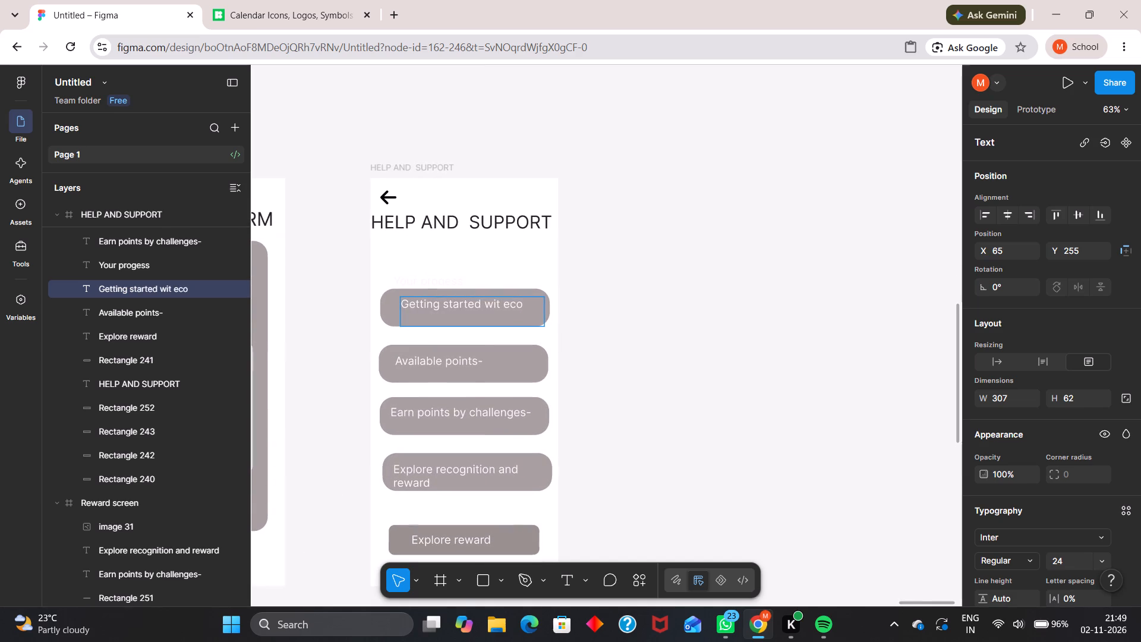
Change the second row's text in the HELP AND SUPPORT frame to "How points and goals work-".
scroll(427, 359, down, 1)
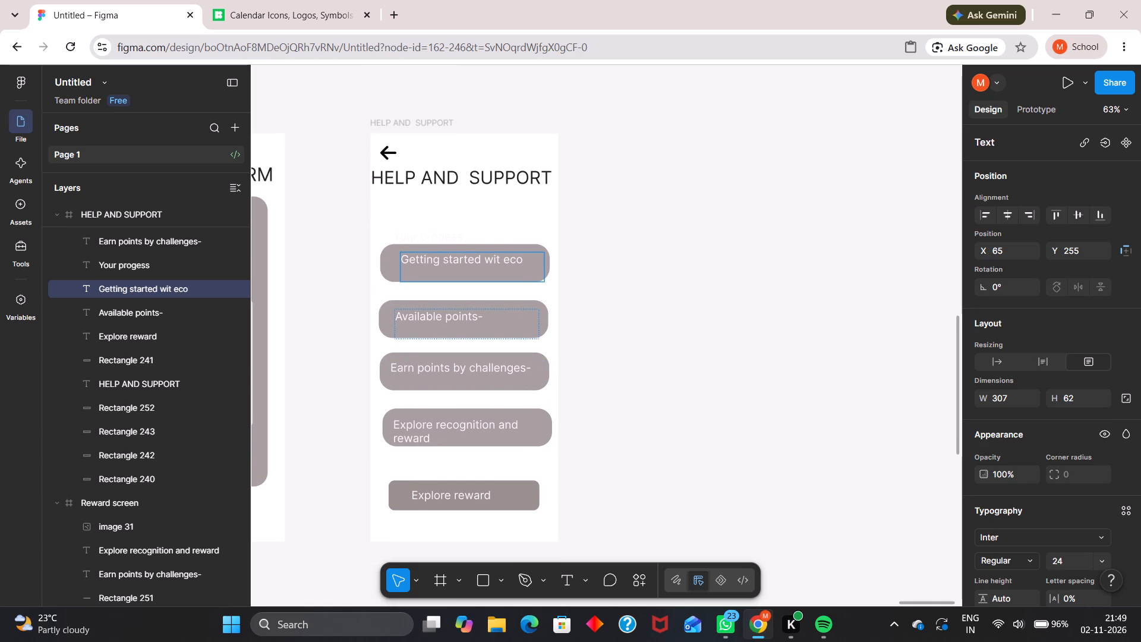
double_click(453, 317)
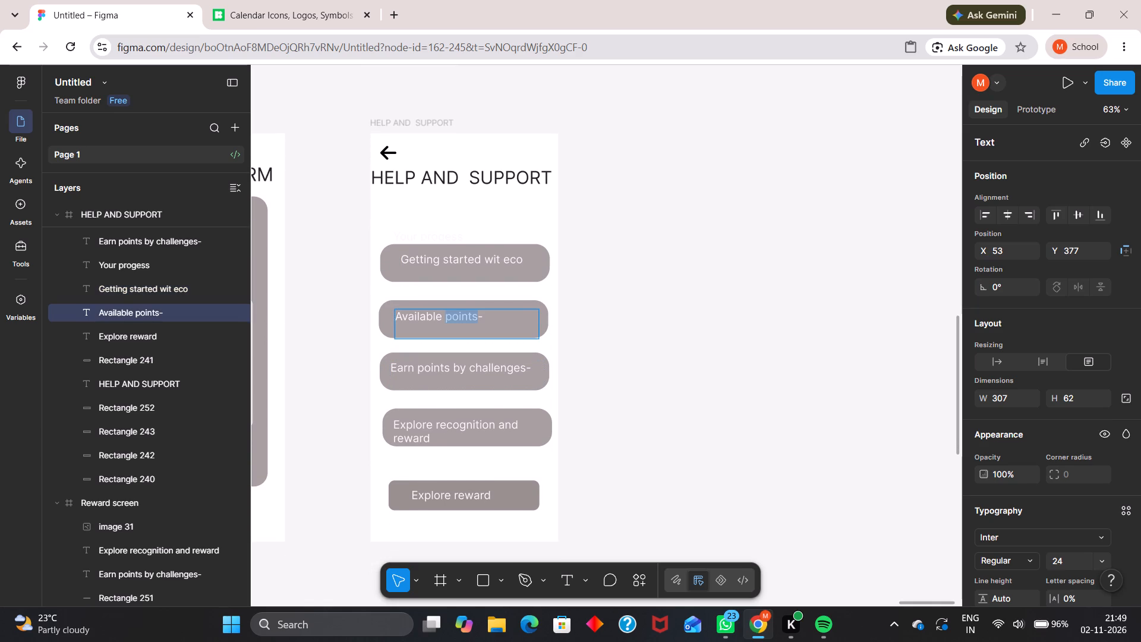
key(BackSpace)
key(BackSpace)
key(BackSpace)
key(BackSpace)
key(BackSpace)
key(BackSpace)
key(BackSpace)
key(BackSpace)
key(BackSpace)
key(BackSpace)
key(BackSpace)
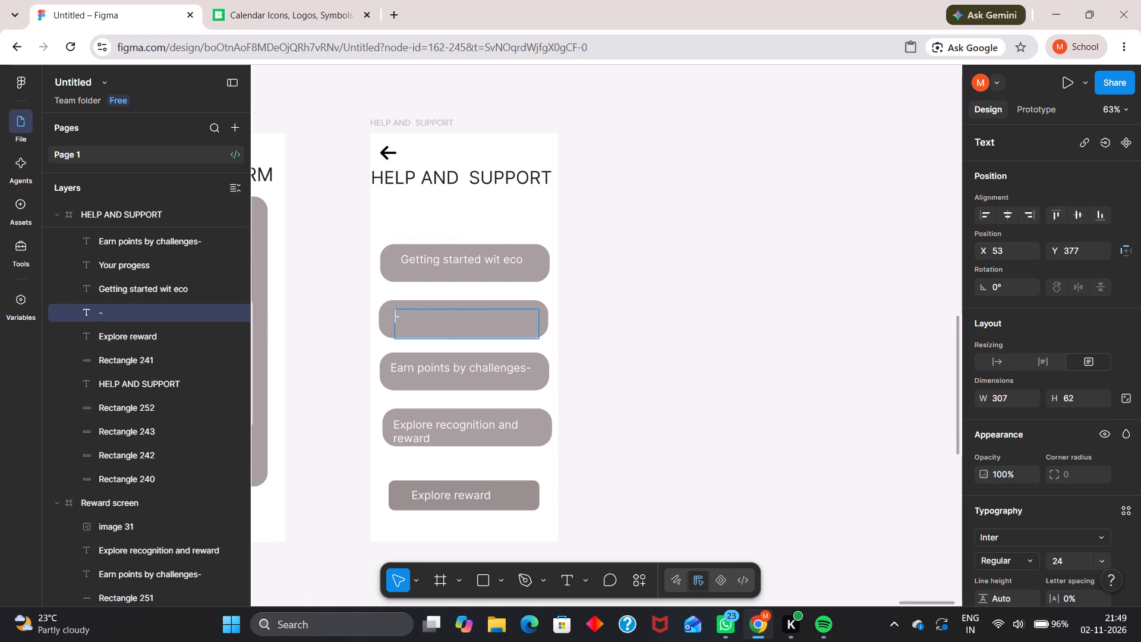
text(Hoe)
key(BackSpace)
text(w)
key(space)
text(points)
key(space)
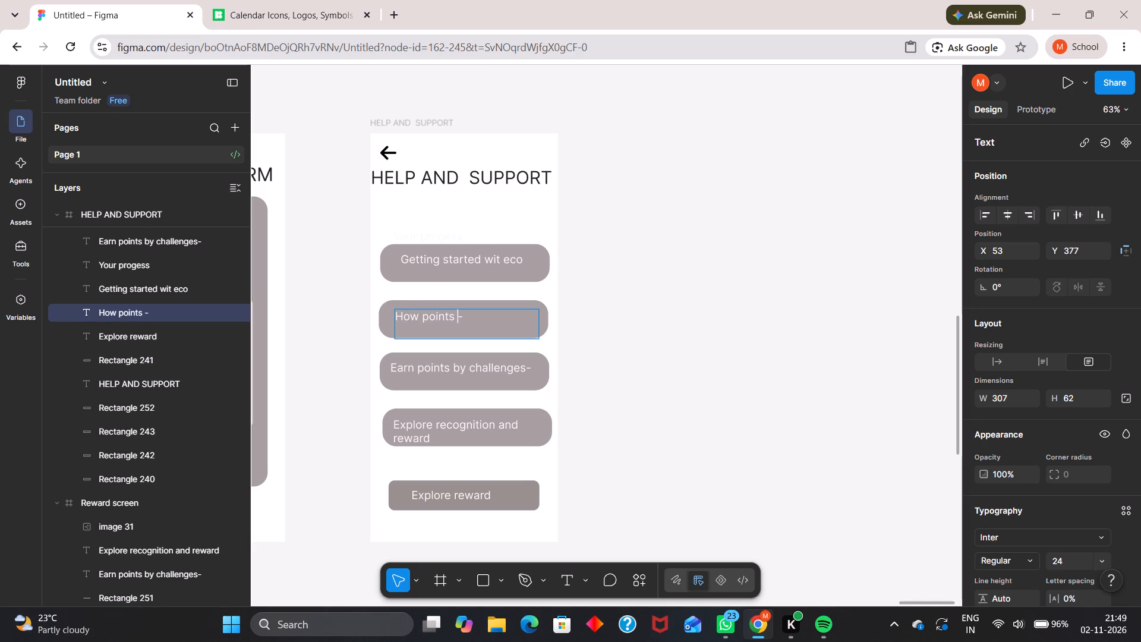
text(and)
key(BackSpace)
text(d)
key(space)
text(goals)
key(space)
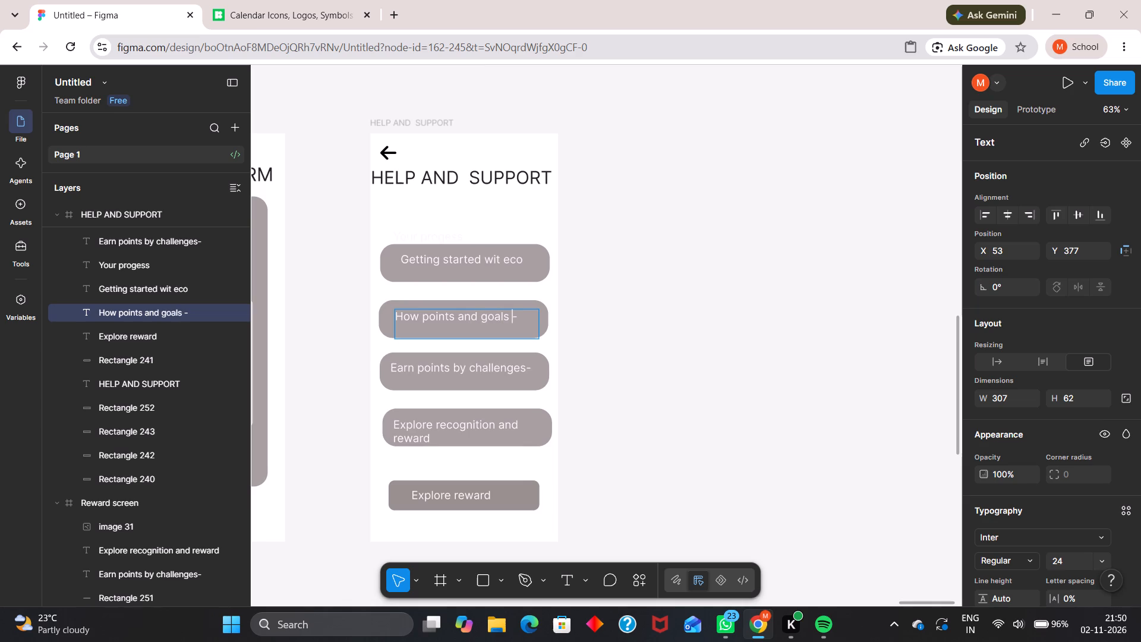
text(work)
Replace the third row's text in the HELP AND SUPPORT frame with "contact support-".
double_click(452, 363)
key(ctrl+a)
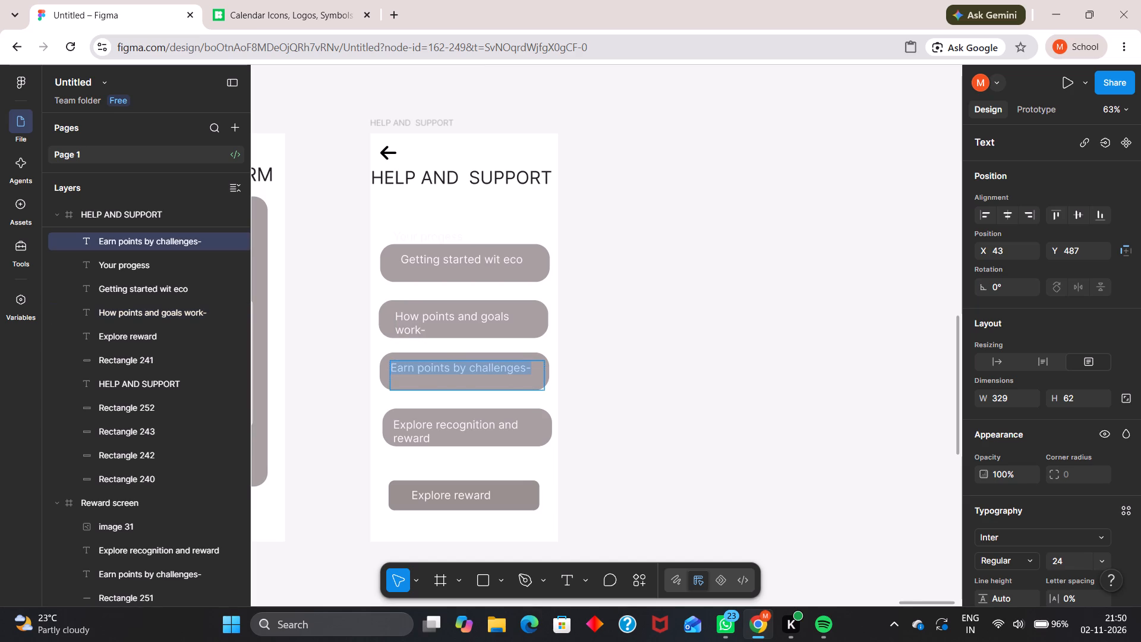
text(contact)
key(space)
text(support)
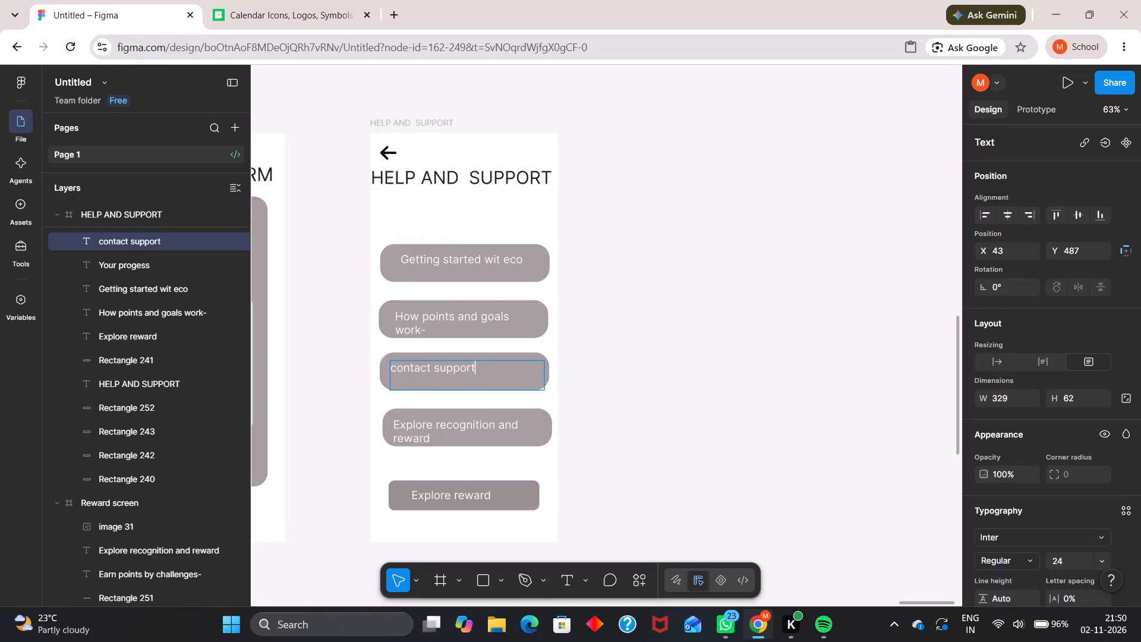
key(minus)
key(Escape)
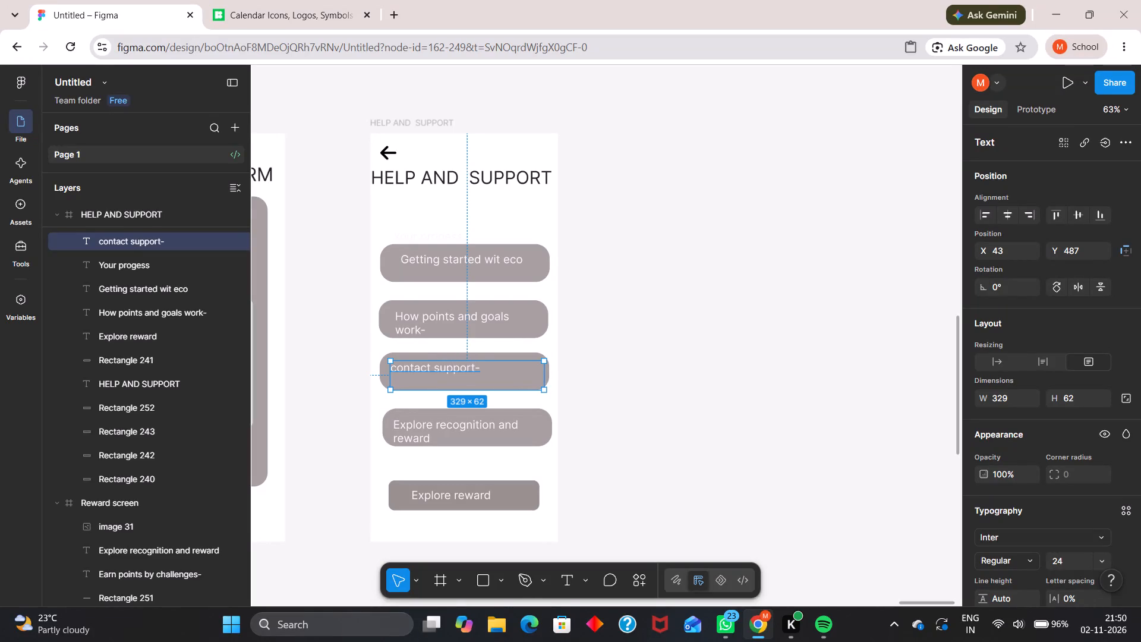
key(Escape)
Delete the "Explore recognition and reward" text and its rounded rectangle from the HELP AND SUPPORT frame.
click(497, 433)
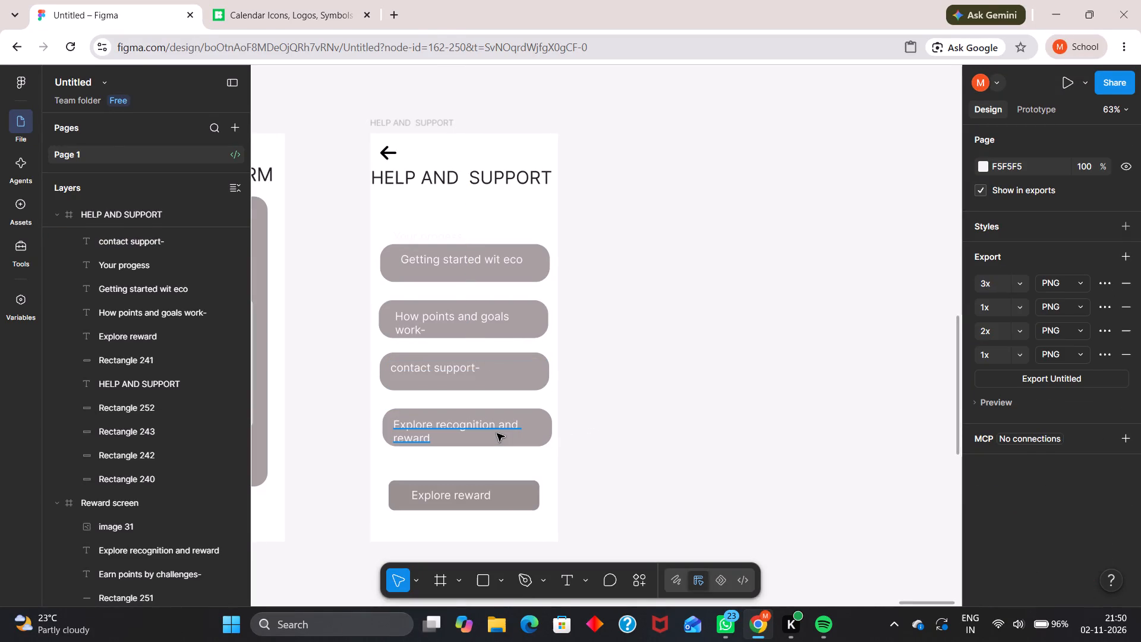
key(BackSpace)
click(497, 432)
key(BackSpace)
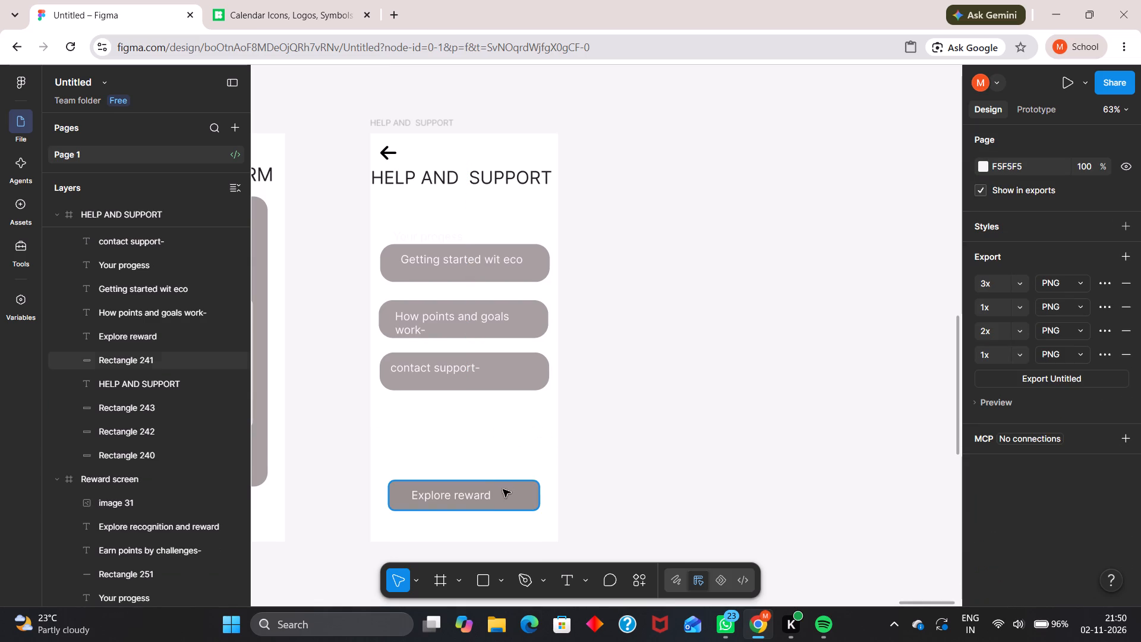
Replace the "Explore reward" button label at the bottom of the HELP AND SUPPORT frame with "Visit help centre".
double_click(464, 499)
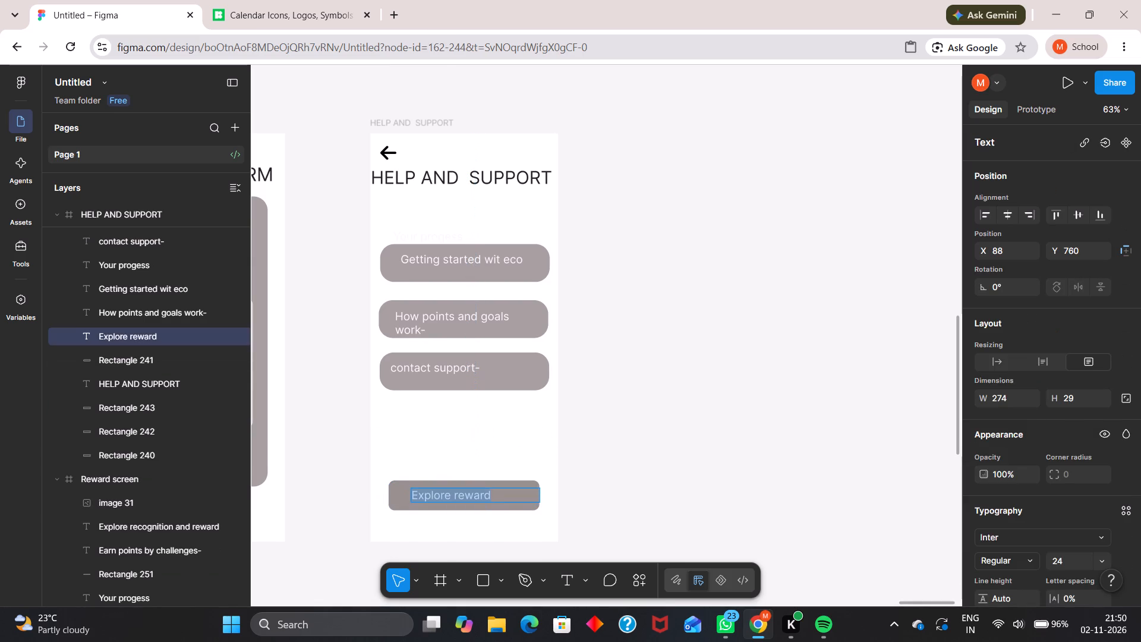
text(Visit)
key(space)
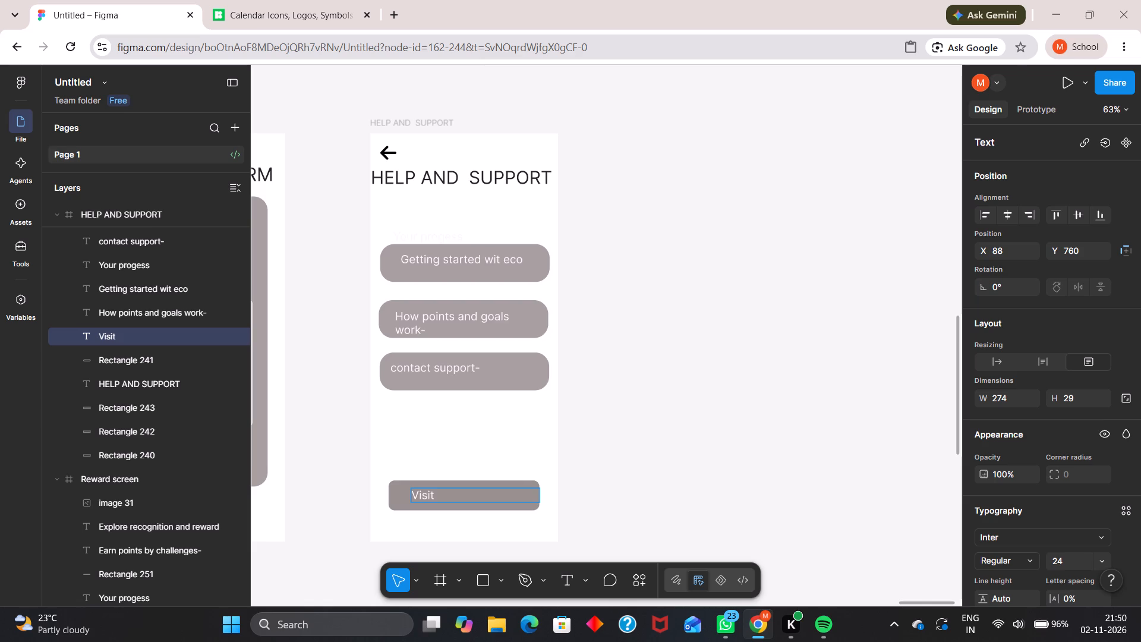
text(hek)
key(BackSpace)
text(lp)
key(space)
text(centre)
key(Escape)
key(Escape)
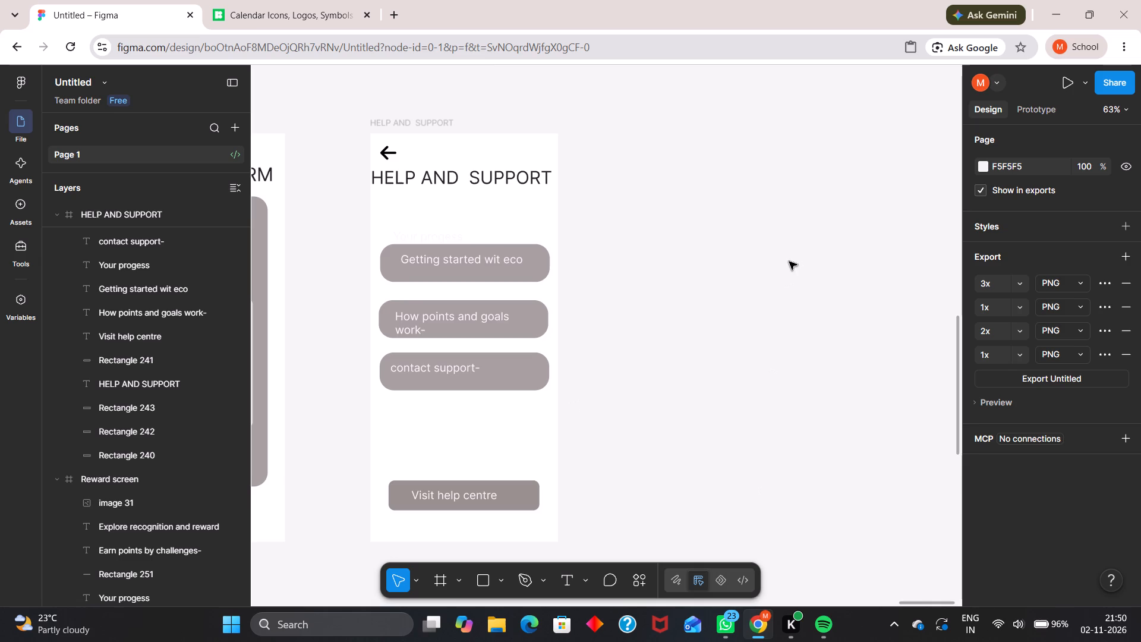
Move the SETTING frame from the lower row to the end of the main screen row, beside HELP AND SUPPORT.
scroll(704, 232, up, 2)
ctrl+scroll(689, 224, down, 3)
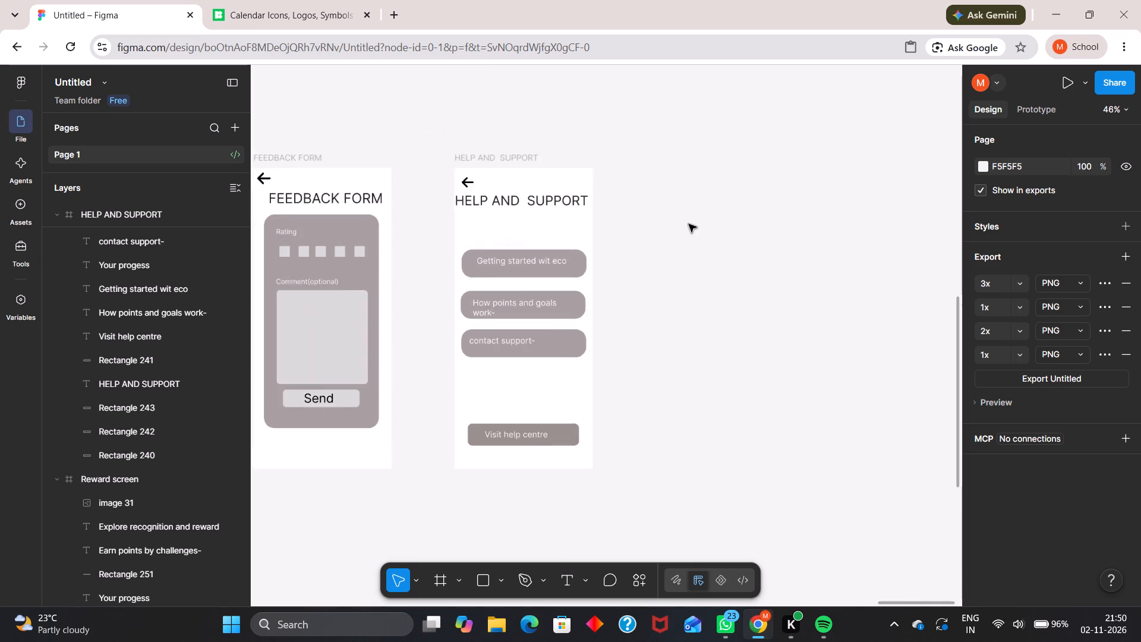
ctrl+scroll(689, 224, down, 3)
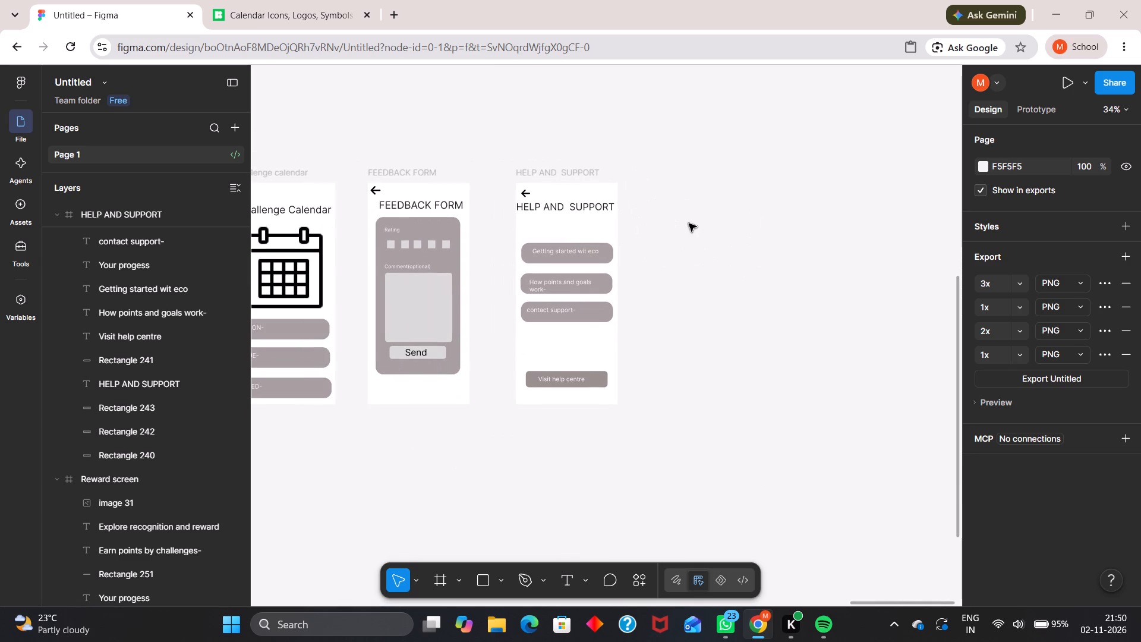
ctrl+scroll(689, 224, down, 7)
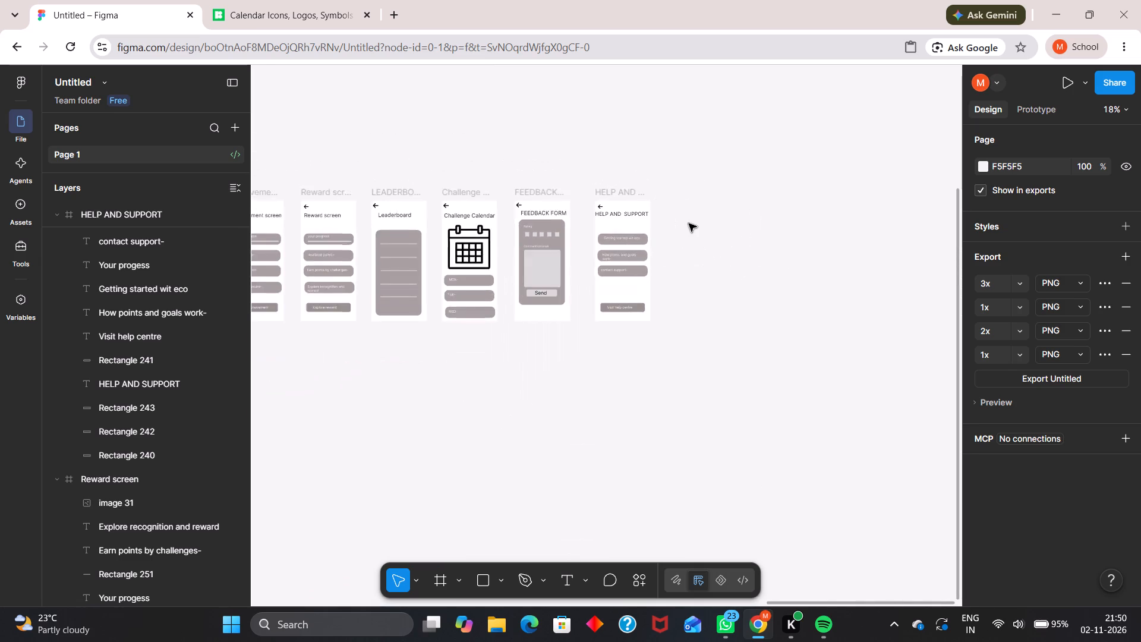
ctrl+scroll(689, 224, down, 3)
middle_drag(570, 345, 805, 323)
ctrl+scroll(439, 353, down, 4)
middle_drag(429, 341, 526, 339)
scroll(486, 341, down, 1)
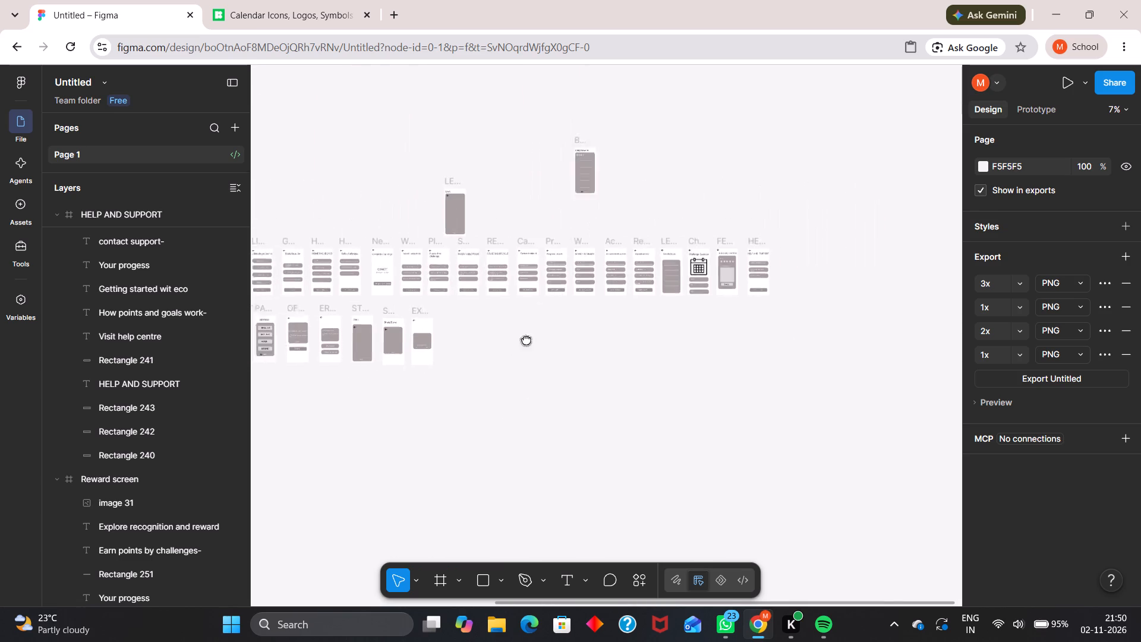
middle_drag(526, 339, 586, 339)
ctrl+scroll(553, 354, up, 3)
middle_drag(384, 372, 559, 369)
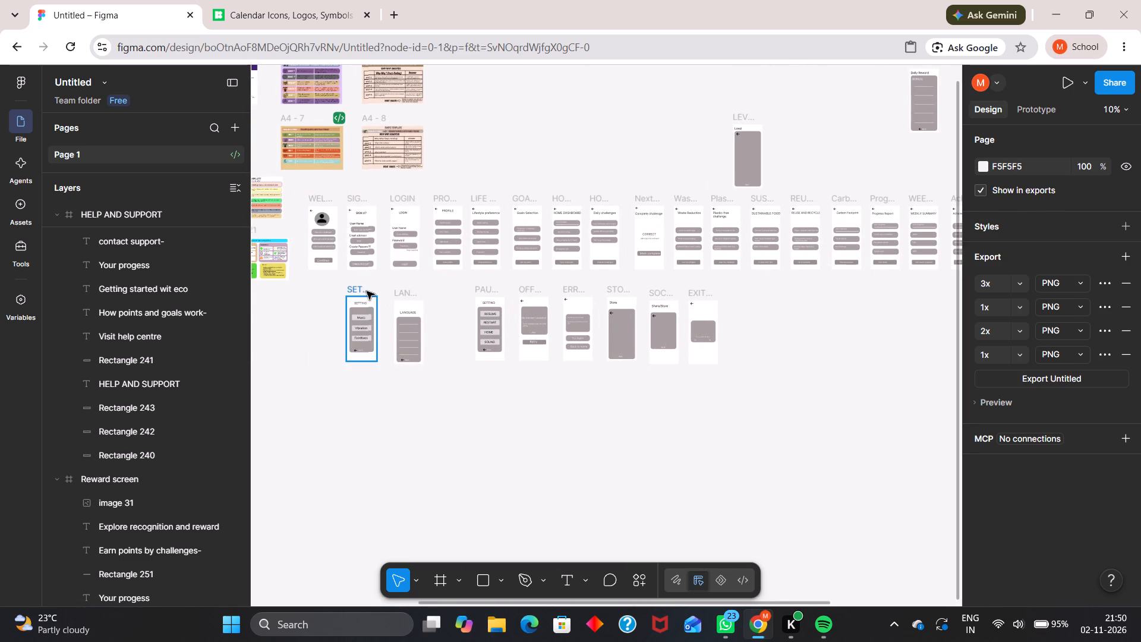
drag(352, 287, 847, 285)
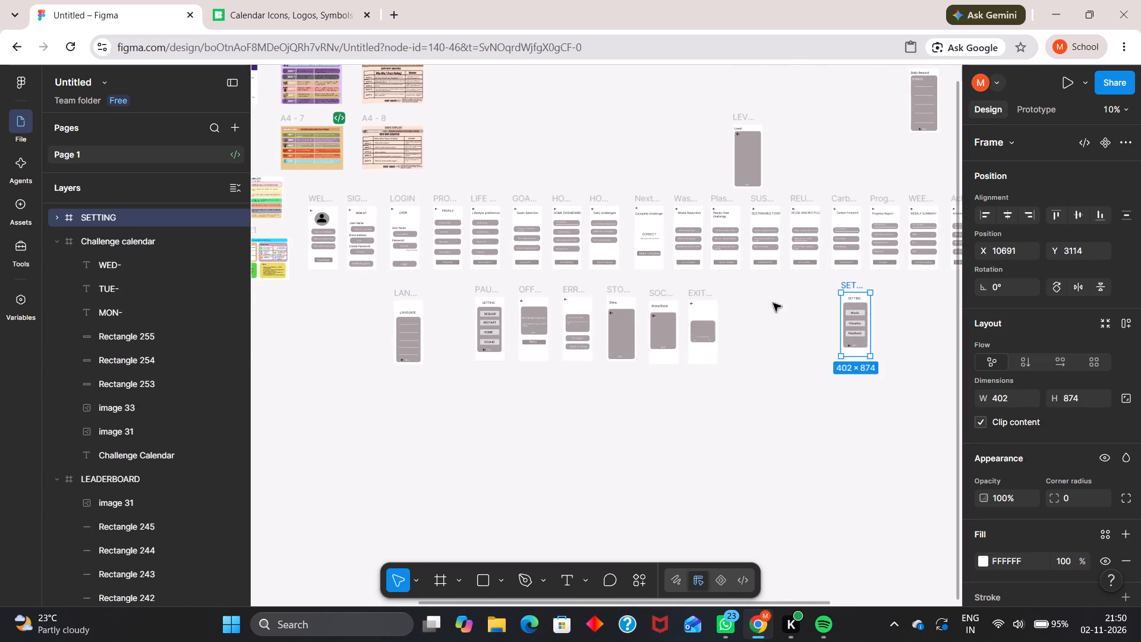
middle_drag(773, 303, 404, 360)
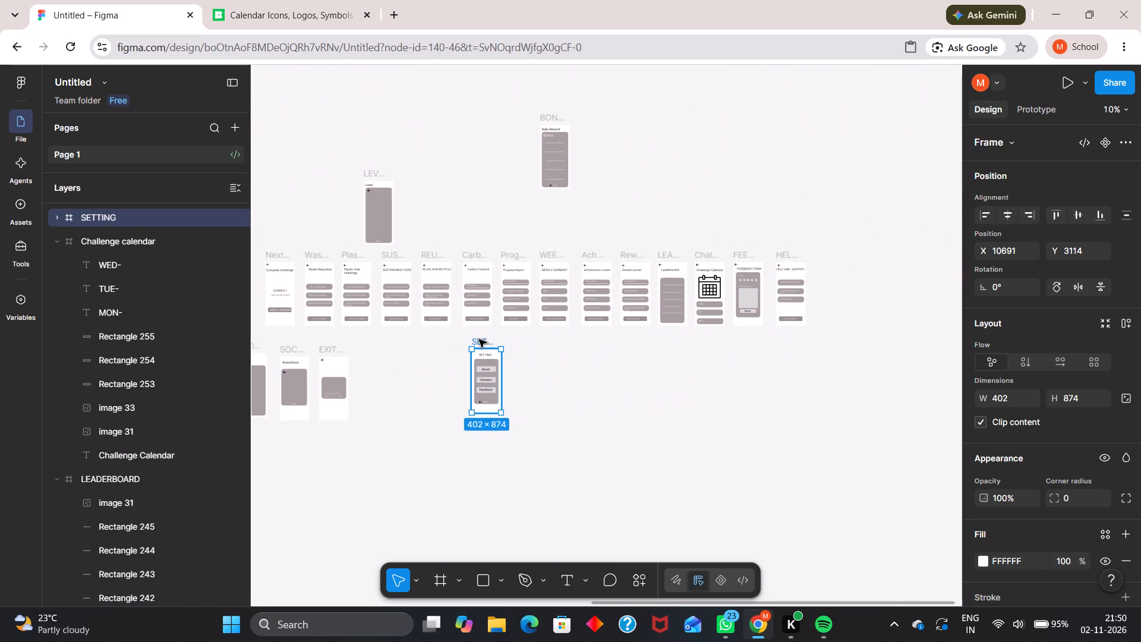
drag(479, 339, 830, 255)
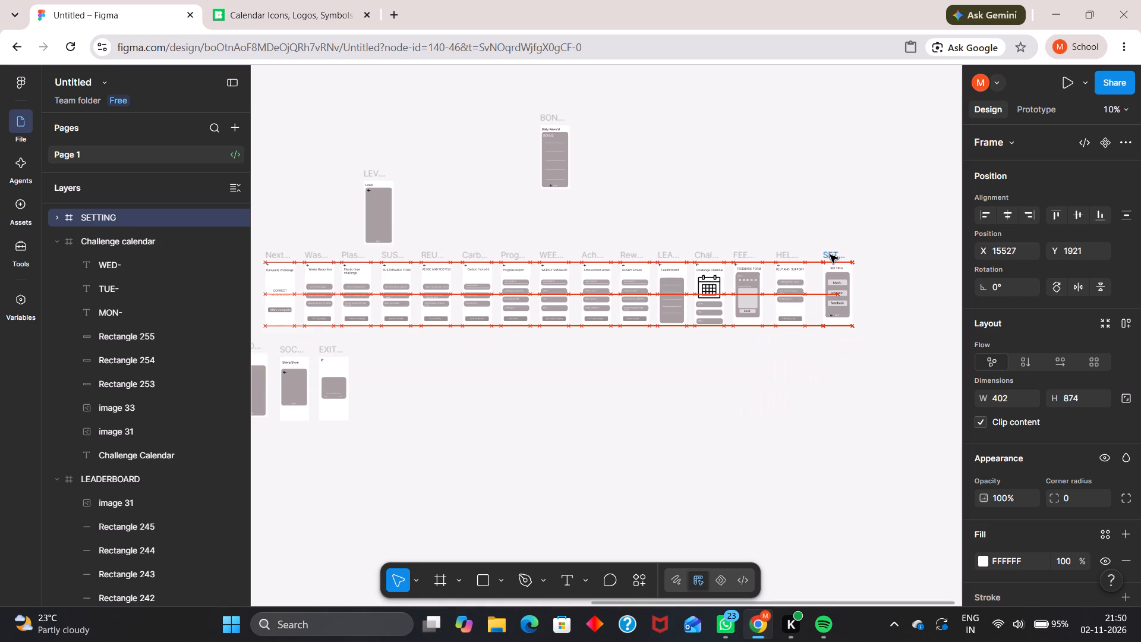
Move the SETTING frame back to the start of the lower row, under the welcome frame and level with LANGUAGE.
drag(830, 255, 412, 427)
middle_drag(446, 400, 920, 325)
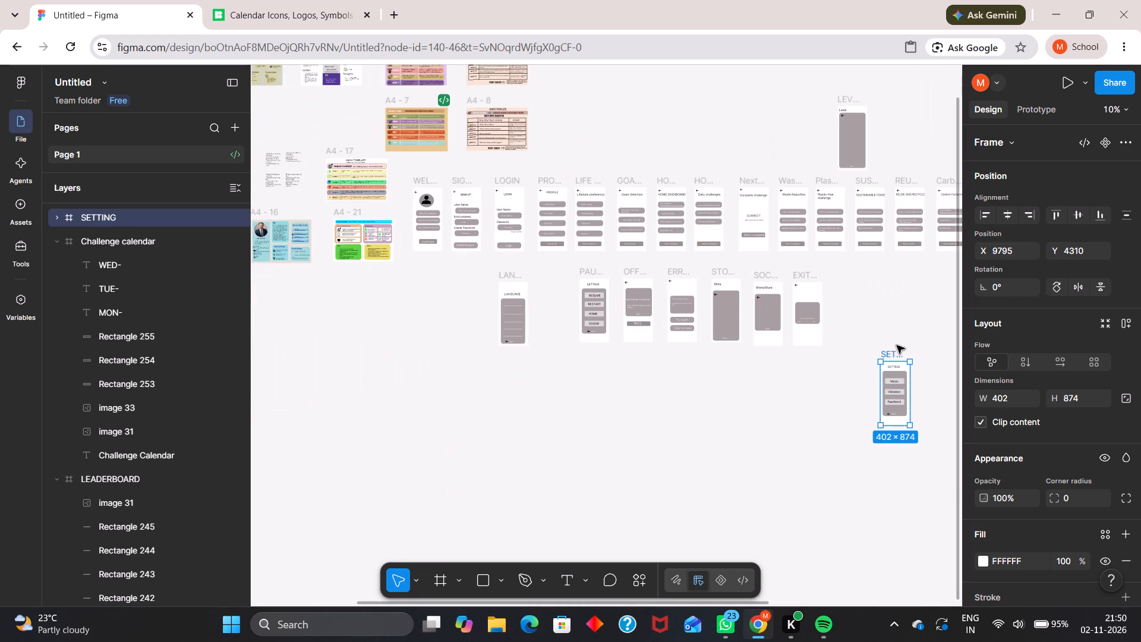
drag(891, 350, 428, 283)
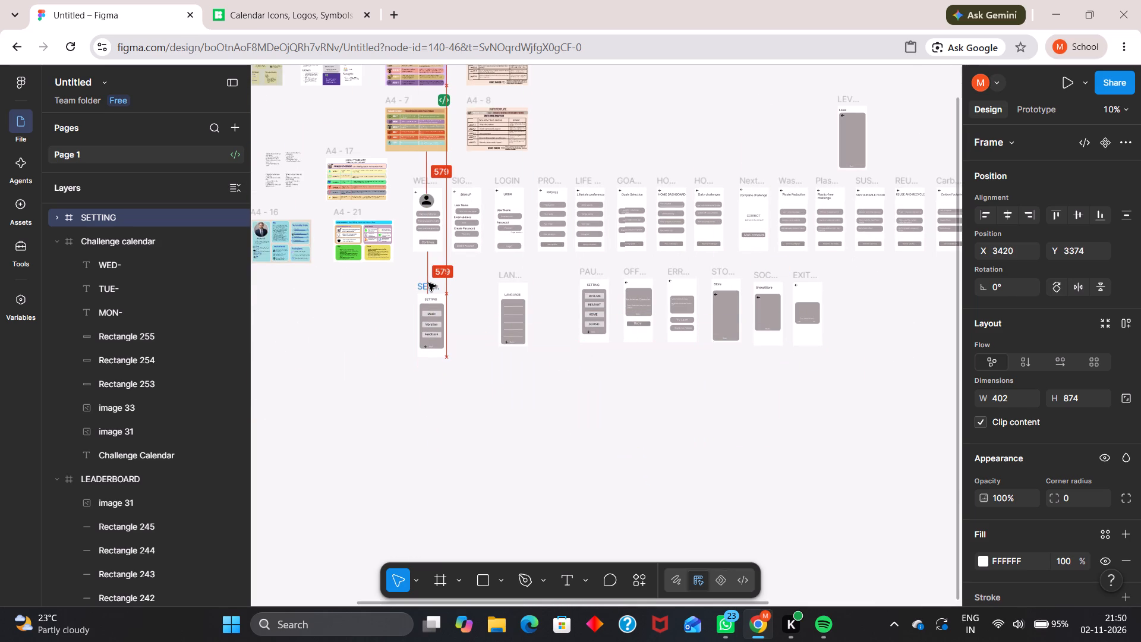
drag(428, 283, 428, 273)
Delete the PAUSE MENU frame from the lower row.
scroll(472, 328, up, 11)
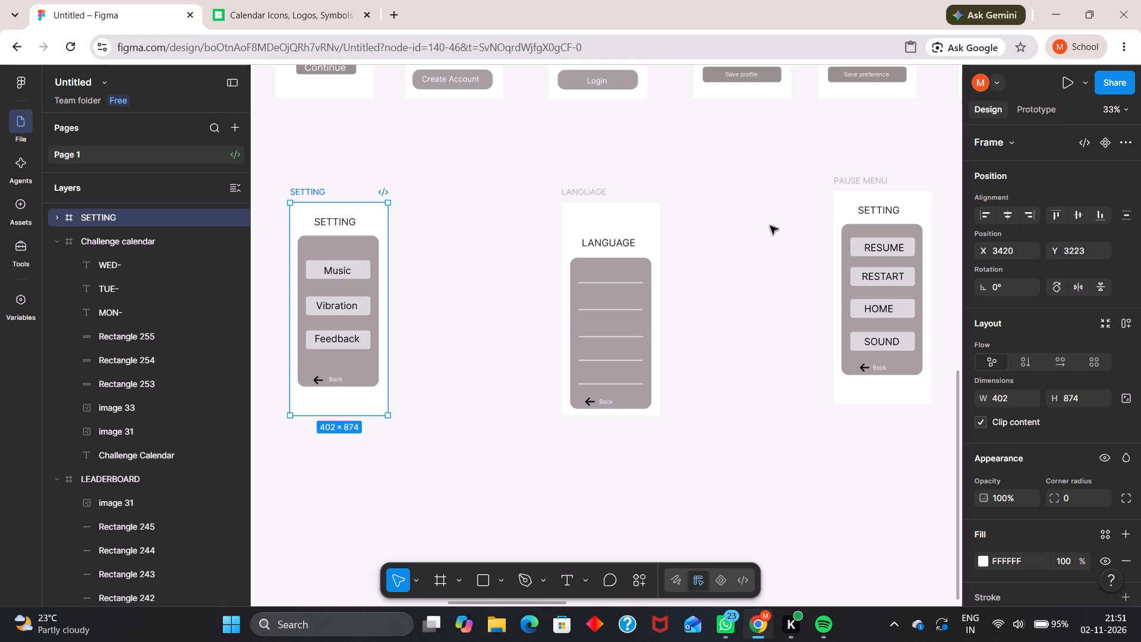
click(866, 175)
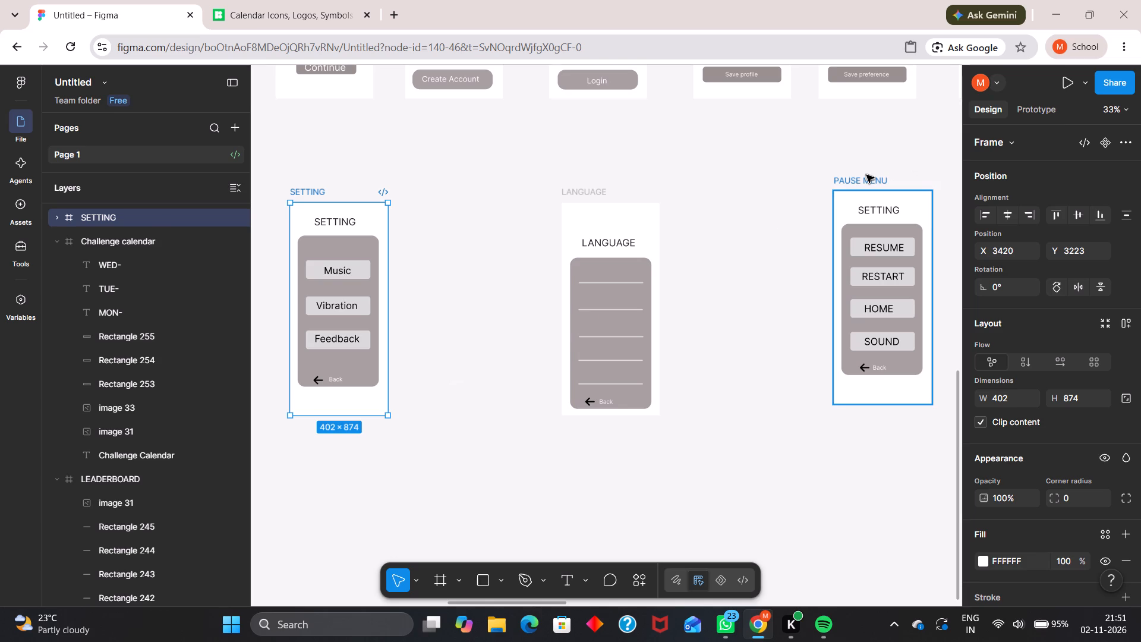
key(BackSpace)
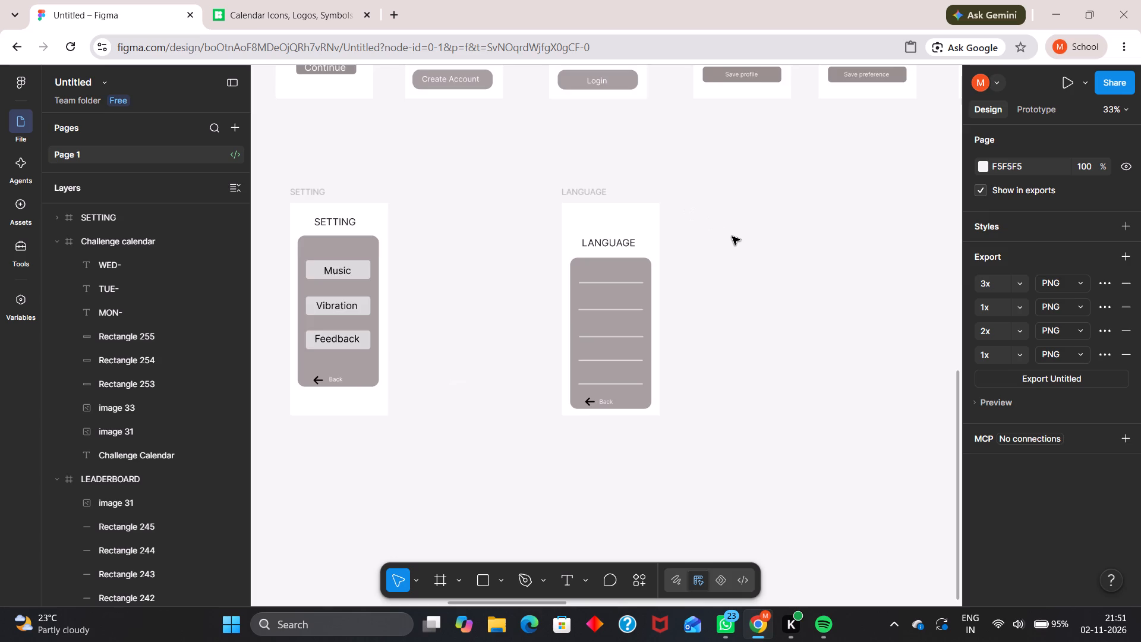
Examine the remaining lower-row frames from OFFLINE / NO INTERNET through EXIT PAGE.
ctrl+scroll(732, 237, down, 8)
middle_drag(732, 237, 523, 289)
ctrl+scroll(543, 302, up, 7)
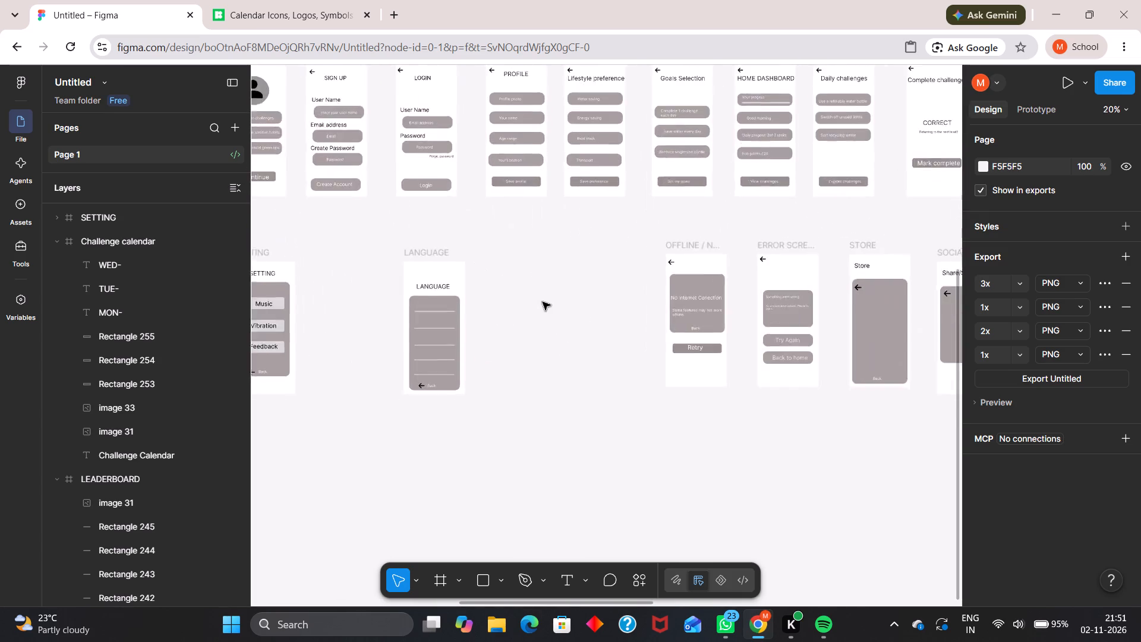
ctrl+scroll(543, 302, up, 1)
middle_drag(619, 240, 484, 249)
scroll(619, 240, up, 1)
middle_drag(704, 243, 685, 241)
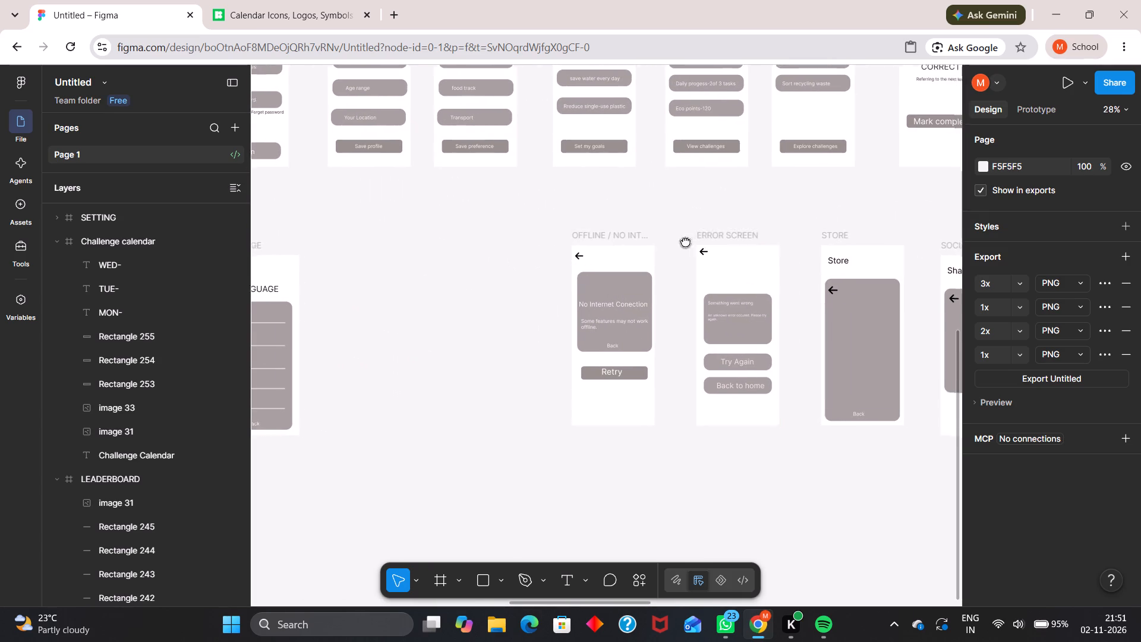
middle_drag(685, 241, 548, 251)
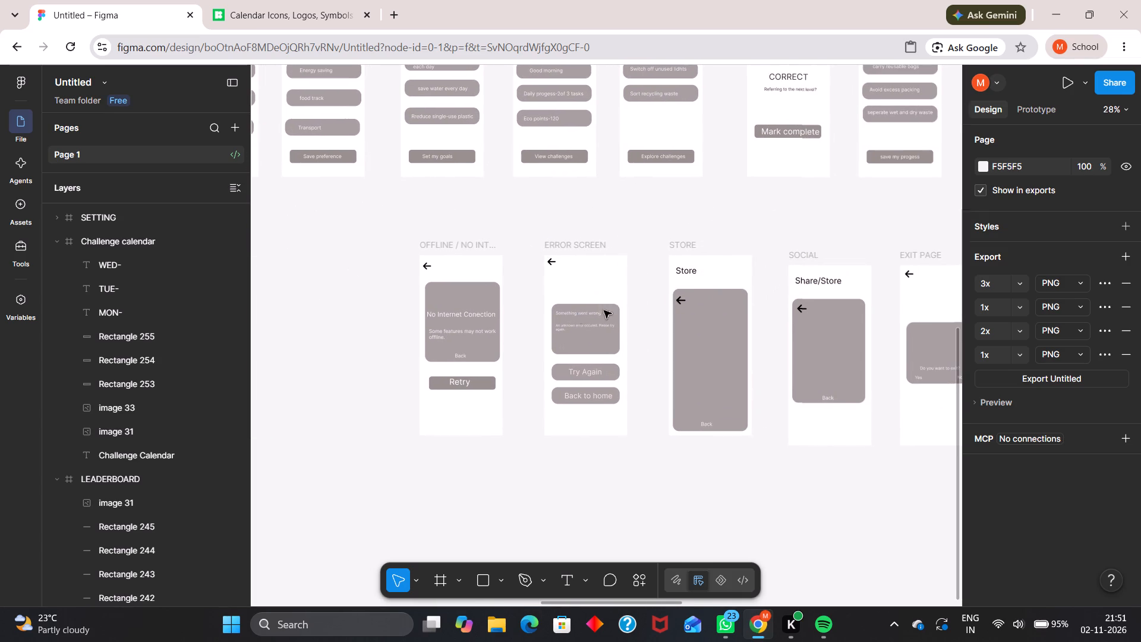
ctrl+scroll(408, 304, down, 2)
scroll(367, 278, down, 1)
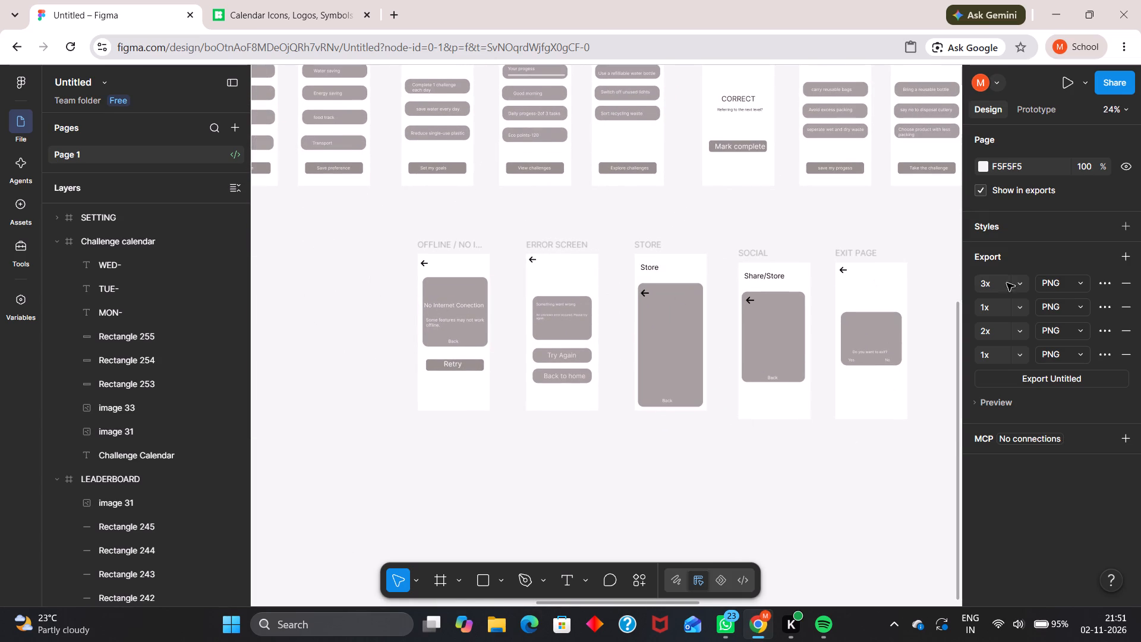
click(867, 256)
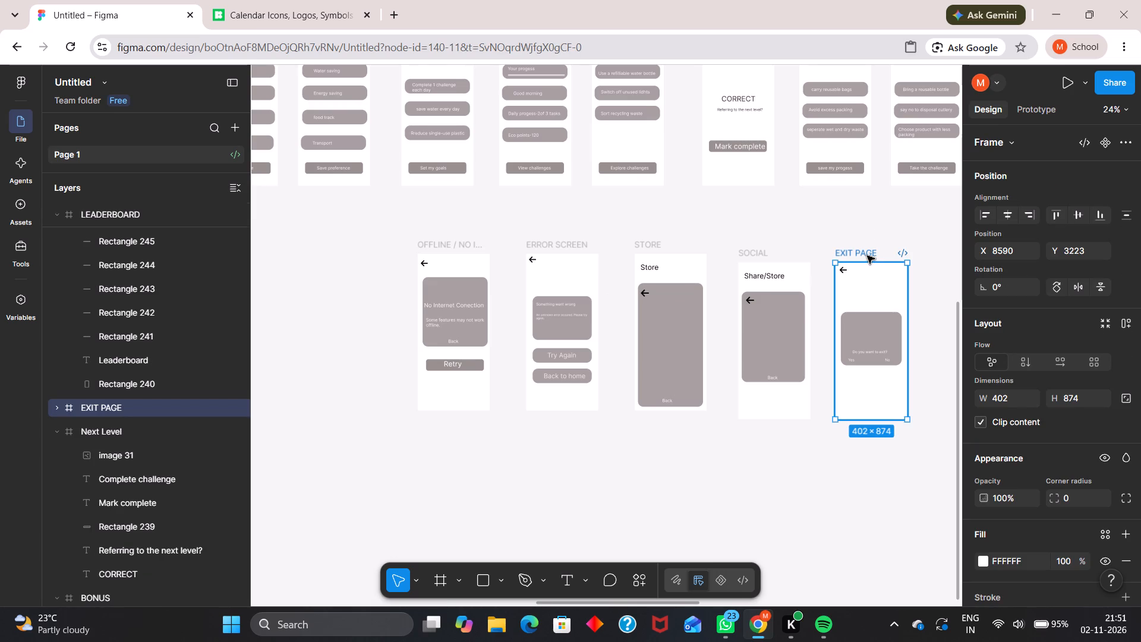
click(795, 238)
Move the OFFLINE / NO INTERNET frame into the gap between SETTING and LANGUAGE, aligned with the lower row.
middle_drag(788, 257, 918, 288)
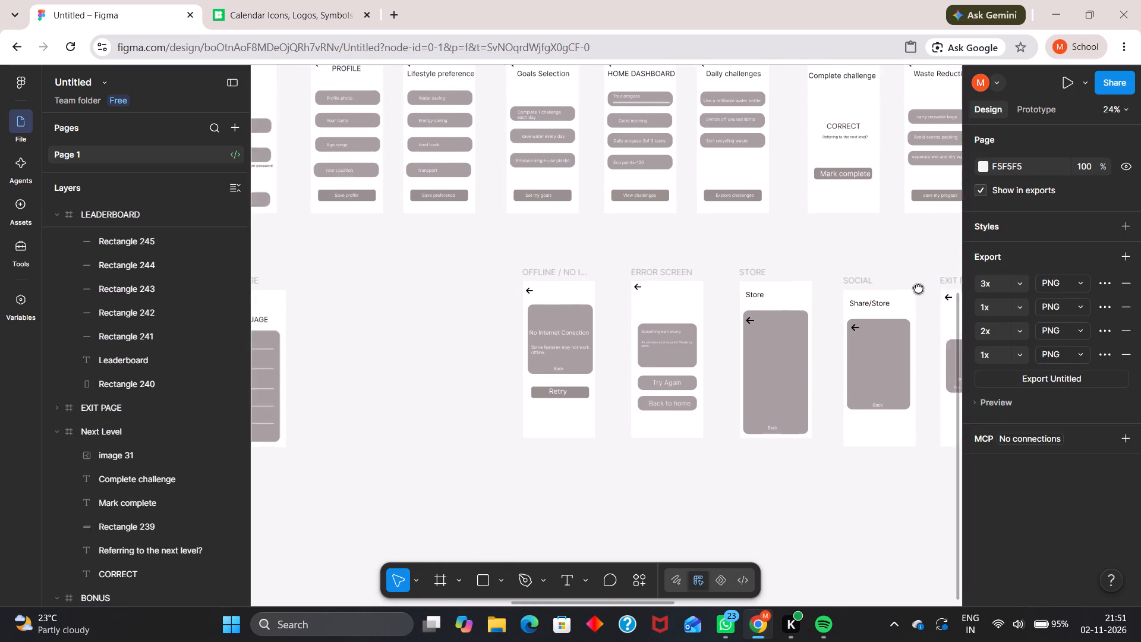
middle_drag(918, 288, 969, 288)
ctrl+scroll(443, 288, down, 3)
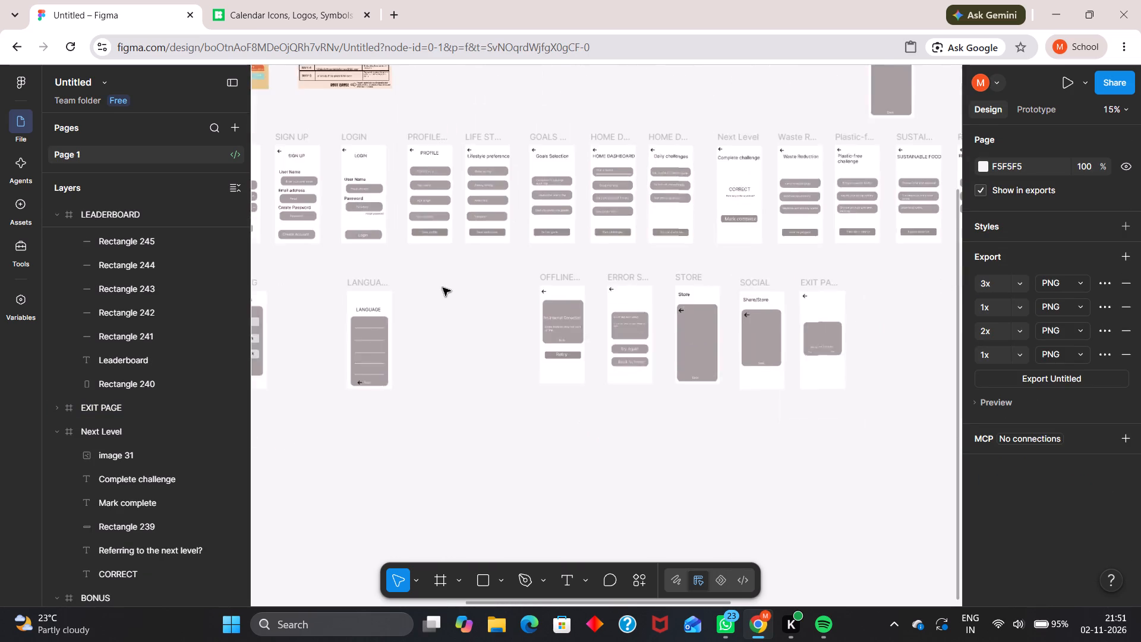
ctrl+scroll(443, 288, down, 3)
middle_drag(443, 288, 529, 303)
drag(628, 289, 488, 299)
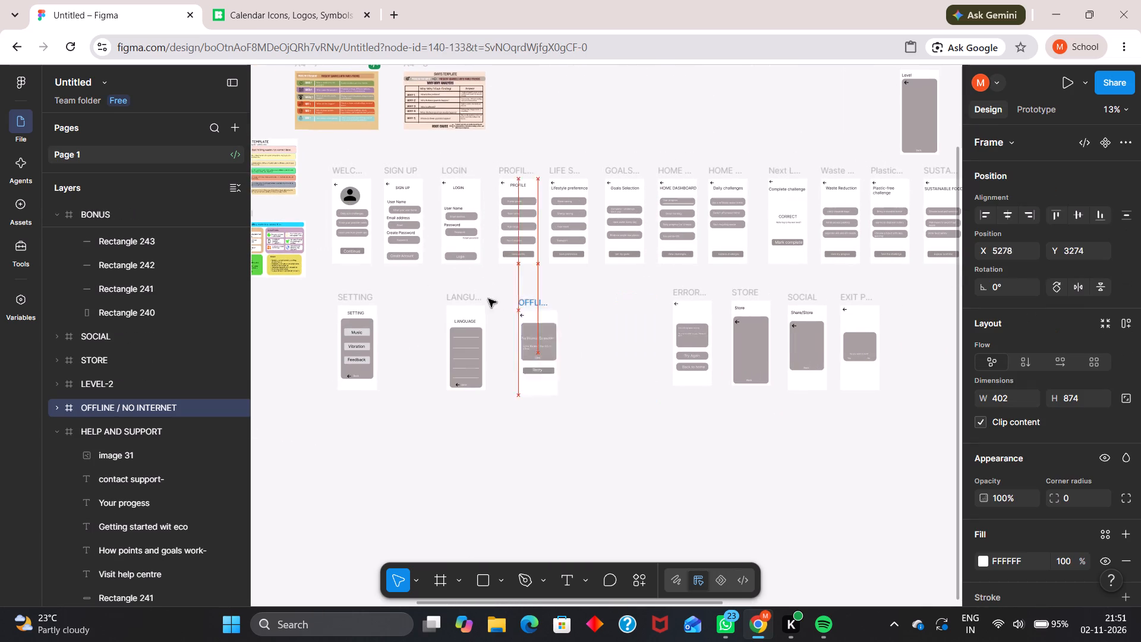
drag(488, 299, 403, 294)
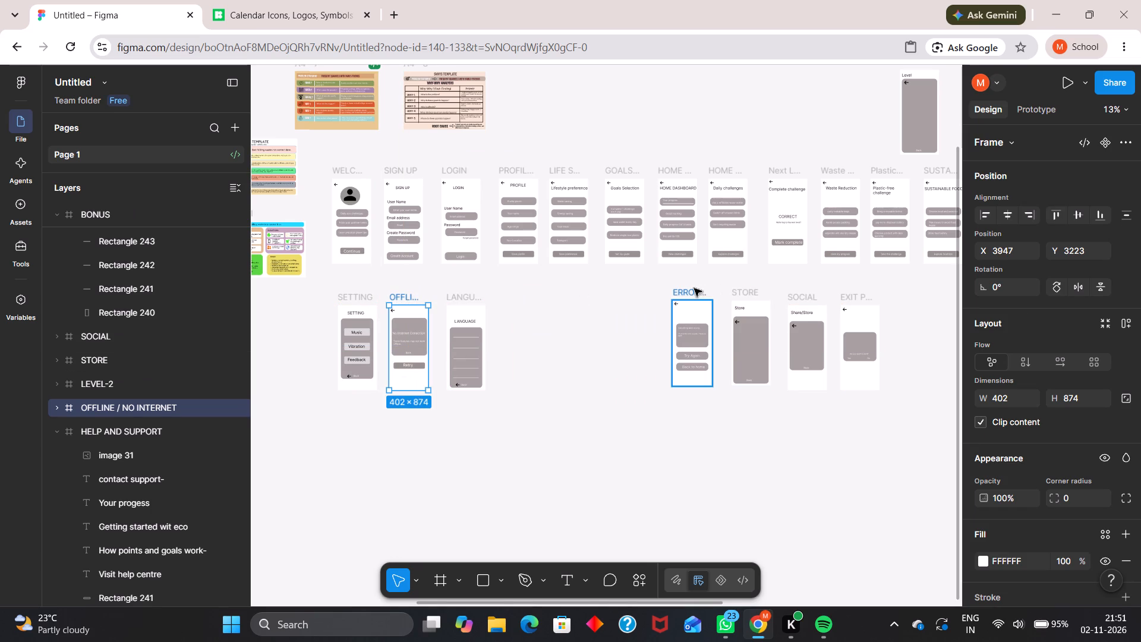
Line up the ERROR SCREEN, STORE, SOCIAL and EXIT PAGE frames in that order after LANGUAGE, closing the gaps in the lower row.
drag(694, 288, 522, 296)
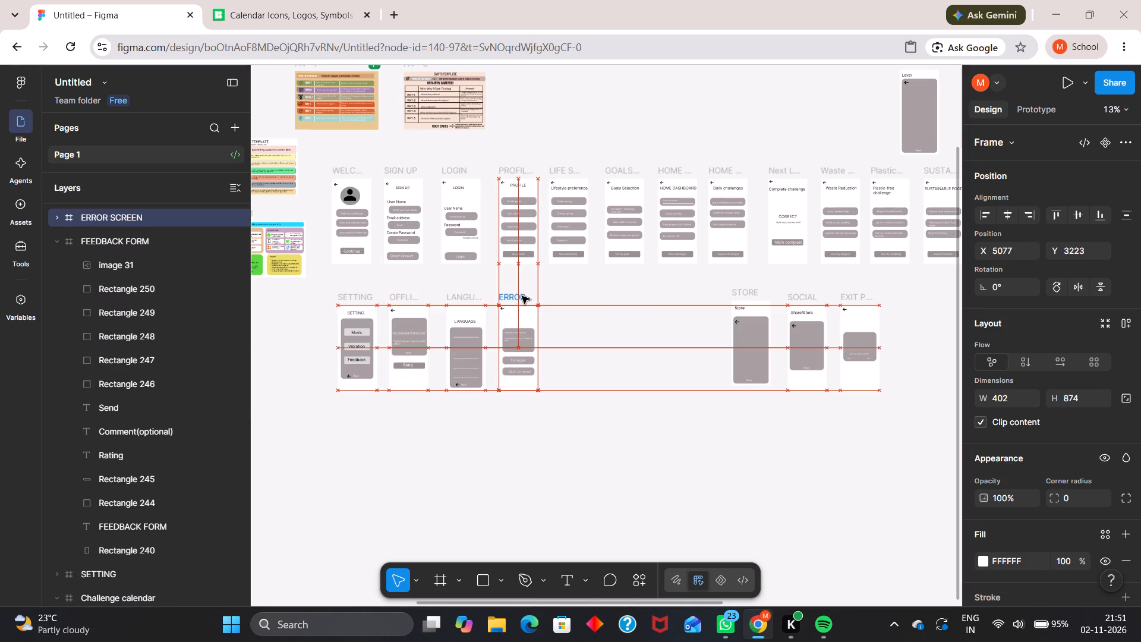
drag(738, 290, 557, 298)
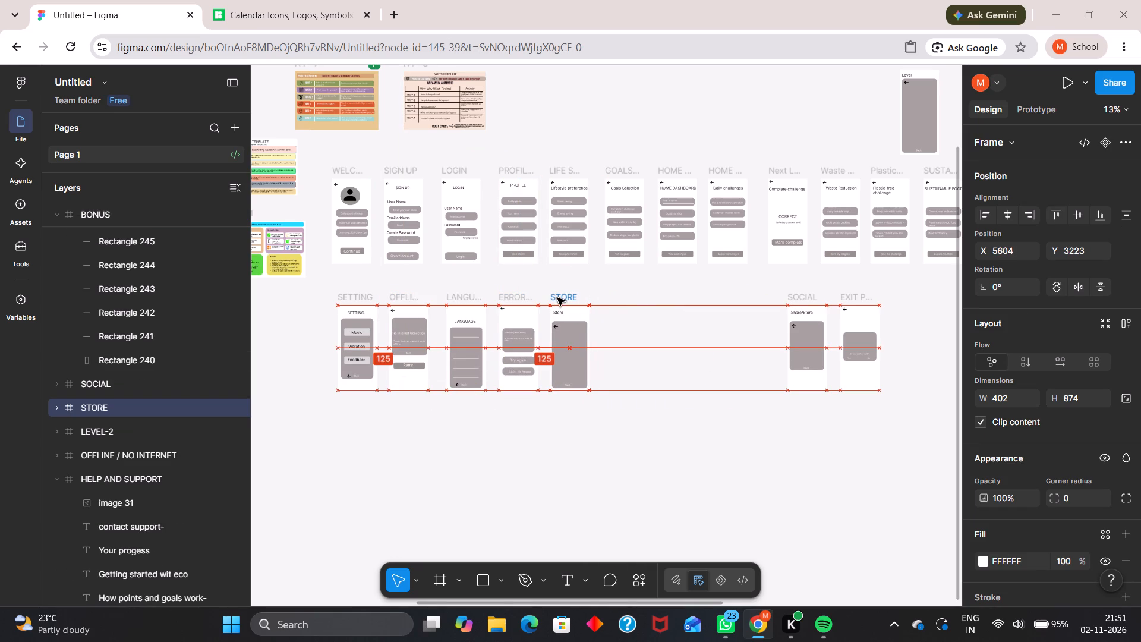
drag(557, 298, 558, 298)
drag(798, 295, 759, 295)
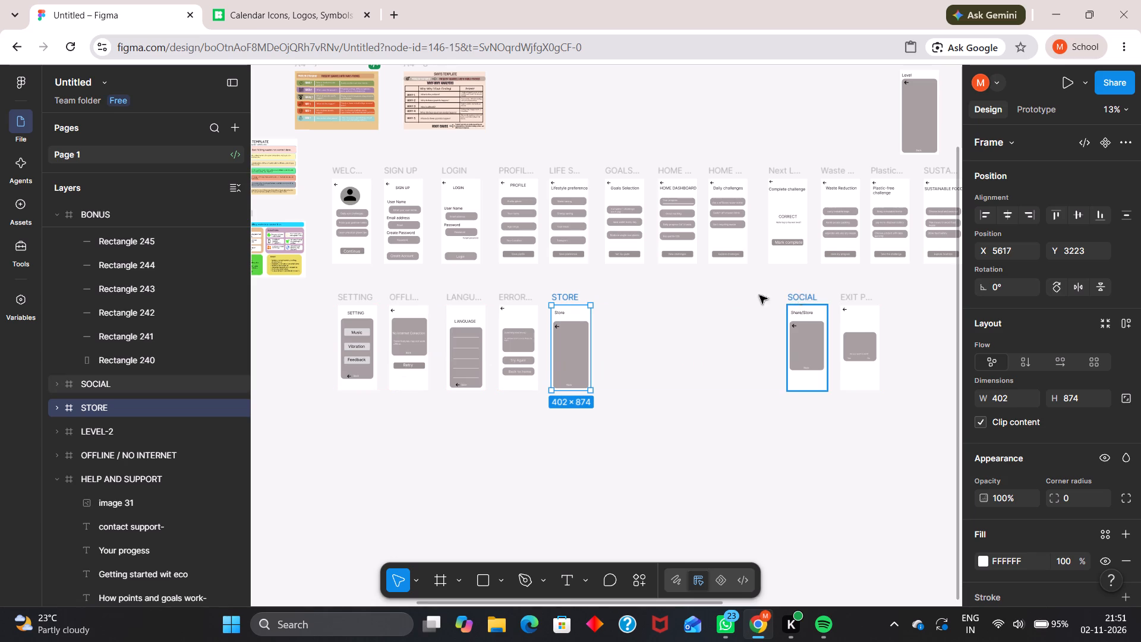
drag(759, 295, 622, 298)
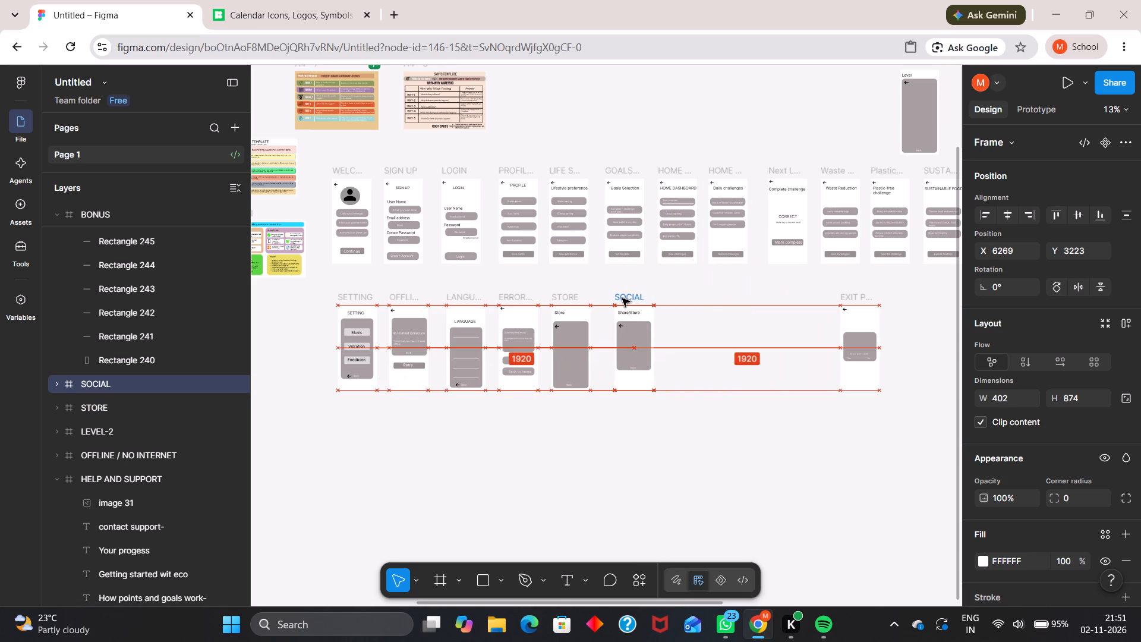
drag(622, 298, 620, 298)
drag(859, 298, 740, 303)
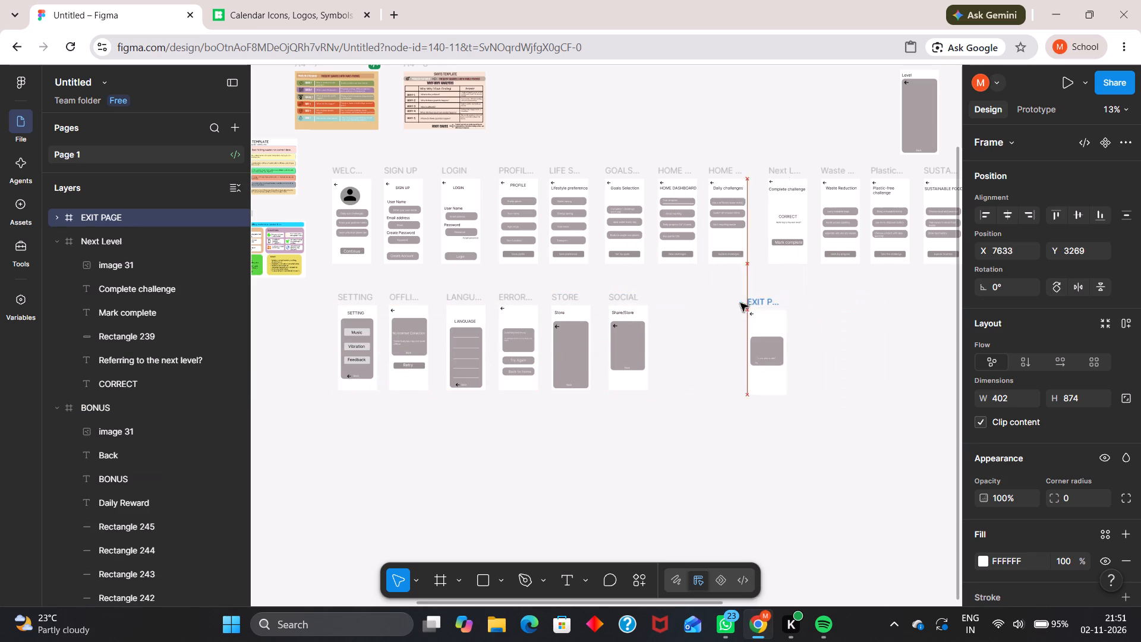
drag(740, 303, 687, 303)
click(751, 303)
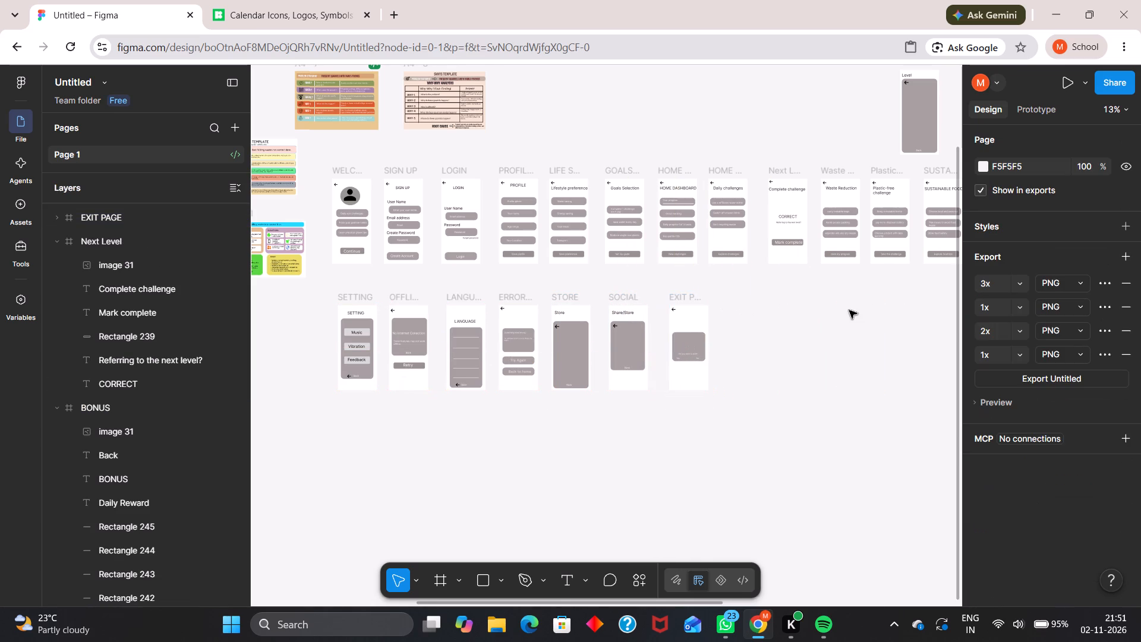
Delete the stray LEVEL-2 and BONUS frames located above the main screen row.
scroll(849, 310, down, 7)
middle_drag(828, 314, 715, 347)
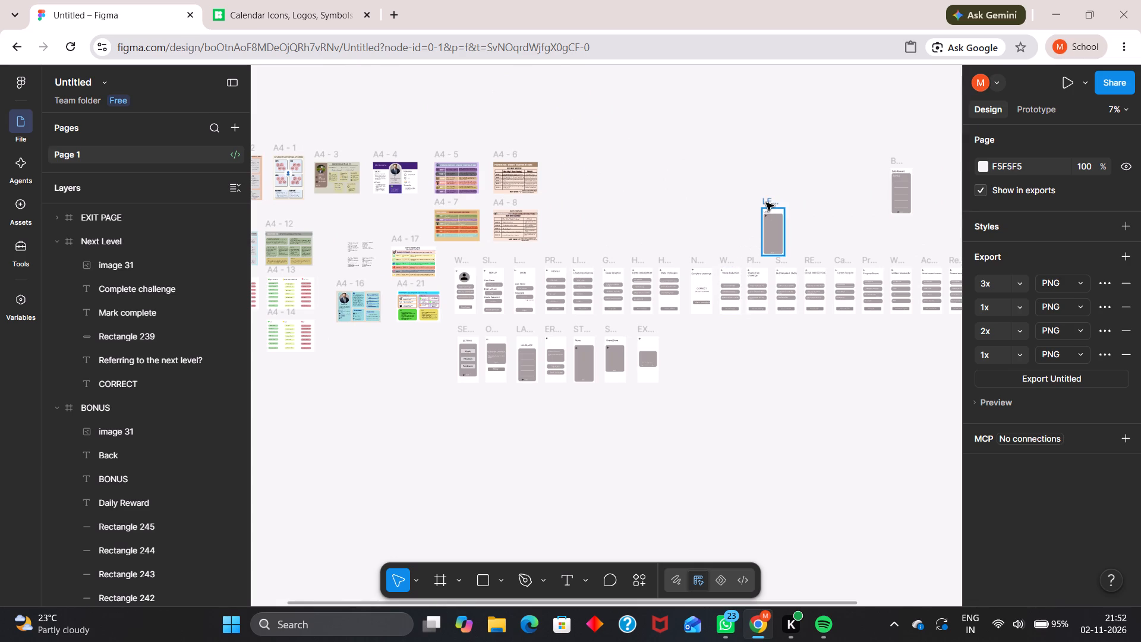
click(766, 203)
key(BackSpace)
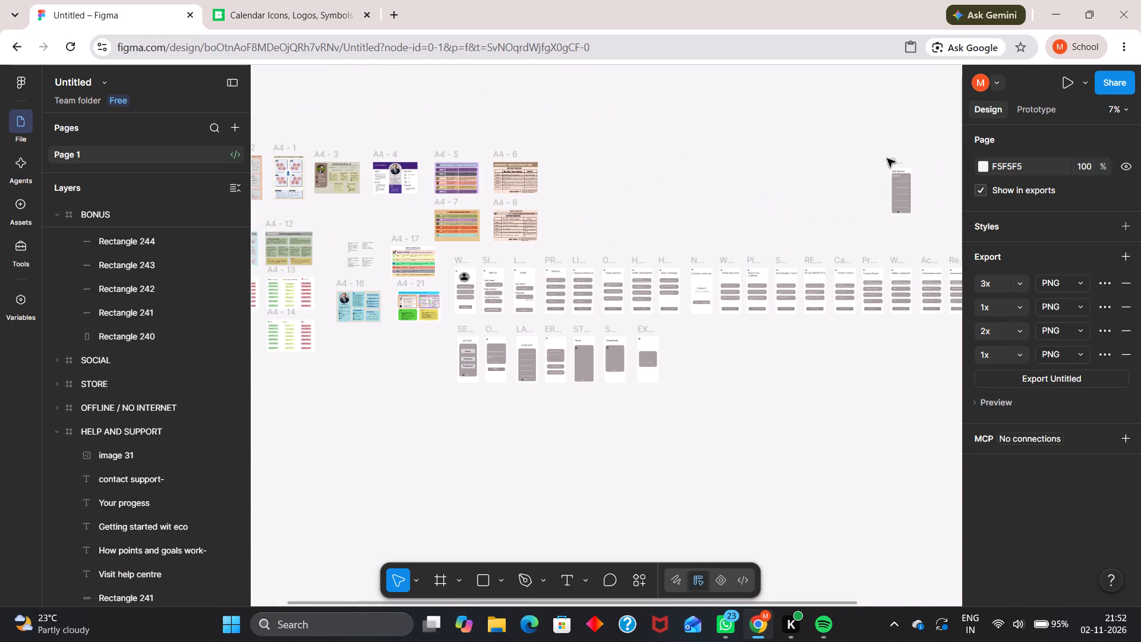
click(887, 159)
click(894, 159)
key(BackSpace)
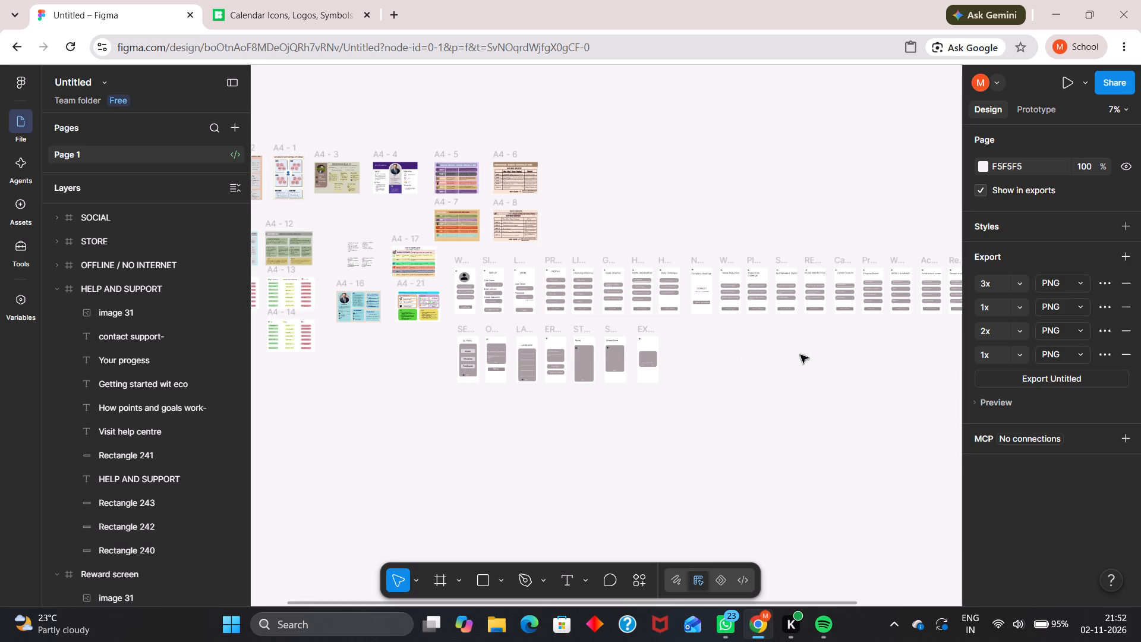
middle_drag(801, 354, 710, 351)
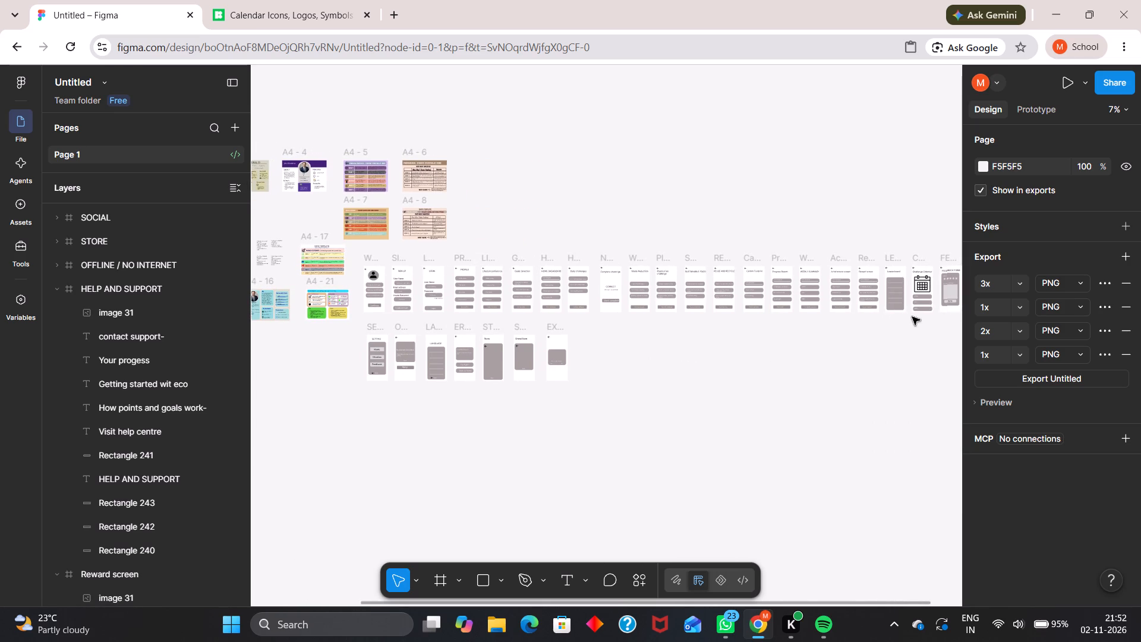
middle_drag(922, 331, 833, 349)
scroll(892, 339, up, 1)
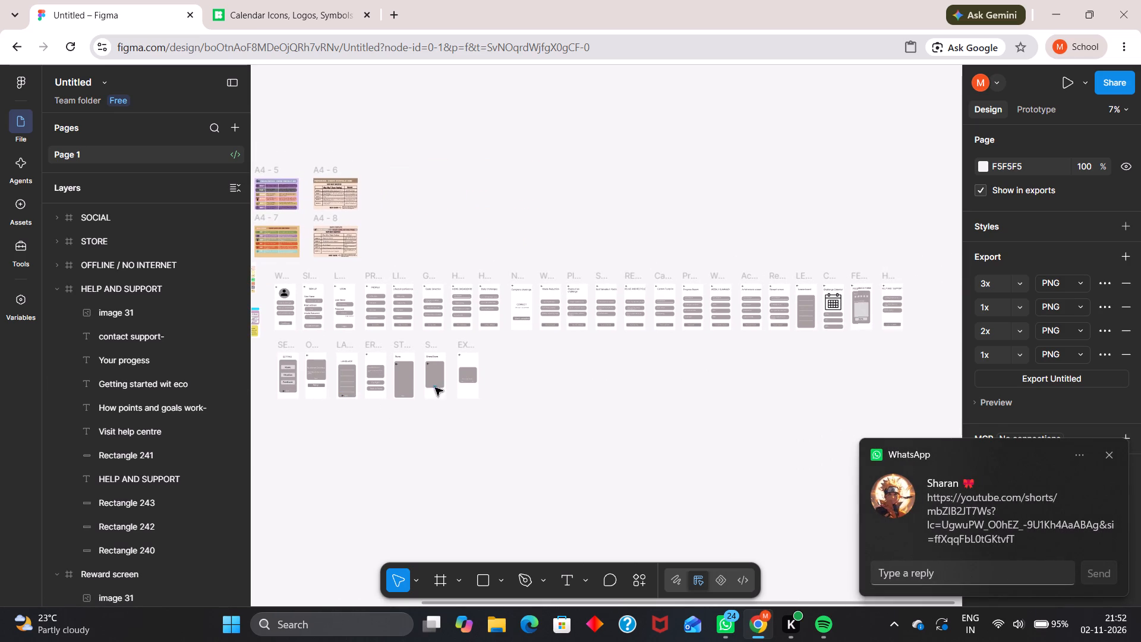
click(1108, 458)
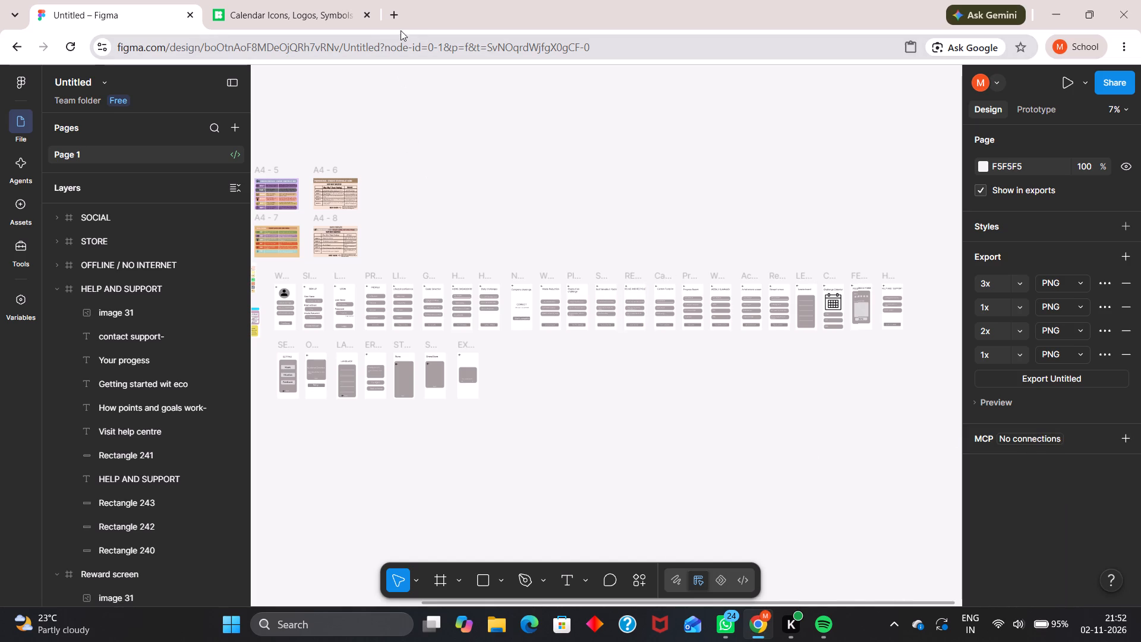
Close the Icons8 calendar icons page in the browser, leaving the Figma design open.
click(368, 22)
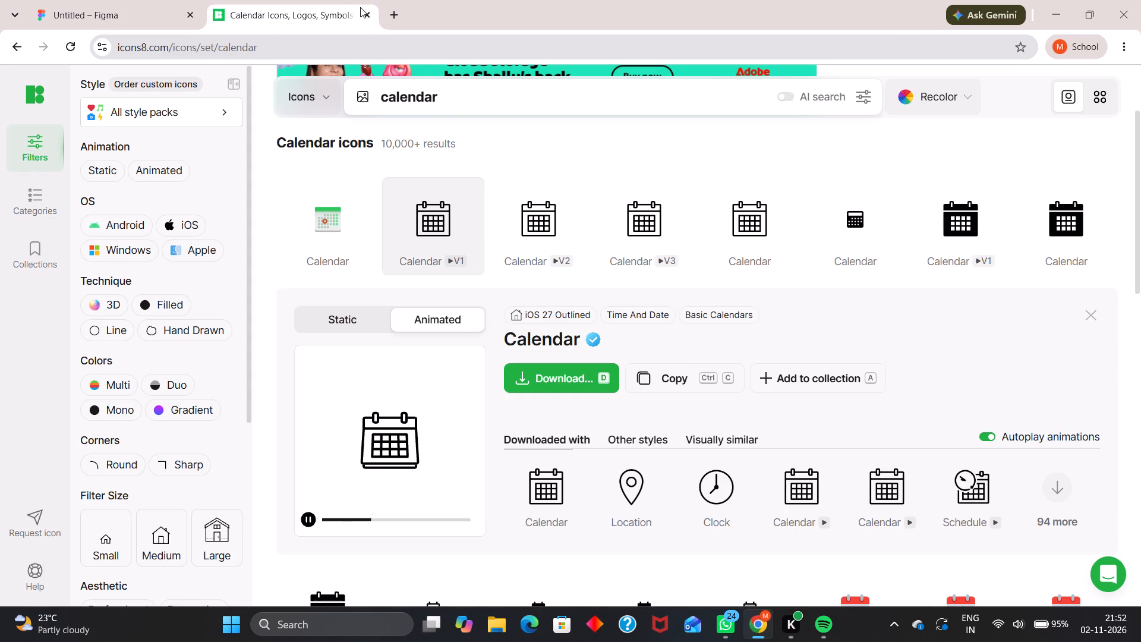
click(364, 8)
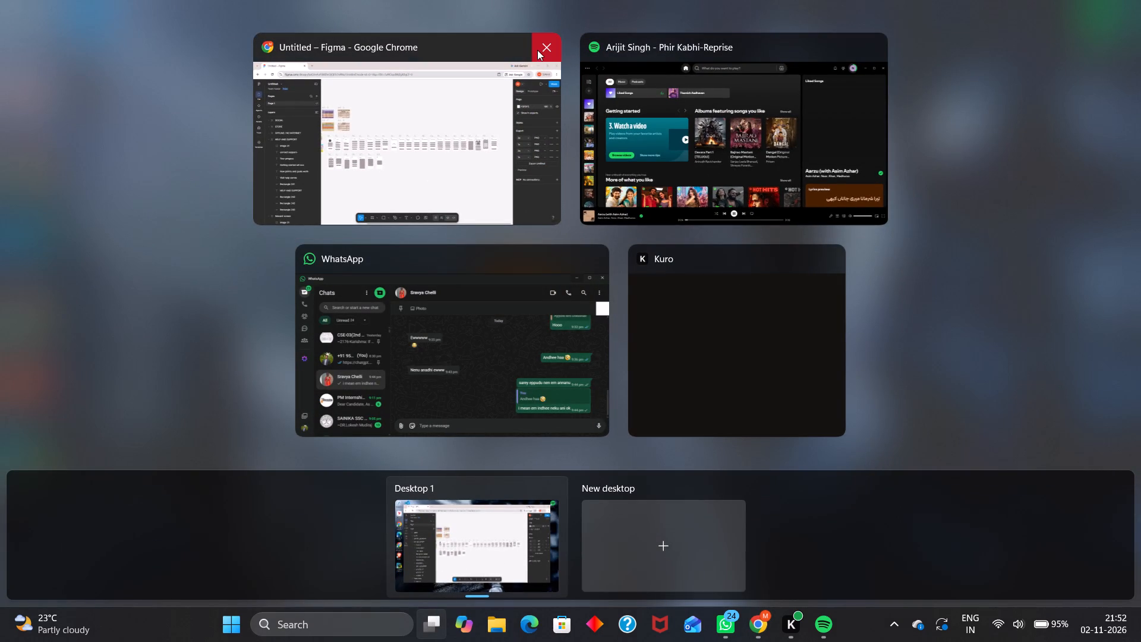
Close the browser window containing the Figma design.
click(537, 50)
Switch to Spotify and skip to the next song in Liked Songs.
click(567, 114)
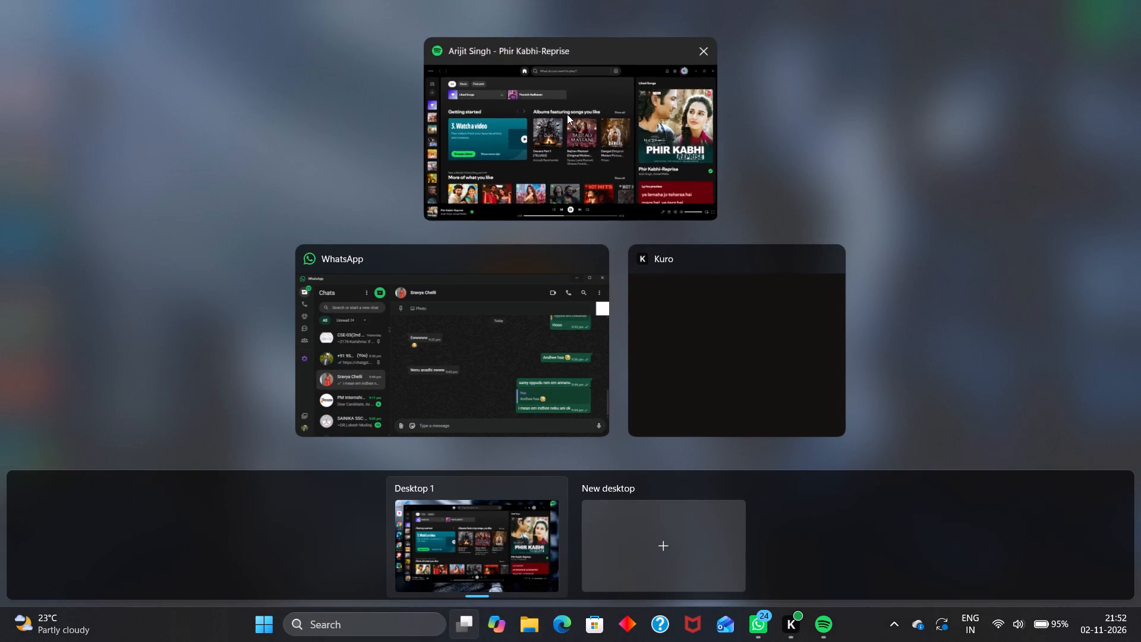
key(Right)
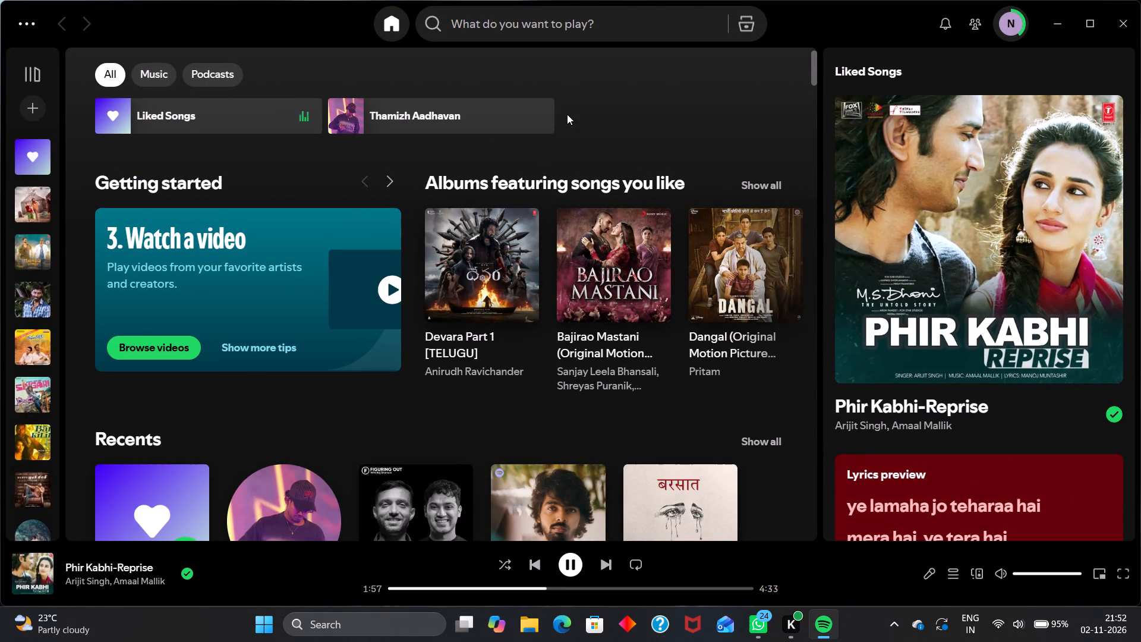
click(598, 563)
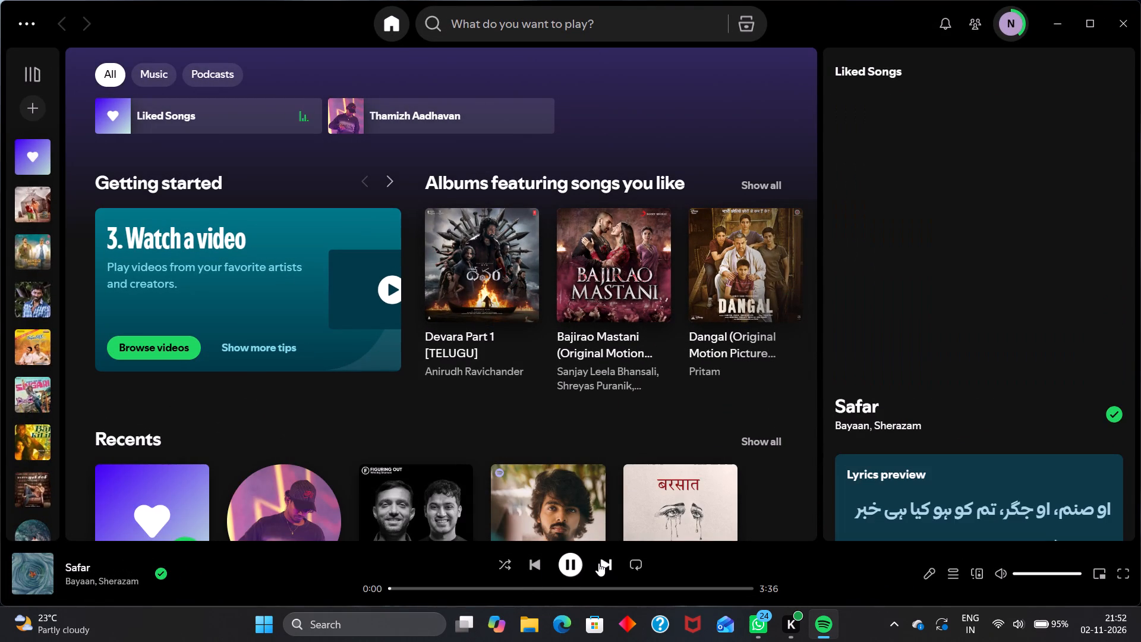
scroll(598, 563, up, 15)
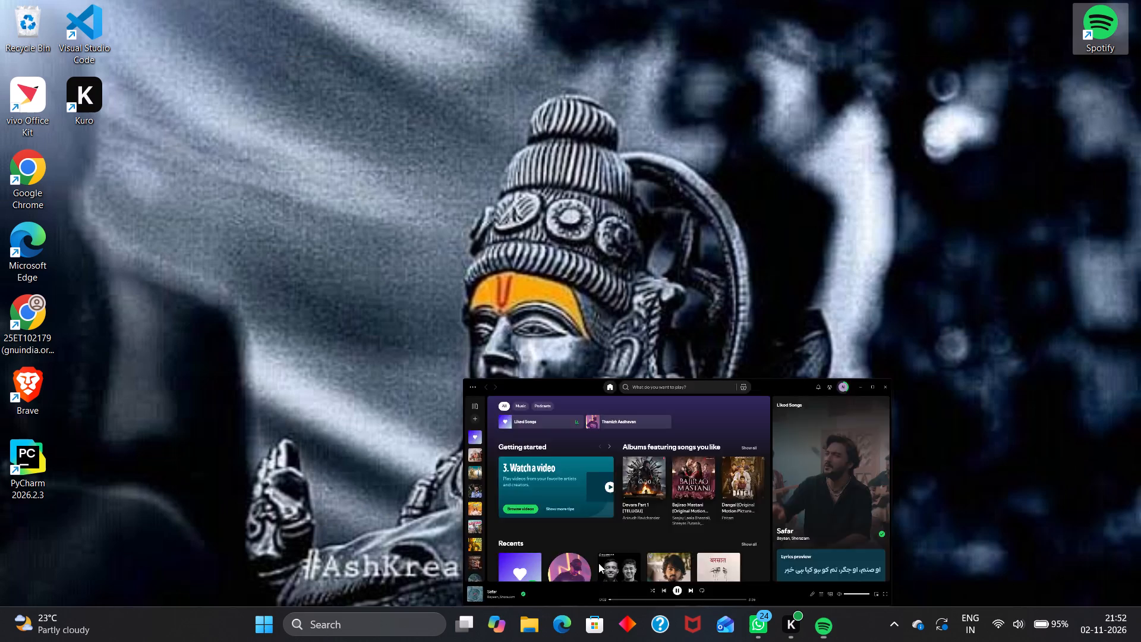